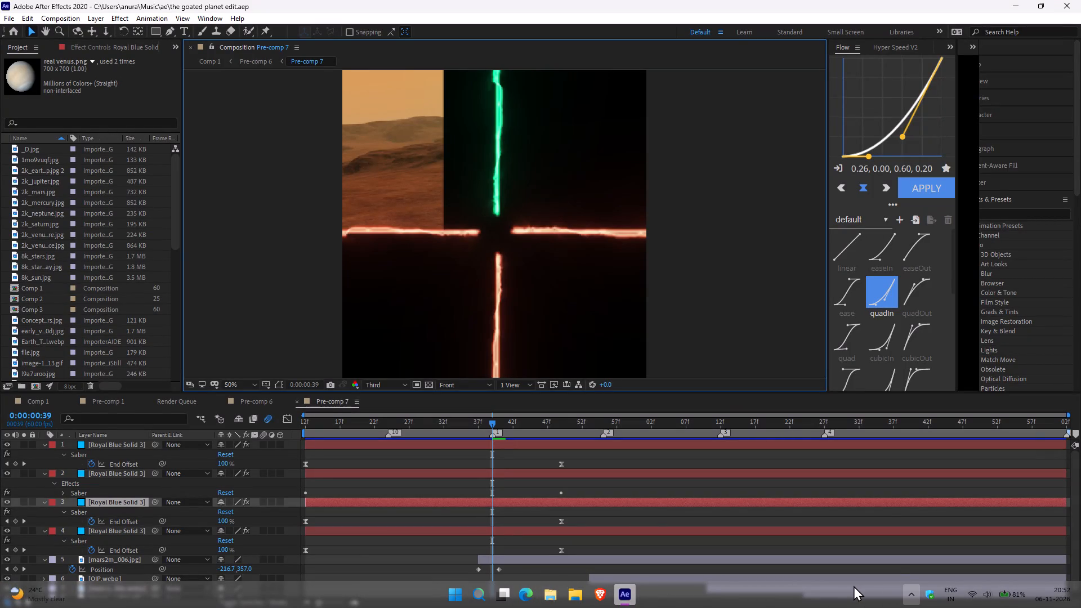
Search Windows for "wind" and open the matching result.
{"action": "left_click", "coordinate": [910, 601]}
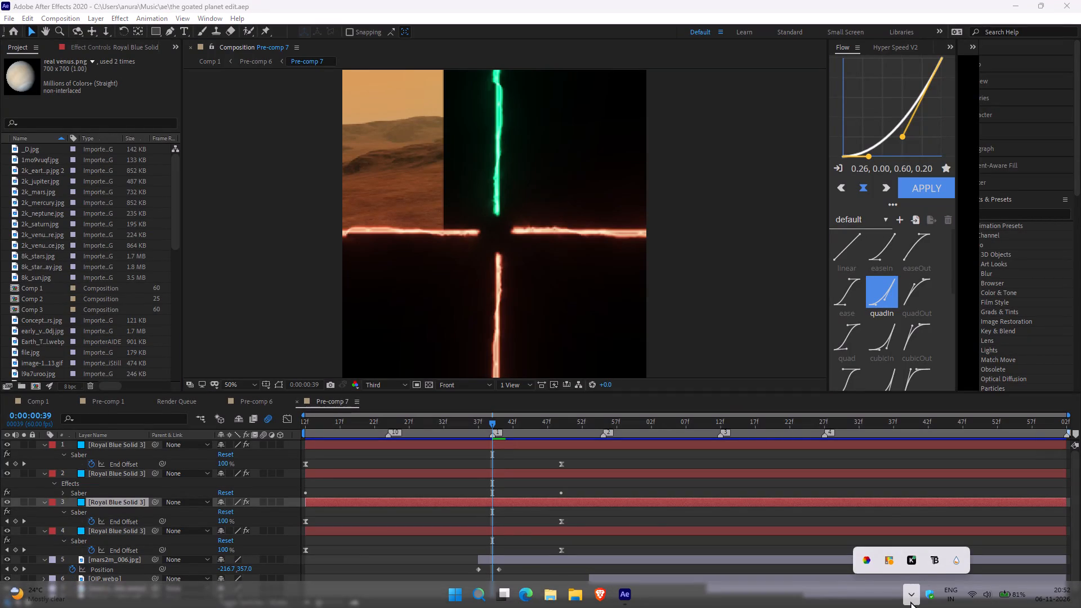
{"action": "left_click", "coordinate": [708, 607]}
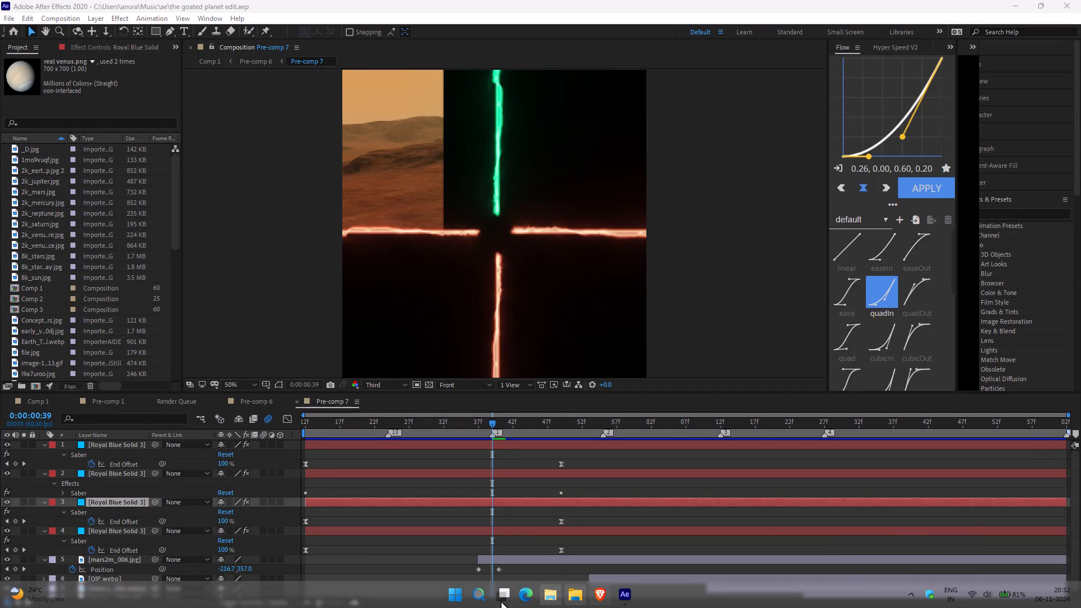
{"action": "left_click", "coordinate": [447, 596]}
{"action": "type", "text": "wi"}
{"action": "type", "text": "nd"}
{"action": "left_click", "coordinate": [422, 207]}
{"action": "left_click", "coordinate": [965, 582]}
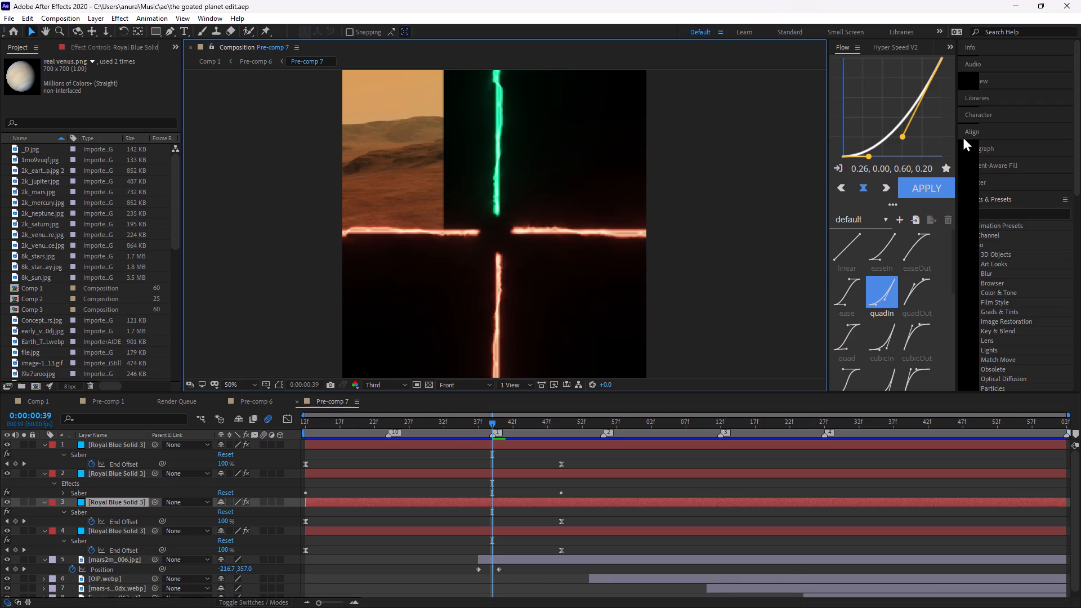
Expand the After Effects window to fill the whole screen with its title bar hidden.
{"action": "key", "text": "ctrl+backslash"}
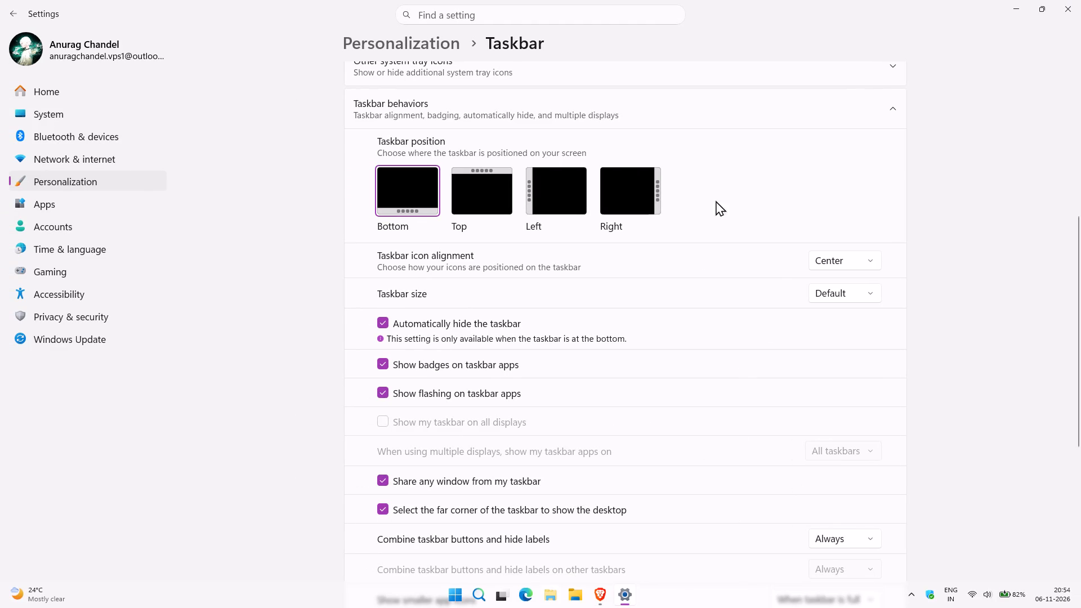
Close the Taskbar settings window and return to After Effects.
{"action": "left_click", "coordinate": [1006, 8]}
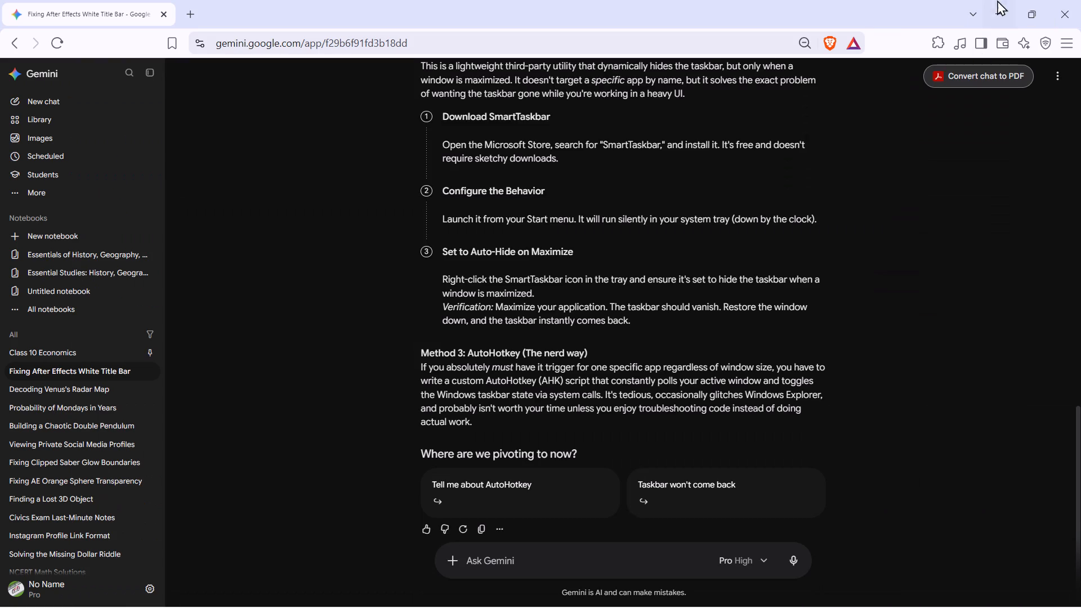
{"action": "left_click", "coordinate": [1002, 17]}
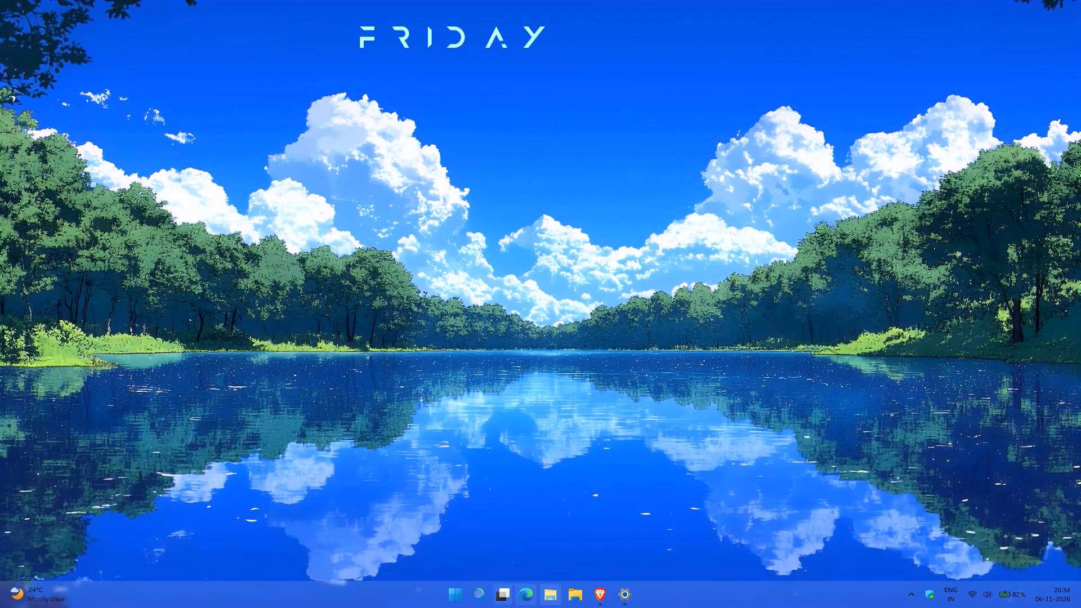
{"action": "left_click", "coordinate": [637, 607]}
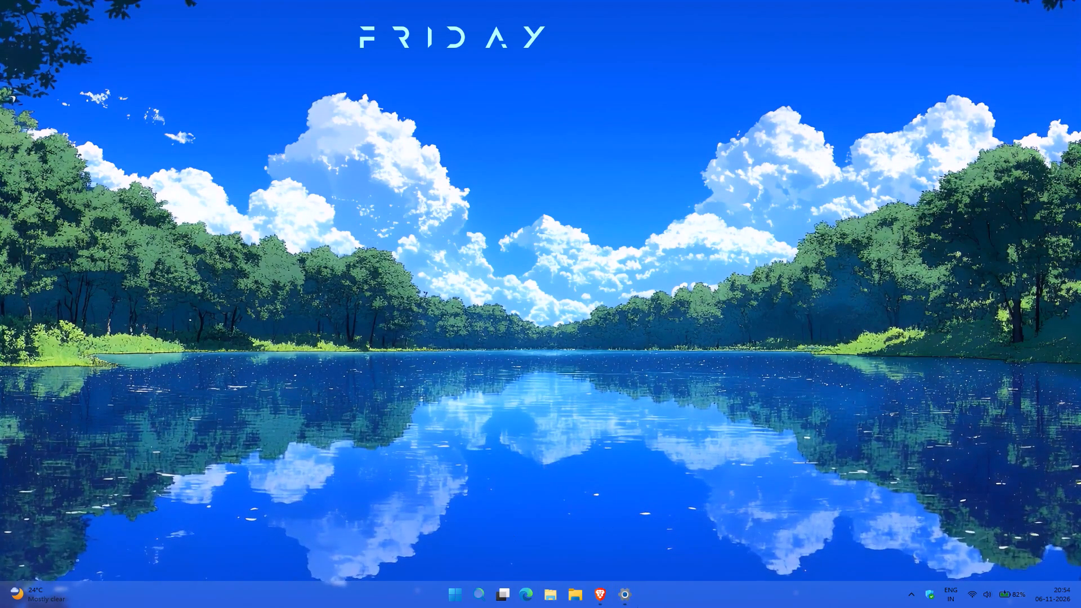
{"action": "left_click", "coordinate": [621, 606]}
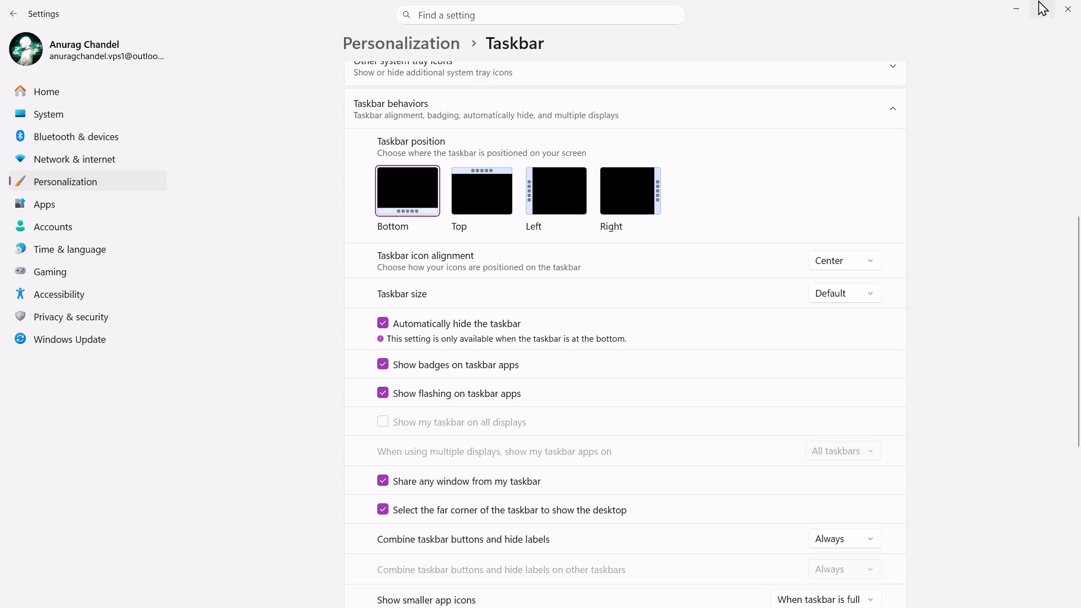
{"action": "left_click", "coordinate": [1078, 7]}
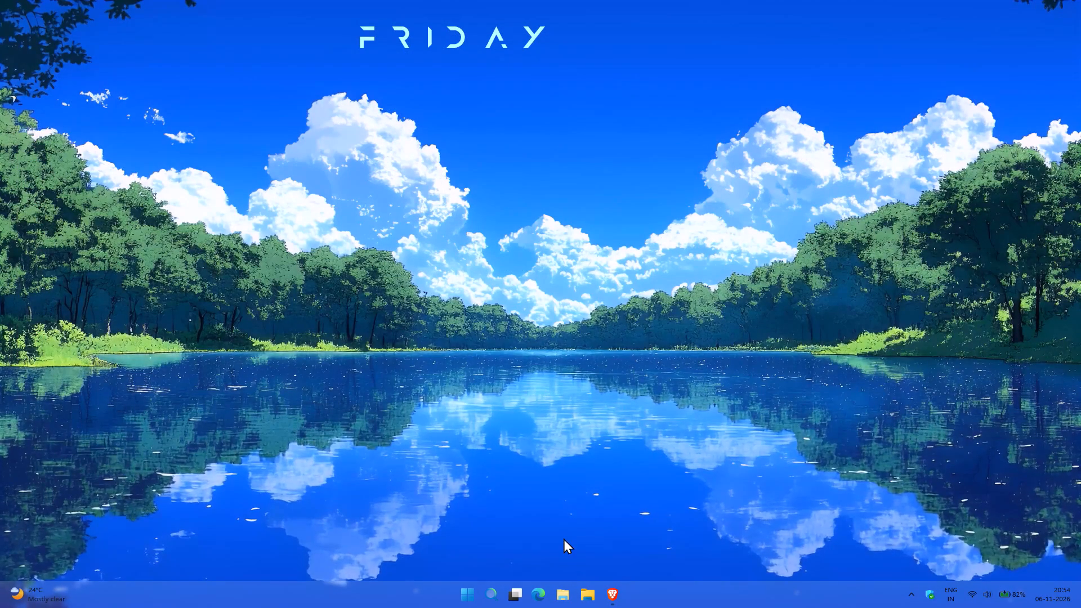
{"action": "left_click", "coordinate": [613, 607]}
{"action": "scroll", "coordinate": [588, 327], "scroll_direction": "up", "scroll_amount": 2}
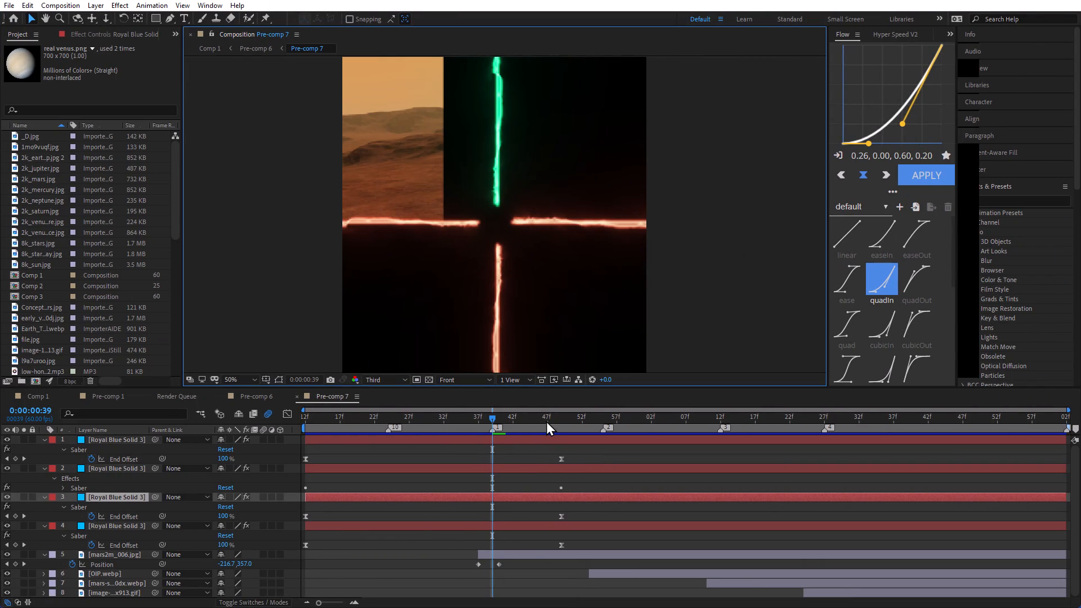
Set the preview resolution of Pre-comp 7 to Full.
{"action": "left_click", "coordinate": [394, 385]}
{"action": "left_click", "coordinate": [384, 374]}
{"action": "left_click", "coordinate": [391, 375]}
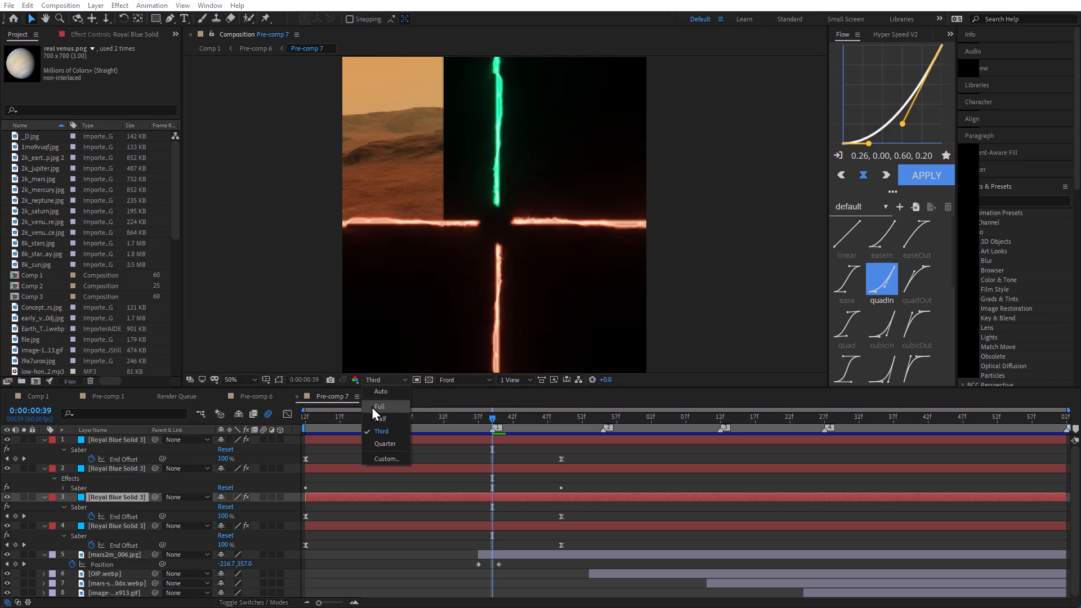
{"action": "left_click", "coordinate": [372, 406]}
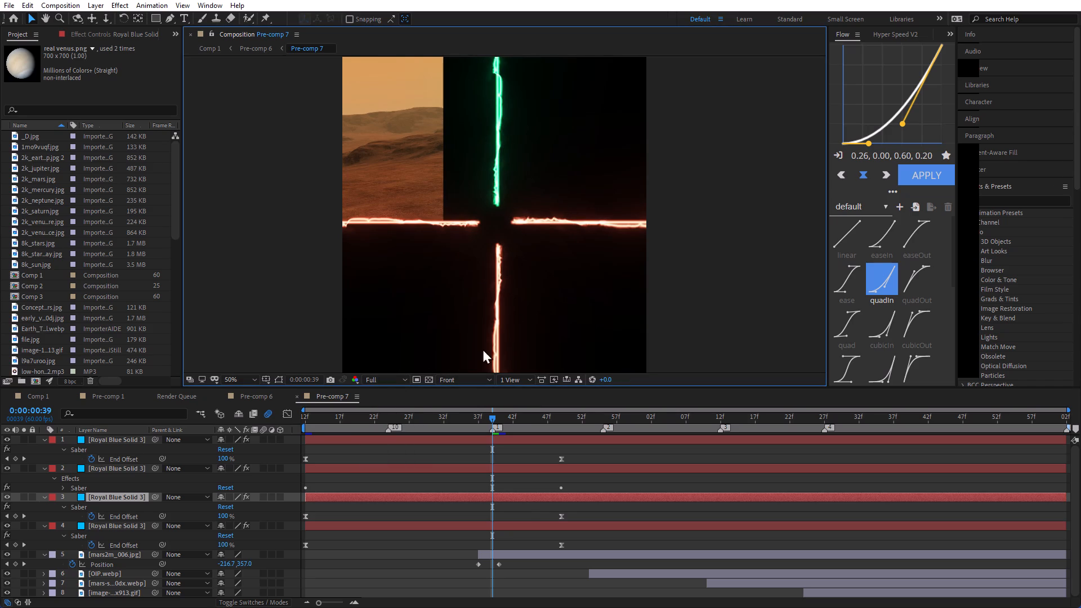
Scrub around frame 39 and play back Pre-comp 7 to review the saber lines and Mars image reveals.
{"action": "left_click_drag", "start_coordinate": [490, 420], "coordinate": [513, 417]}
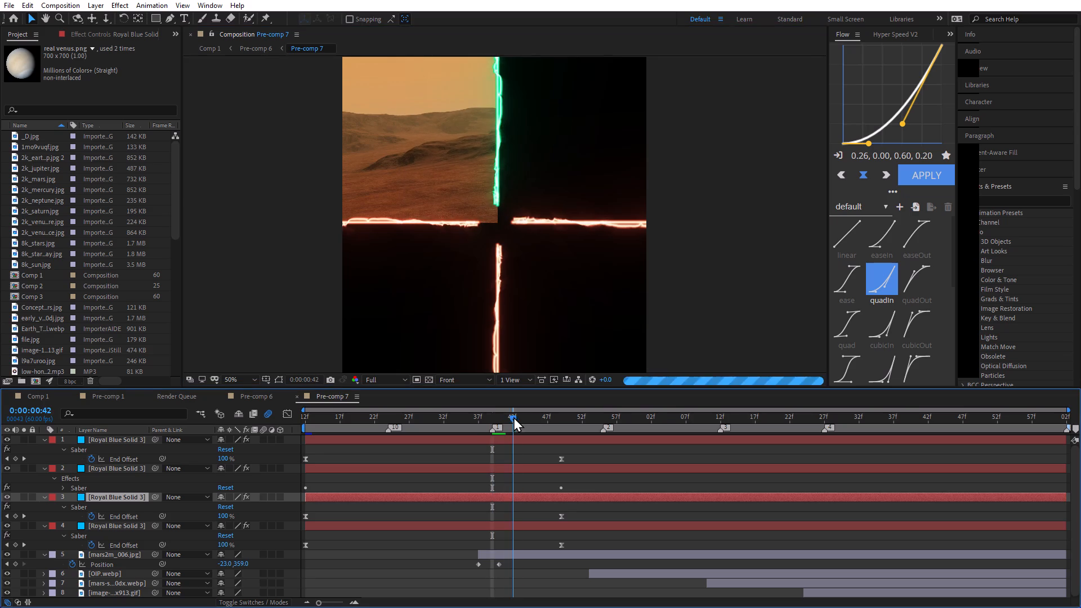
{"action": "left_click_drag", "start_coordinate": [513, 417], "coordinate": [497, 423]}
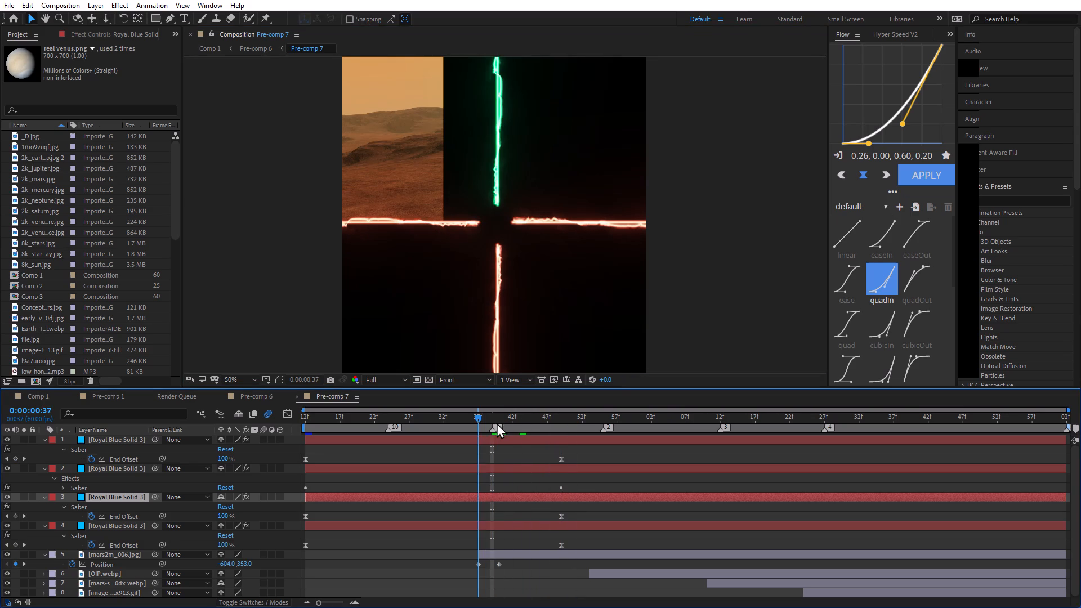
{"action": "left_click_drag", "start_coordinate": [497, 423], "coordinate": [489, 430]}
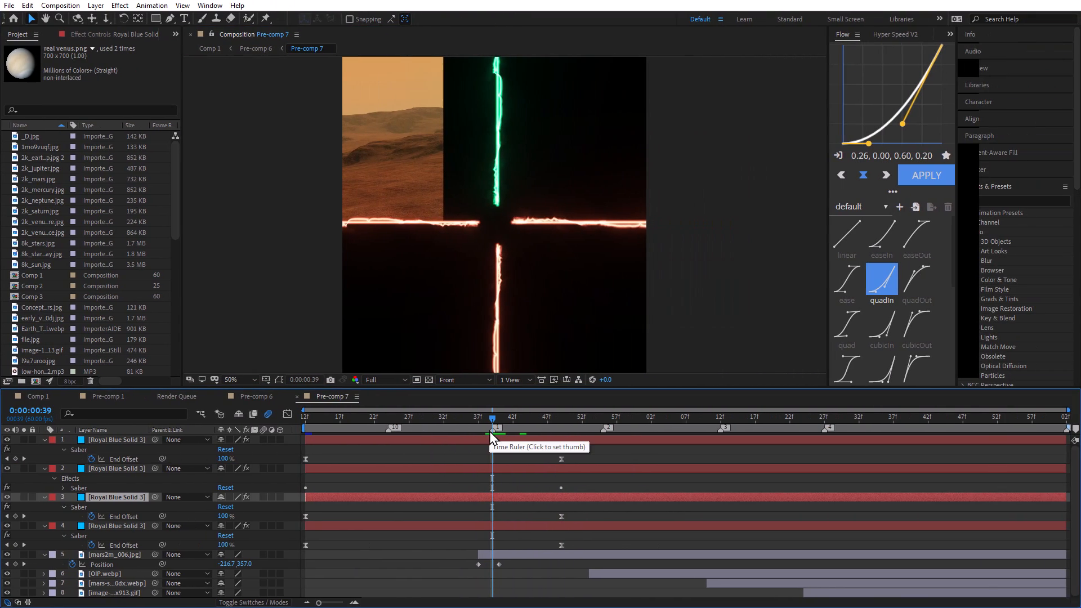
{"action": "key", "text": "space"}
{"action": "key", "text": "space"}
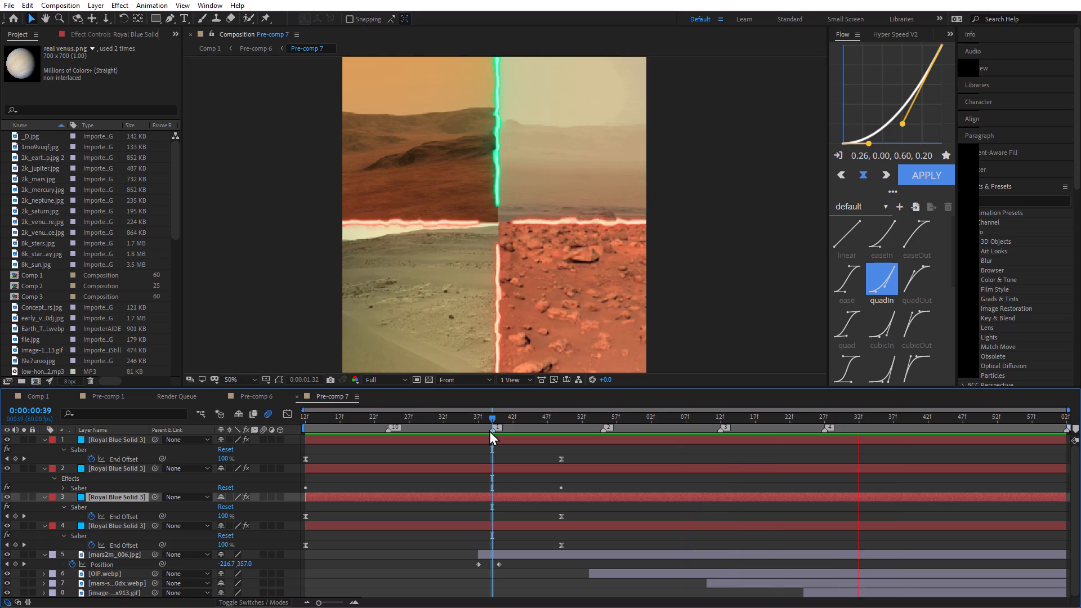
{"action": "key", "text": "space"}
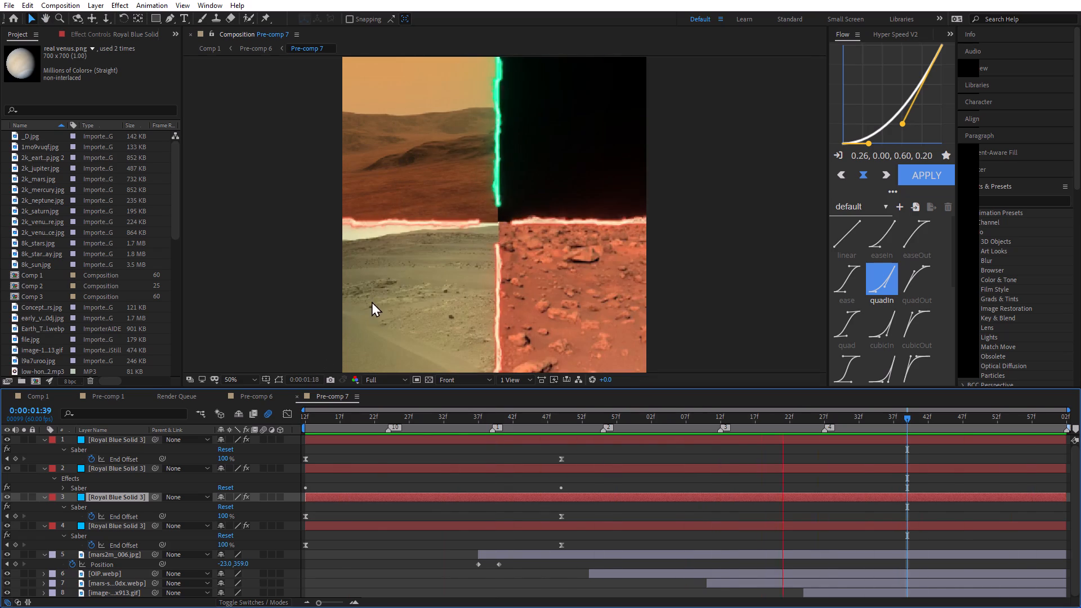
{"action": "key", "text": "space"}
Open Comp 1 and play it from 0:00:09:58 to review the Mars section.
{"action": "left_click", "coordinate": [38, 398]}
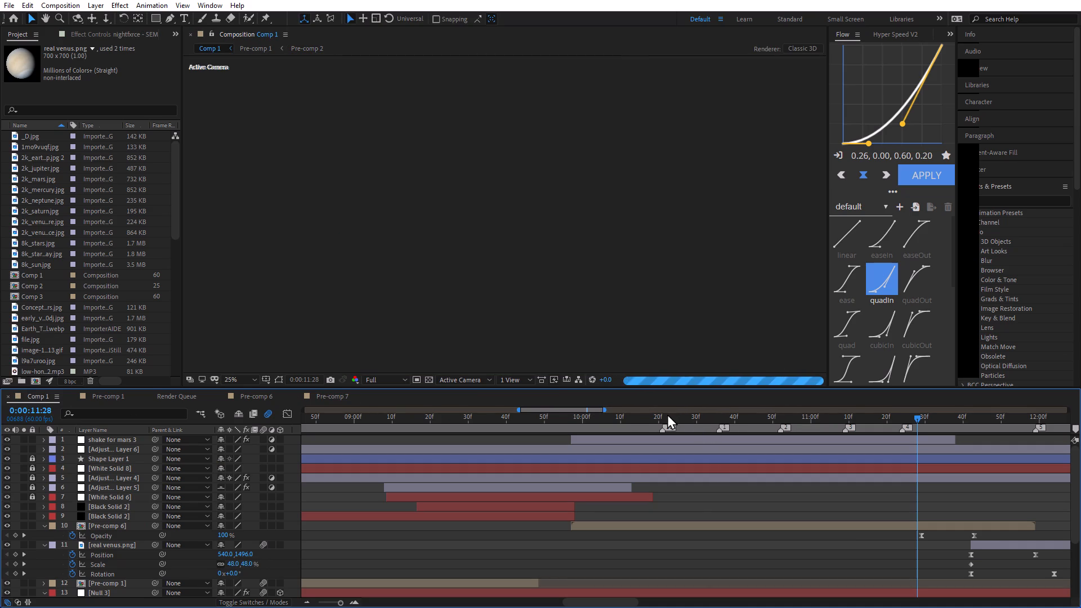
{"action": "left_click", "coordinate": [631, 411]}
{"action": "left_click", "coordinate": [574, 415]}
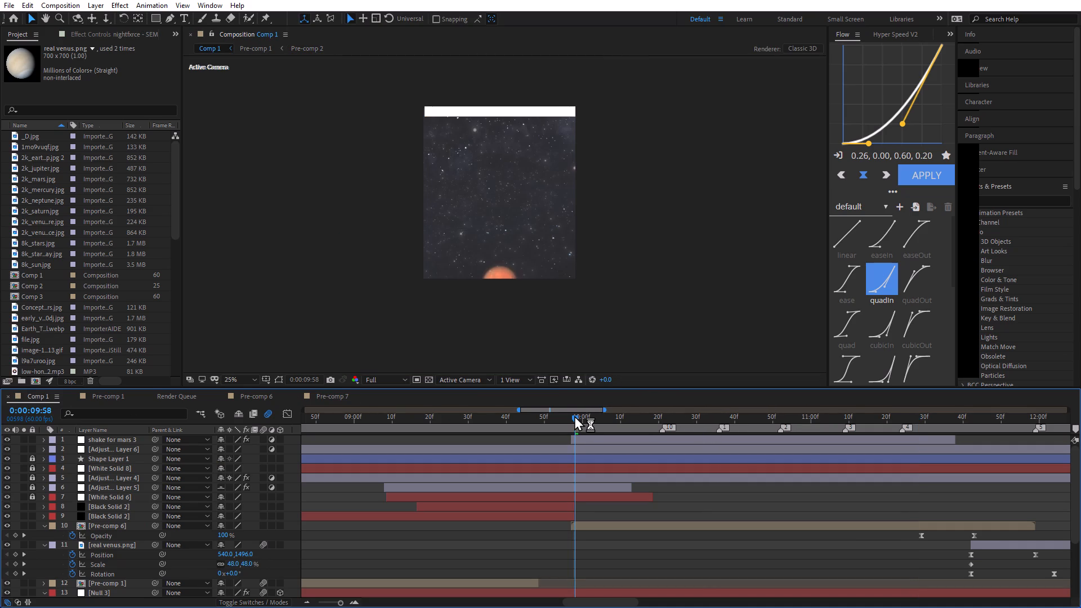
{"action": "key", "text": "space"}
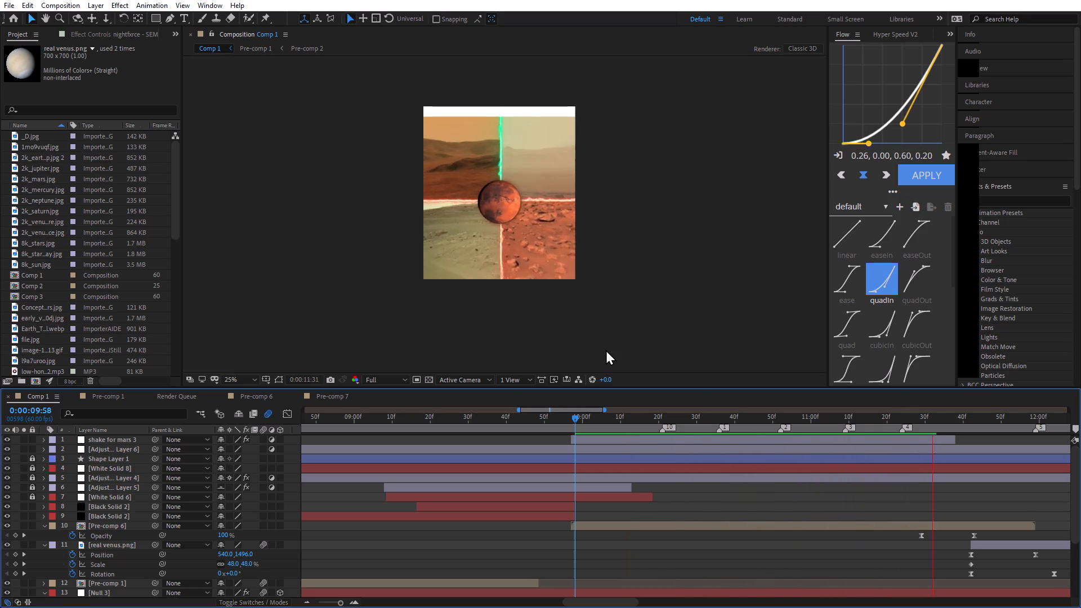
{"action": "key", "text": "space"}
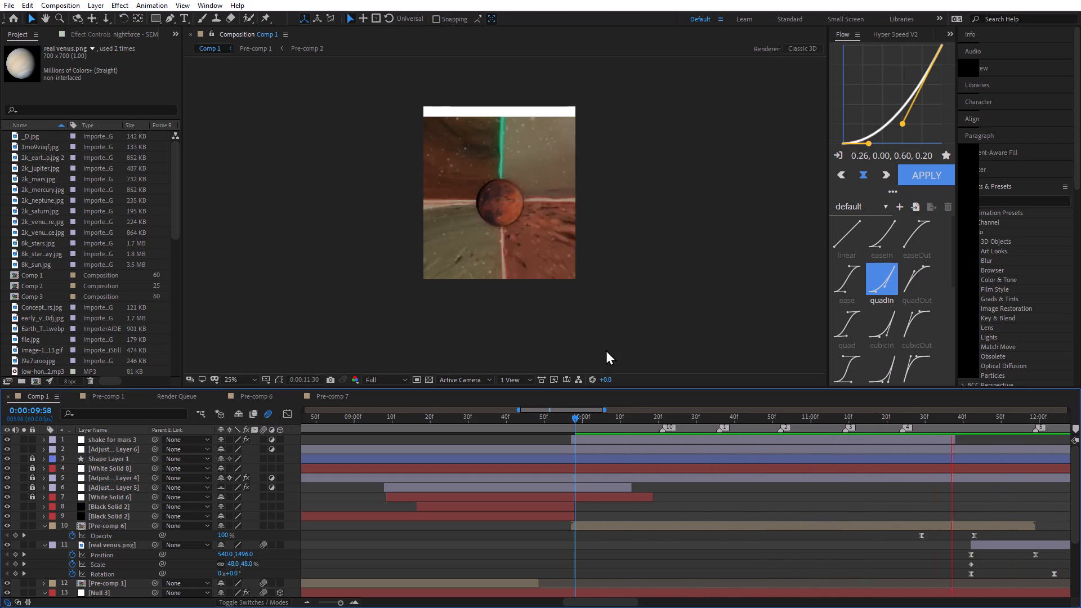
{"action": "key", "text": "space"}
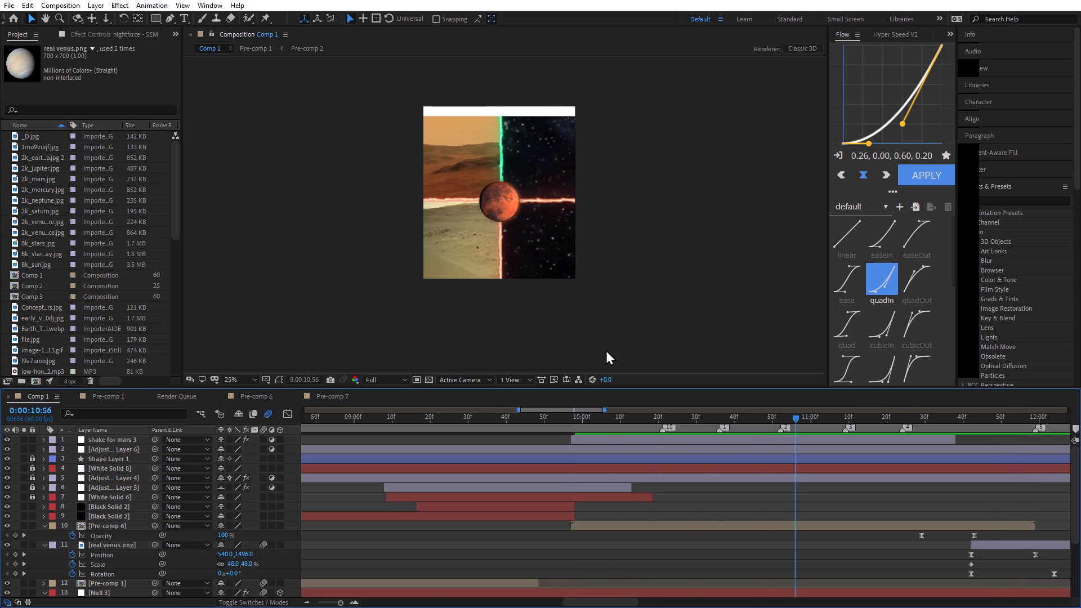
{"action": "scroll", "coordinate": [525, 587], "scroll_direction": "down", "scroll_amount": 2}
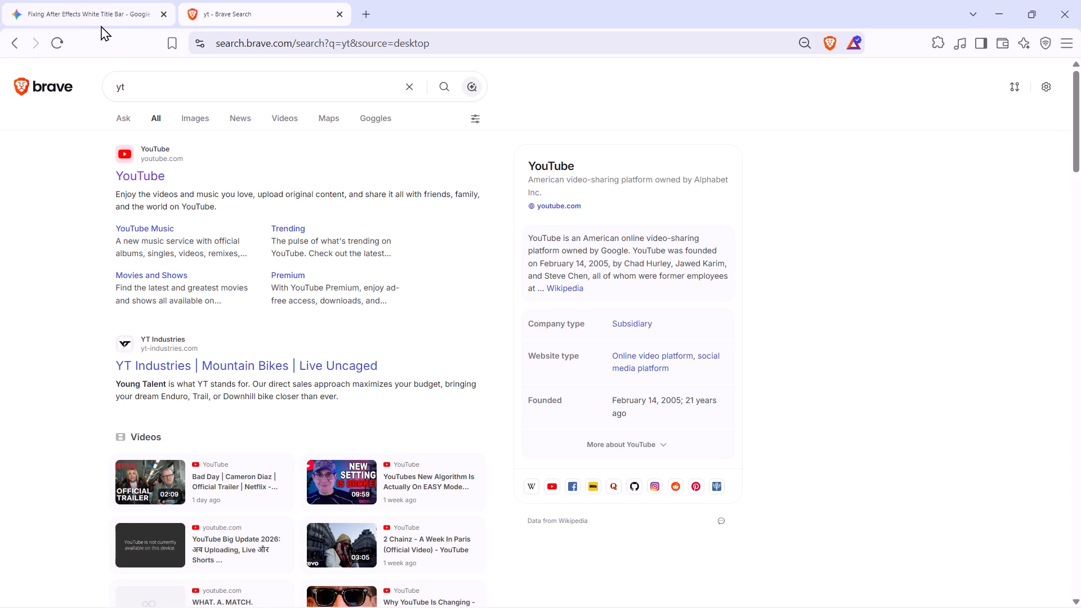
{"action": "left_click", "coordinate": [152, 168]}
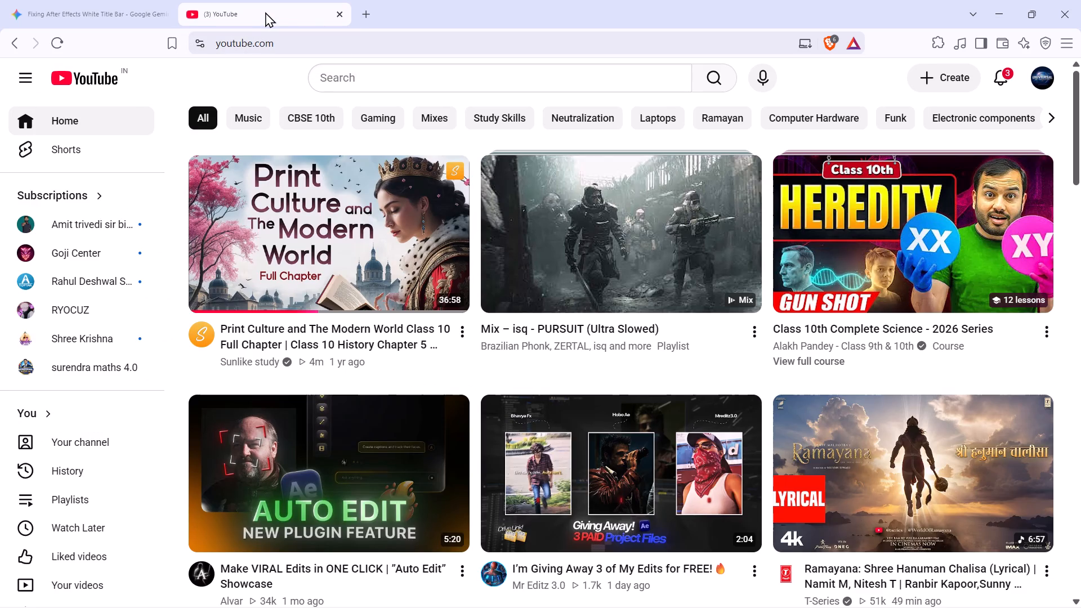
Search YouTube for "how to use saber".
{"action": "left_click", "coordinate": [379, 91]}
{"action": "type", "text": "how"}
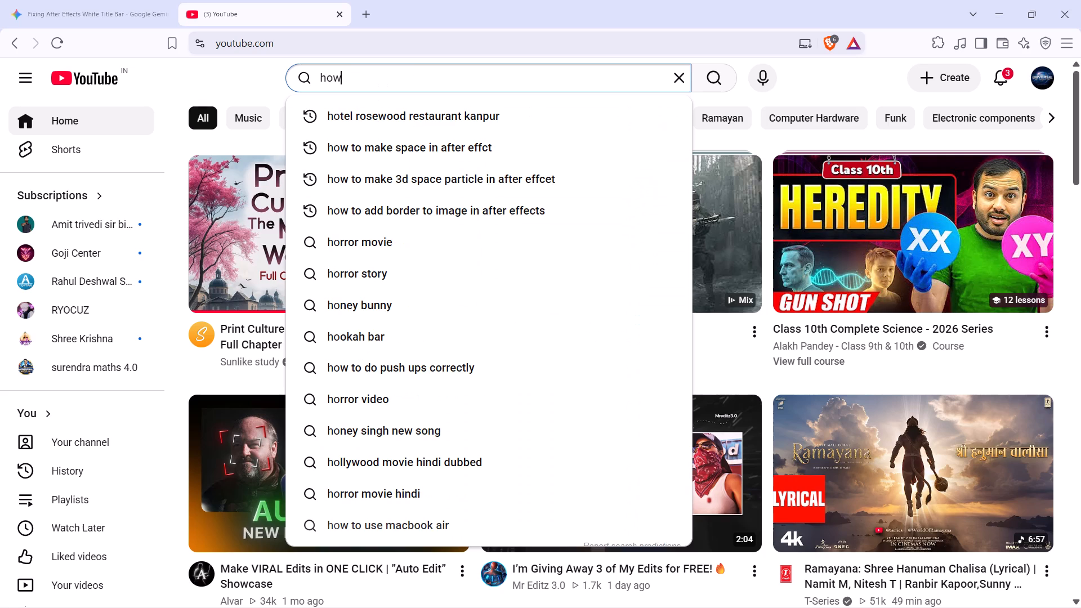
{"action": "key", "text": "space"}
{"action": "type", "text": "to use saber"}
{"action": "key", "text": "Return"}
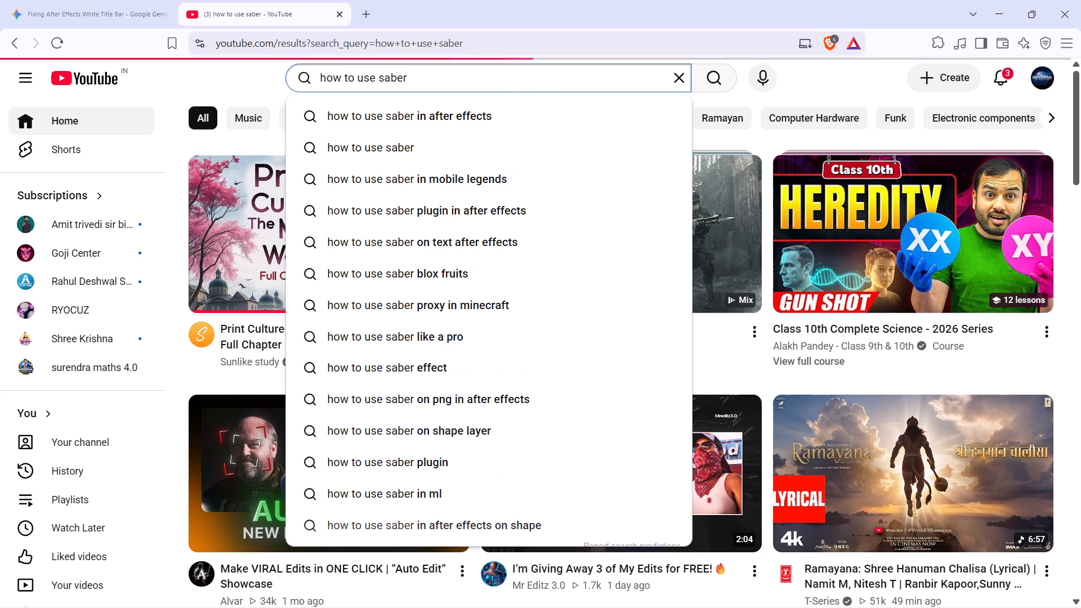
Watch the "How to use saber in after effects" short briefly and return to the search results.
{"action": "scroll", "coordinate": [457, 306], "scroll_direction": "down", "scroll_amount": 1}
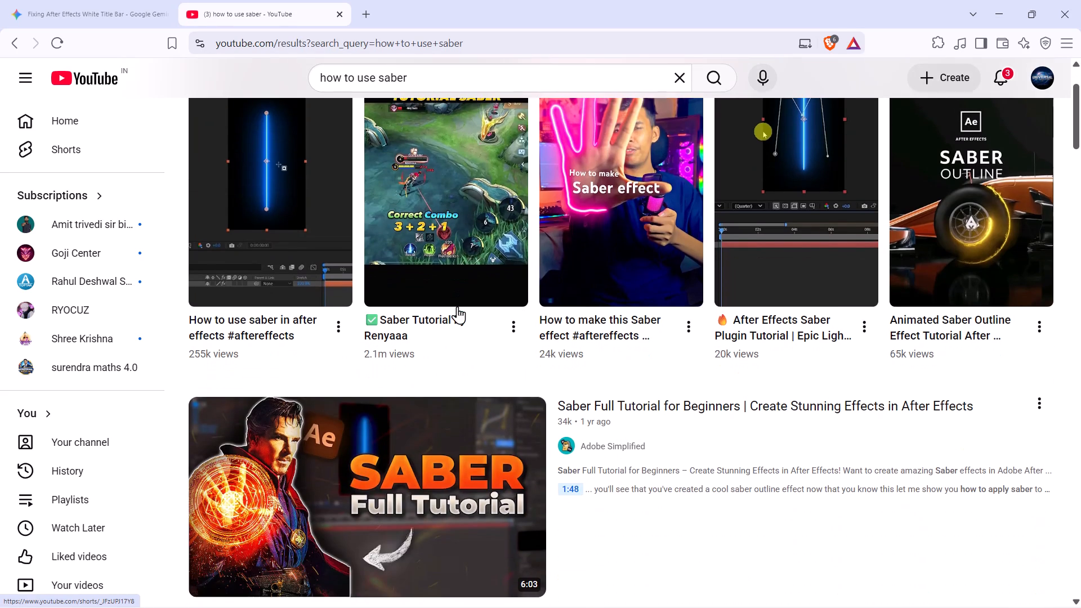
{"action": "left_click", "coordinate": [297, 244]}
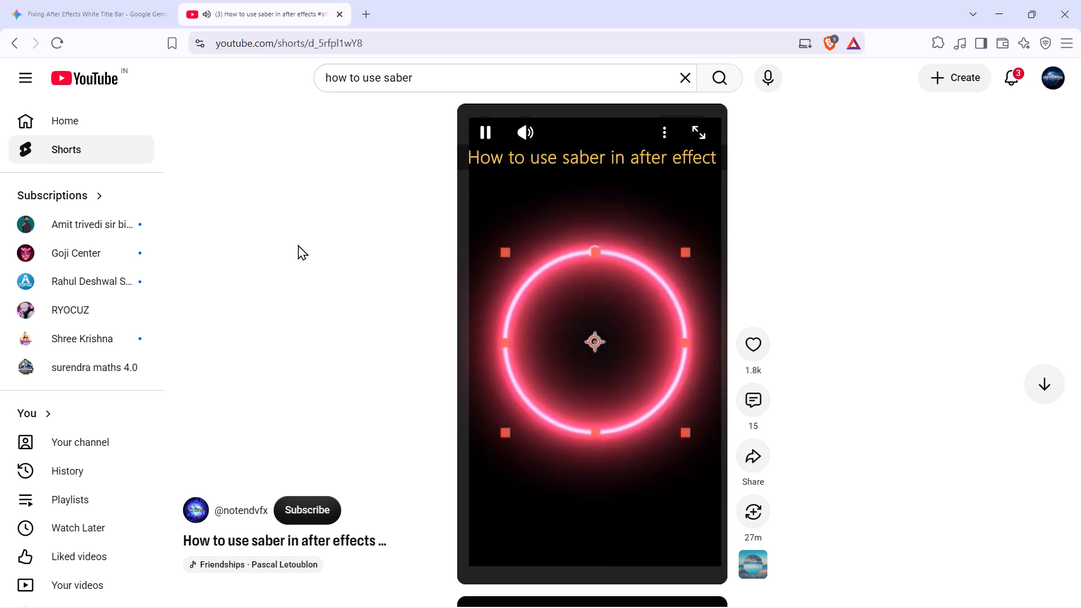
{"action": "left_click", "coordinate": [12, 47]}
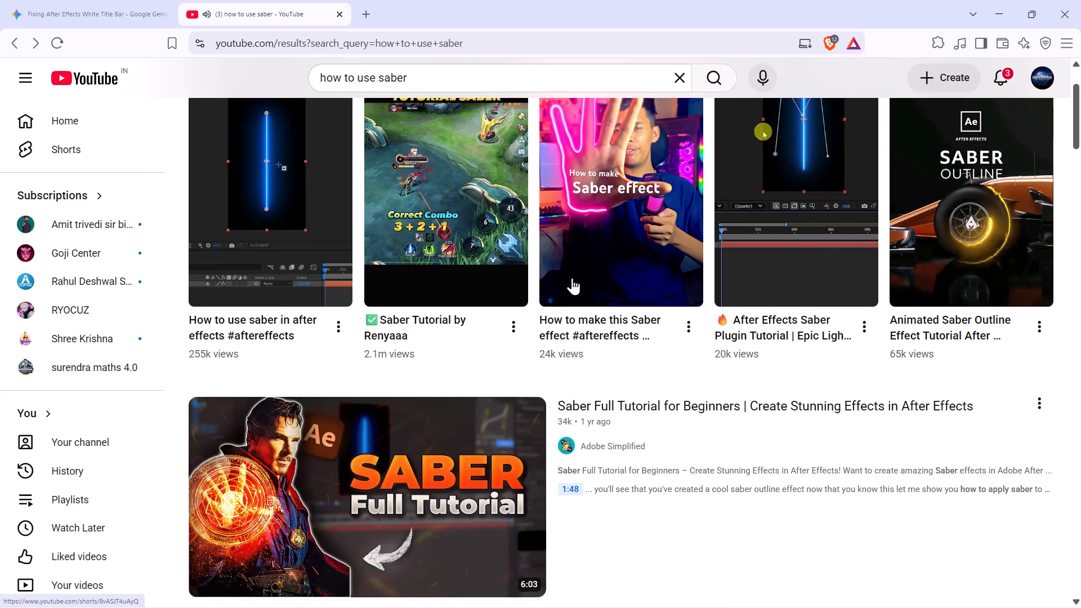
Open the "How to make this Saber effect" short and return to the search results.
{"action": "left_click", "coordinate": [625, 233]}
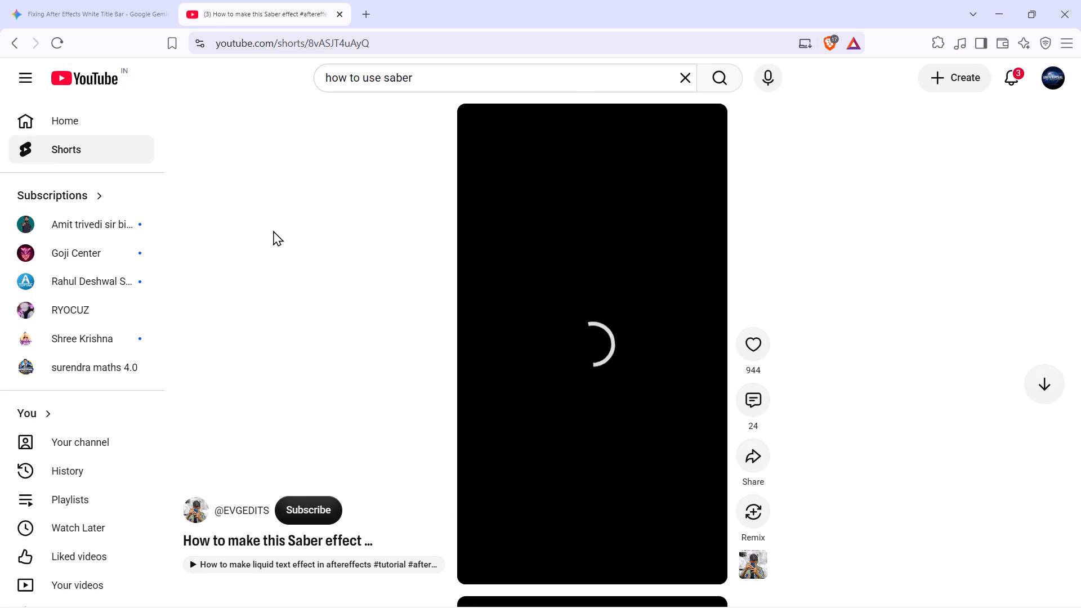
{"action": "left_click", "coordinate": [9, 44]}
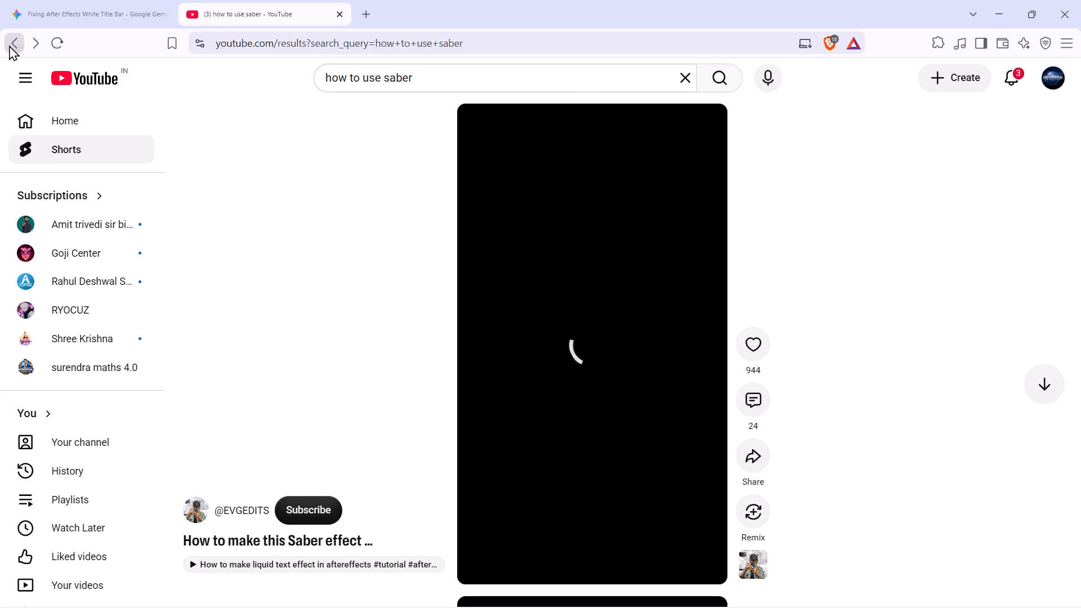
Browse the search results and preview the "After Effects Saber Plugin Tutorial Particles line" video, skipping ahead in it.
{"action": "scroll", "coordinate": [910, 210], "scroll_direction": "up", "scroll_amount": 1}
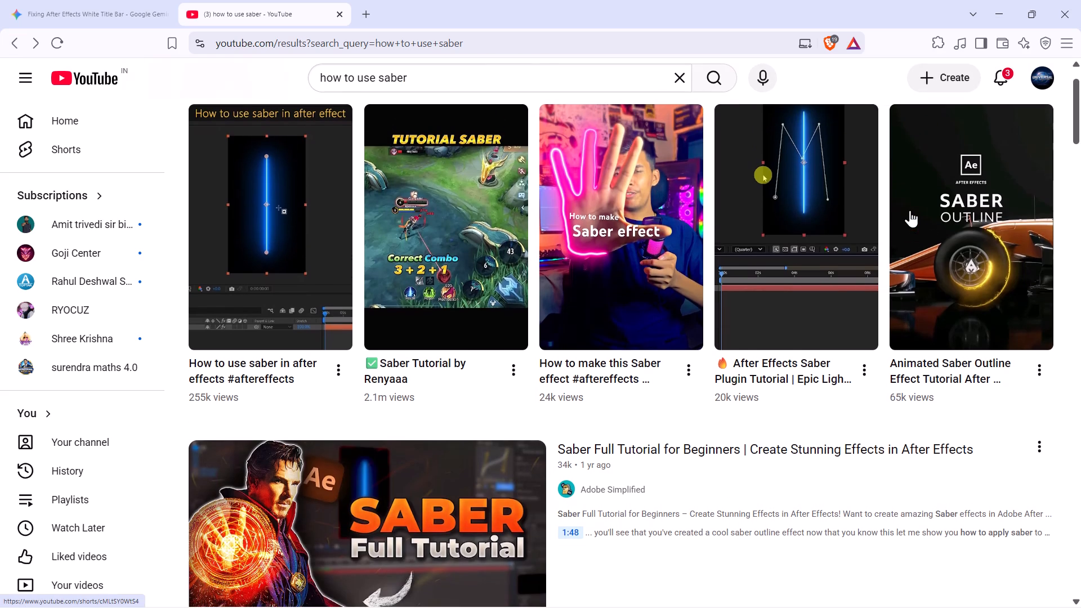
{"action": "scroll", "coordinate": [910, 210], "scroll_direction": "down", "scroll_amount": 2}
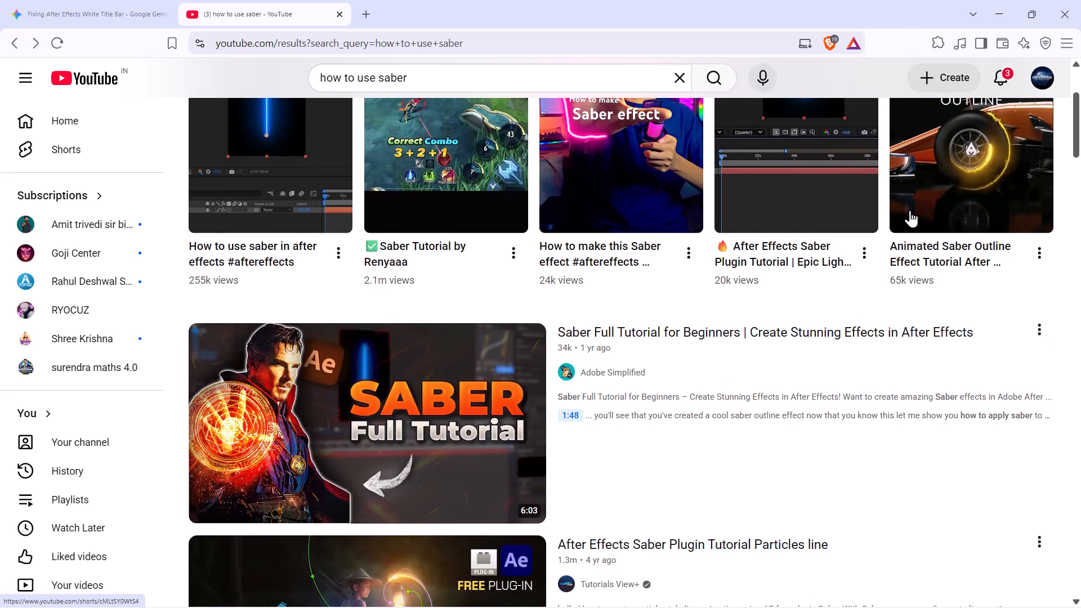
{"action": "scroll", "coordinate": [539, 448], "scroll_direction": "down", "scroll_amount": 4}
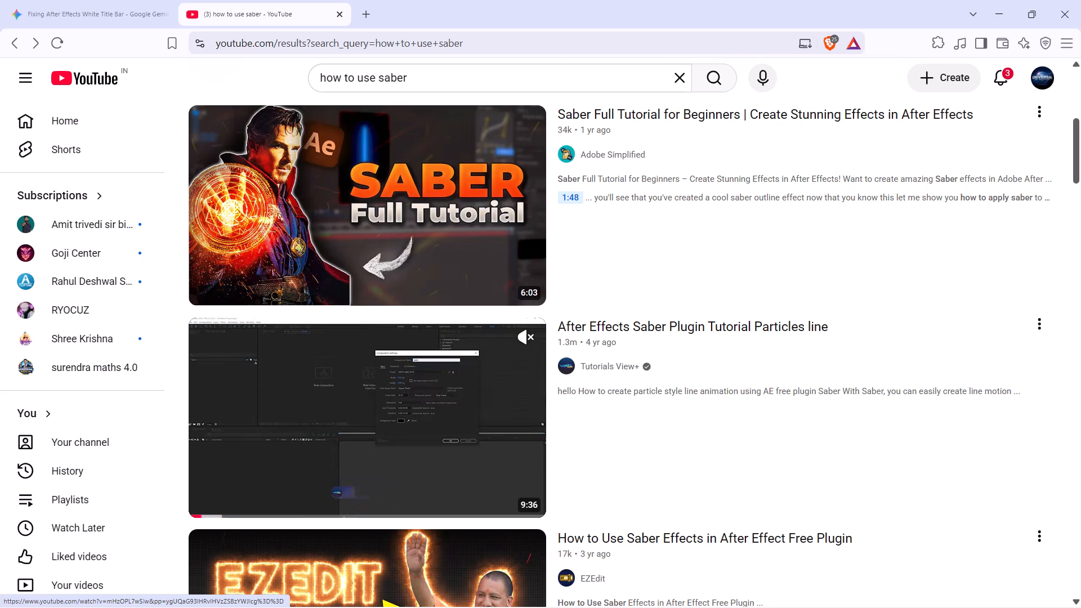
{"action": "left_click", "coordinate": [235, 508]}
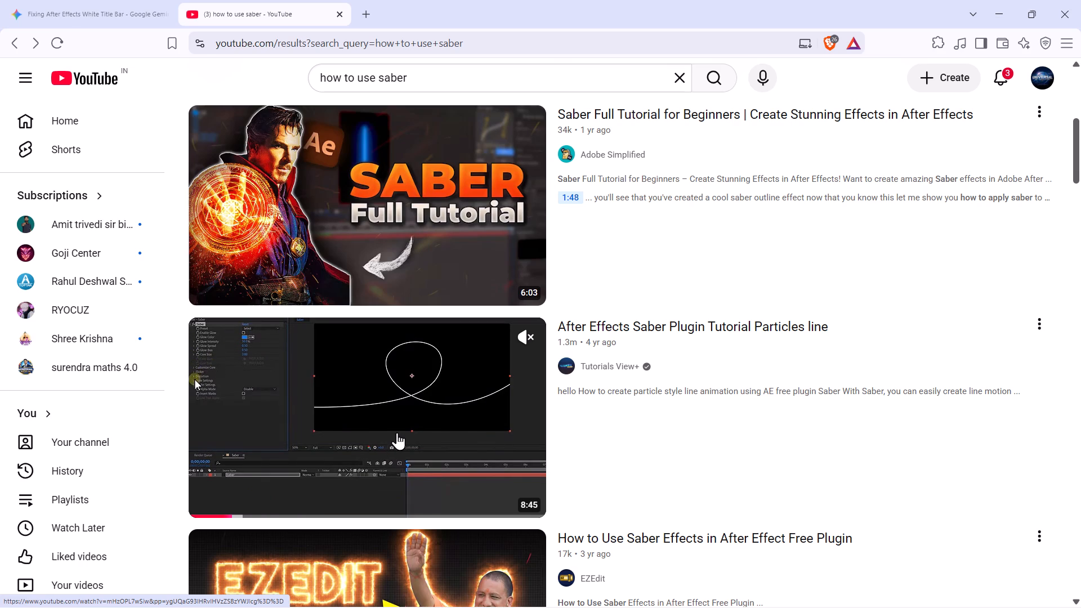
{"action": "left_click", "coordinate": [319, 506]}
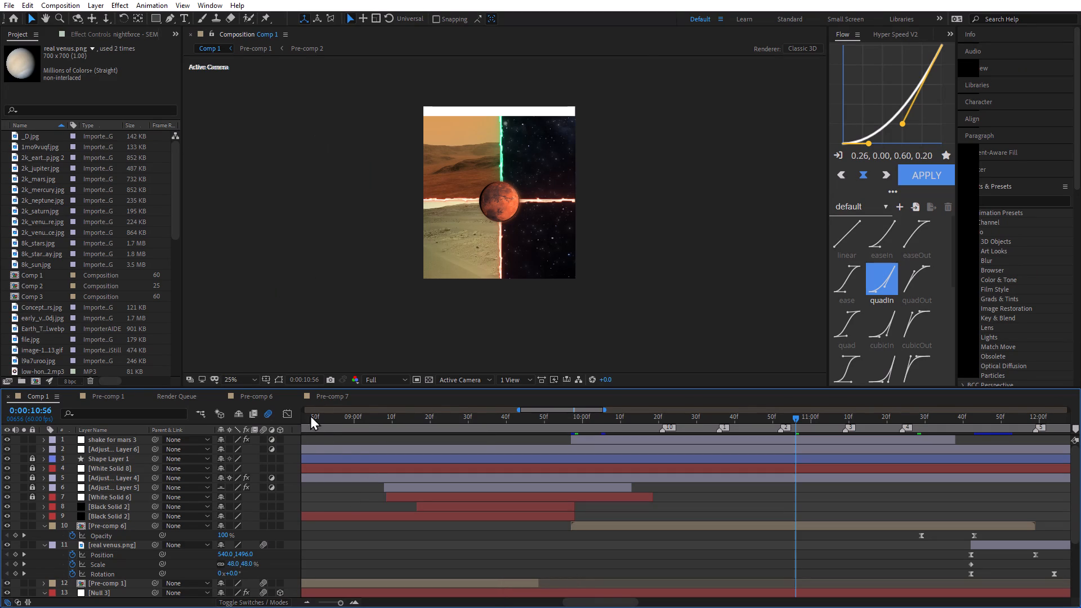
Switch to After Effects and show the Saber effect settings of the top Royal Blue Solid 3 layer in Pre-comp 7.
{"action": "left_click", "coordinate": [323, 400]}
{"action": "scroll", "coordinate": [456, 193], "scroll_direction": "up", "scroll_amount": 1, "text": "ctrl"}
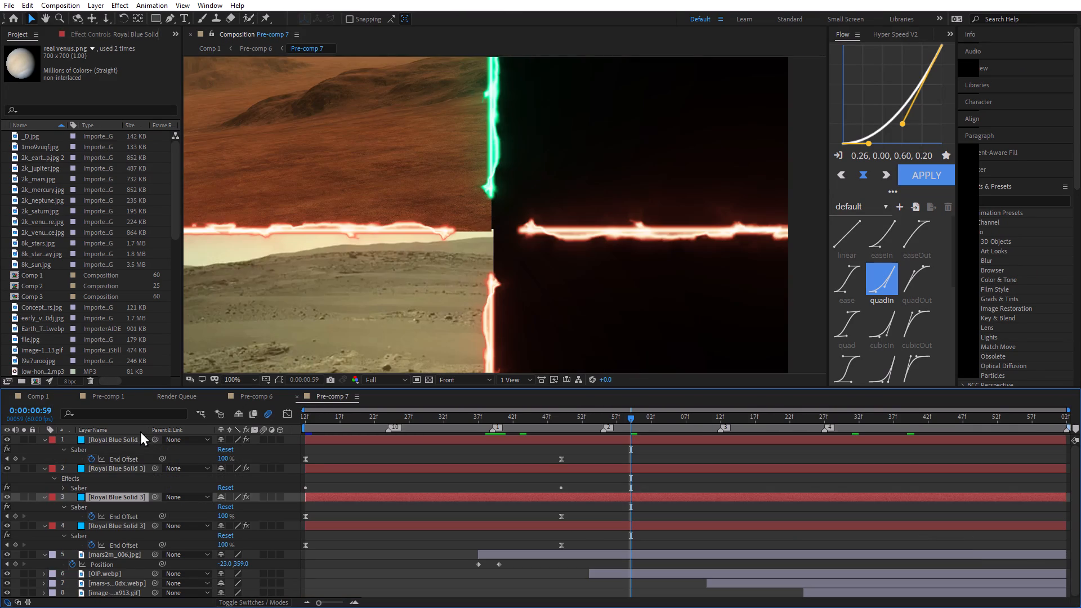
{"action": "scroll", "coordinate": [112, 471], "scroll_direction": "up", "scroll_amount": 3}
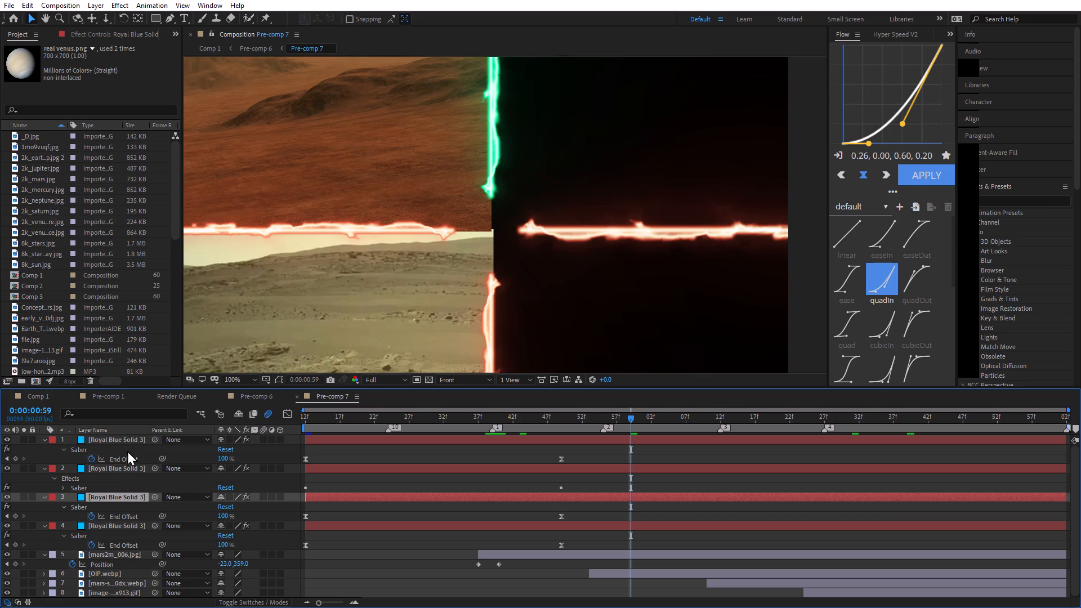
{"action": "left_click", "coordinate": [119, 442]}
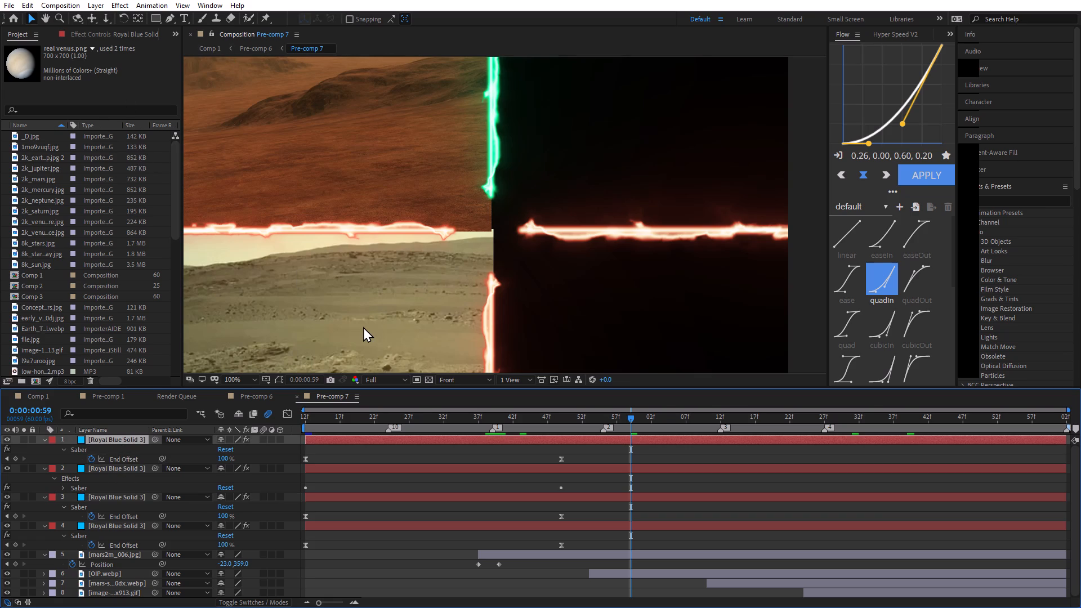
{"action": "left_click", "coordinate": [76, 30]}
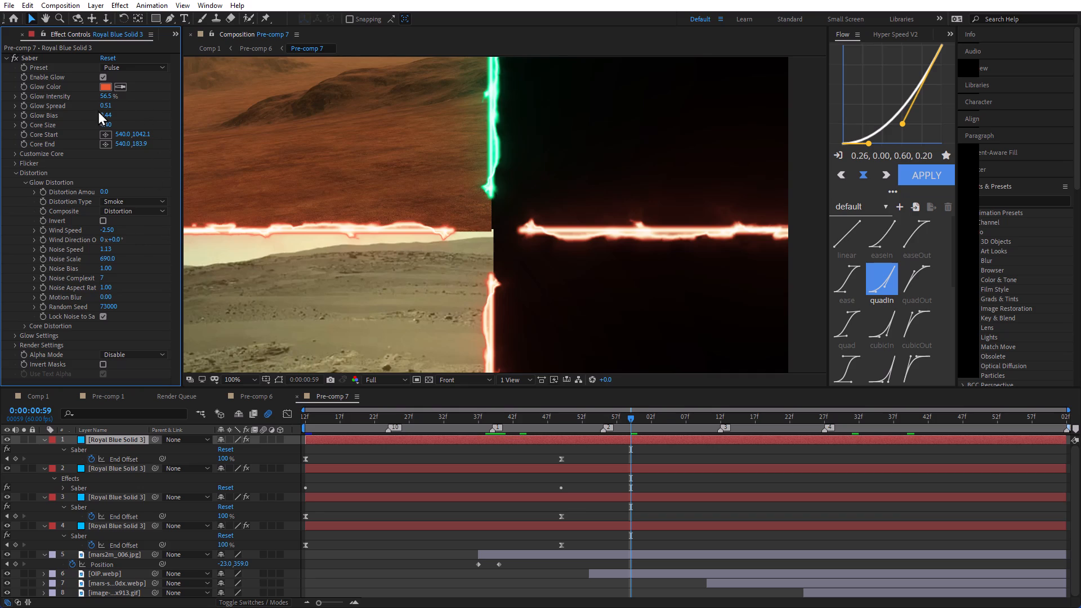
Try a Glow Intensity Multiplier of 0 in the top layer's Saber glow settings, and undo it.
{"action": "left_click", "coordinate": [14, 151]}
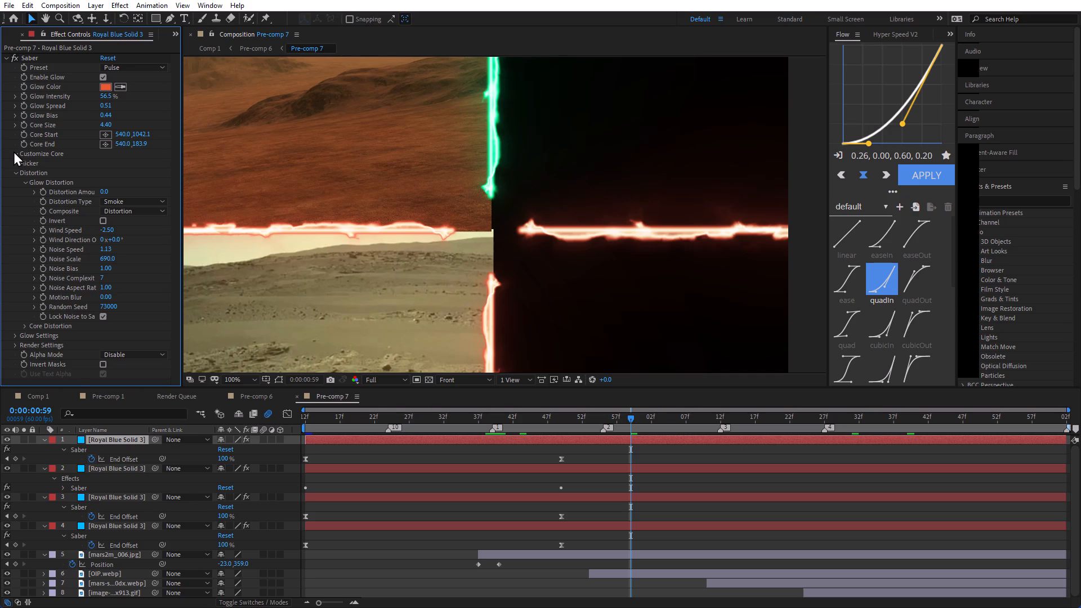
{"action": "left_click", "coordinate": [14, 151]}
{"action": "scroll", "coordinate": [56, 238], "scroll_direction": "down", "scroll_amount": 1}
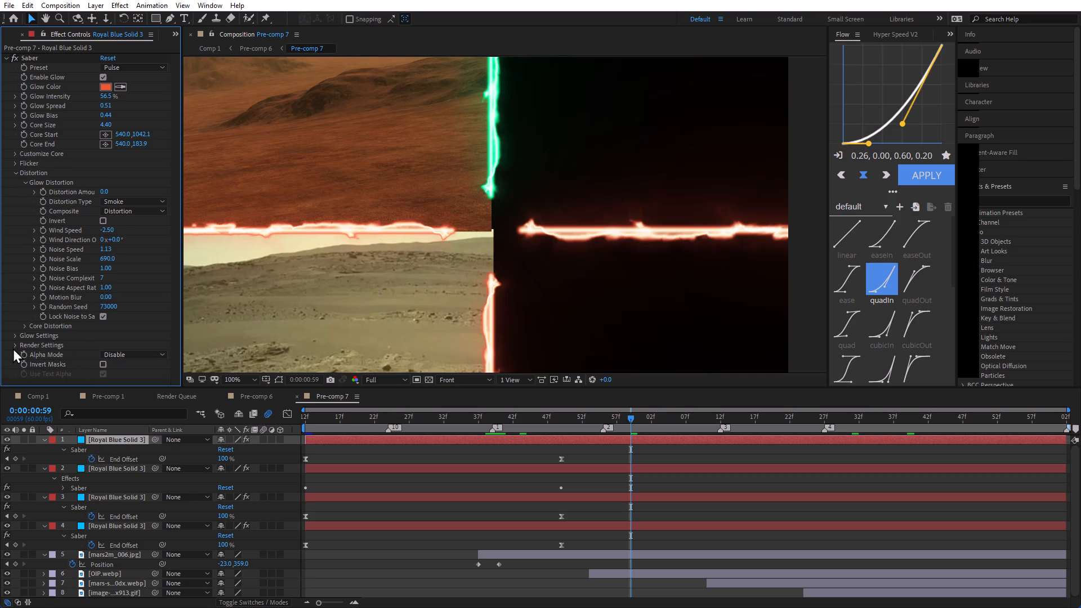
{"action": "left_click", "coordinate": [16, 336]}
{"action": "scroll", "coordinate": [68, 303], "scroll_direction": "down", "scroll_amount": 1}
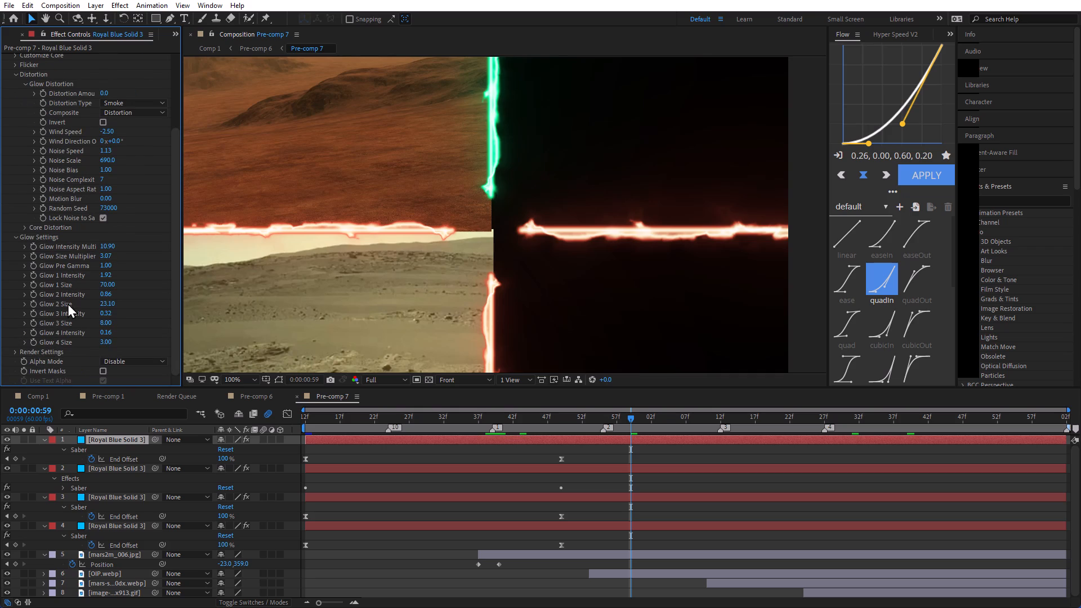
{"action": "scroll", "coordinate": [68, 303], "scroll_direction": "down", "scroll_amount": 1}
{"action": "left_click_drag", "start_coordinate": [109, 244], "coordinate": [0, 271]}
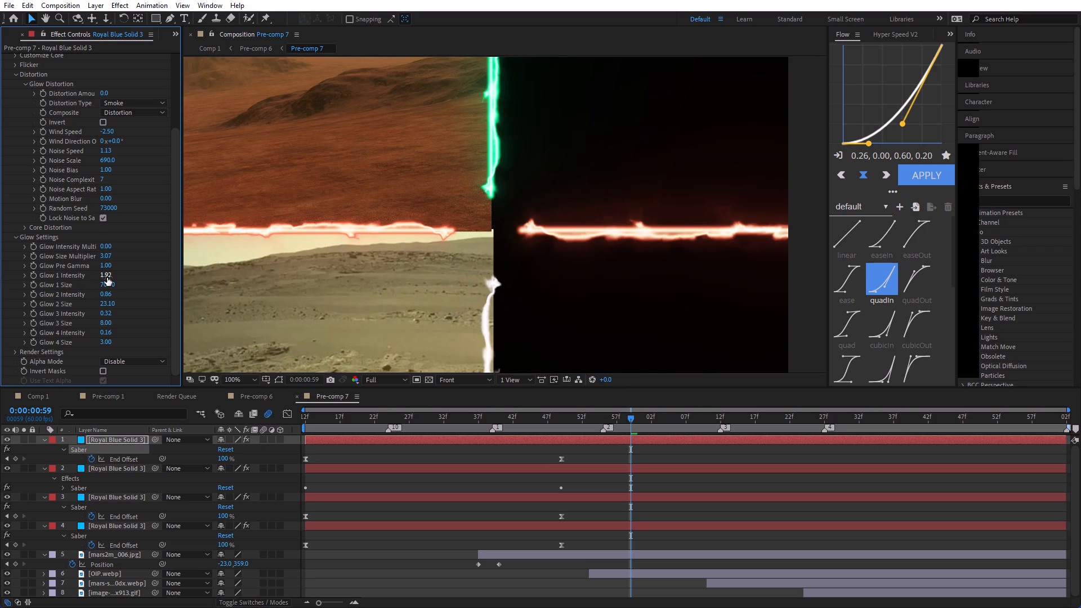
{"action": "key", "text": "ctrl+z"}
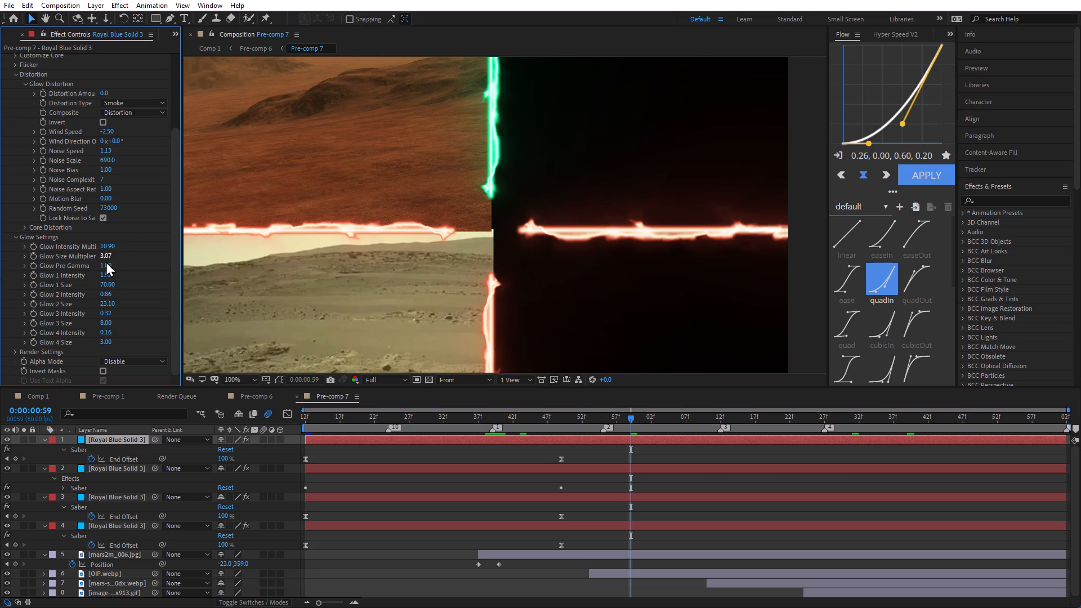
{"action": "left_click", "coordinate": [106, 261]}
Set the Saber Glow Distortion's Distortion Amount to 110 on the top Royal Blue Solid 3 layer.
{"action": "scroll", "coordinate": [84, 203], "scroll_direction": "up", "scroll_amount": 1}
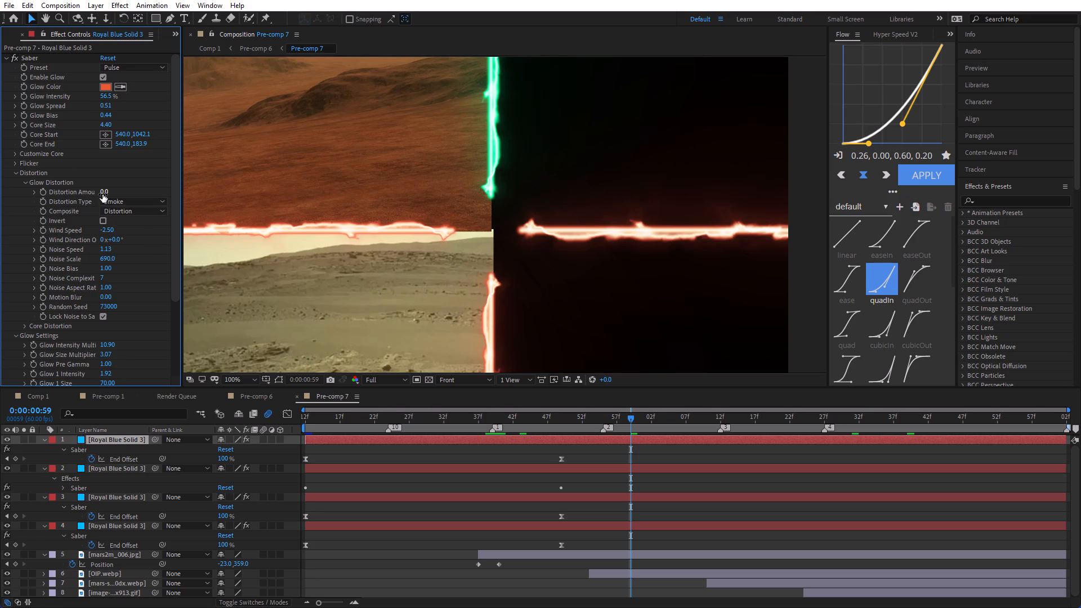
{"action": "left_click_drag", "start_coordinate": [102, 194], "coordinate": [159, 189]}
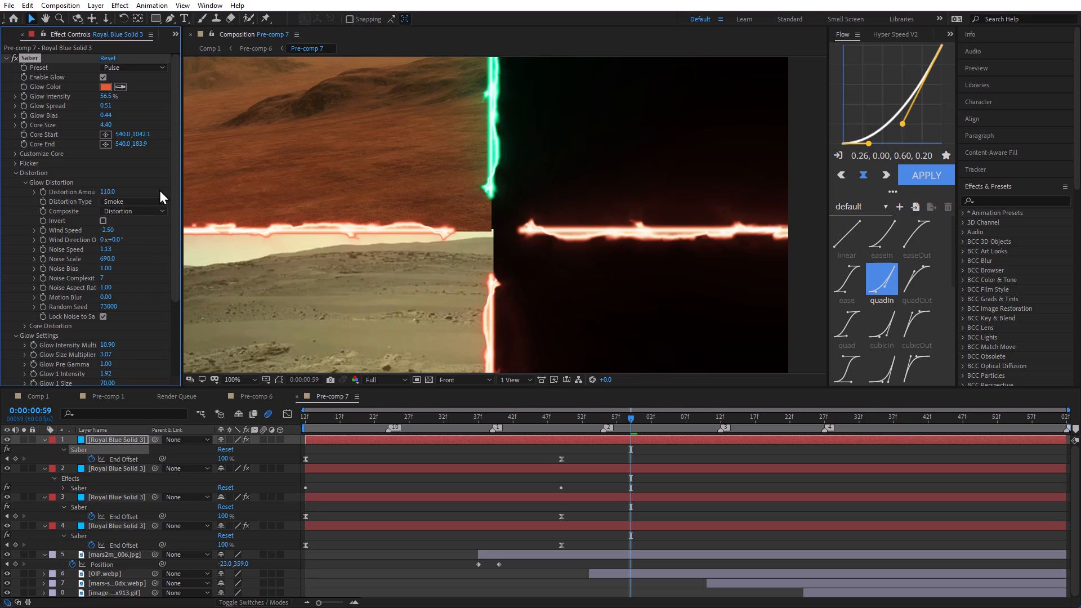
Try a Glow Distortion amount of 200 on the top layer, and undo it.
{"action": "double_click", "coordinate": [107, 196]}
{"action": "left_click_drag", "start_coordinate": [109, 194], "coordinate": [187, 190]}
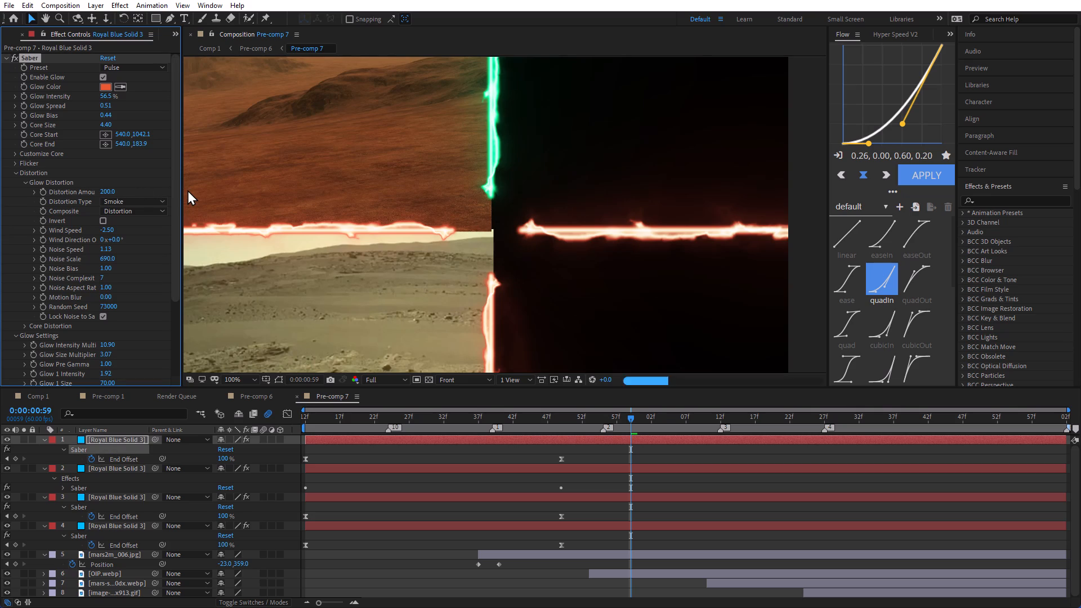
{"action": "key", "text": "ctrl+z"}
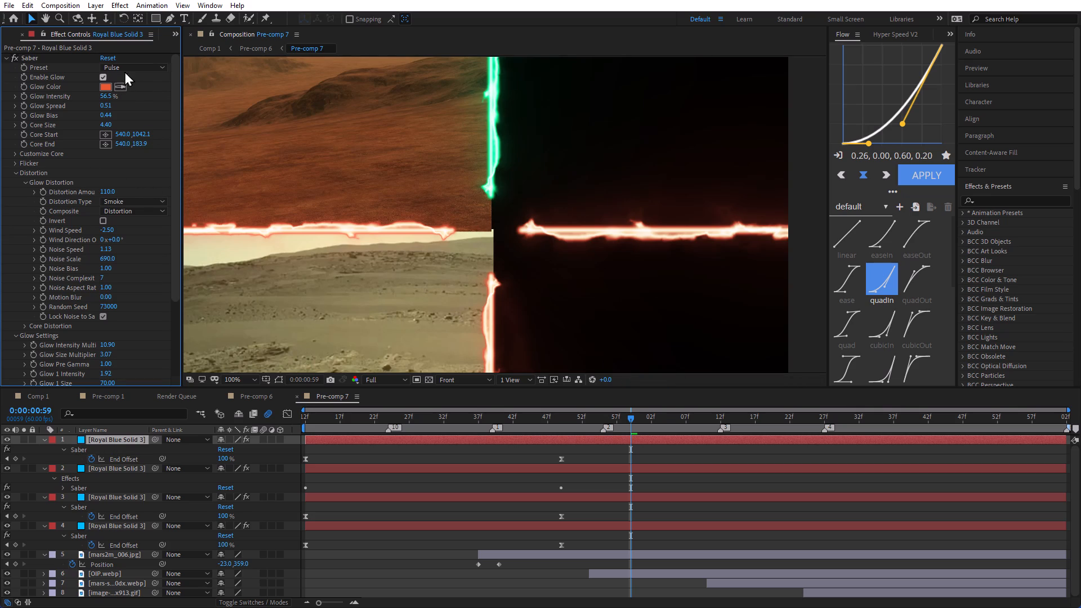
Compare the top layer's line with and without Saber glow, leaving Enable Glow off.
{"action": "left_click", "coordinate": [106, 100]}
{"action": "left_click", "coordinate": [103, 78]}
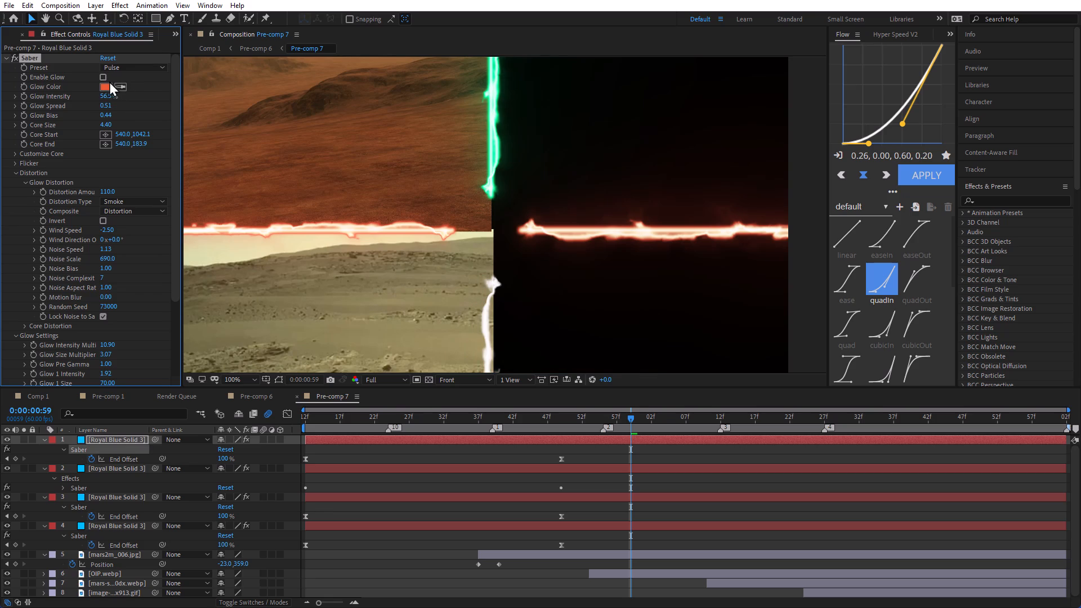
{"action": "left_click", "coordinate": [104, 78]}
{"action": "left_click", "coordinate": [104, 78]}
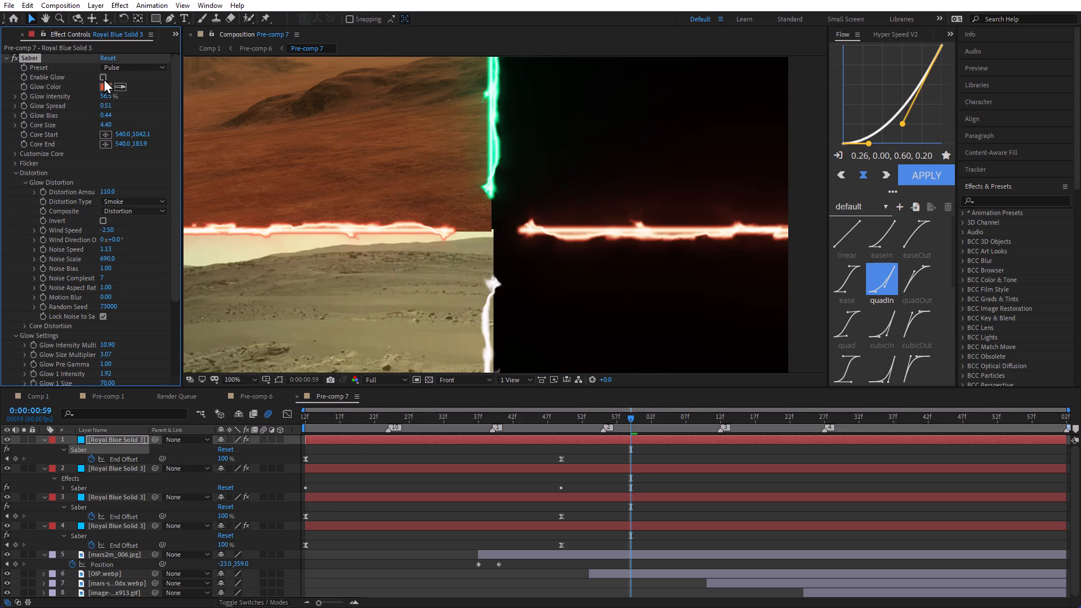
{"action": "left_click", "coordinate": [104, 78]}
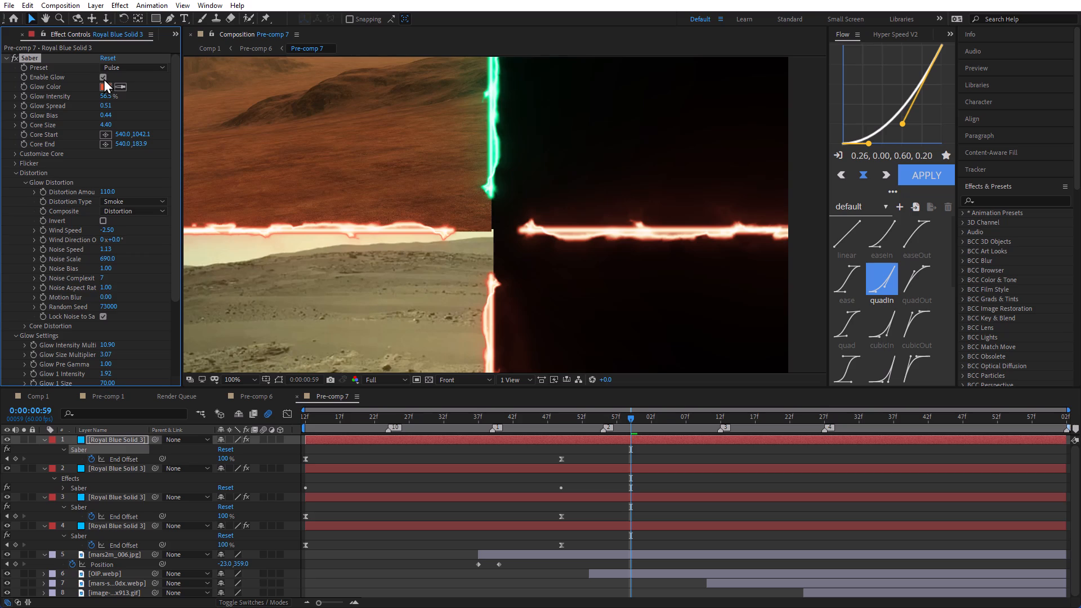
{"action": "left_click", "coordinate": [104, 78]}
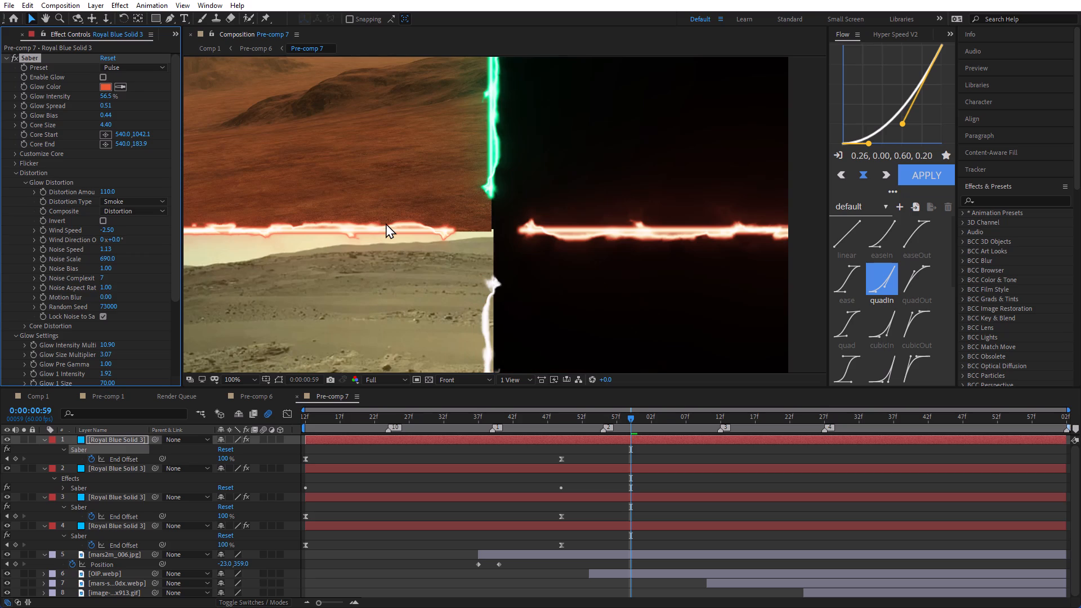
Play Pre-comp 7 to review how the Saber lines look with the lower line's glow off.
{"action": "scroll", "coordinate": [386, 223], "scroll_direction": "down", "scroll_amount": 1, "text": "ctrl"}
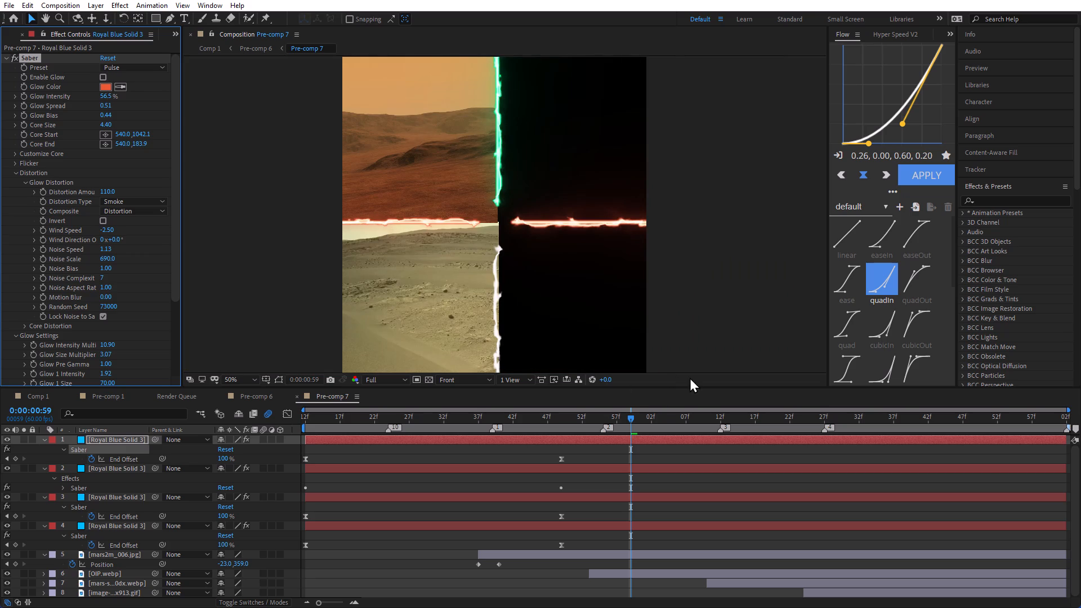
{"action": "key", "text": "space"}
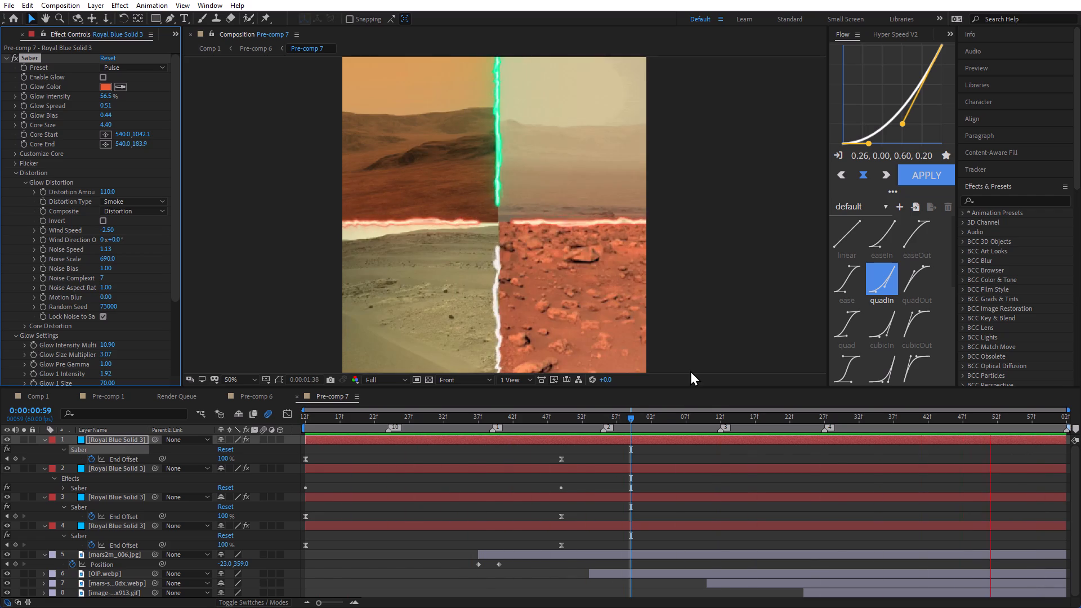
{"action": "key", "text": "space"}
{"action": "key", "text": "space"}
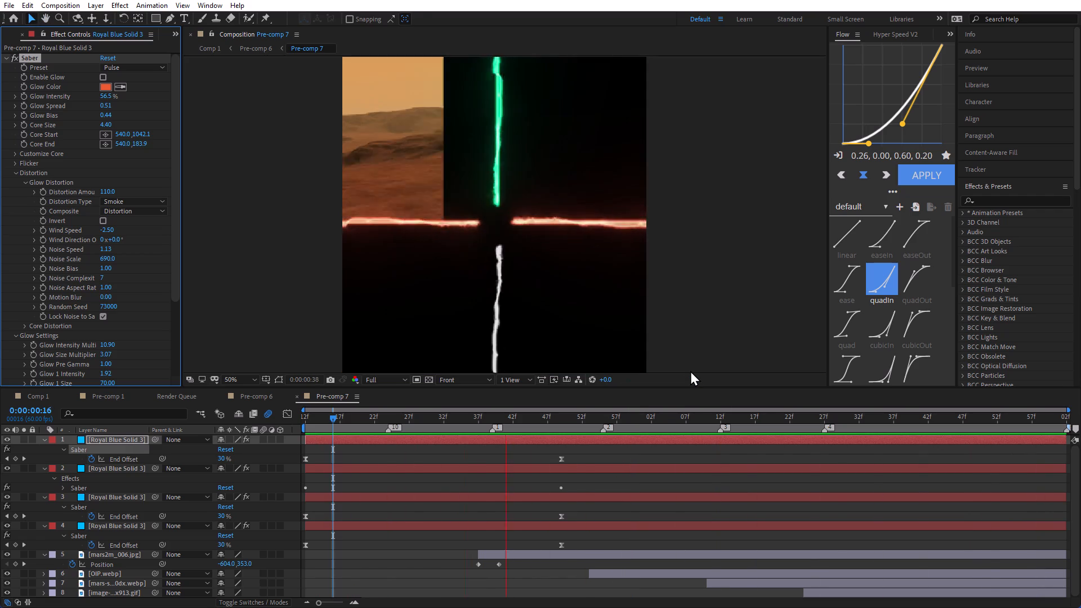
{"action": "key", "text": "space"}
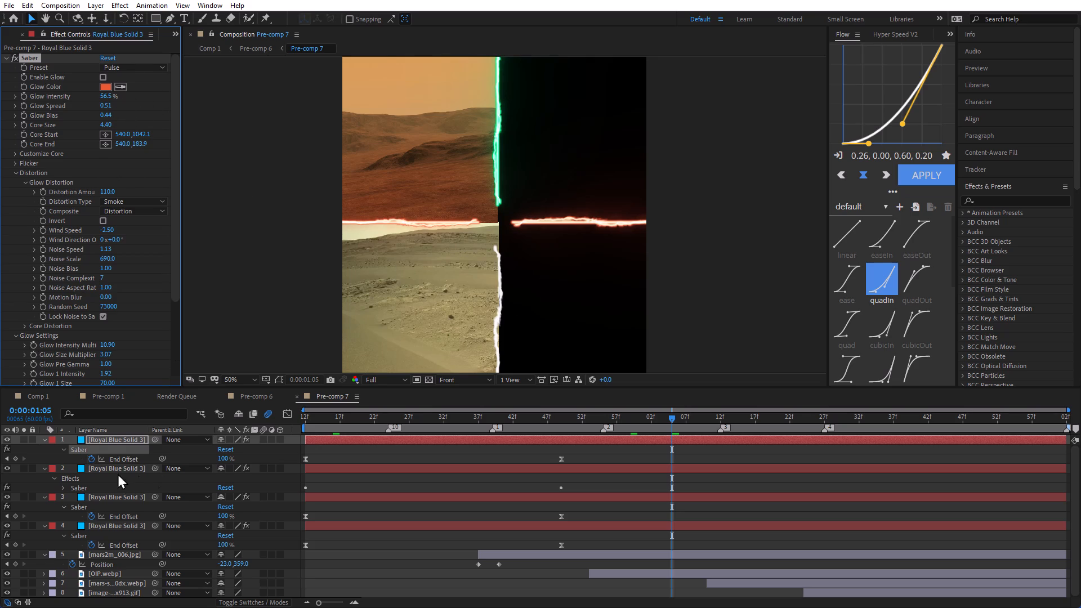
Turn off Enable Glow in the Saber effect on the second, third and fourth Royal Blue Solid 3 layers.
{"action": "left_click", "coordinate": [95, 470]}
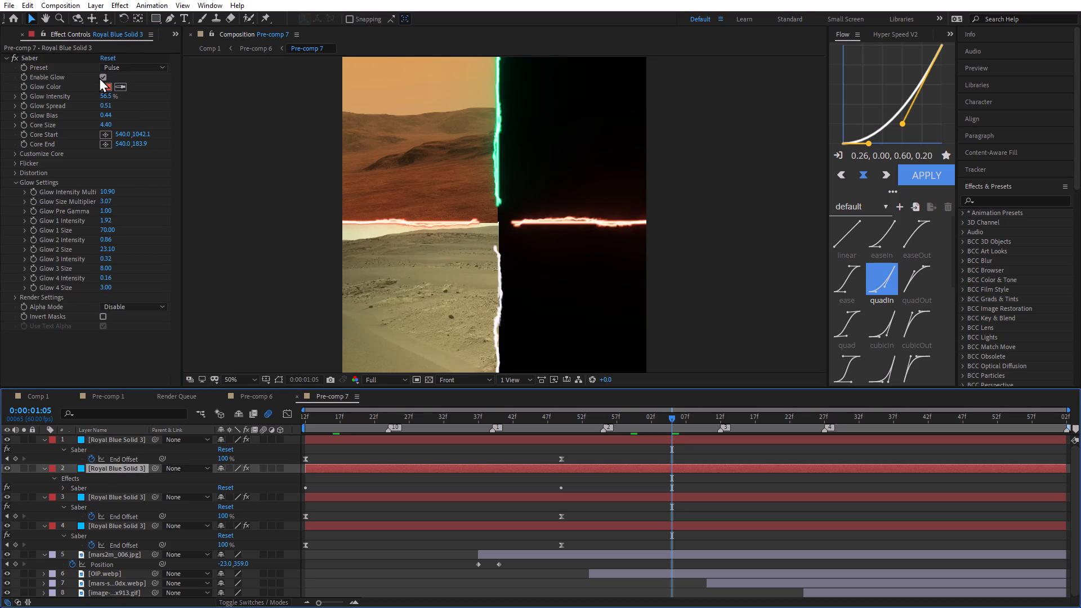
{"action": "left_click", "coordinate": [99, 77]}
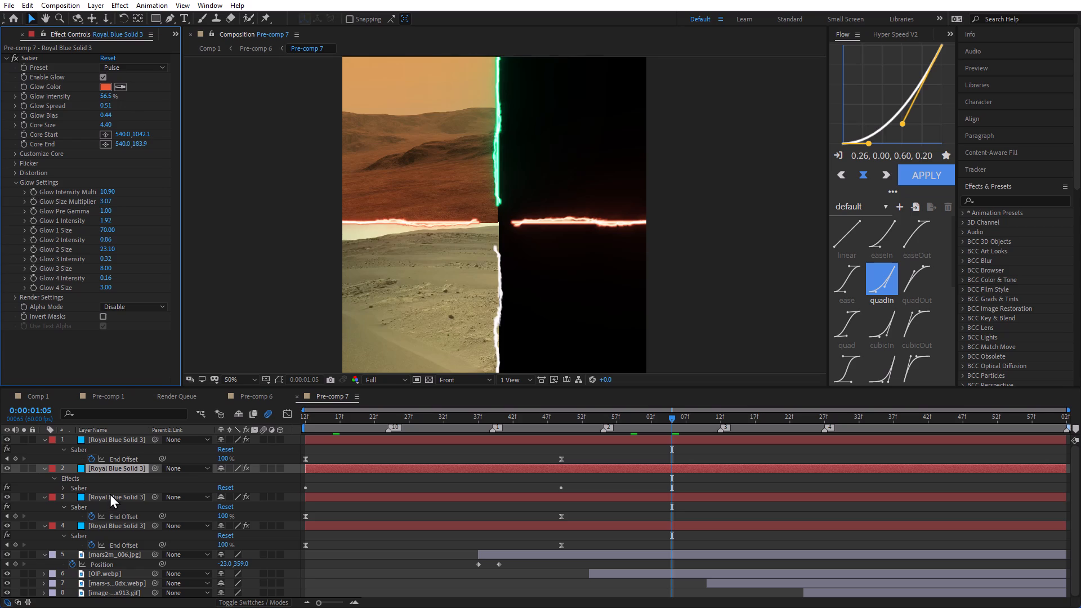
{"action": "left_click", "coordinate": [110, 493]}
{"action": "left_click", "coordinate": [104, 74]}
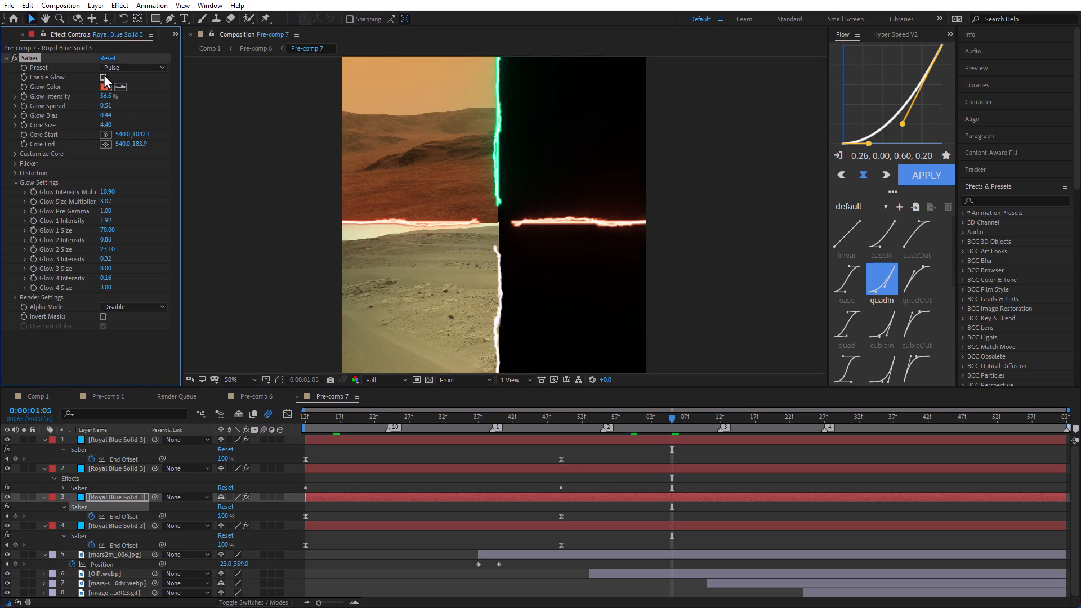
{"action": "left_click", "coordinate": [107, 527]}
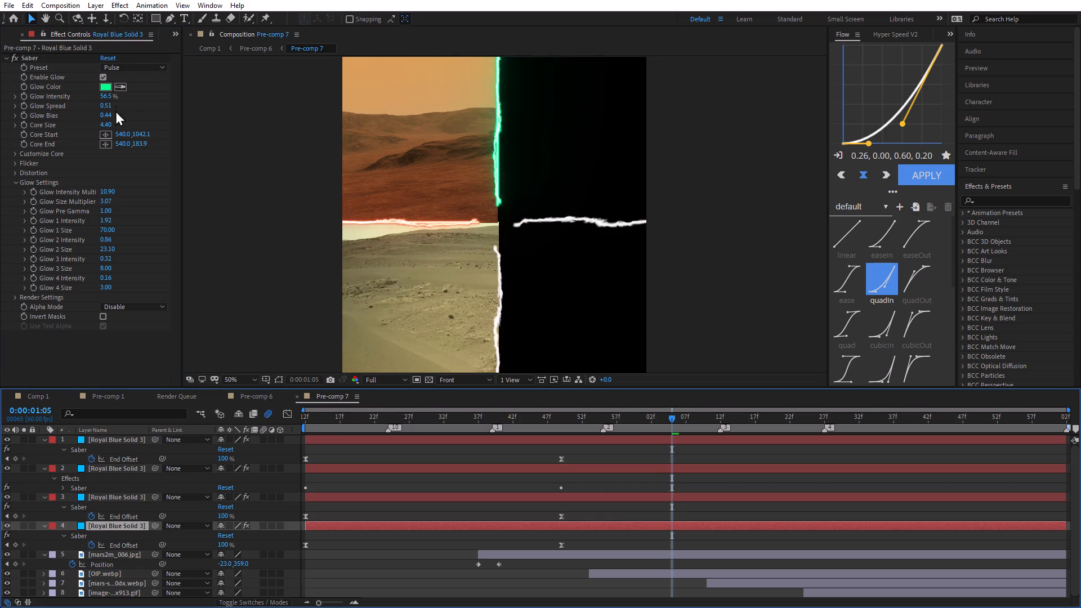
{"action": "left_click", "coordinate": [102, 77]}
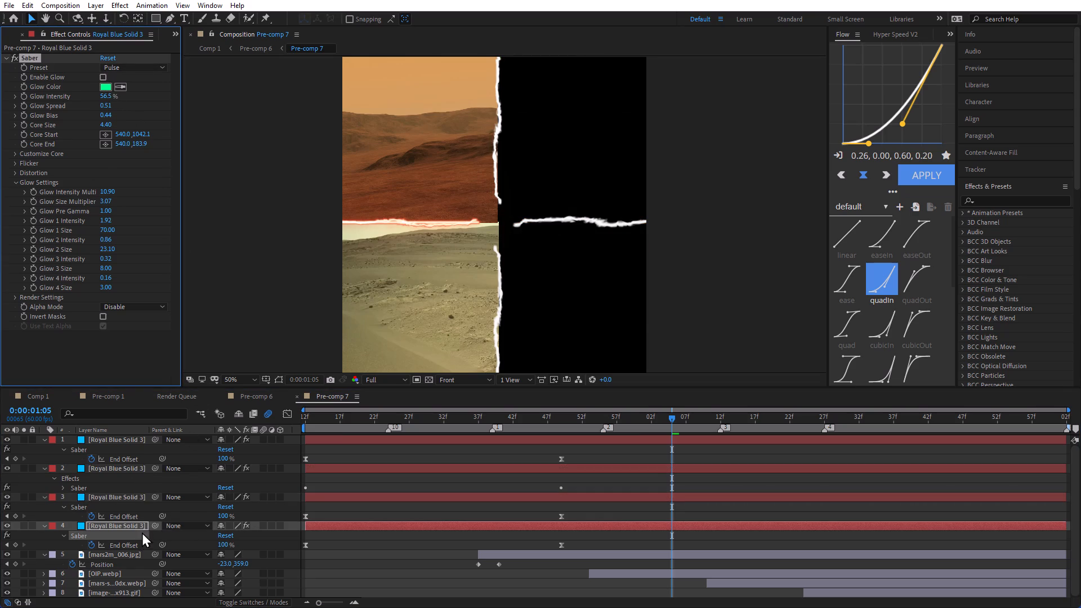
{"action": "left_click", "coordinate": [111, 554]}
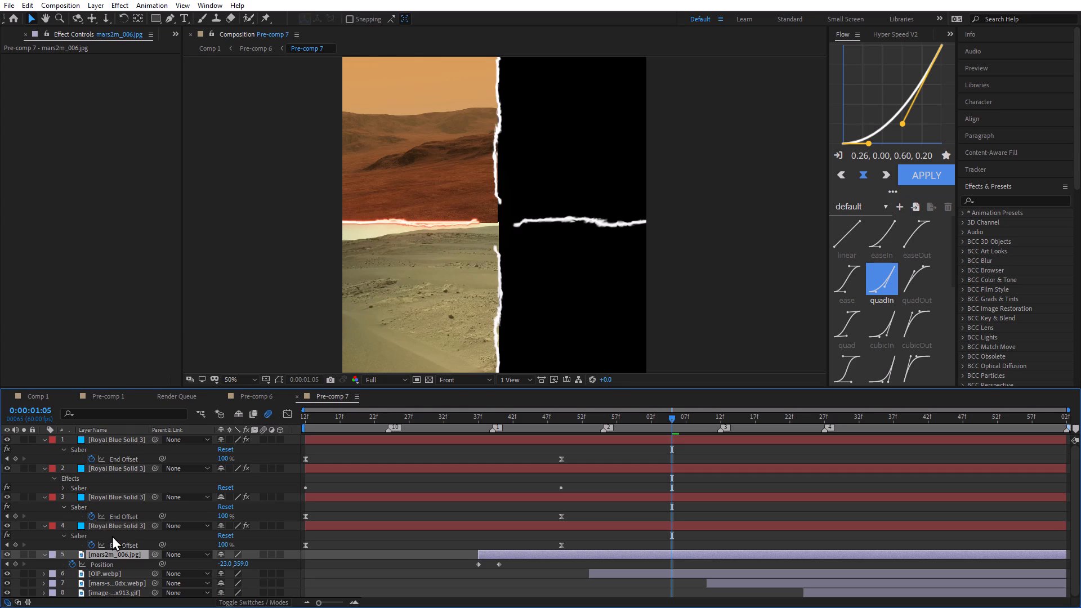
{"action": "left_click", "coordinate": [112, 524]}
{"action": "left_click", "coordinate": [116, 438]}
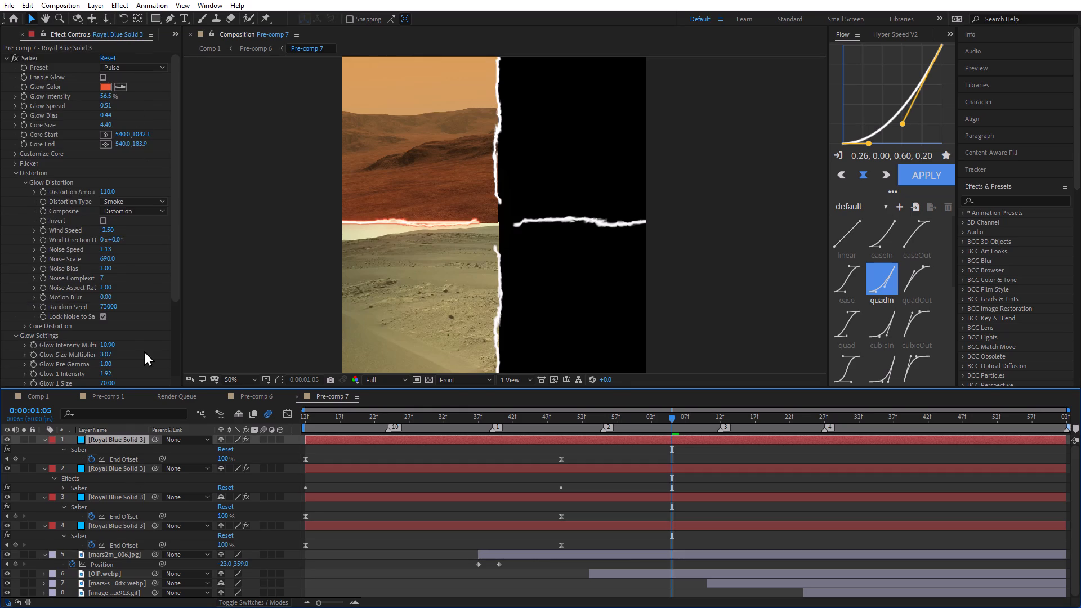
{"action": "left_click", "coordinate": [125, 468]}
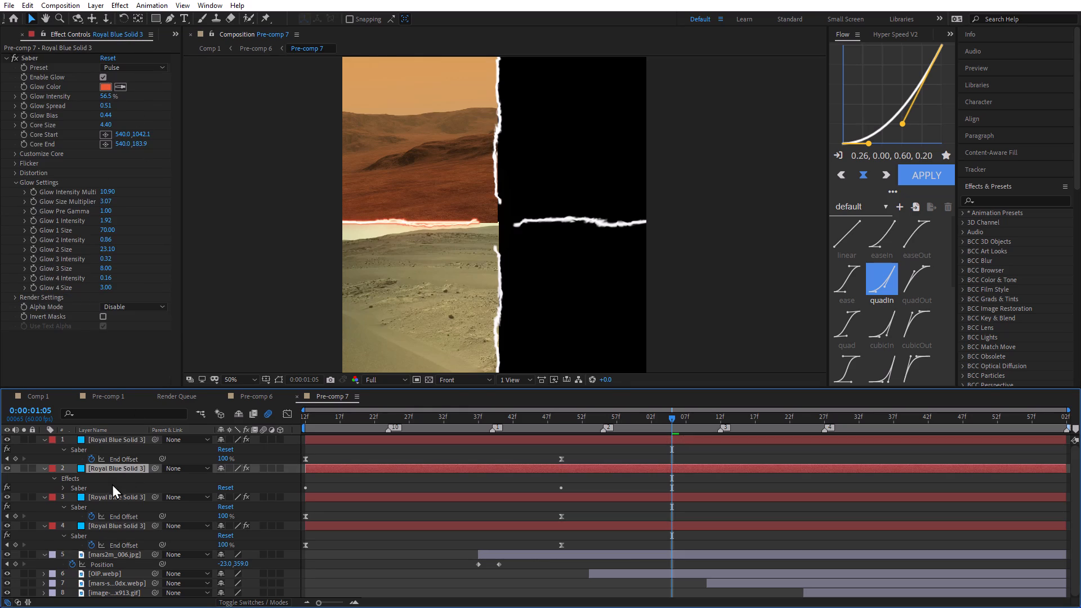
{"action": "left_click", "coordinate": [97, 522]}
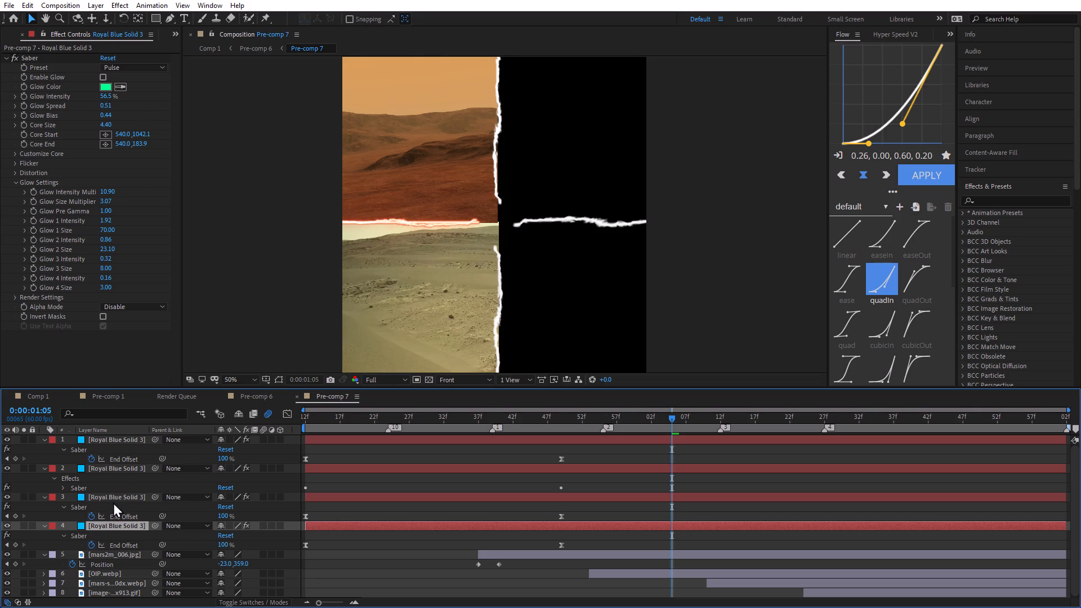
{"action": "left_click", "coordinate": [118, 500]}
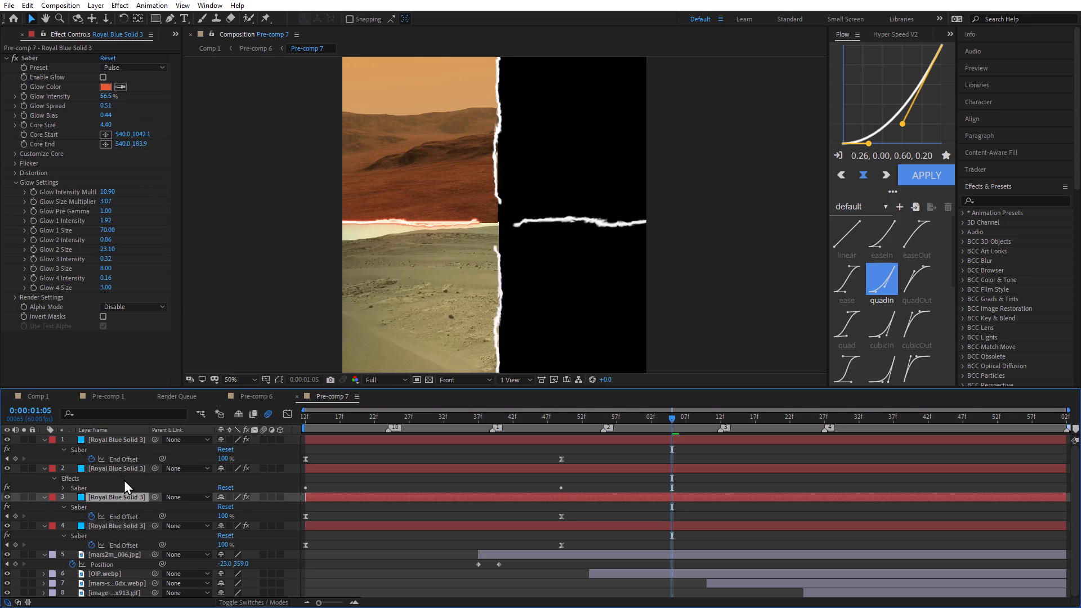
{"action": "left_click", "coordinate": [116, 467]}
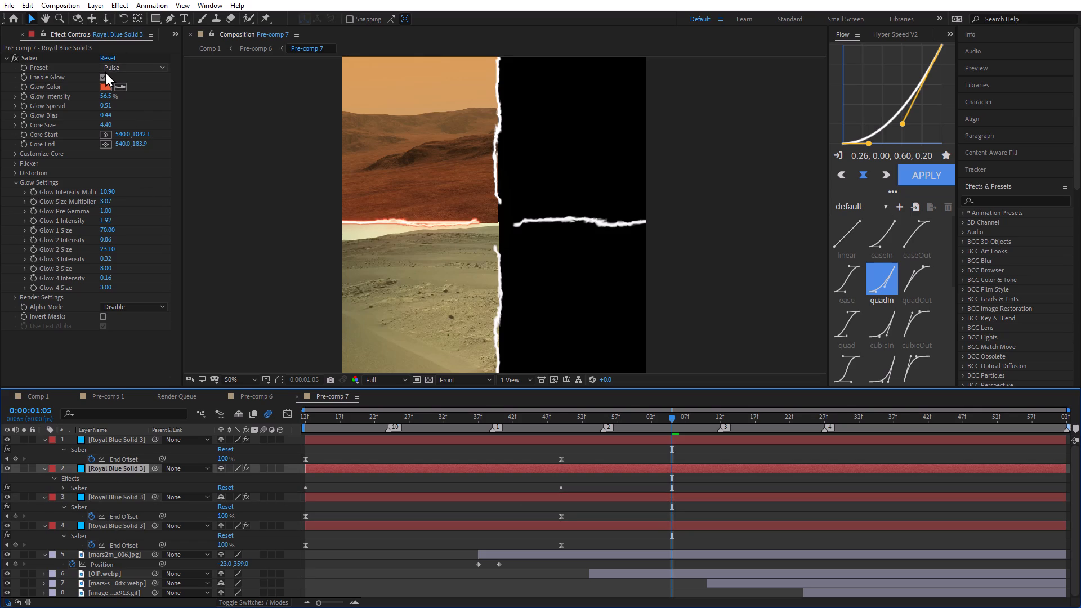
{"action": "left_click", "coordinate": [104, 77]}
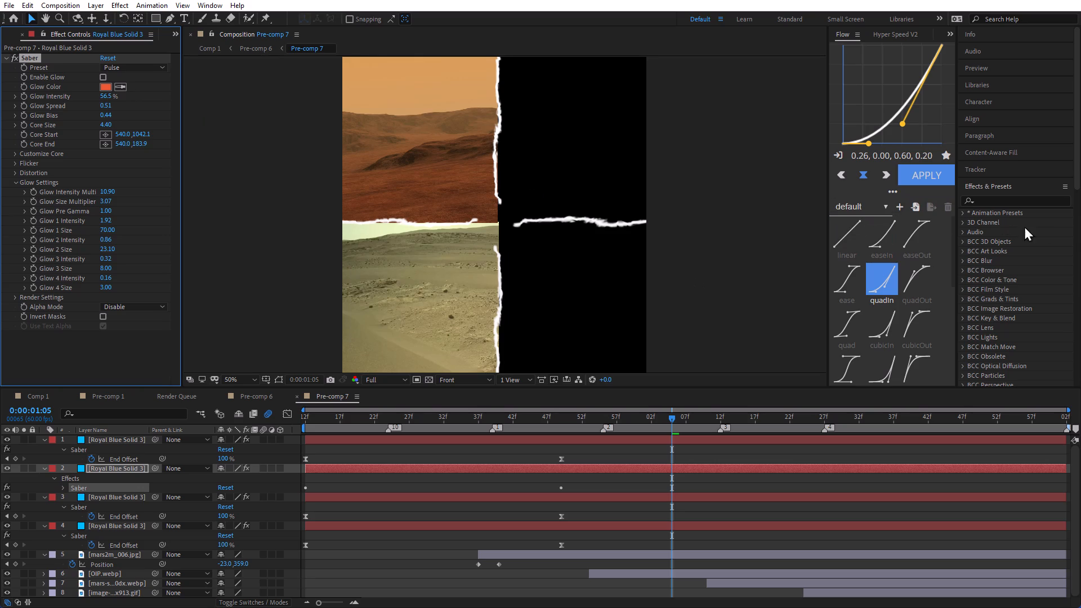
Search the effects for "gradient" to find Gradient Ramp.
{"action": "left_click", "coordinate": [999, 204]}
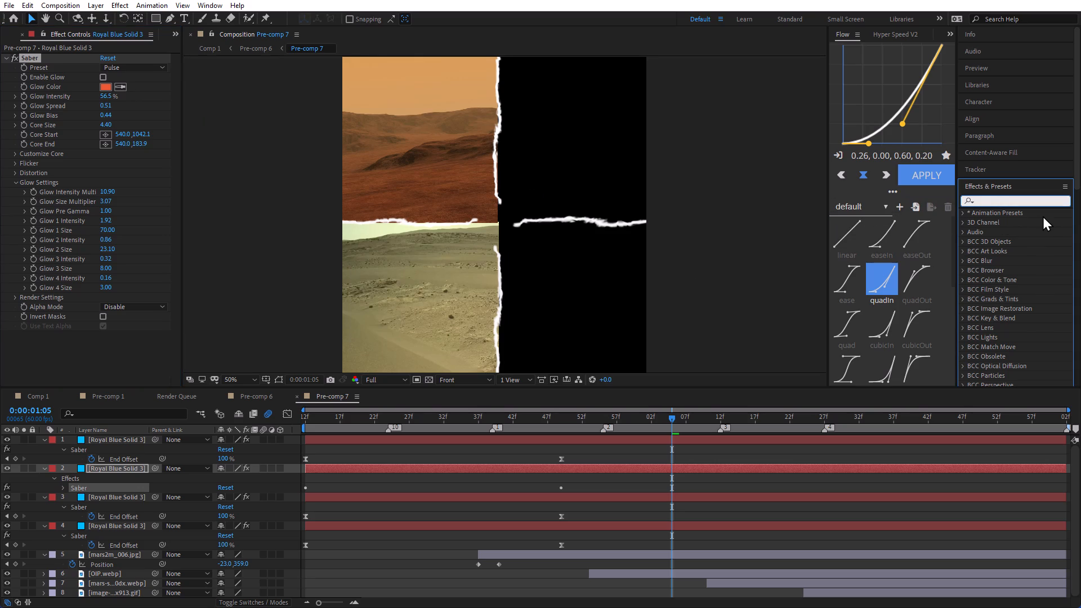
{"action": "type", "text": "gr"}
{"action": "key", "text": "a"}
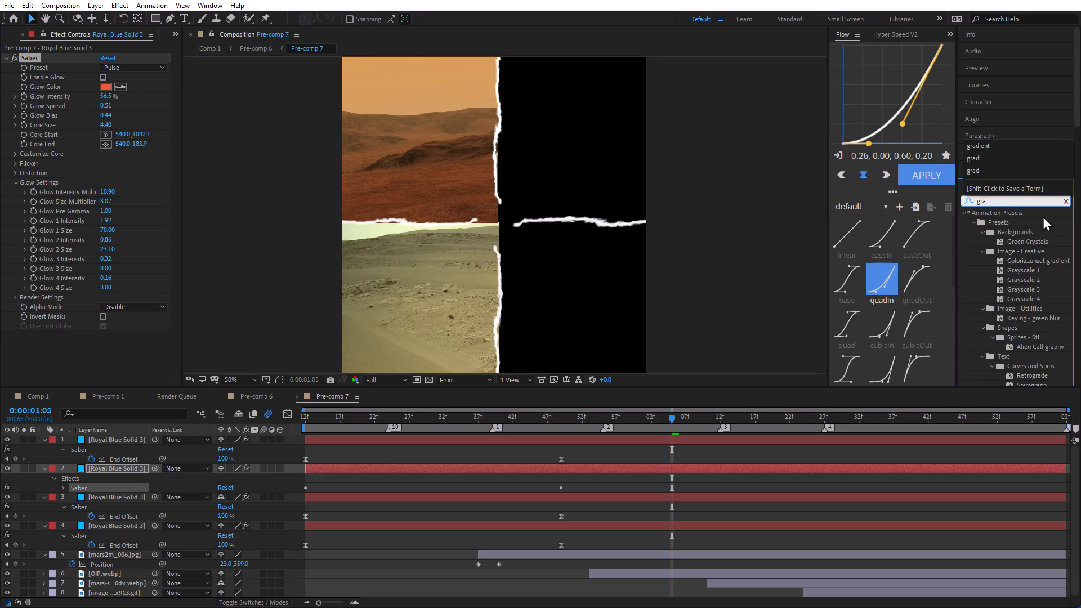
{"action": "key", "text": "d"}
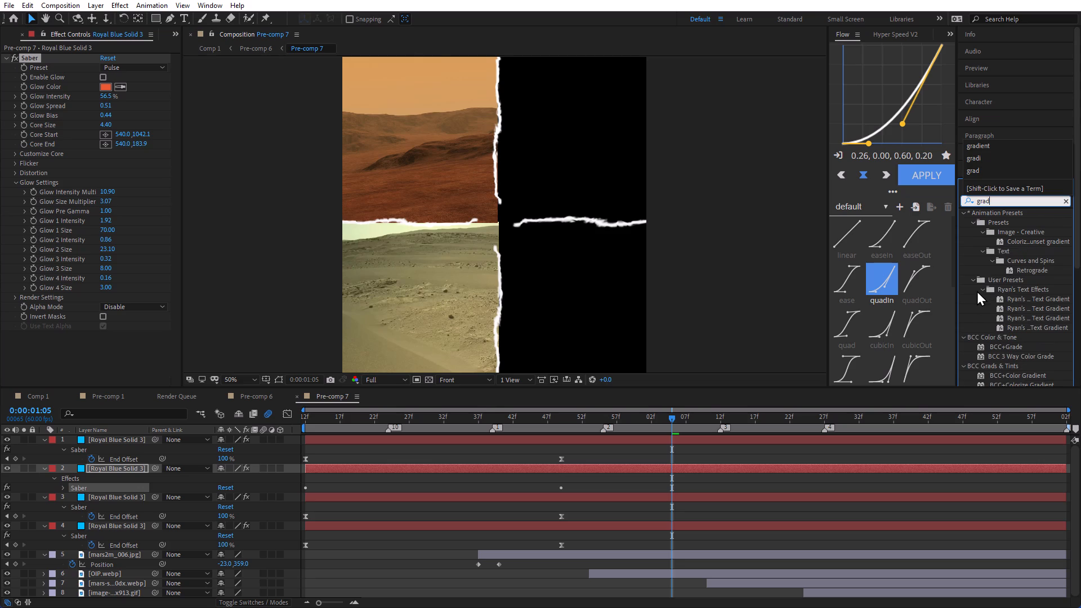
{"action": "type", "text": "ie"}
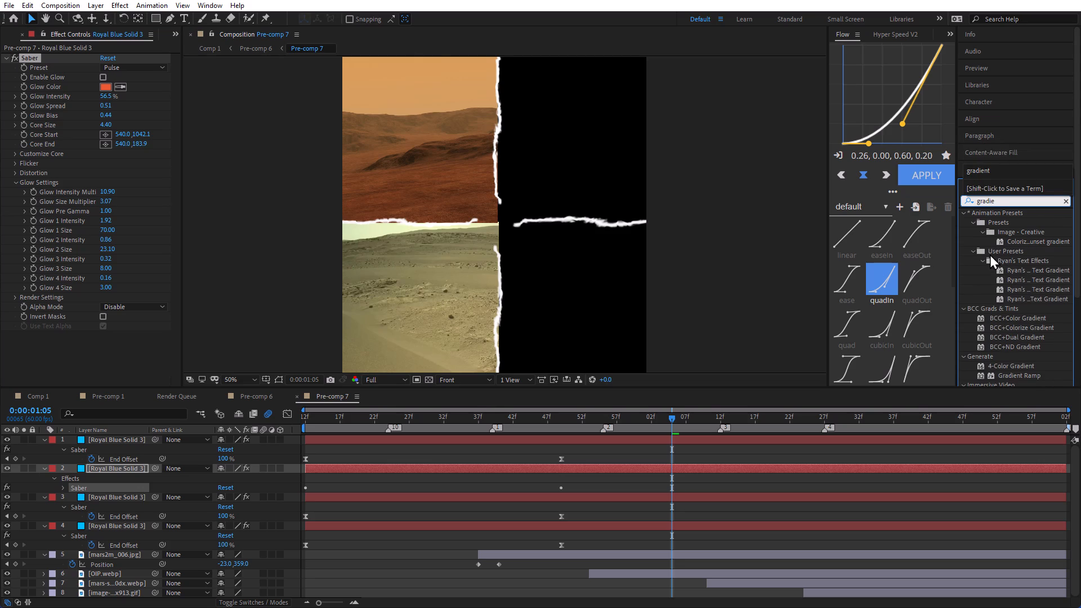
{"action": "type", "text": "nt"}
{"action": "scroll", "coordinate": [986, 333], "scroll_direction": "down", "scroll_amount": 3}
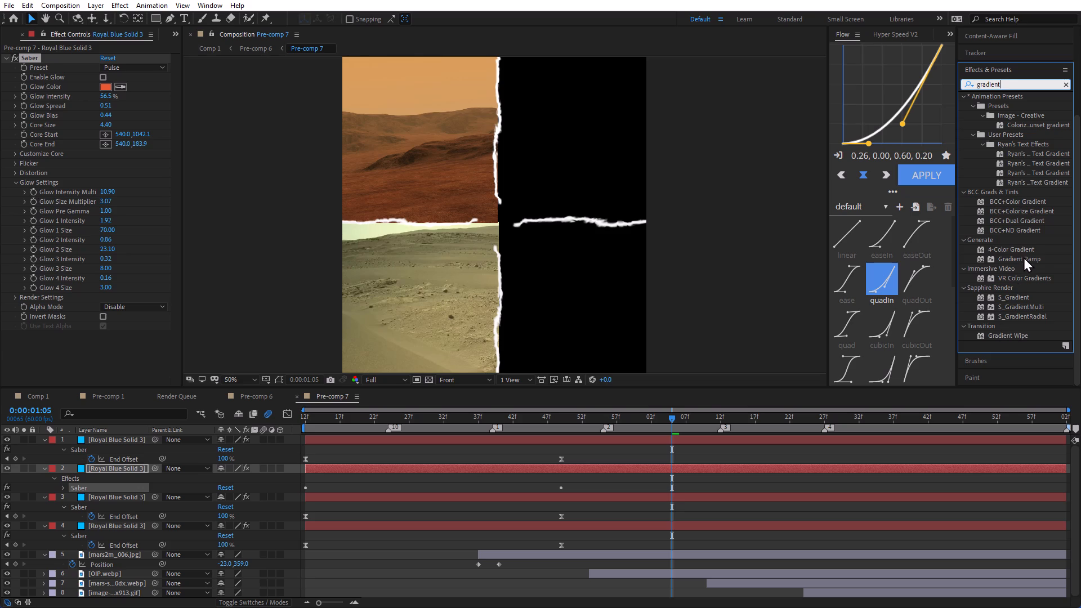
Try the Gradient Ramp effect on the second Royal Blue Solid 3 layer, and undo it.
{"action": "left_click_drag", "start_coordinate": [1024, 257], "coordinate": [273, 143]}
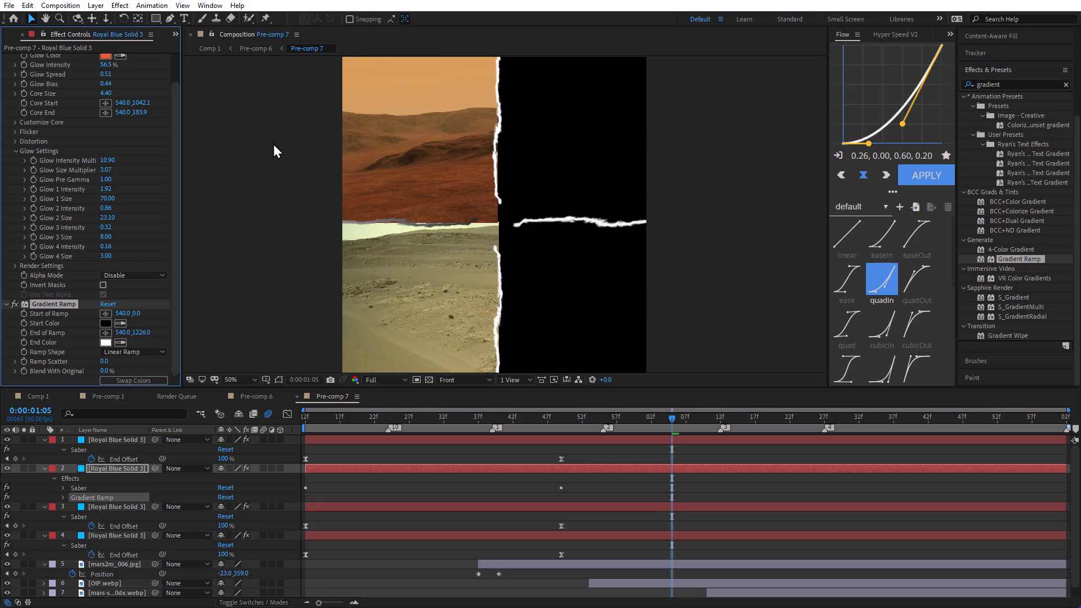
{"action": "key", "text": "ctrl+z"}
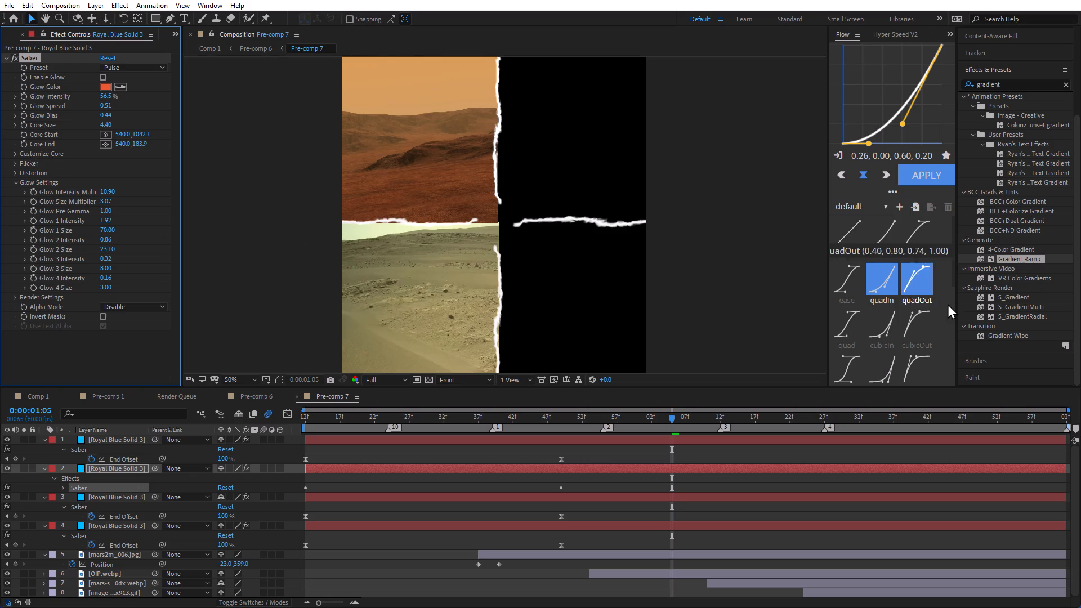
Apply the Gradient Ramp effect to the top Royal Blue Solid 3 layer, below its collapsed Saber effect.
{"action": "left_click", "coordinate": [122, 436]}
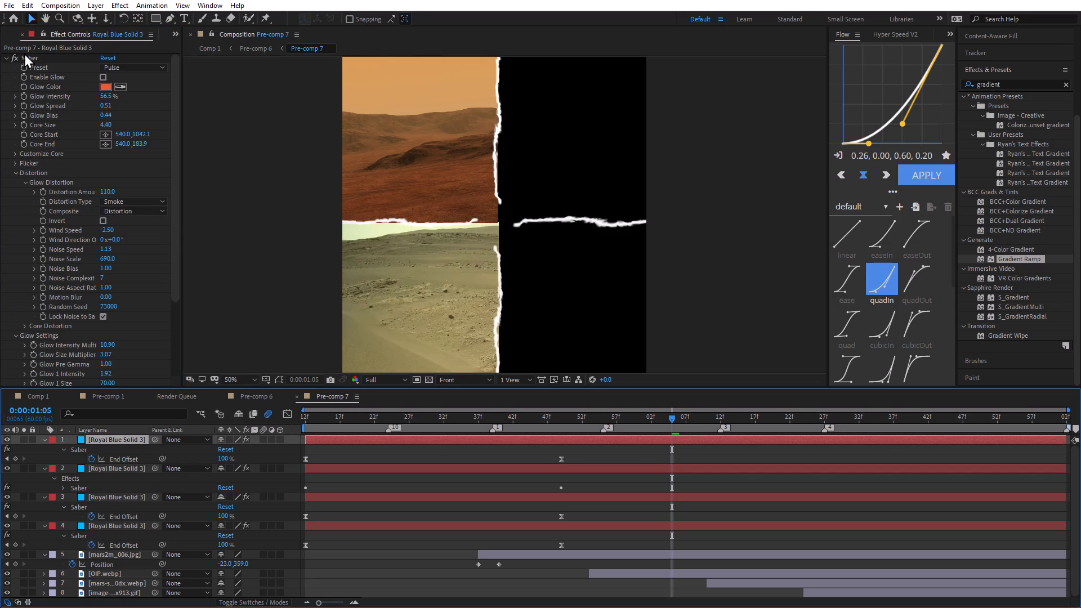
{"action": "left_click", "coordinate": [6, 58]}
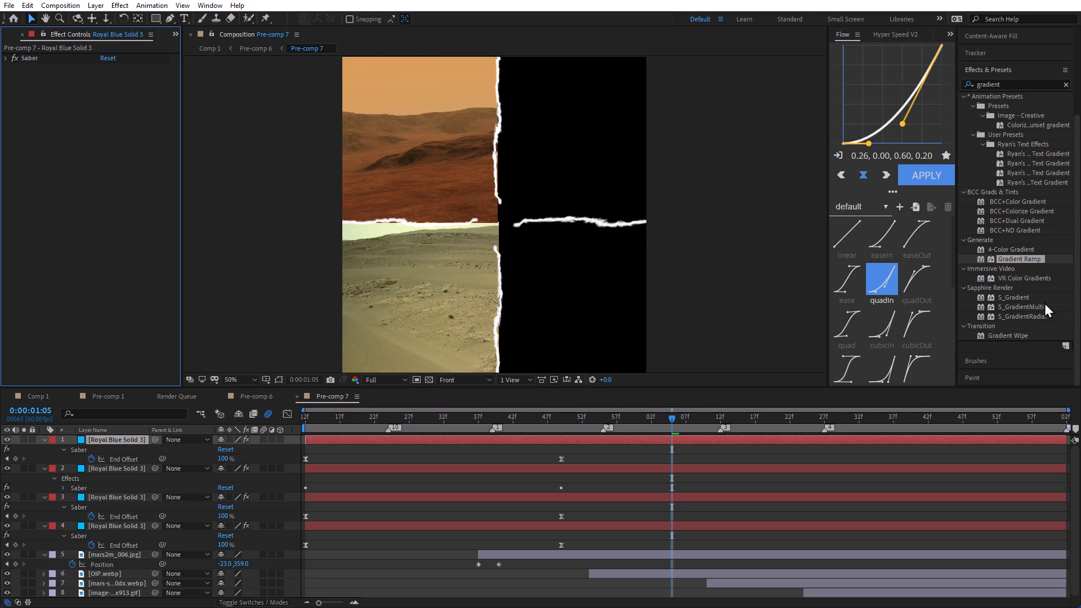
{"action": "left_click_drag", "start_coordinate": [1004, 257], "coordinate": [367, 187]}
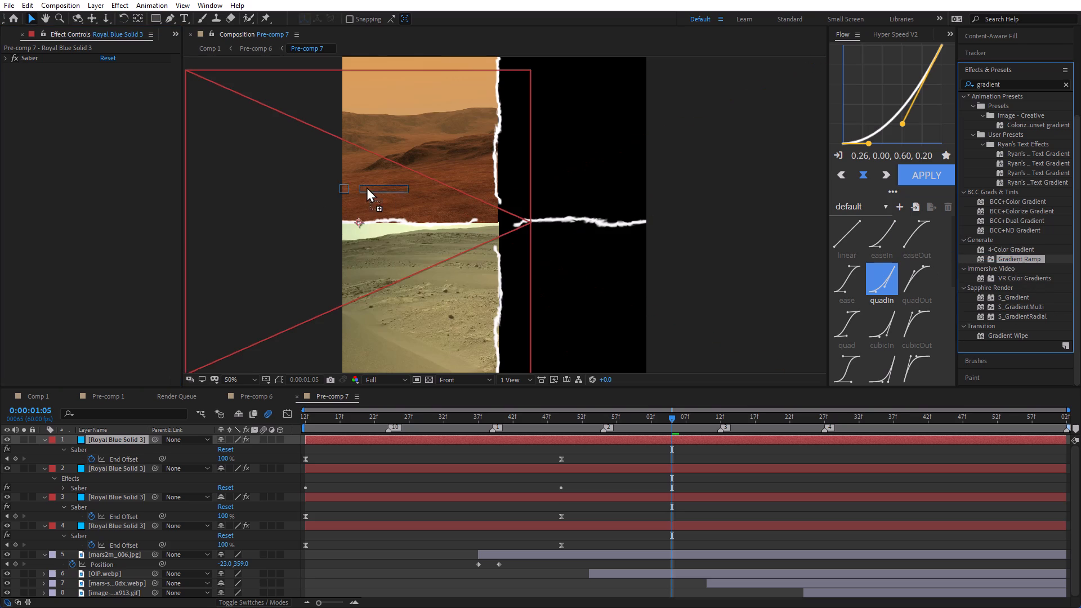
{"action": "left_click_drag", "start_coordinate": [367, 187], "coordinate": [98, 162]}
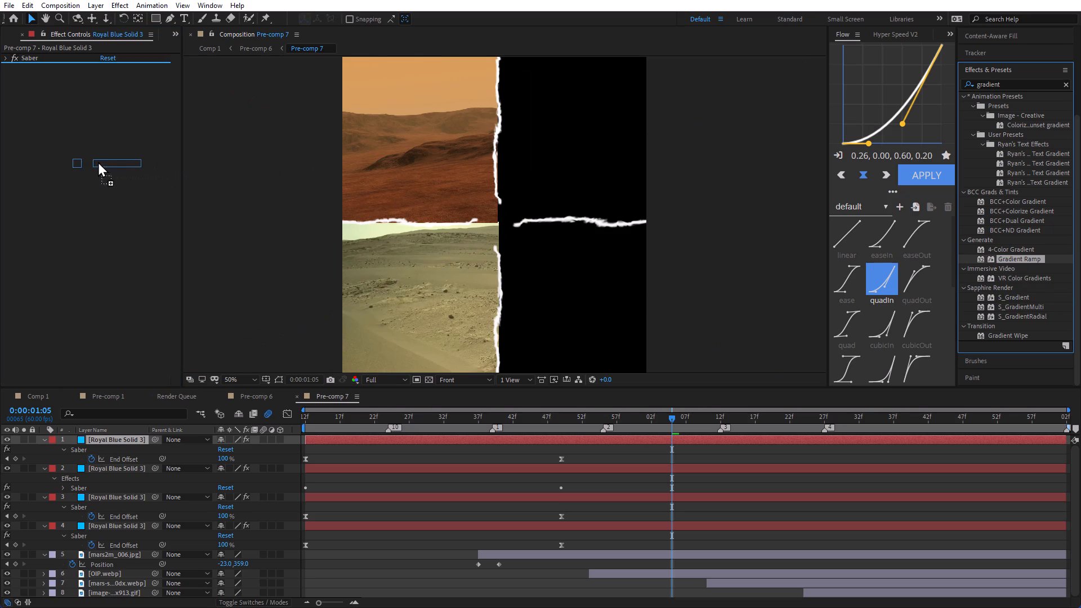
{"action": "left_click_drag", "start_coordinate": [98, 162], "coordinate": [74, 162]}
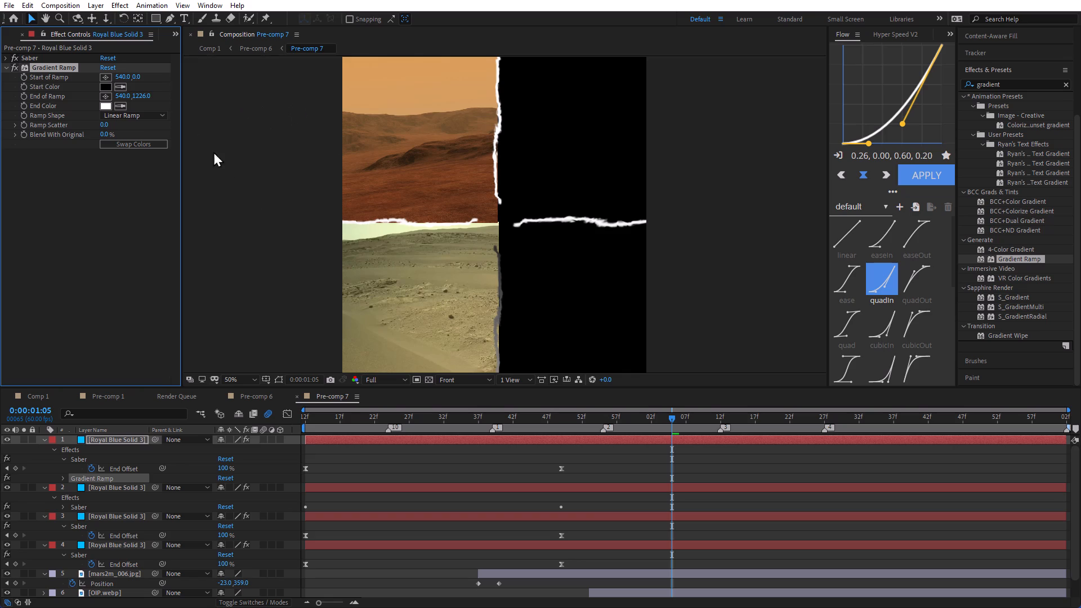
Place the Gradient Ramp's start point at about 766, 356 and its end point at about 318, 398, on either side of the lower line.
{"action": "left_click", "coordinate": [105, 78]}
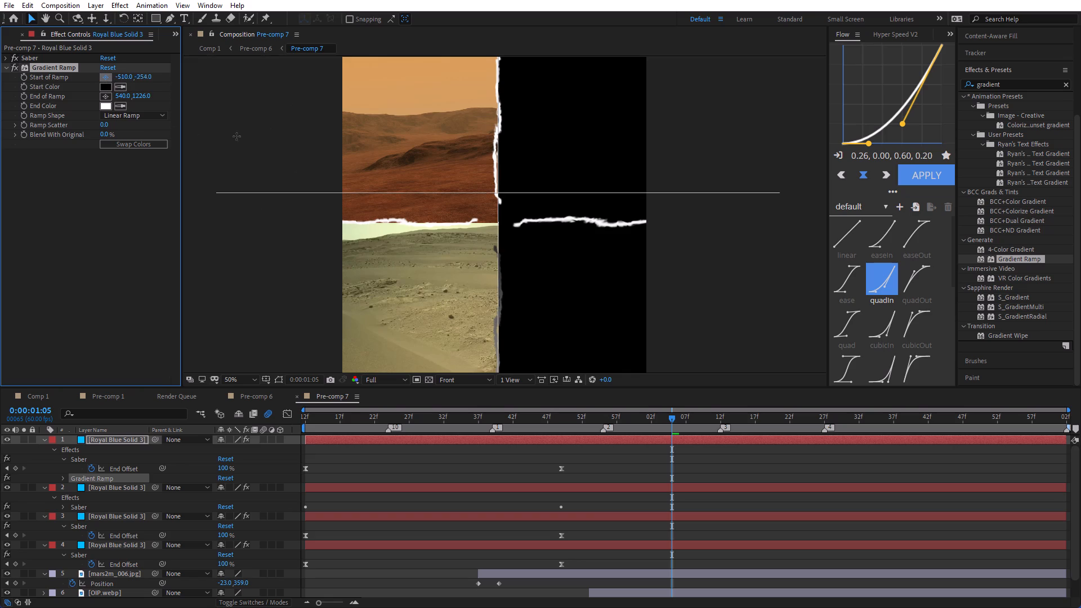
{"action": "left_click", "coordinate": [561, 293]}
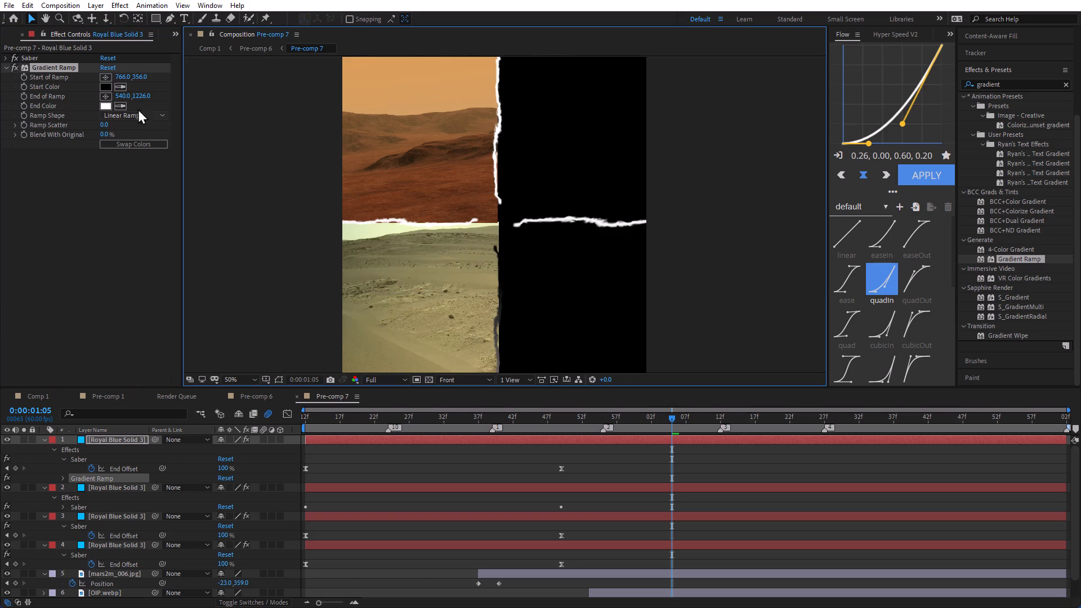
{"action": "left_click", "coordinate": [108, 97]}
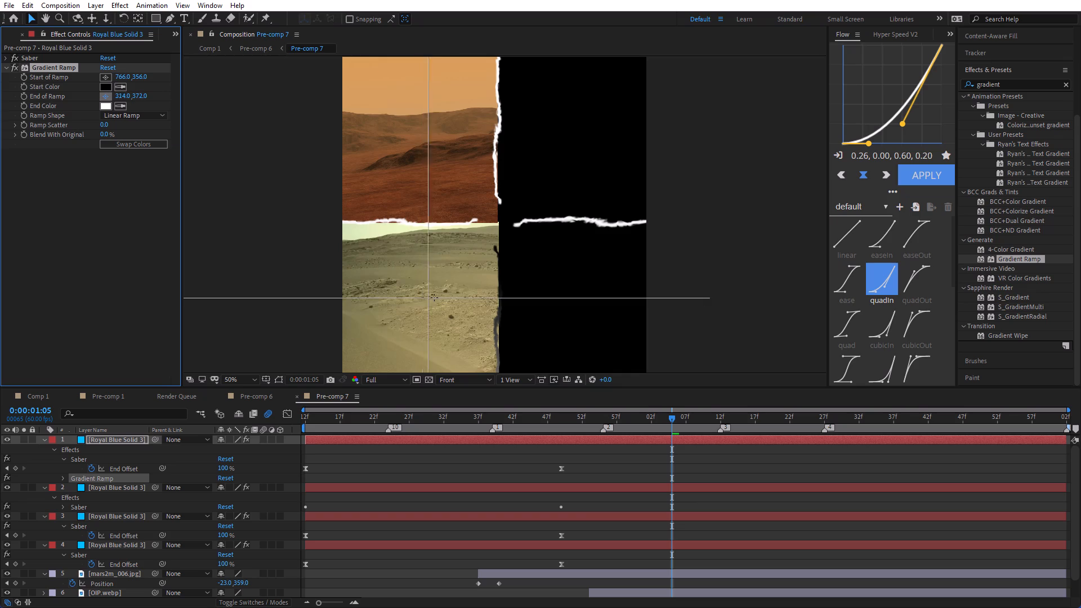
{"action": "left_click", "coordinate": [437, 297]}
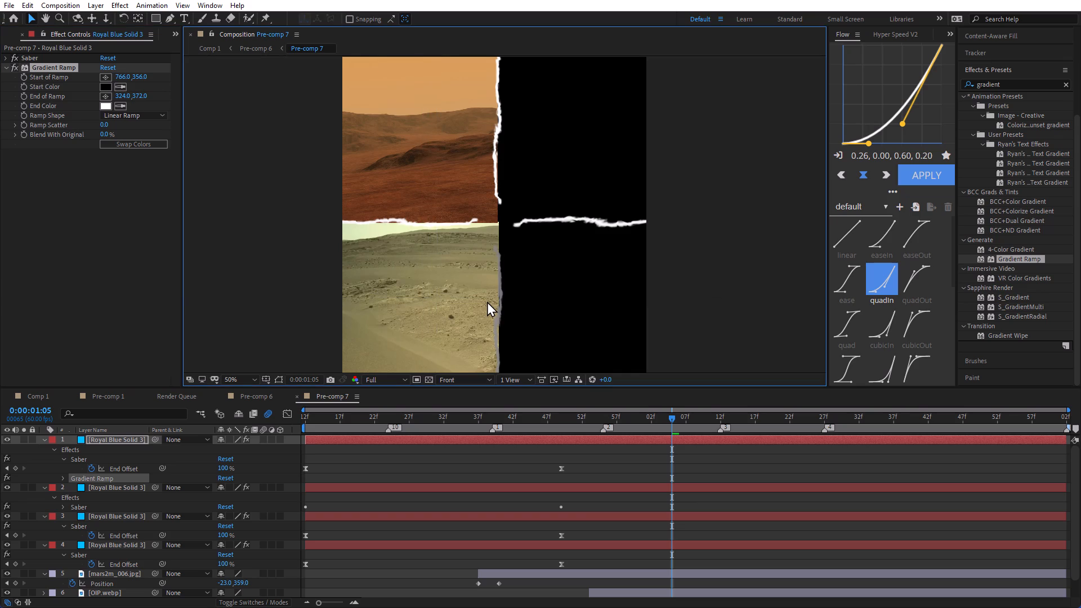
{"action": "left_click", "coordinate": [107, 81]}
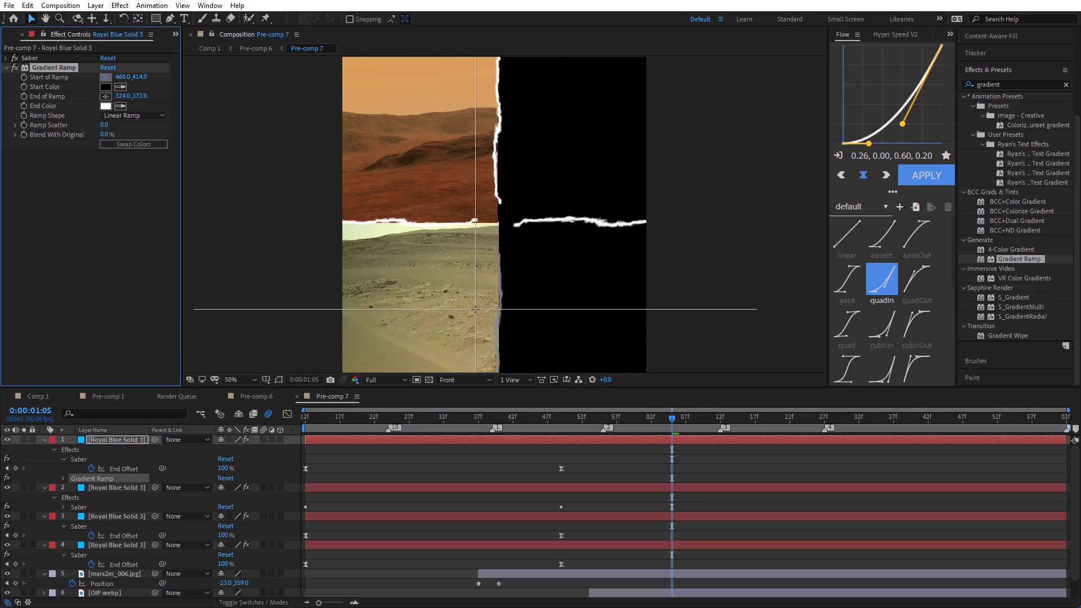
{"action": "left_click", "coordinate": [106, 96]}
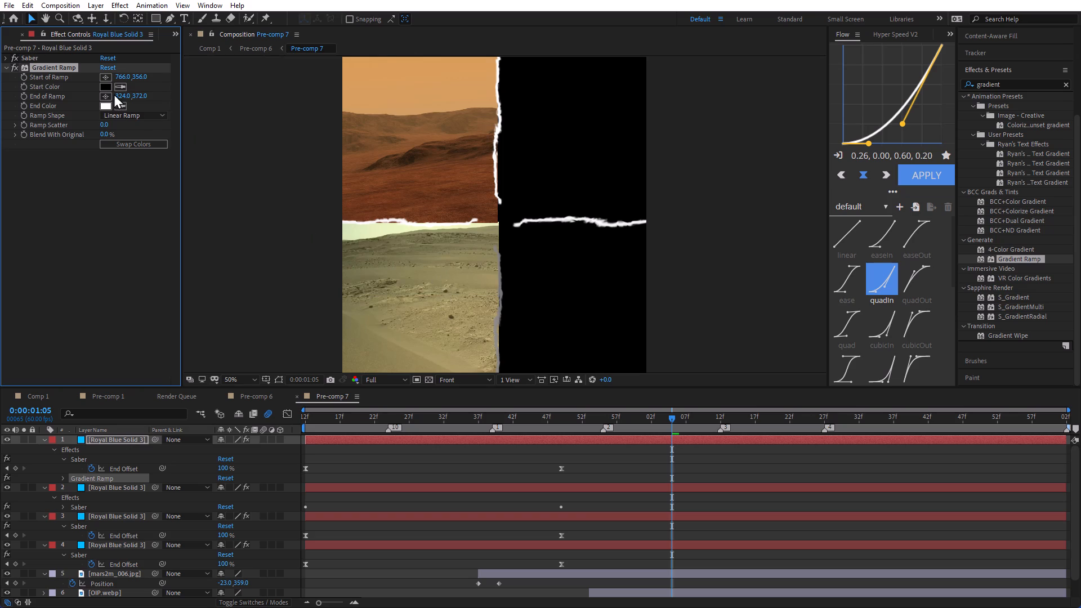
{"action": "left_click", "coordinate": [105, 97]}
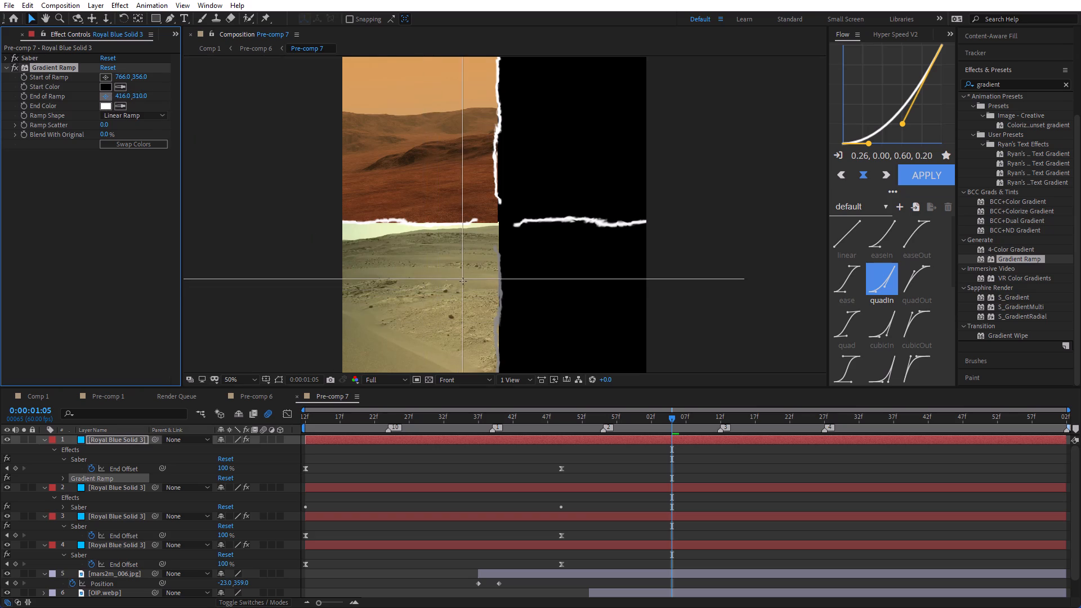
{"action": "left_click", "coordinate": [435, 305]}
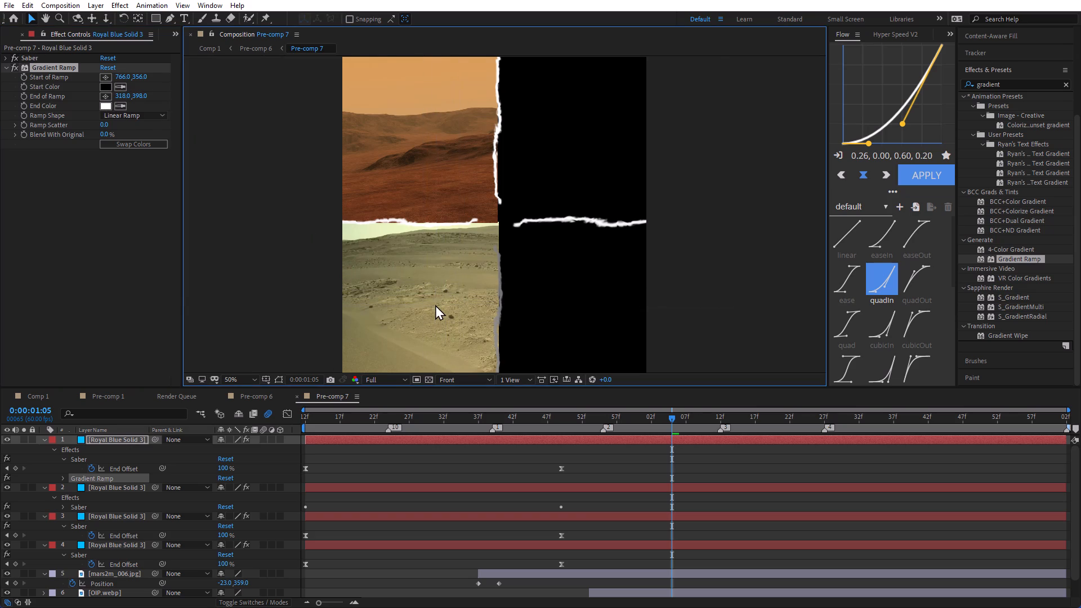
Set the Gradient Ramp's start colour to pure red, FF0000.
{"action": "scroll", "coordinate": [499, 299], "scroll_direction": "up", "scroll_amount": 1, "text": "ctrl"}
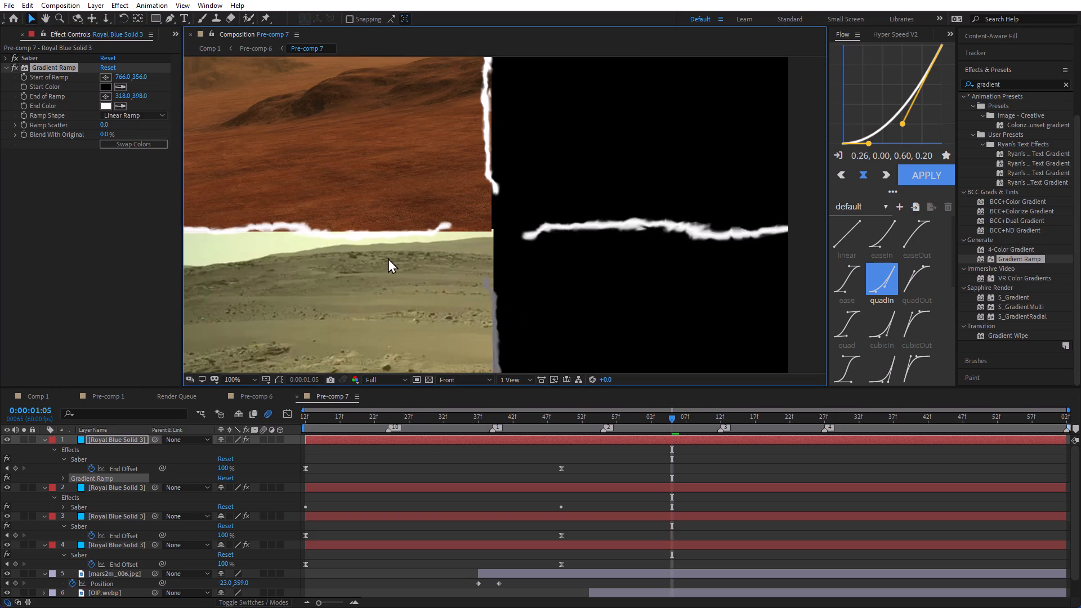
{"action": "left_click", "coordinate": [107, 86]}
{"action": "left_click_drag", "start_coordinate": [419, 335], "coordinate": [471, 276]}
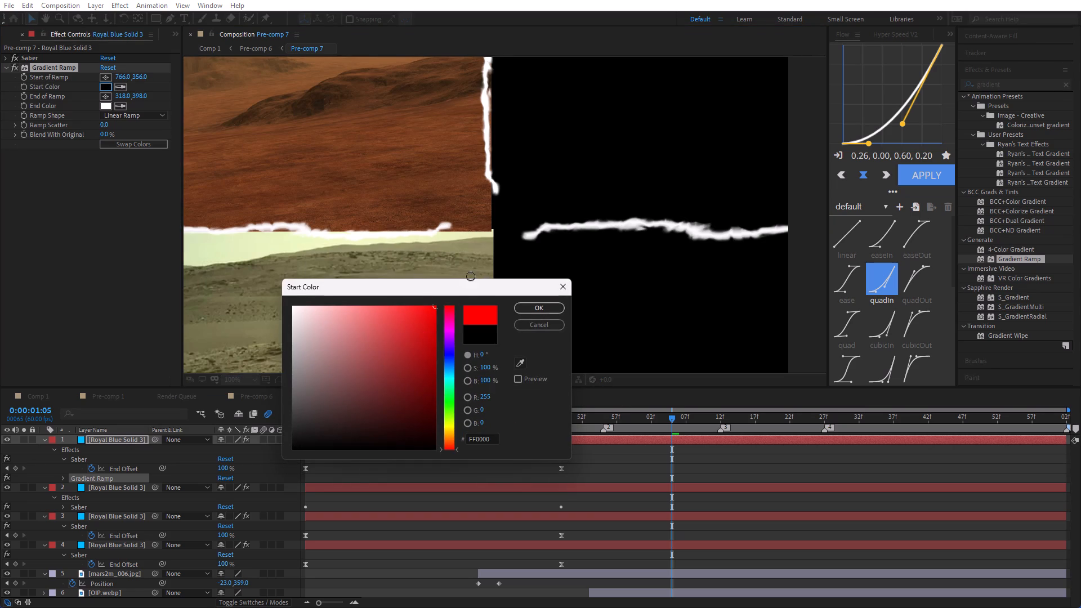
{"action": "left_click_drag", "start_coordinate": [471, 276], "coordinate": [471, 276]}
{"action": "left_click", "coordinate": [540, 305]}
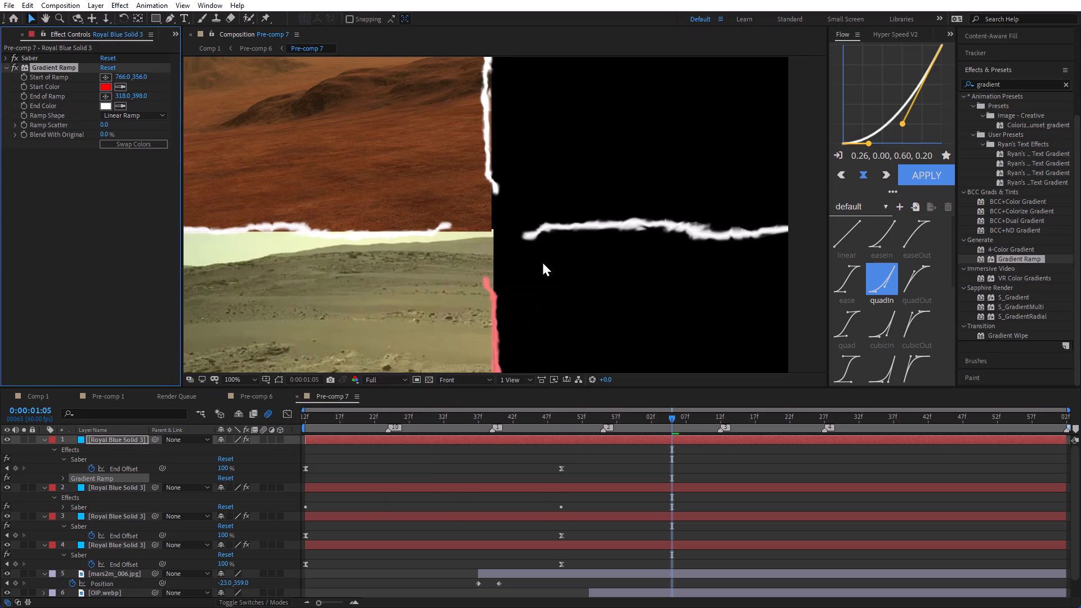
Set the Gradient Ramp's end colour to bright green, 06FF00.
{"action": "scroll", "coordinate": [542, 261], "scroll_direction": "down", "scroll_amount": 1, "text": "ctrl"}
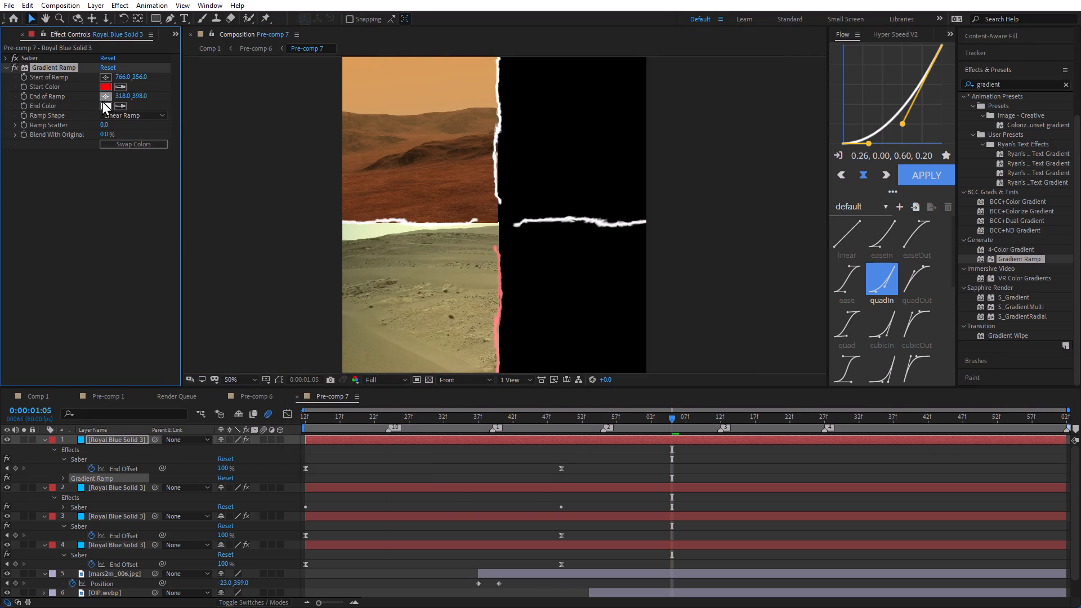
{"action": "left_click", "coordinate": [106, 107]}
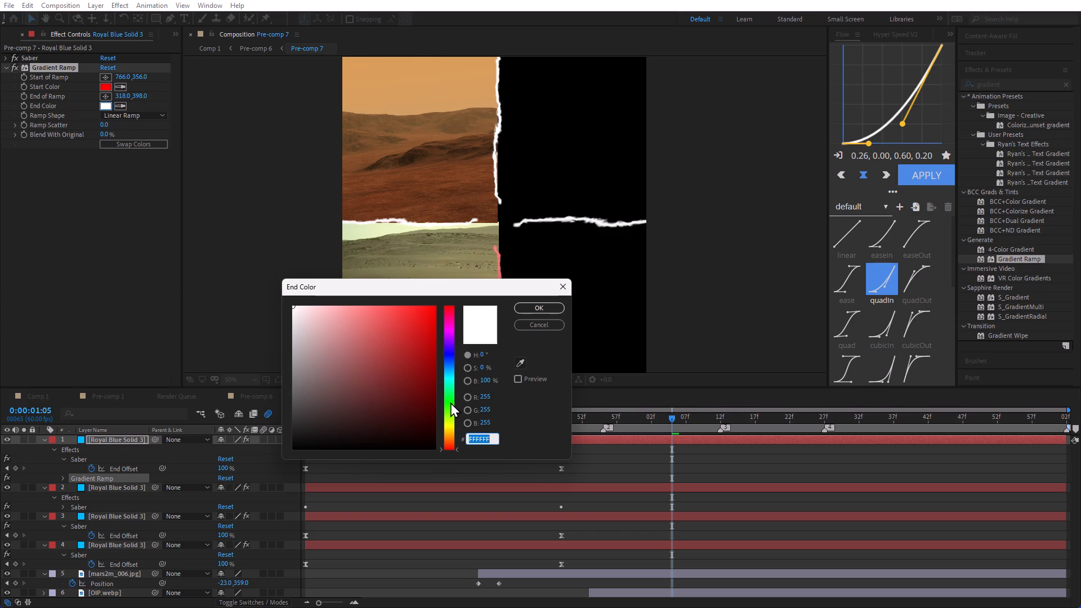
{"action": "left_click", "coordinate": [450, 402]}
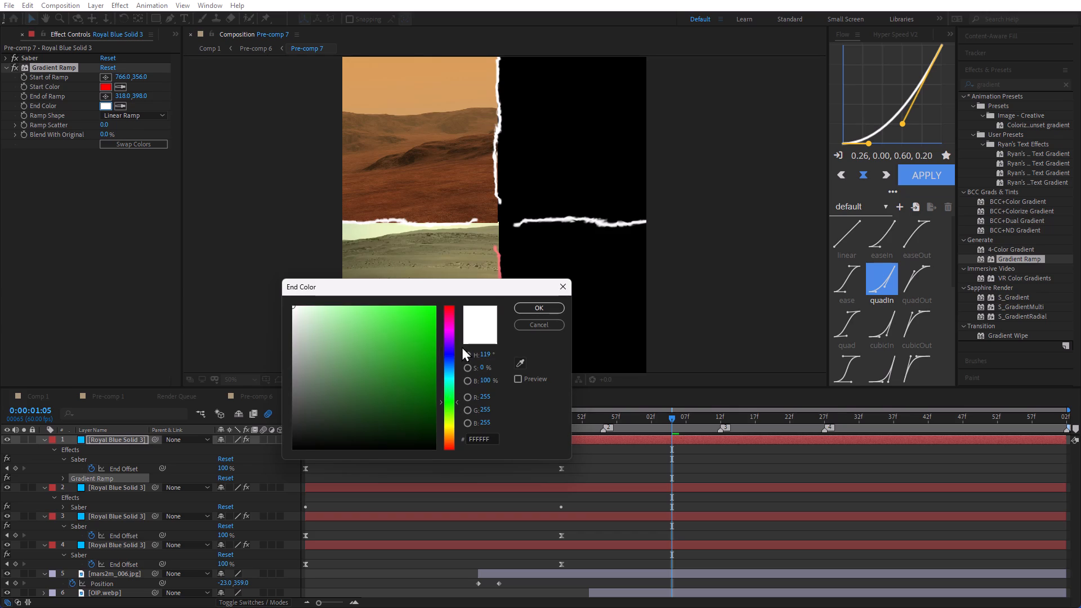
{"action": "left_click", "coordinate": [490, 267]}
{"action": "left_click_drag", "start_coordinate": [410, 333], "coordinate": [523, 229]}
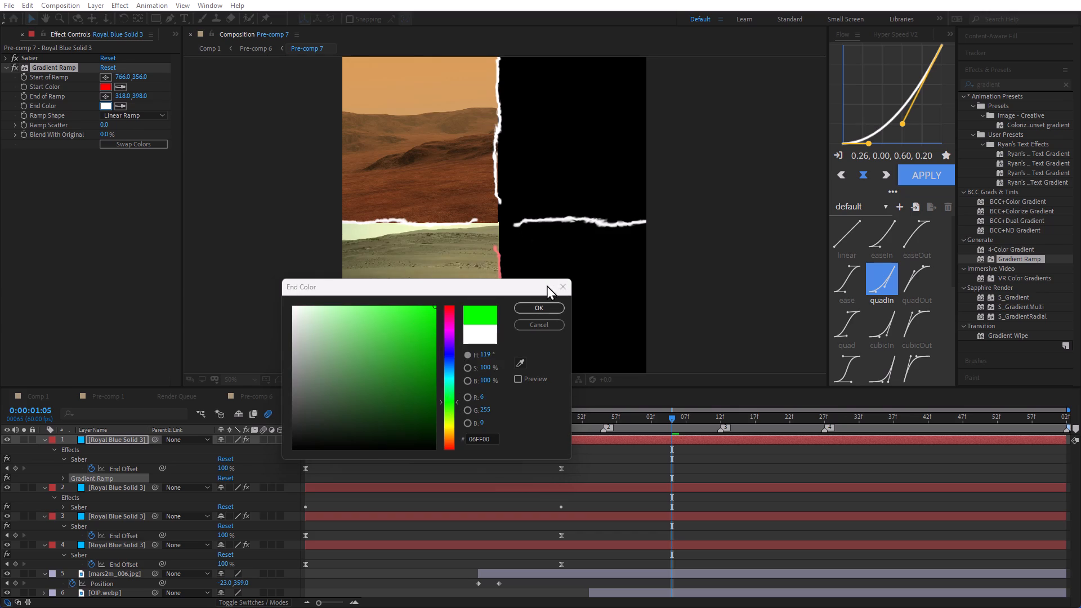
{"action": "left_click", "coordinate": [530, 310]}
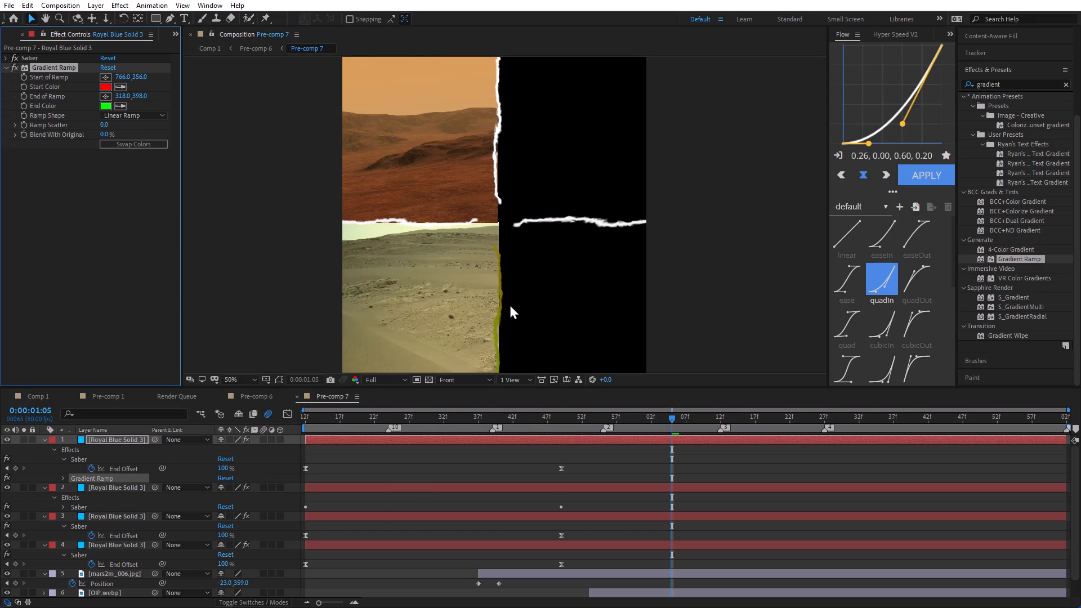
Move the Gradient Ramp's start point closer to the lower vertical line, at about 680, 370.
{"action": "scroll", "coordinate": [510, 304], "scroll_direction": "up", "scroll_amount": 1, "text": "ctrl"}
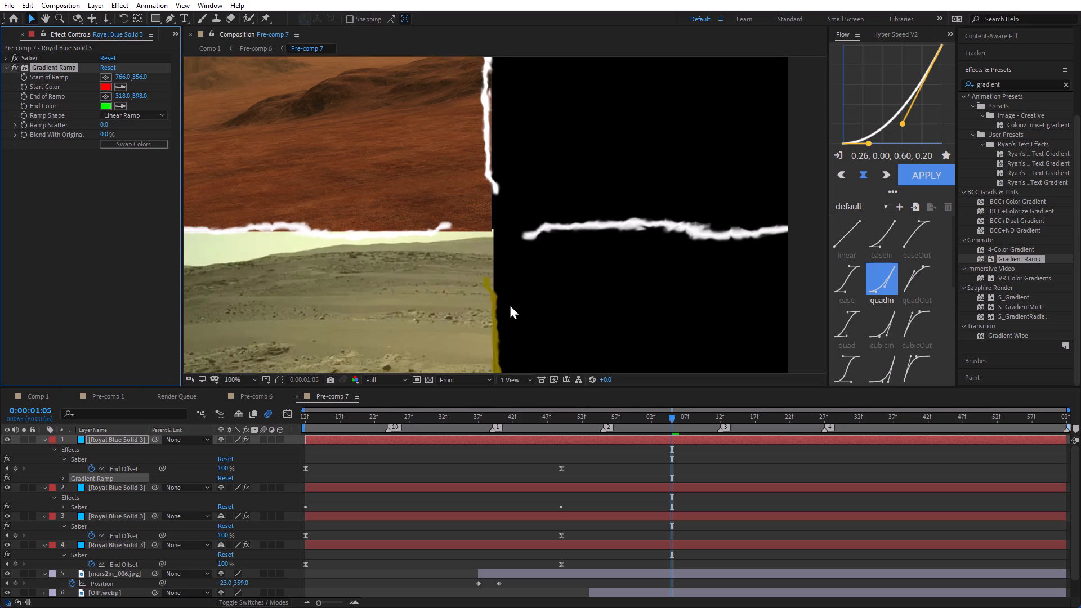
{"action": "scroll", "coordinate": [510, 304], "scroll_direction": "down", "scroll_amount": 1, "text": "ctrl"}
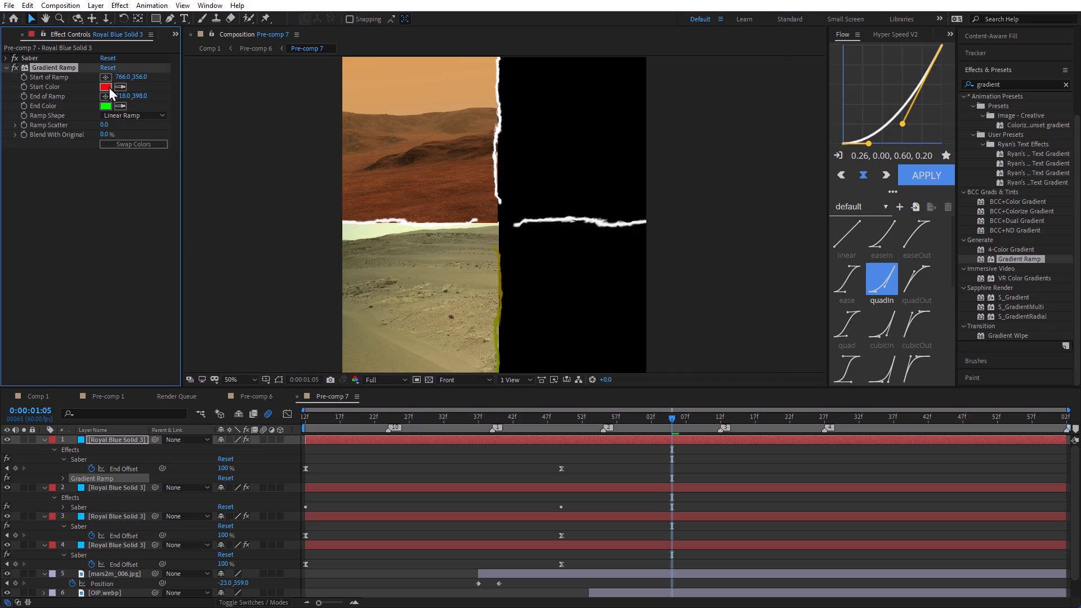
{"action": "left_click", "coordinate": [101, 80]}
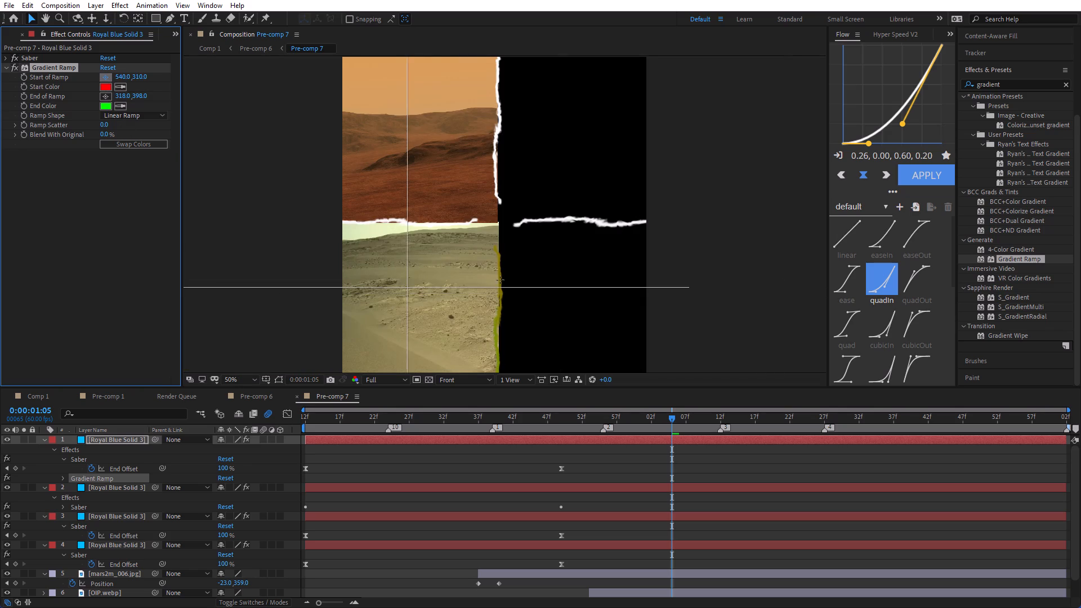
{"action": "left_click_drag", "start_coordinate": [520, 295], "coordinate": [537, 297]}
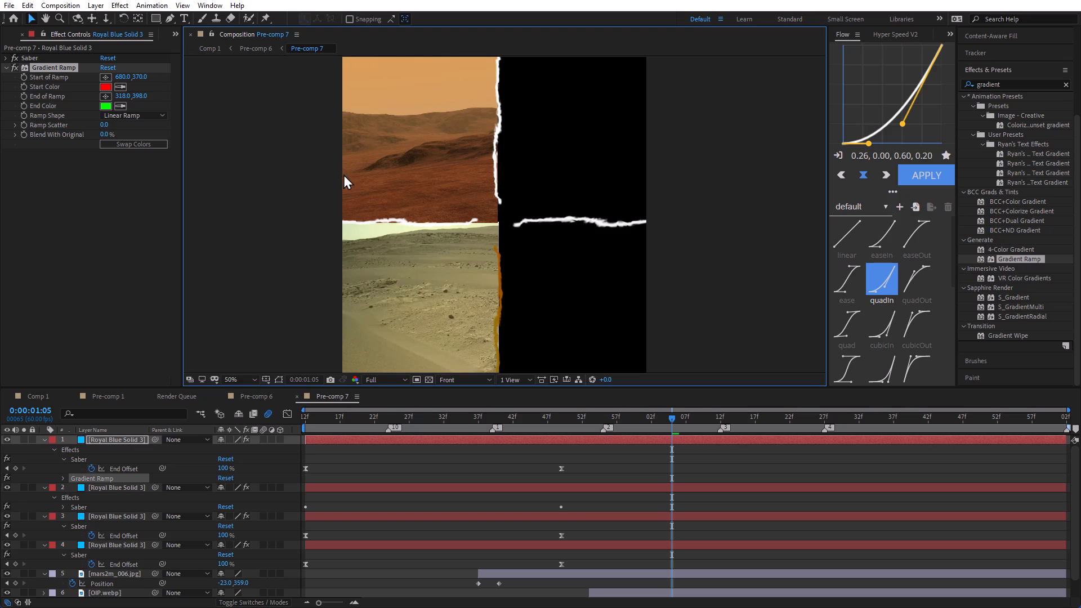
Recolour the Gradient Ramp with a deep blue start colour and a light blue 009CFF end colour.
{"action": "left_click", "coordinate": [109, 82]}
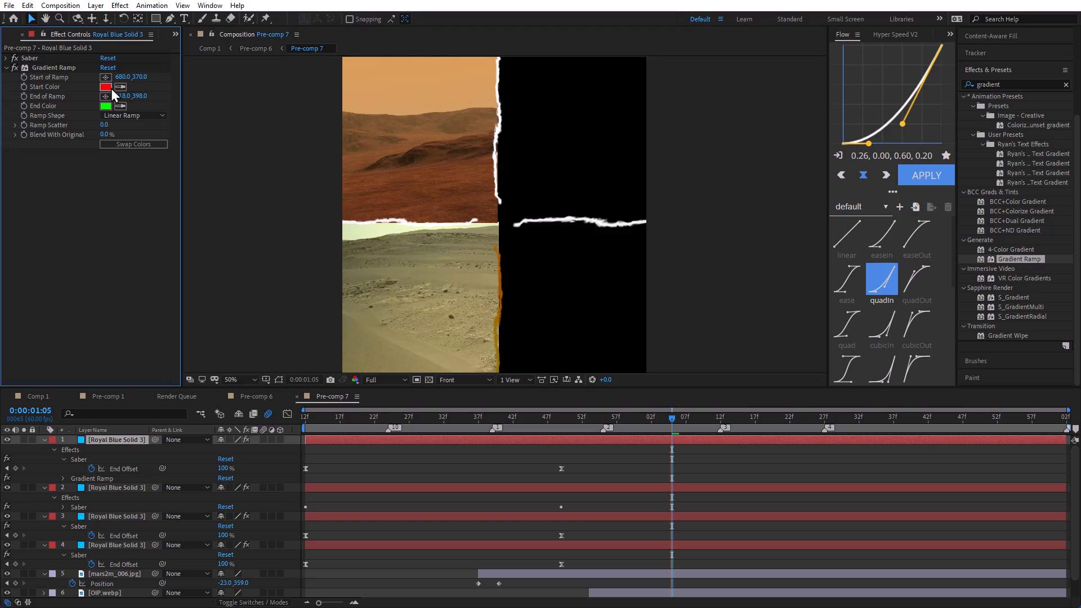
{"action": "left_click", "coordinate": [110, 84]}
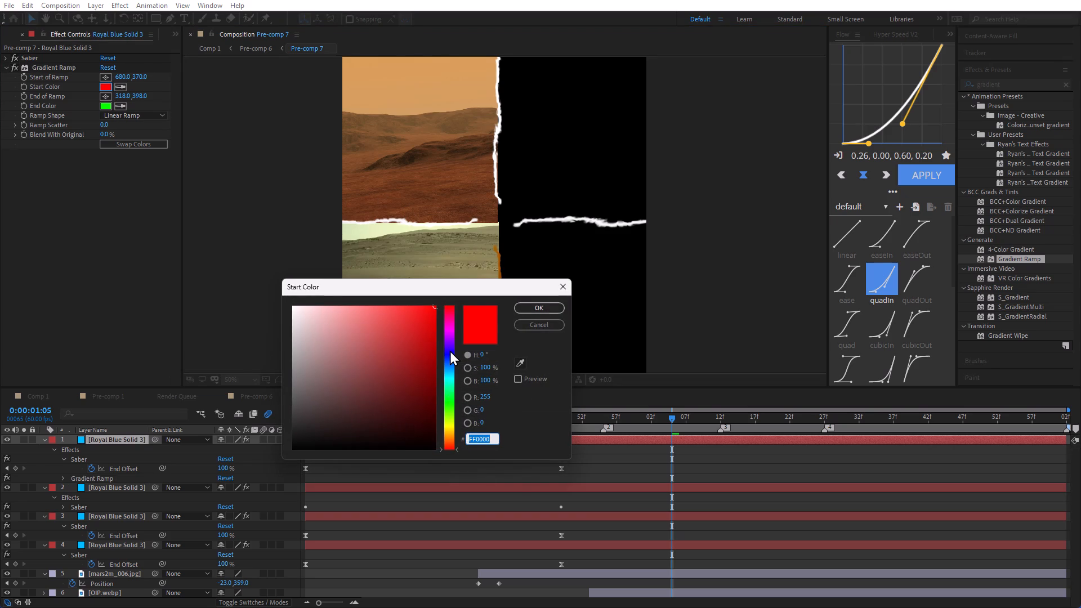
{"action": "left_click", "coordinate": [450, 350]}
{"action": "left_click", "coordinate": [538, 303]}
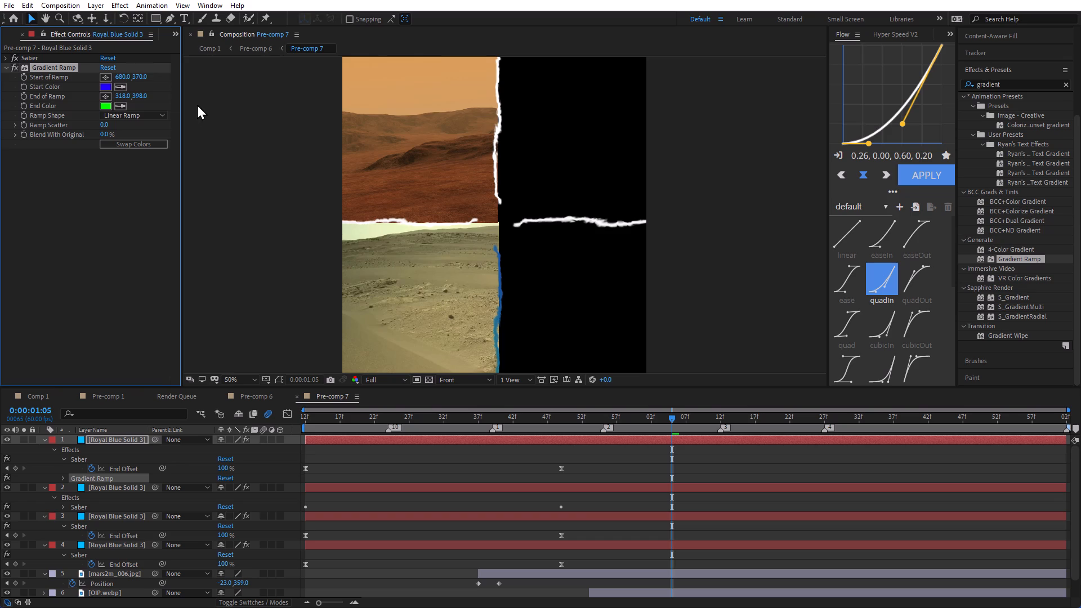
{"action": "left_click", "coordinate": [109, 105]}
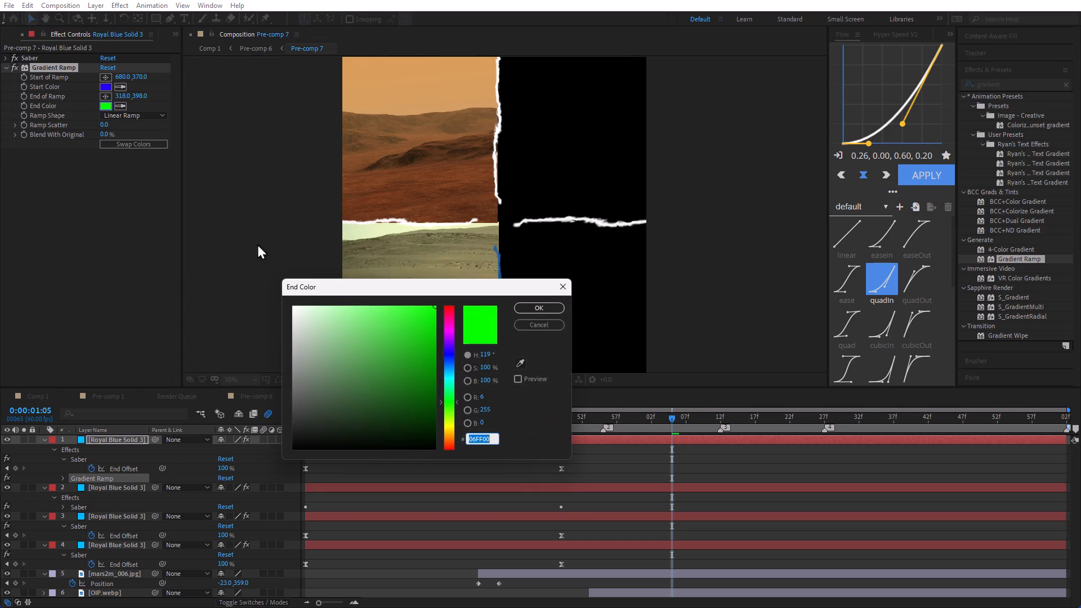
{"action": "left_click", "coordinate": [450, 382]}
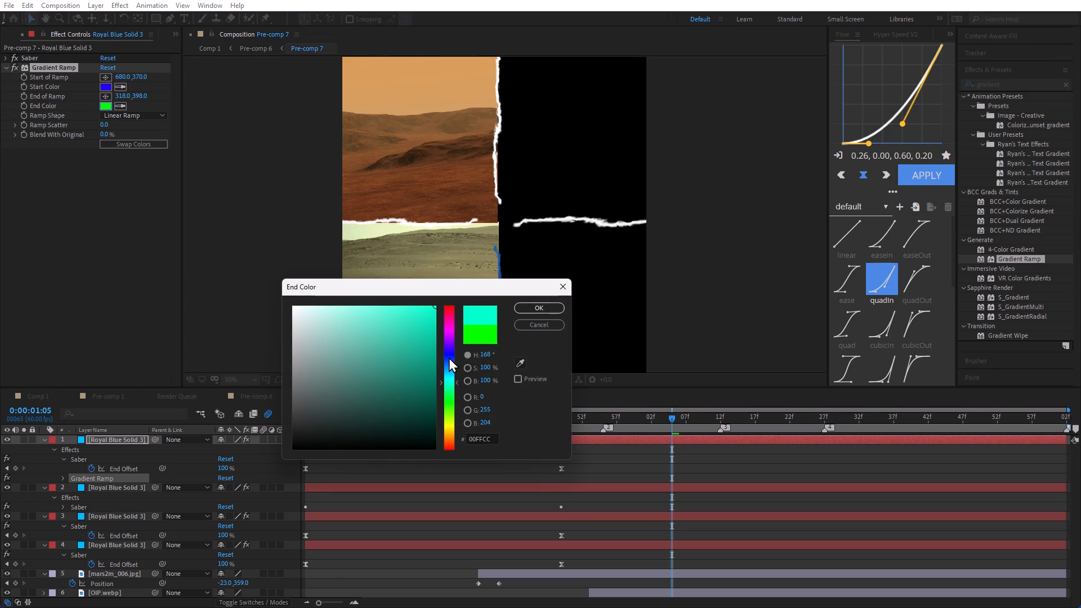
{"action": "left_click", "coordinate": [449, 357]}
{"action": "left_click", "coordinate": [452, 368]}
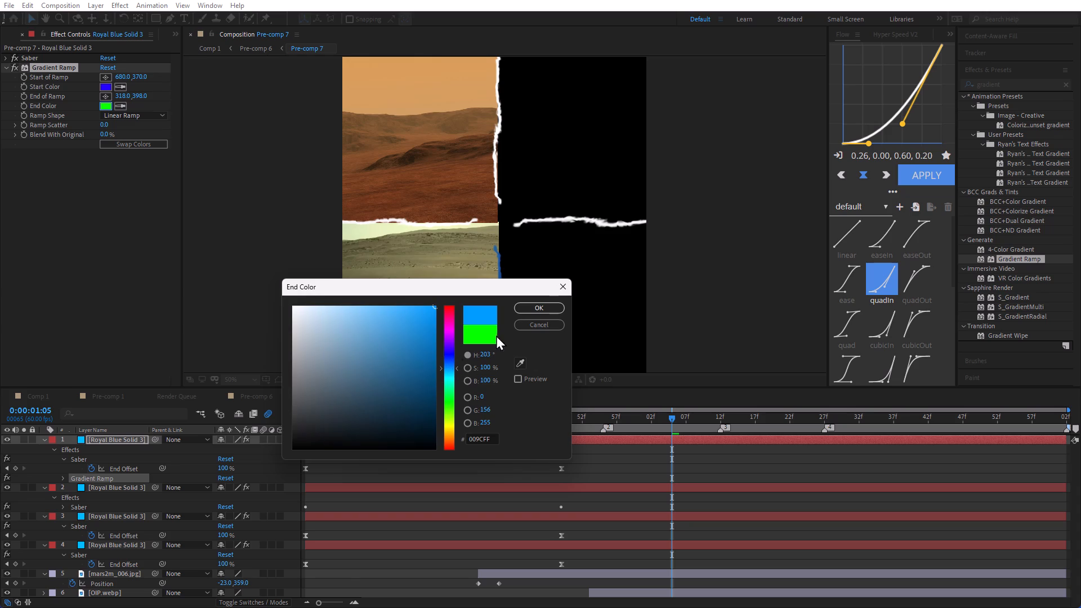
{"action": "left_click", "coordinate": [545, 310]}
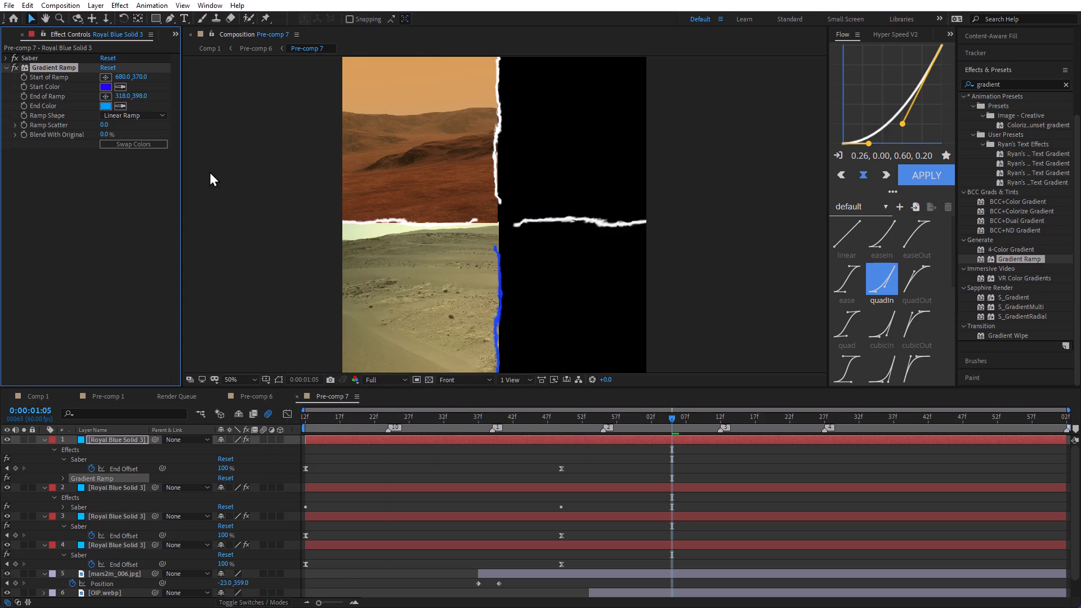
Set the Gradient Ramp's start colour to the lighter blue 007EFF.
{"action": "left_click", "coordinate": [107, 86]}
{"action": "left_click", "coordinate": [450, 365]}
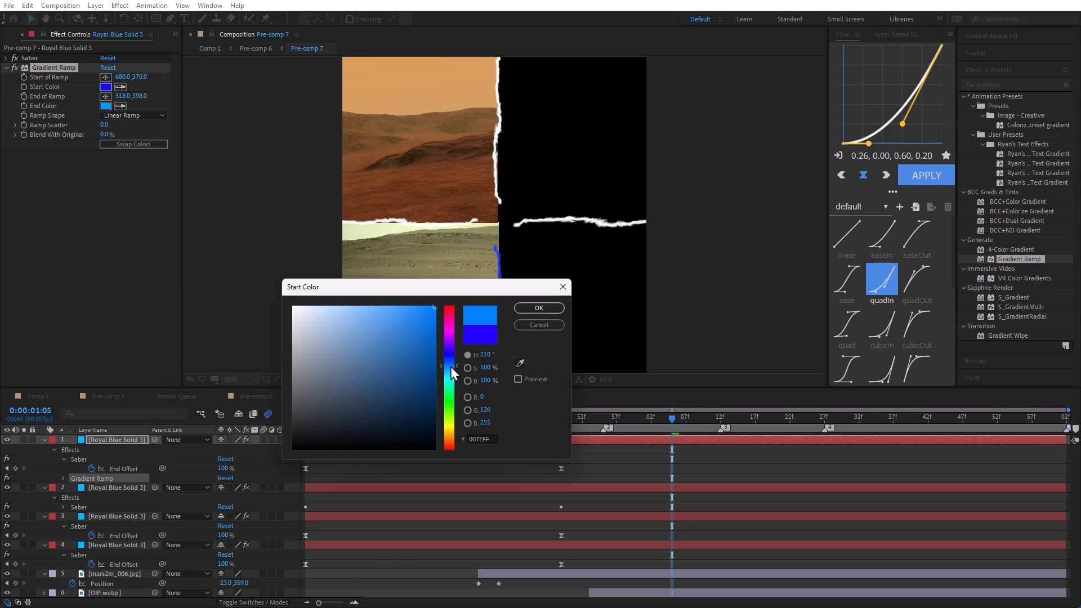
{"action": "left_click", "coordinate": [529, 312]}
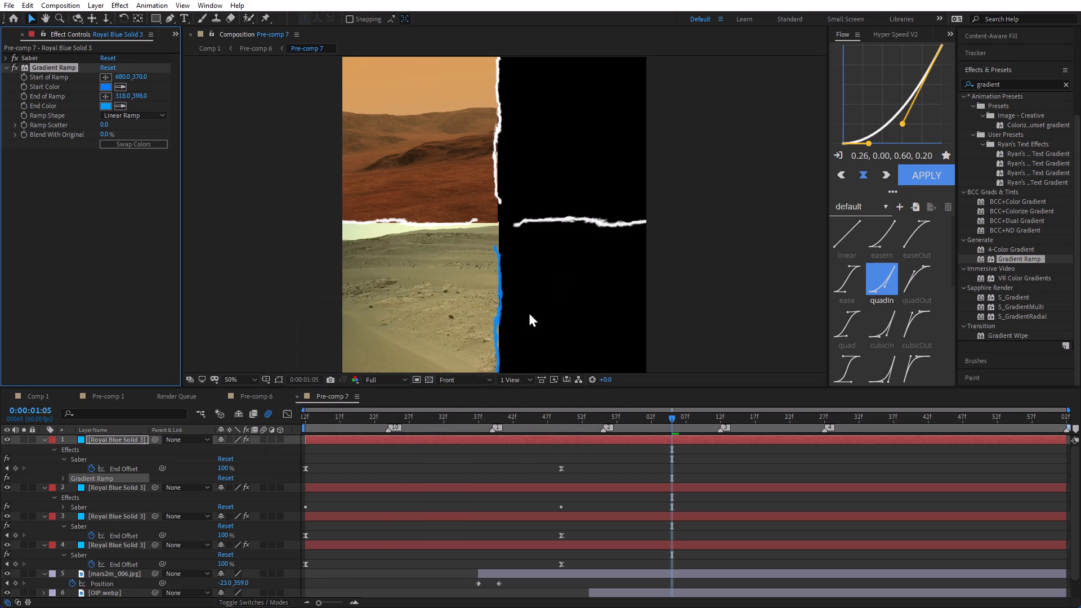
Set the Gradient Ramp's end colour to white, FFFFFF.
{"action": "scroll", "coordinate": [463, 332], "scroll_direction": "up", "scroll_amount": 1, "text": "ctrl"}
{"action": "scroll", "coordinate": [463, 332], "scroll_direction": "down", "scroll_amount": 2, "text": "ctrl"}
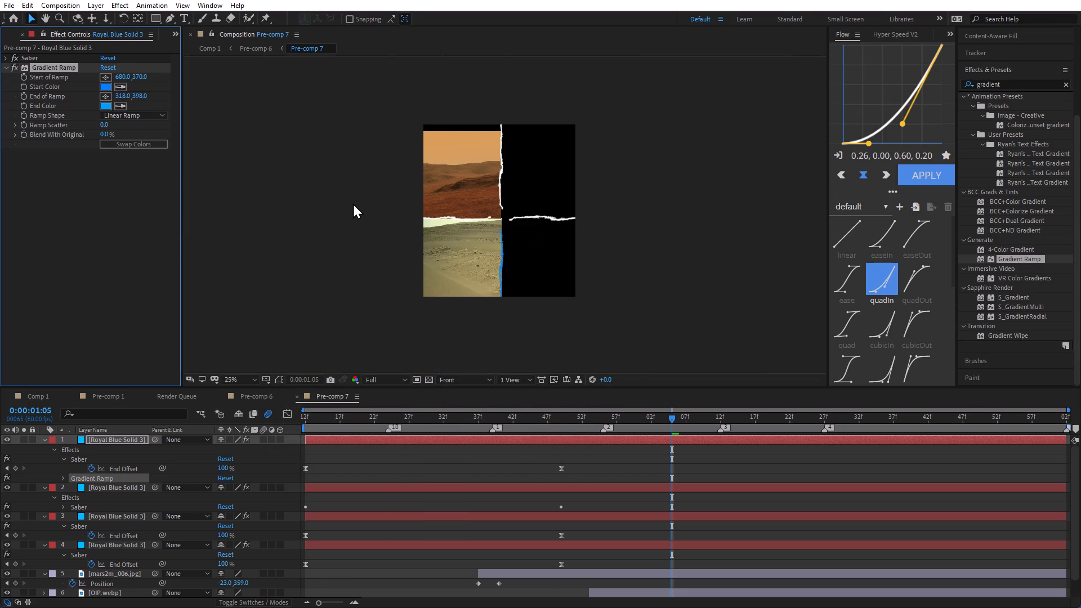
{"action": "scroll", "coordinate": [353, 203], "scroll_direction": "up", "scroll_amount": 1, "text": "ctrl"}
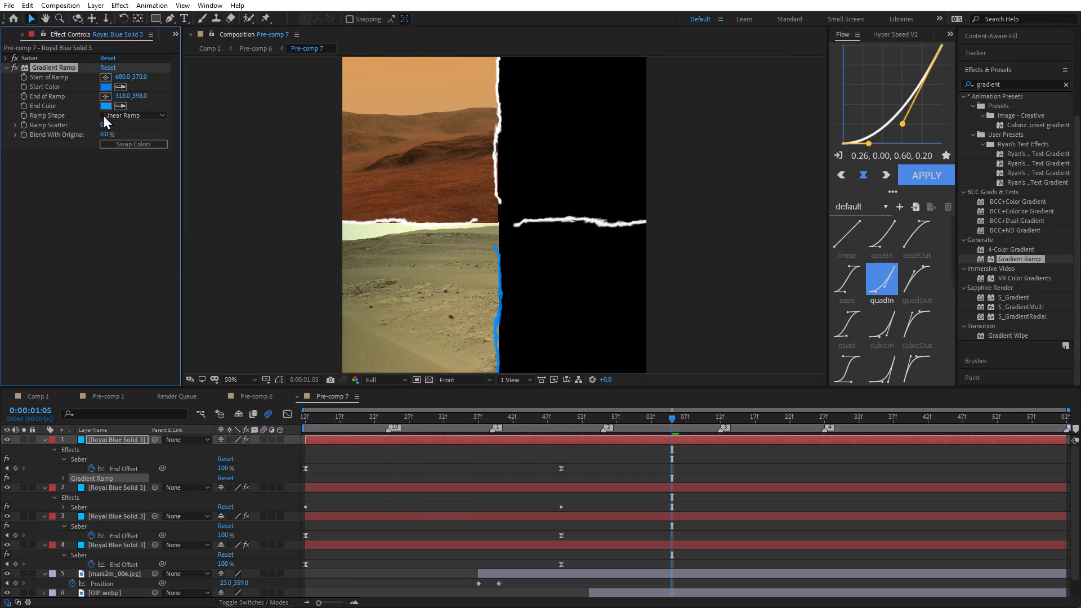
{"action": "left_click", "coordinate": [108, 104]}
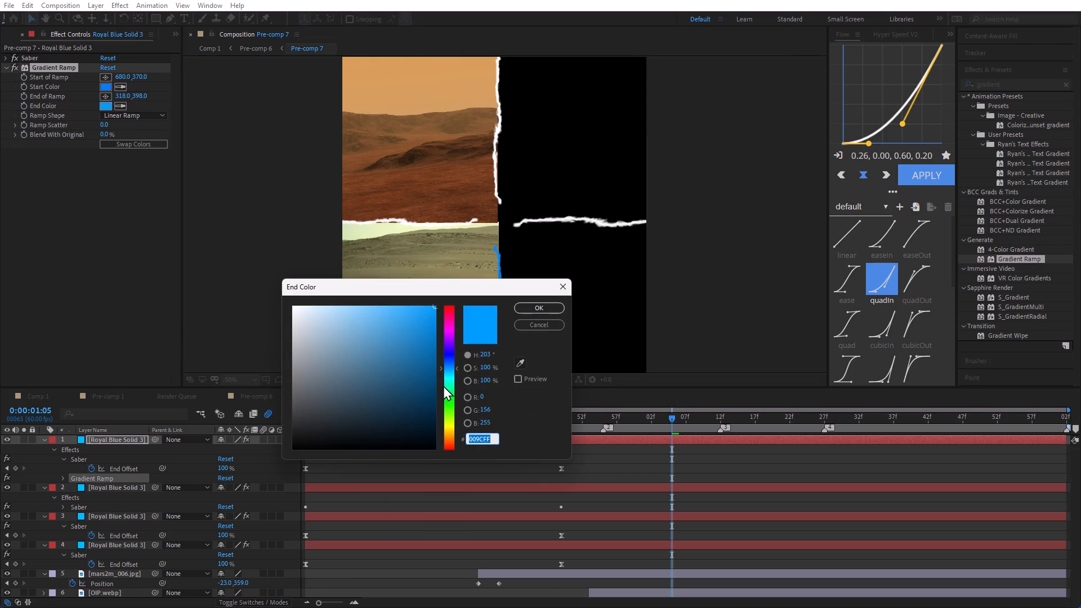
{"action": "left_click", "coordinate": [284, 306]}
{"action": "left_click_drag", "start_coordinate": [295, 310], "coordinate": [254, 293]}
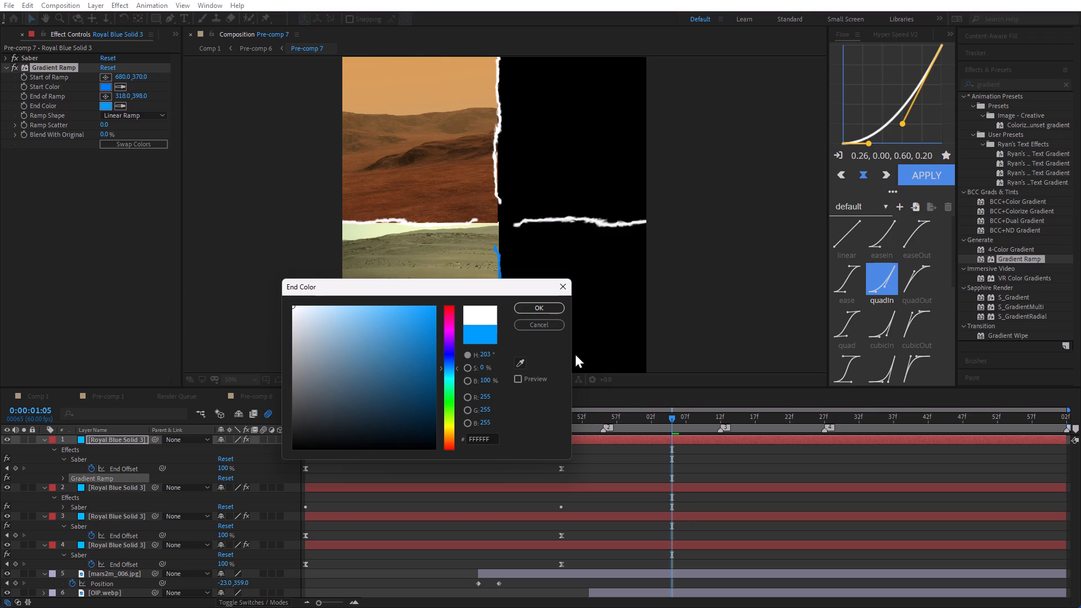
{"action": "left_click", "coordinate": [540, 310]}
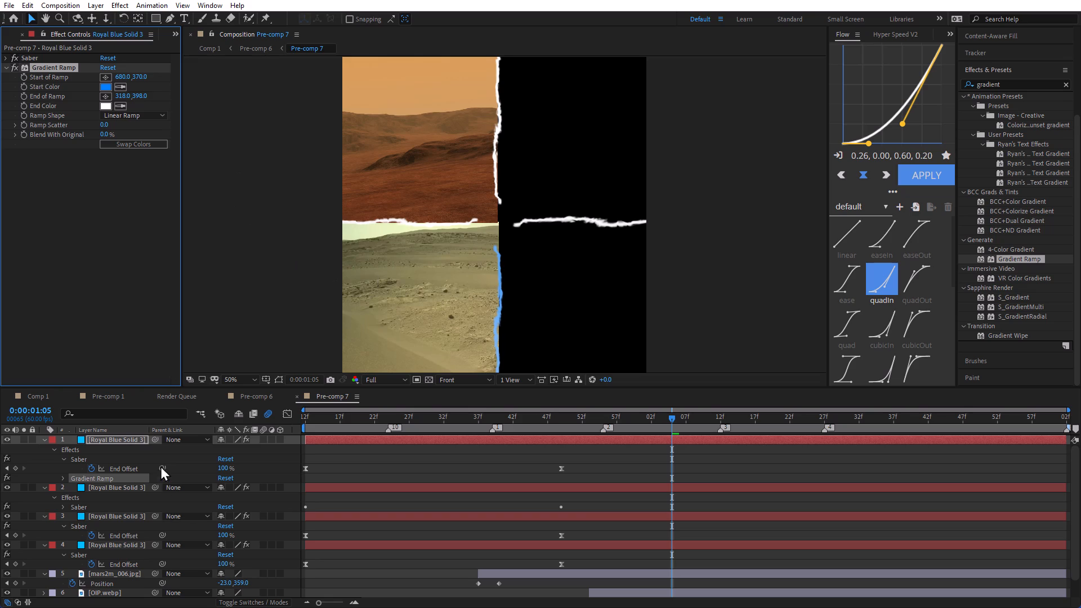
Thicken the lower vertical line by setting the top solid's Saber core size to 5.70.
{"action": "left_click", "coordinate": [6, 57]}
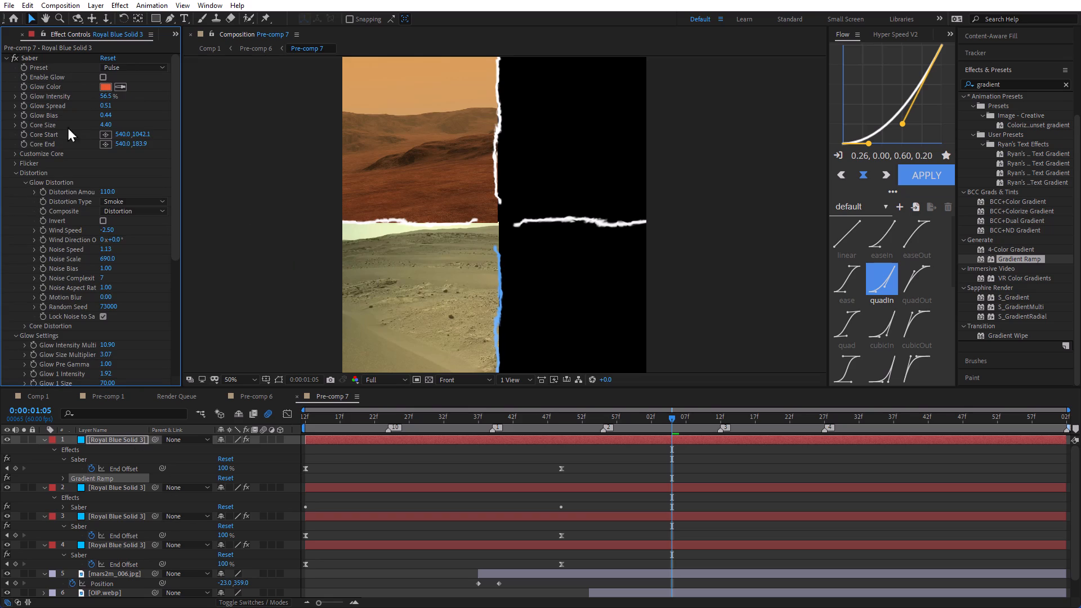
{"action": "left_click_drag", "start_coordinate": [104, 122], "coordinate": [125, 123]}
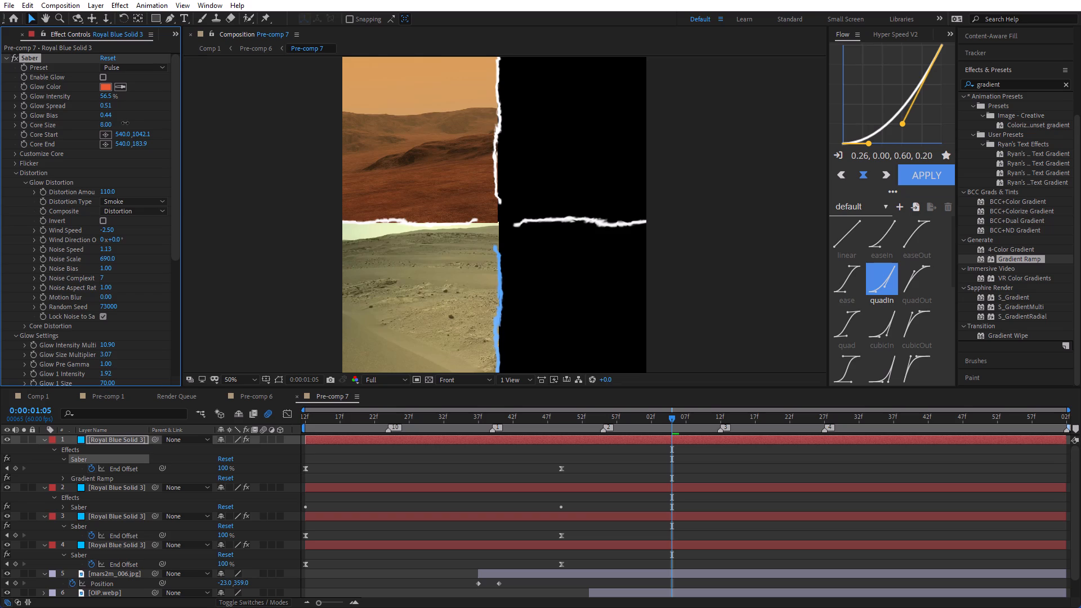
{"action": "left_click_drag", "start_coordinate": [125, 123], "coordinate": [136, 123]}
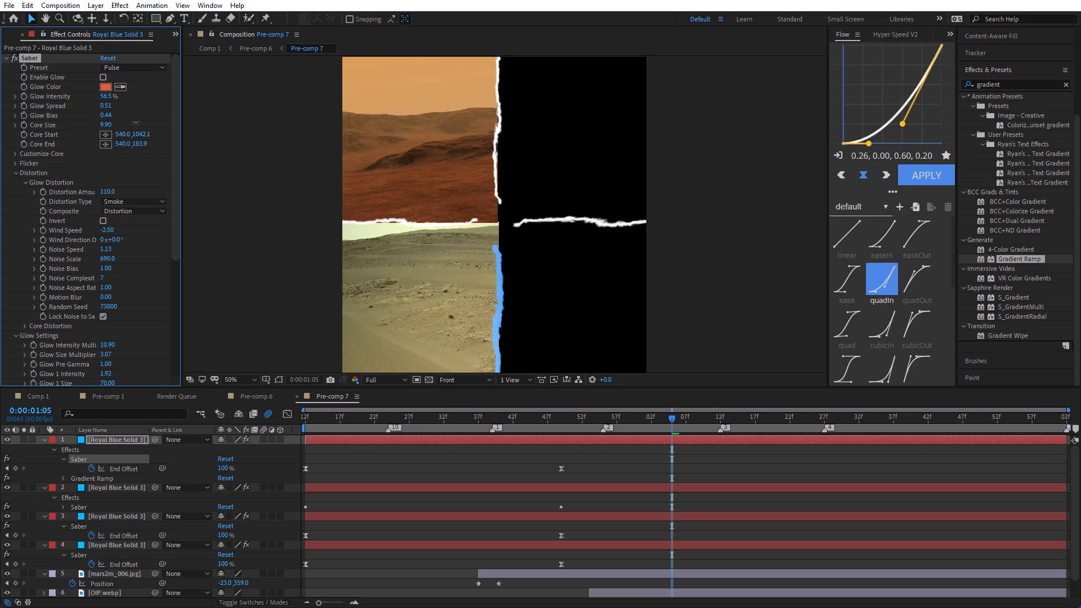
{"action": "left_click_drag", "start_coordinate": [136, 123], "coordinate": [131, 120]}
{"action": "left_click_drag", "start_coordinate": [131, 120], "coordinate": [120, 122]}
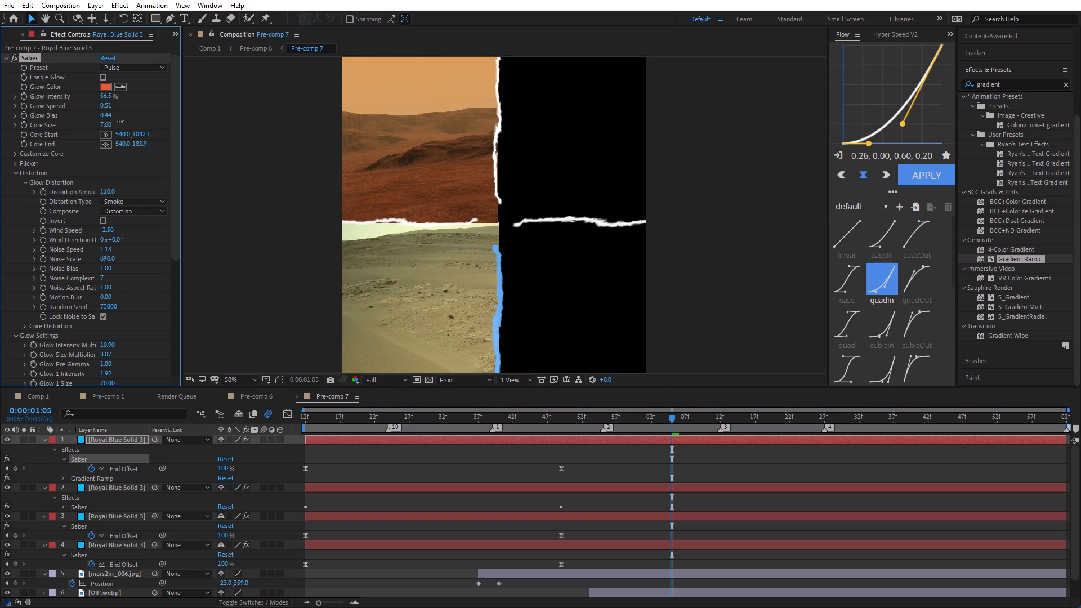
{"action": "left_click_drag", "start_coordinate": [120, 122], "coordinate": [120, 122]}
{"action": "left_click_drag", "start_coordinate": [120, 122], "coordinate": [117, 128]}
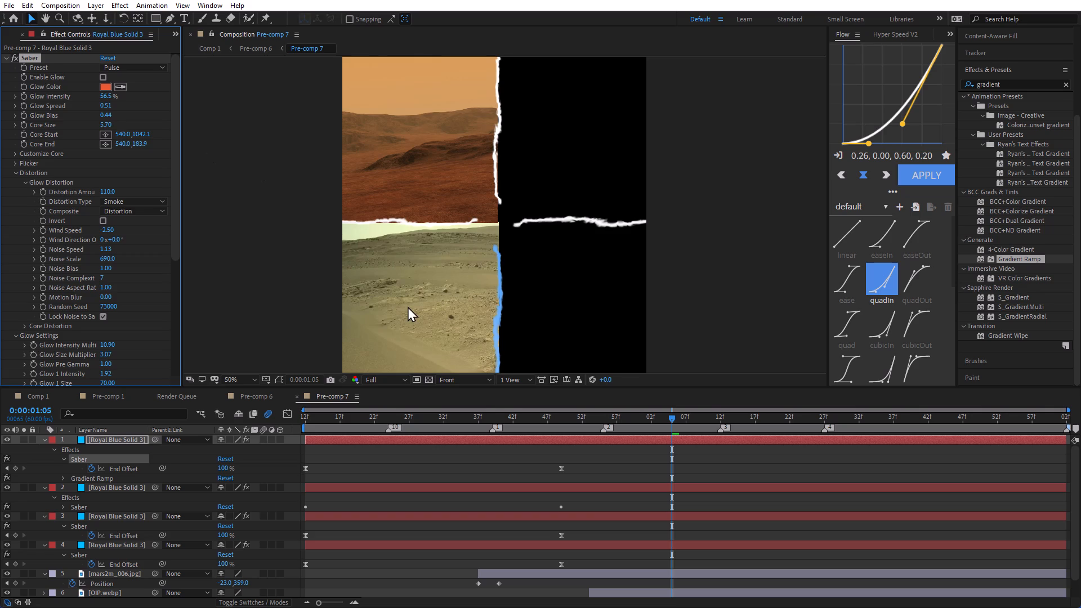
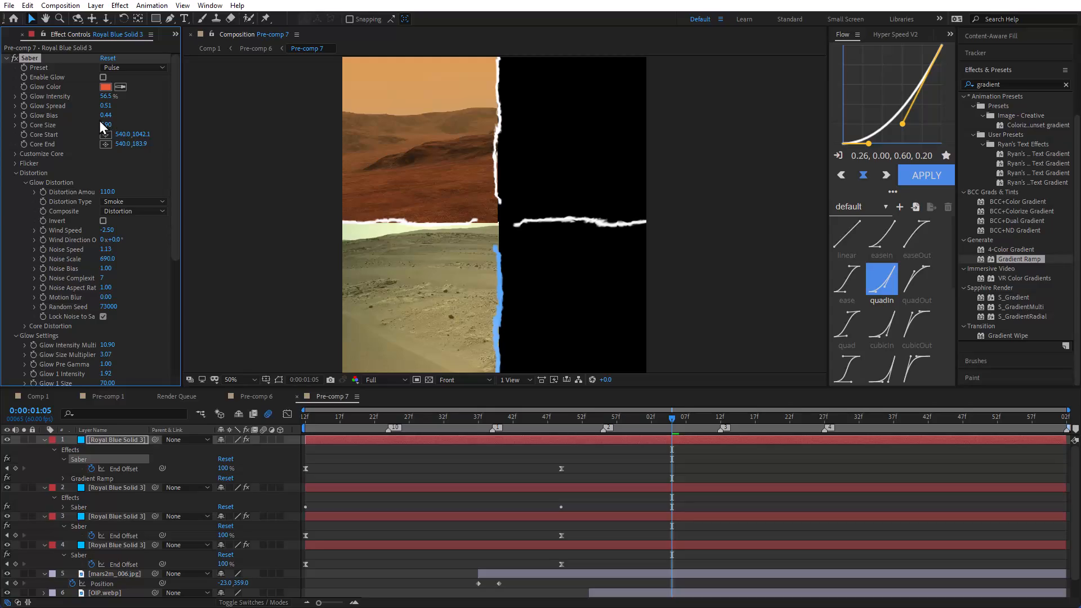
Increase the lower vertical line's Saber core size to 7.20 on the top solid.
{"action": "left_click", "coordinate": [105, 125]}
Set the Saber core size of the second solid, the left horizontal line, to 7.20 and copy that value.
{"action": "left_click", "coordinate": [116, 489]}
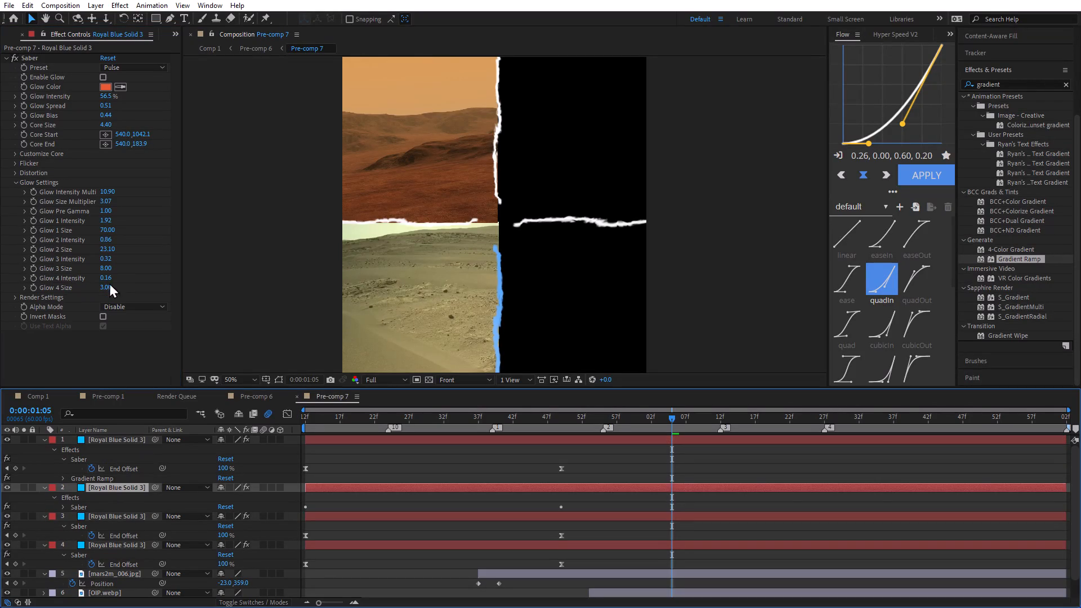
{"action": "left_click", "coordinate": [108, 125]}
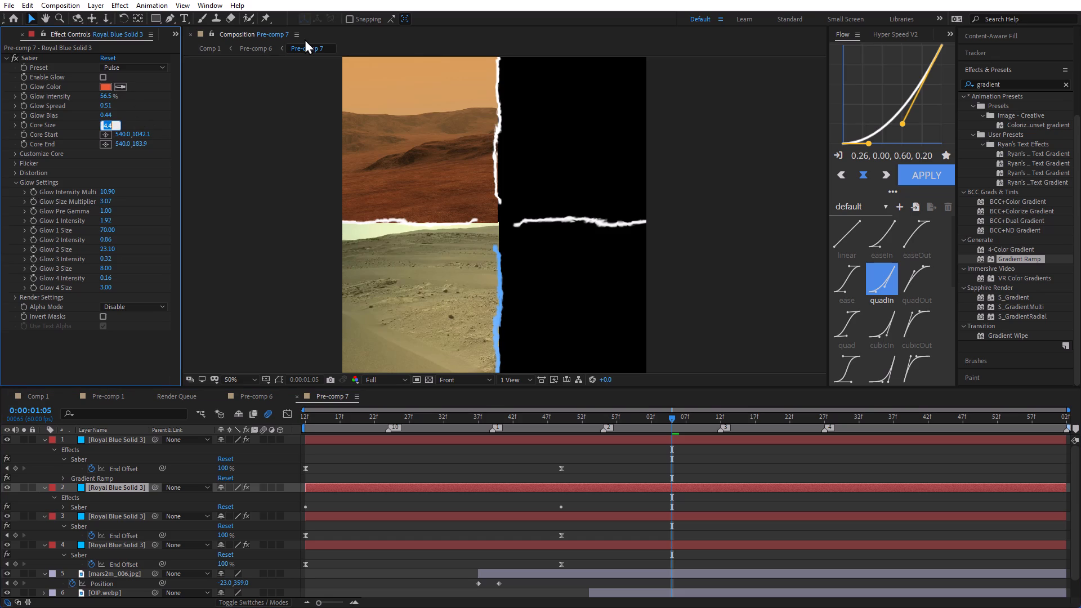
{"action": "type", "text": "7.20"}
{"action": "key", "text": "shift+Left"}
{"action": "key", "text": "shift+Left"}
{"action": "key", "text": "shift+Left"}
{"action": "key", "text": "shift+Left"}
{"action": "key", "text": "shift+Left"}
{"action": "key", "text": "shift+Left"}
{"action": "key", "text": "ctrl+c"}
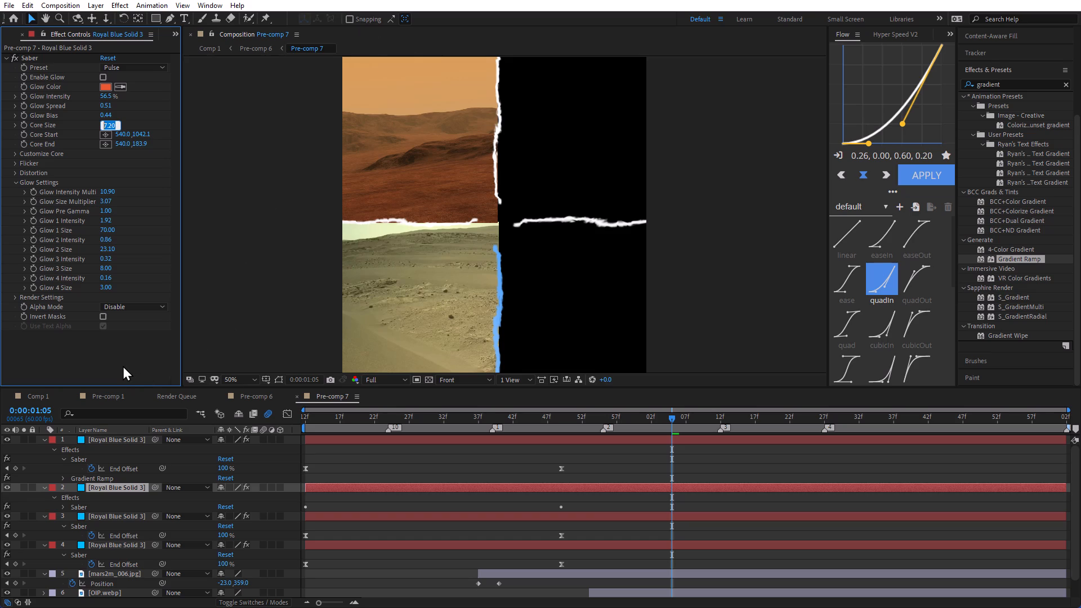
{"action": "left_click", "coordinate": [116, 364]}
Apply the copied 7.20 core size to the Saber effects of the third and fourth solids.
{"action": "left_click", "coordinate": [120, 518]}
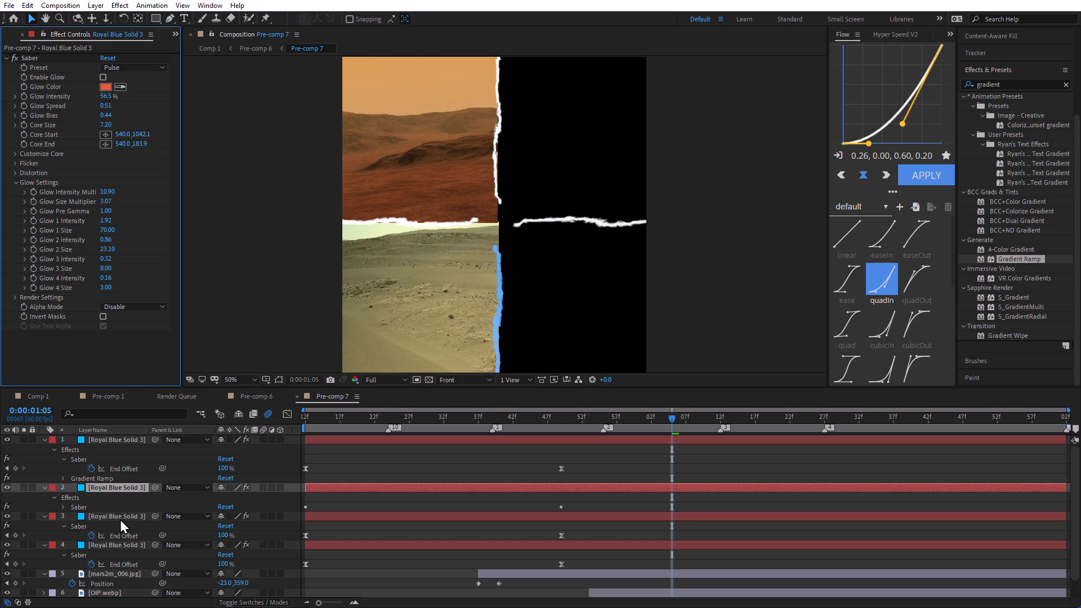
{"action": "left_click", "coordinate": [109, 124]}
{"action": "key", "text": "ctrl+v"}
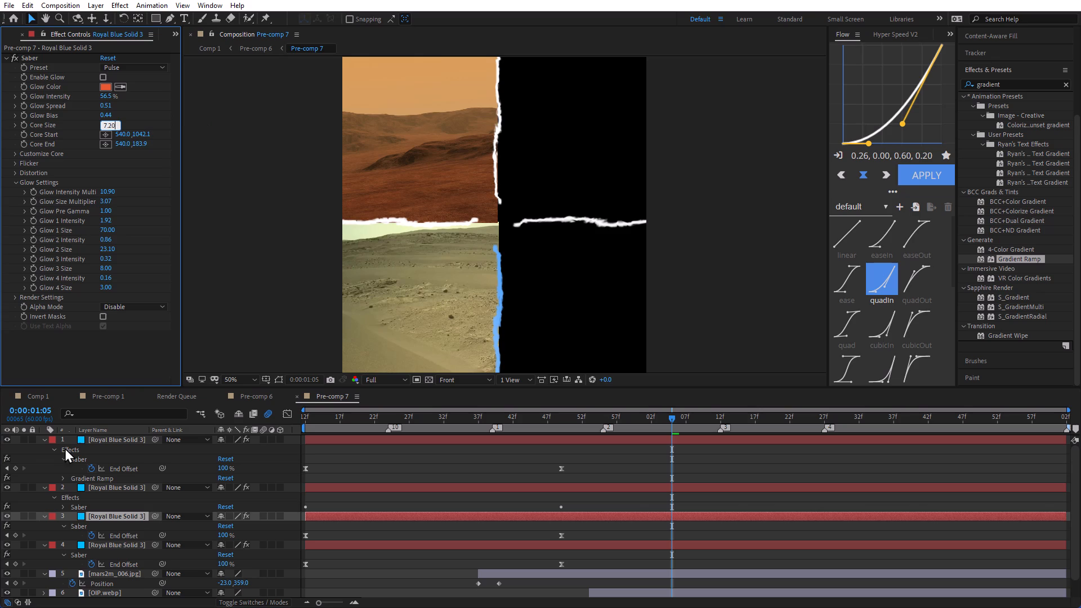
{"action": "left_click", "coordinate": [101, 546]}
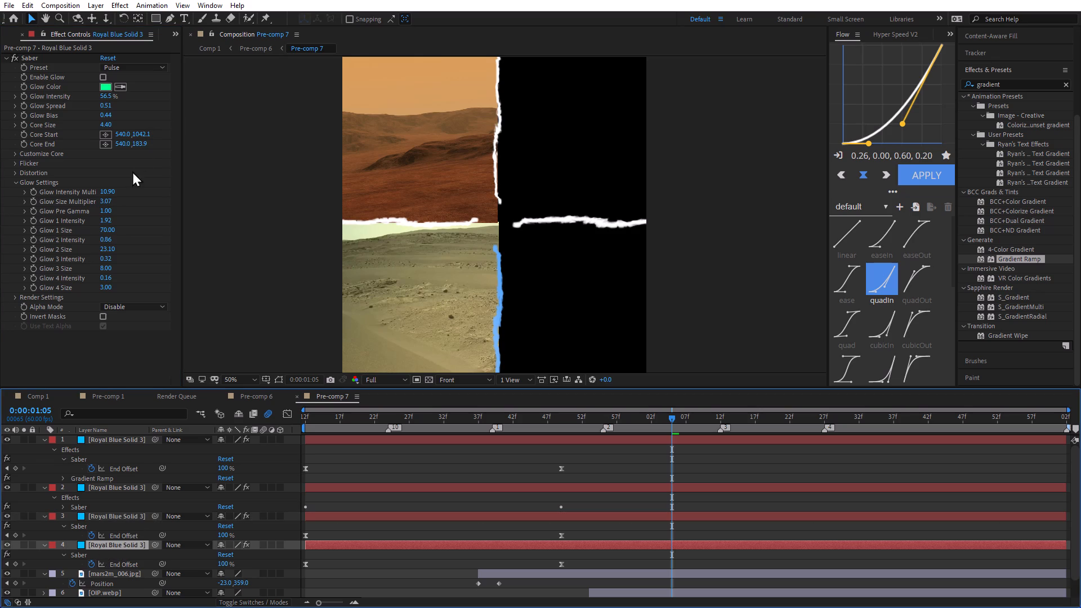
{"action": "left_click", "coordinate": [109, 125]}
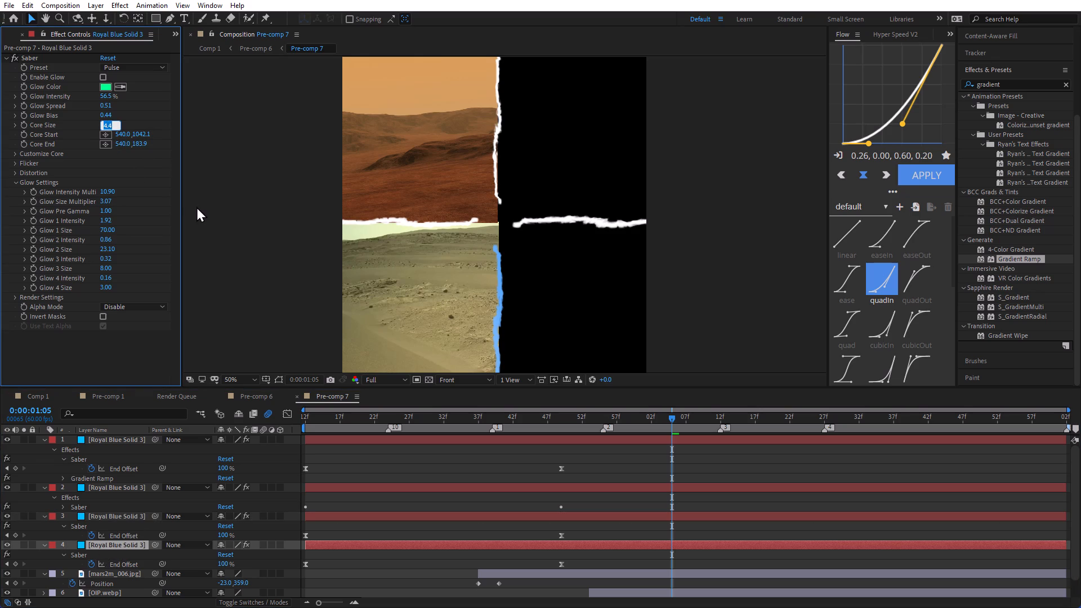
{"action": "key", "text": "ctrl+v"}
{"action": "left_click", "coordinate": [145, 370]}
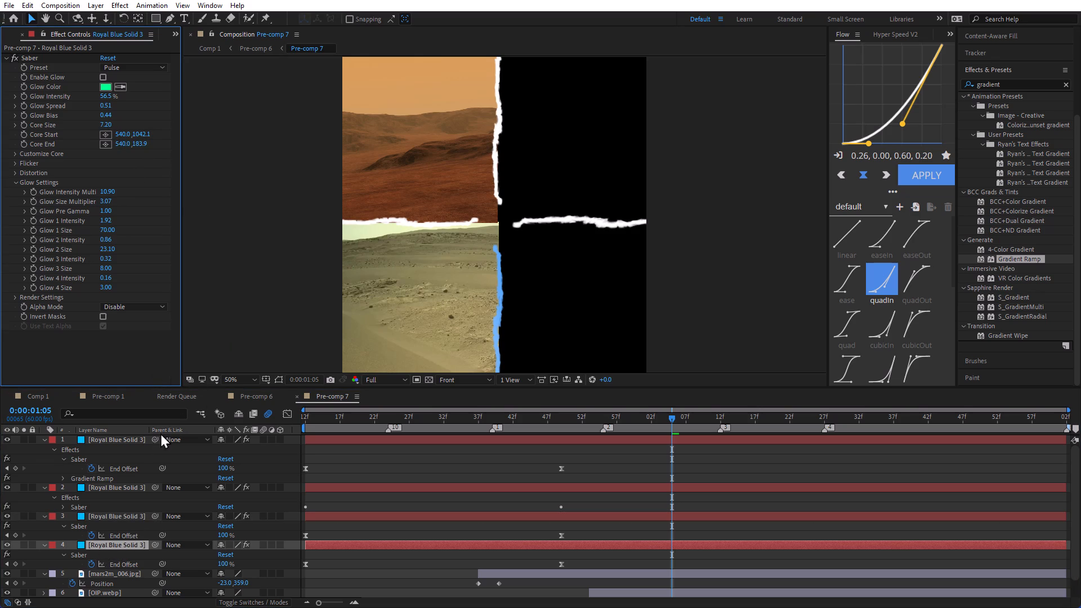
Copy the top solid's Gradient Ramp effect onto the second, third and fourth Royal Blue solids.
{"action": "left_click", "coordinate": [110, 436]}
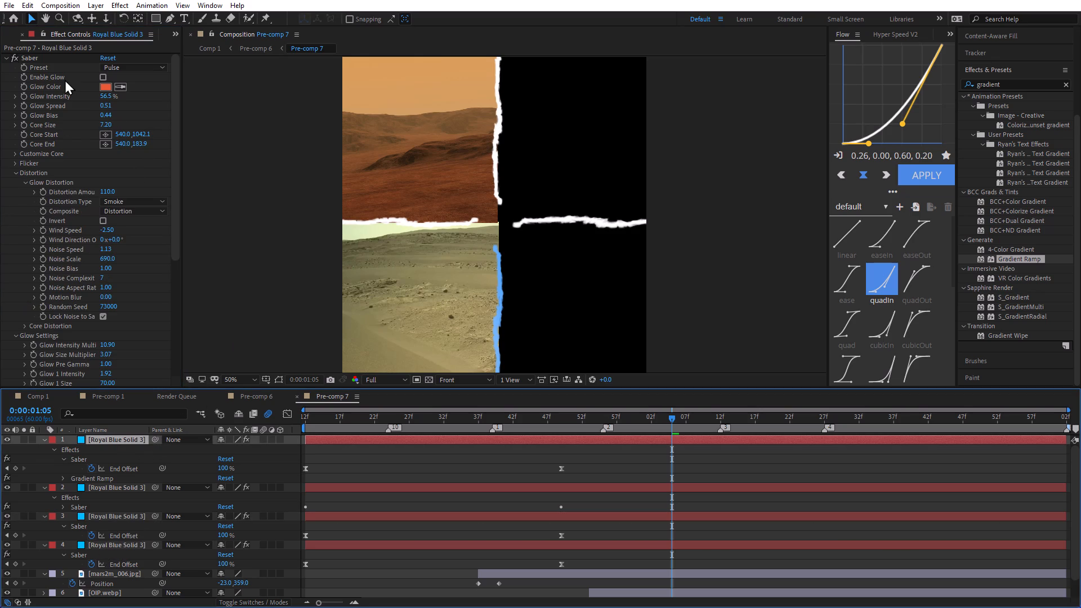
{"action": "left_click", "coordinate": [5, 55]}
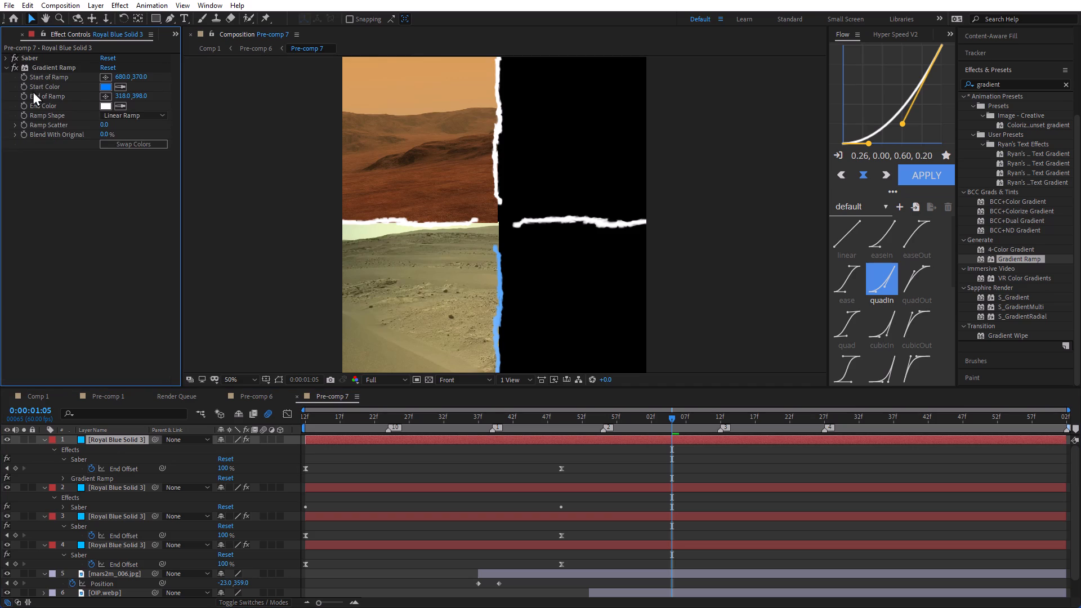
{"action": "left_click", "coordinate": [57, 68]}
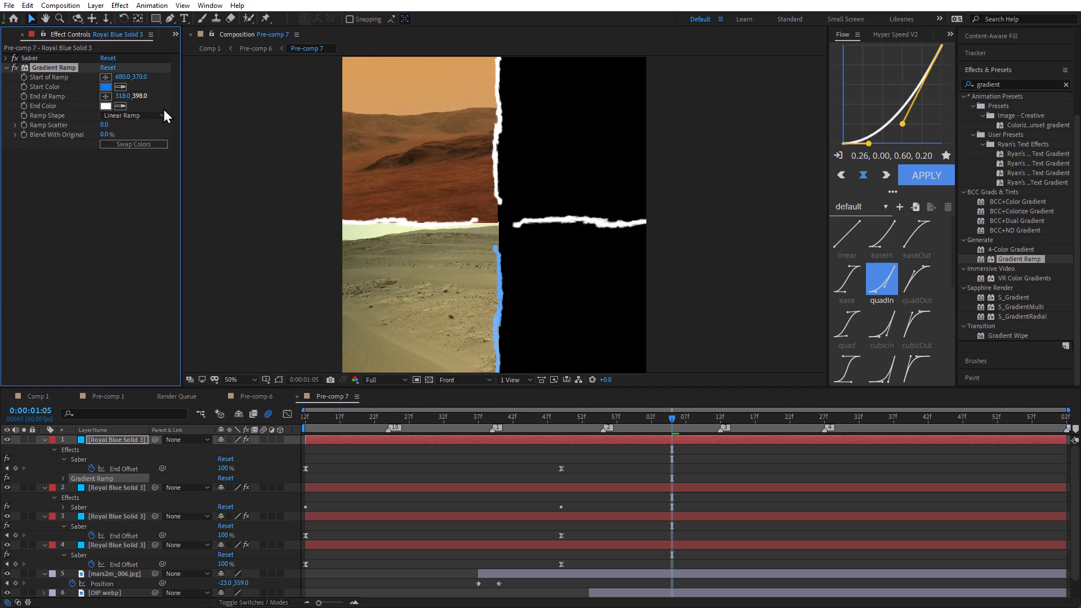
{"action": "key", "text": "ctrl+c"}
{"action": "left_click", "coordinate": [111, 485]}
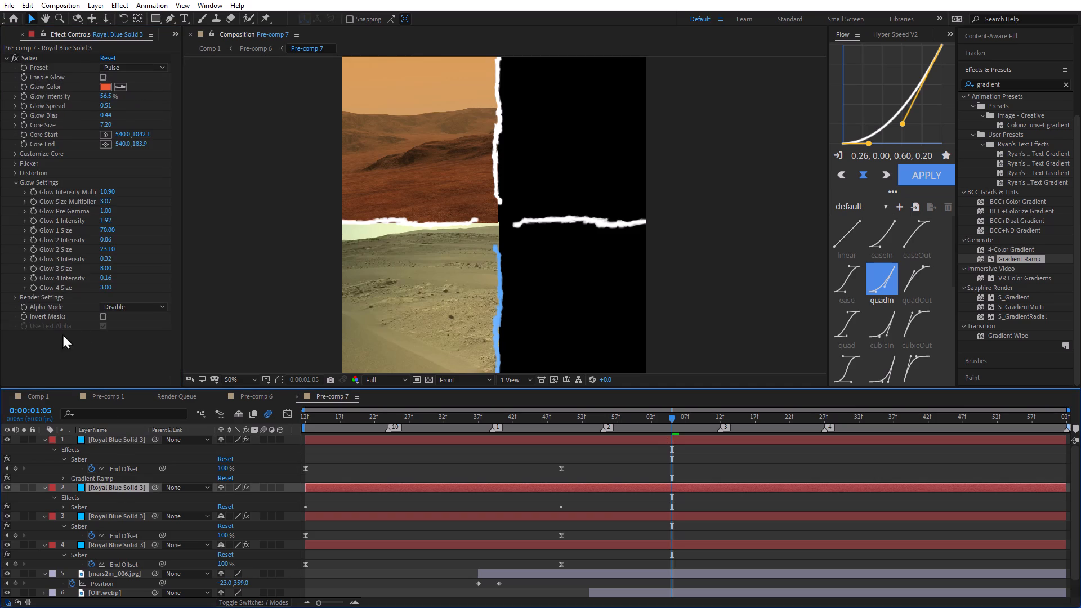
{"action": "left_click", "coordinate": [68, 363]}
{"action": "key", "text": "ctrl+v"}
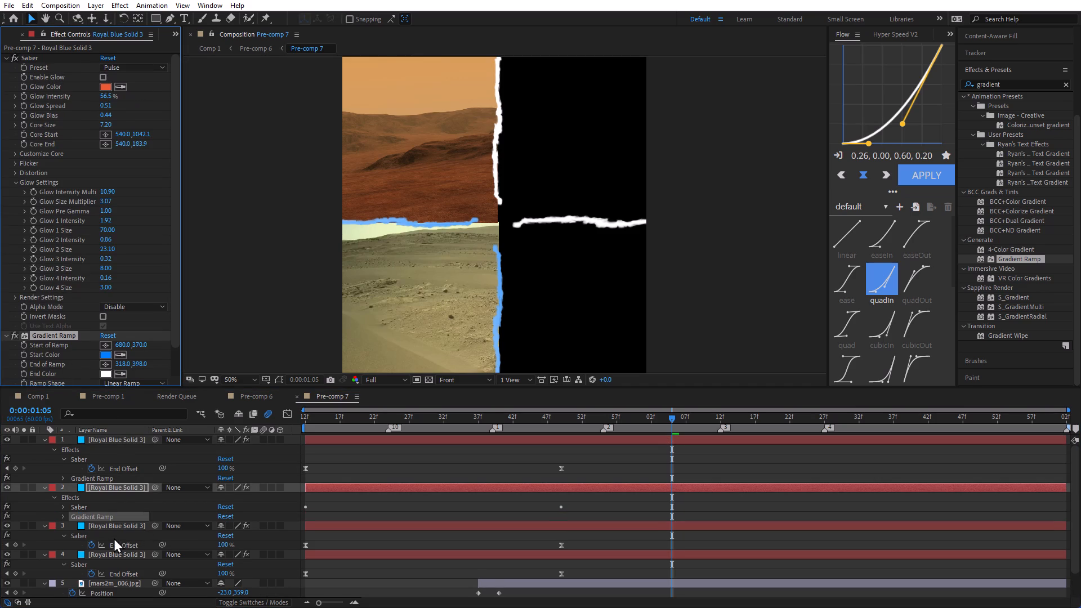
{"action": "left_click", "coordinate": [104, 529]}
{"action": "left_click", "coordinate": [72, 379]}
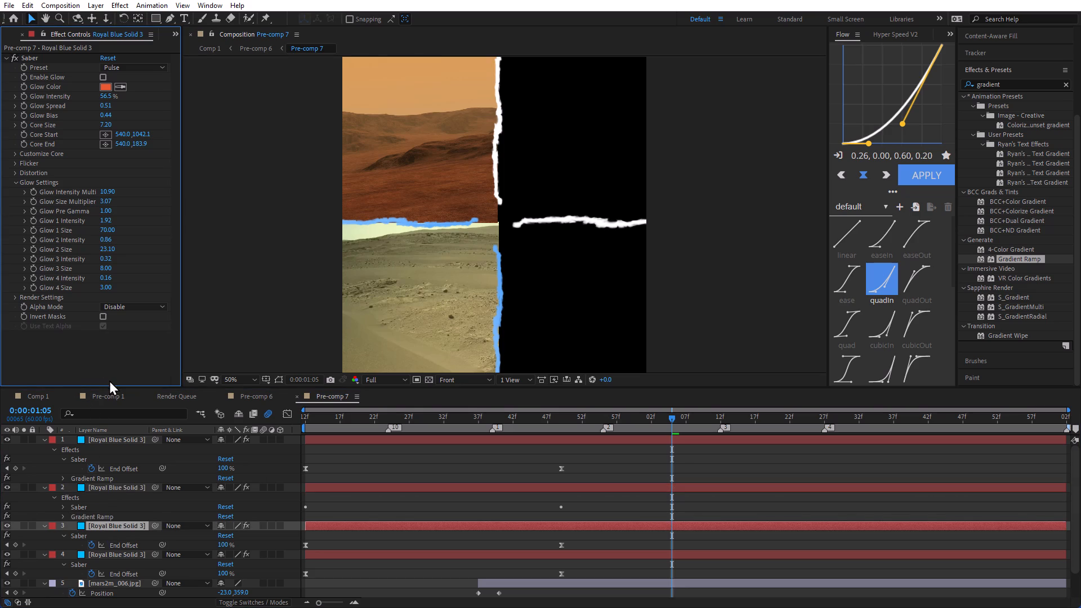
{"action": "key", "text": "ctrl+v"}
{"action": "left_click", "coordinate": [102, 570]}
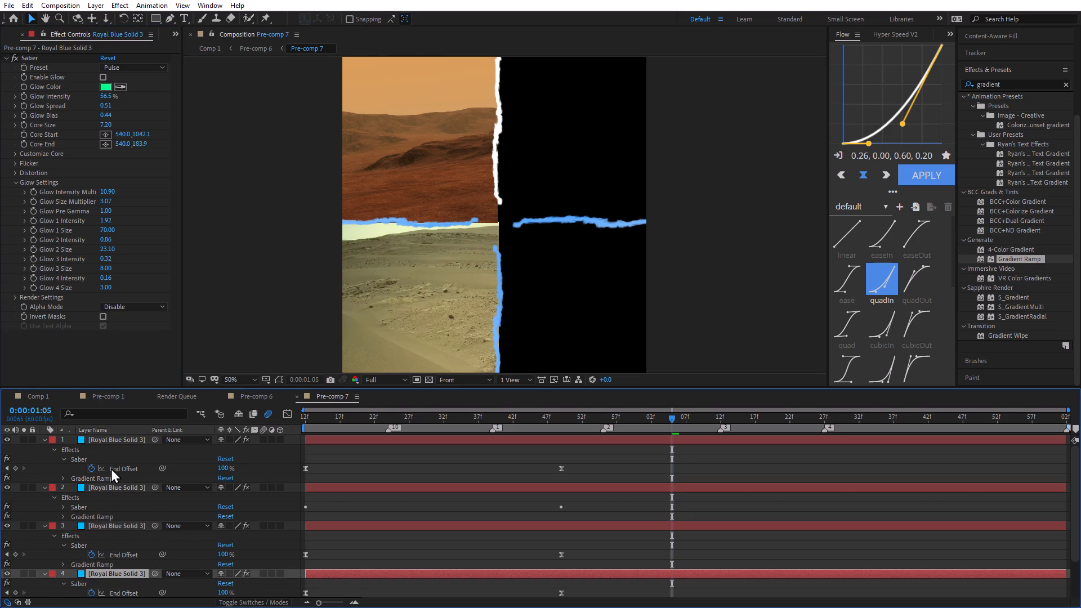
{"action": "left_click", "coordinate": [87, 365]}
{"action": "key", "text": "ctrl+v"}
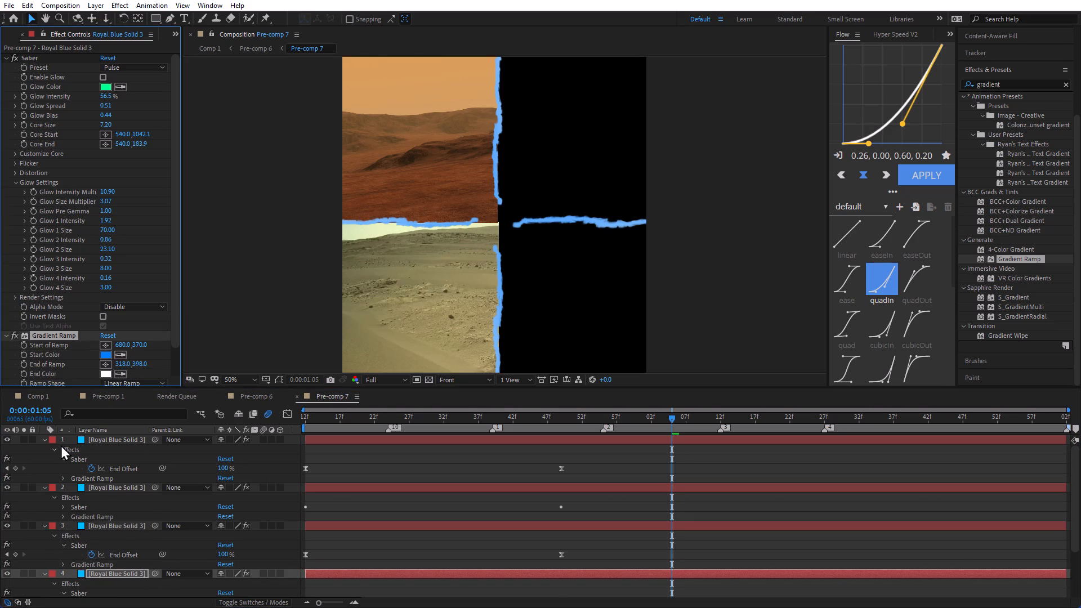
Collapse the expanded properties of all four Royal Blue solid layers in the timeline.
{"action": "left_click", "coordinate": [43, 438]}
{"action": "left_click", "coordinate": [46, 449]}
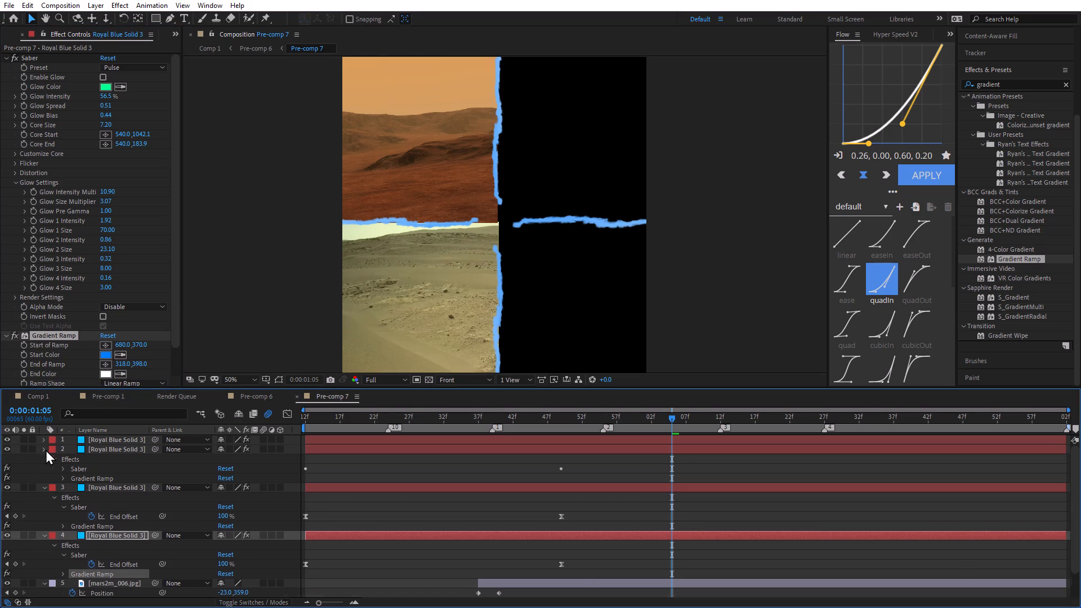
{"action": "left_click", "coordinate": [42, 458]}
{"action": "left_click", "coordinate": [42, 468]}
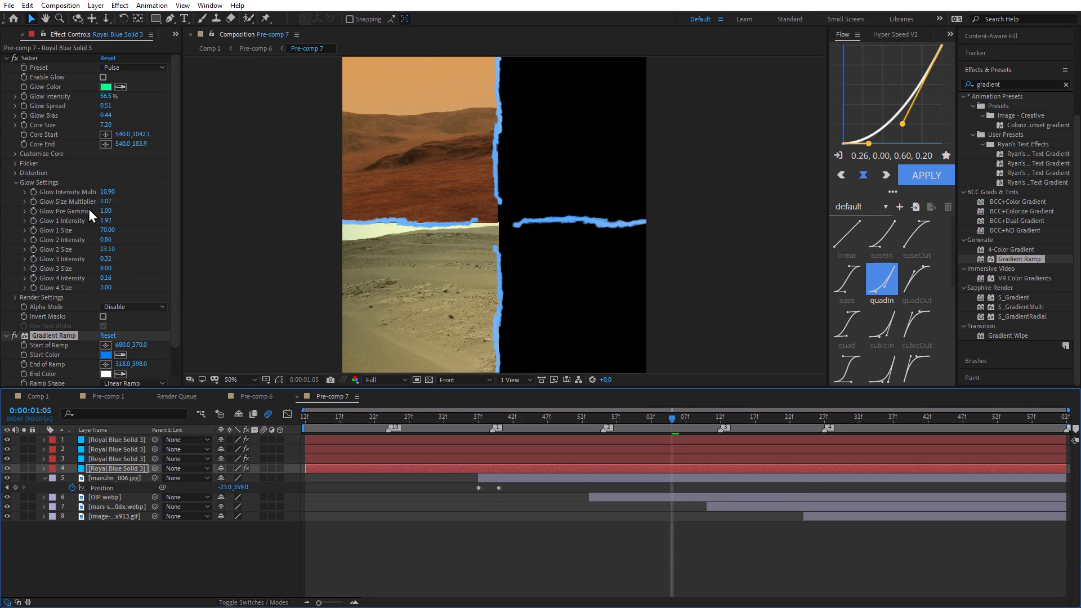
{"action": "scroll", "coordinate": [56, 262], "scroll_direction": "up", "scroll_amount": 3}
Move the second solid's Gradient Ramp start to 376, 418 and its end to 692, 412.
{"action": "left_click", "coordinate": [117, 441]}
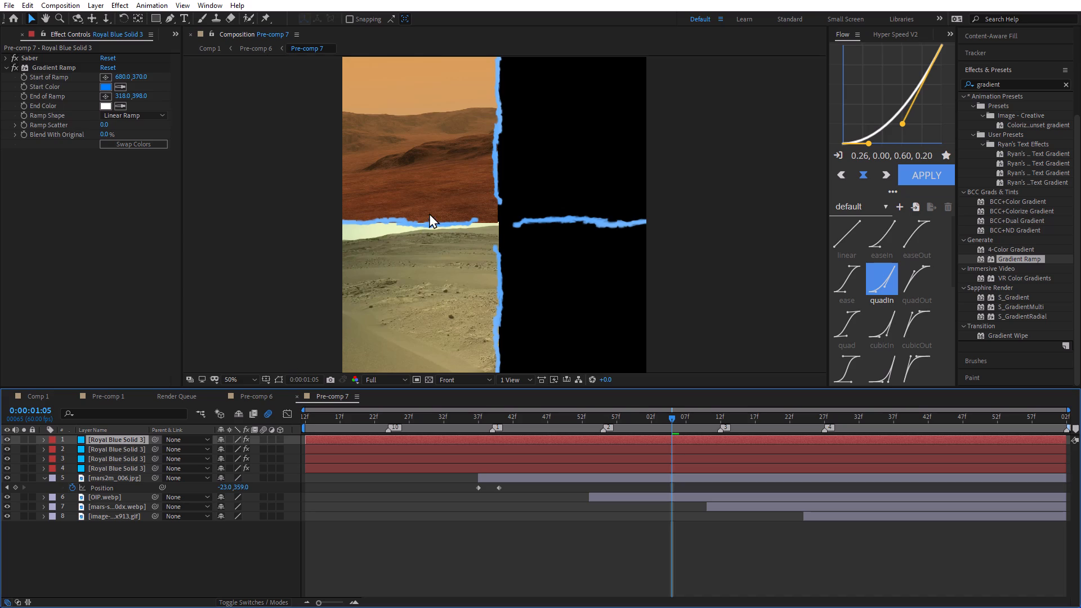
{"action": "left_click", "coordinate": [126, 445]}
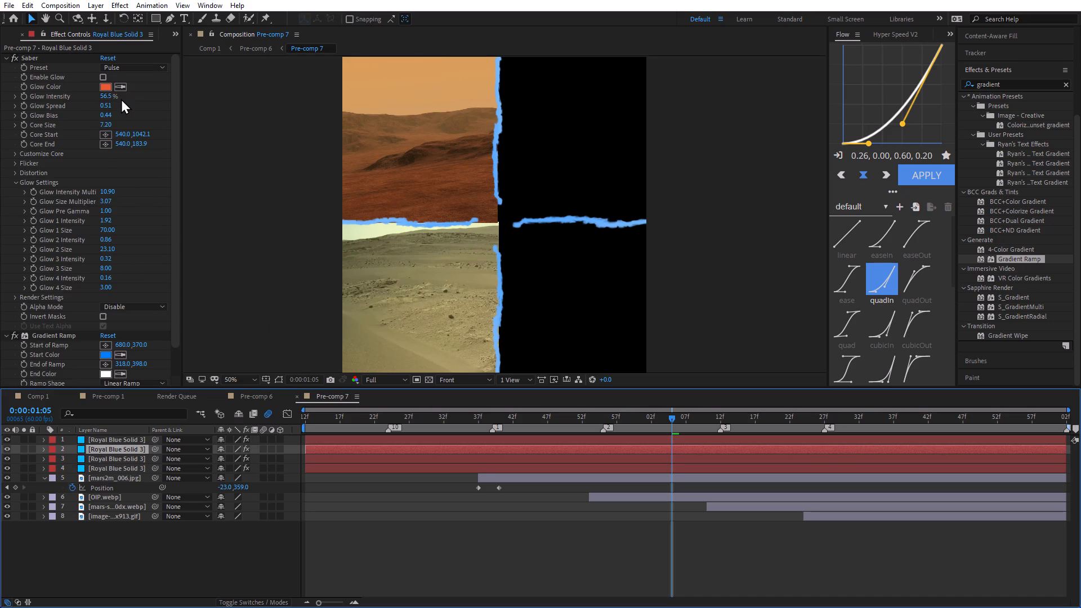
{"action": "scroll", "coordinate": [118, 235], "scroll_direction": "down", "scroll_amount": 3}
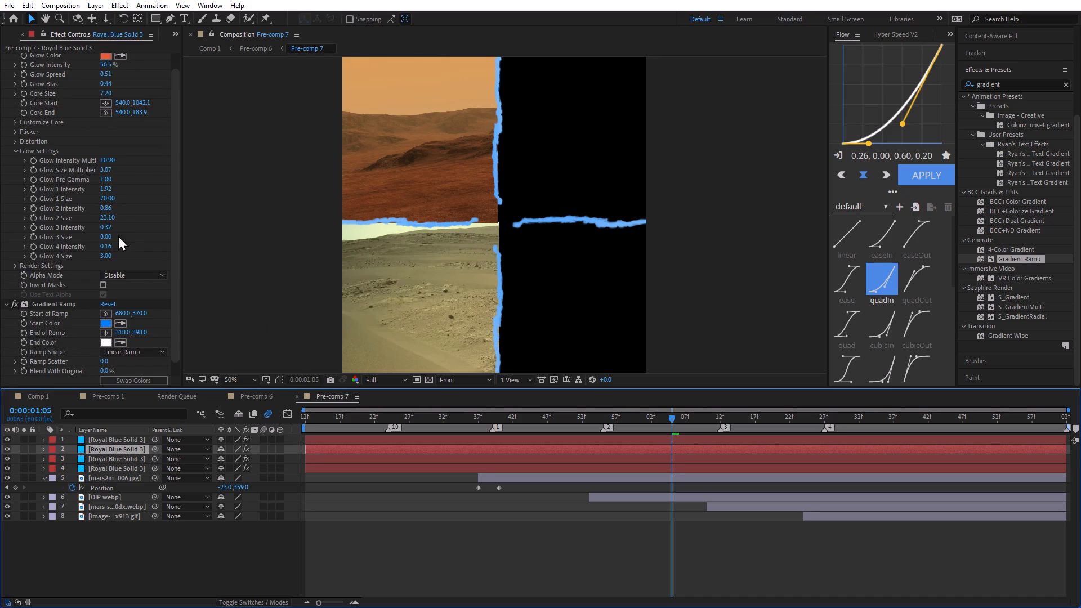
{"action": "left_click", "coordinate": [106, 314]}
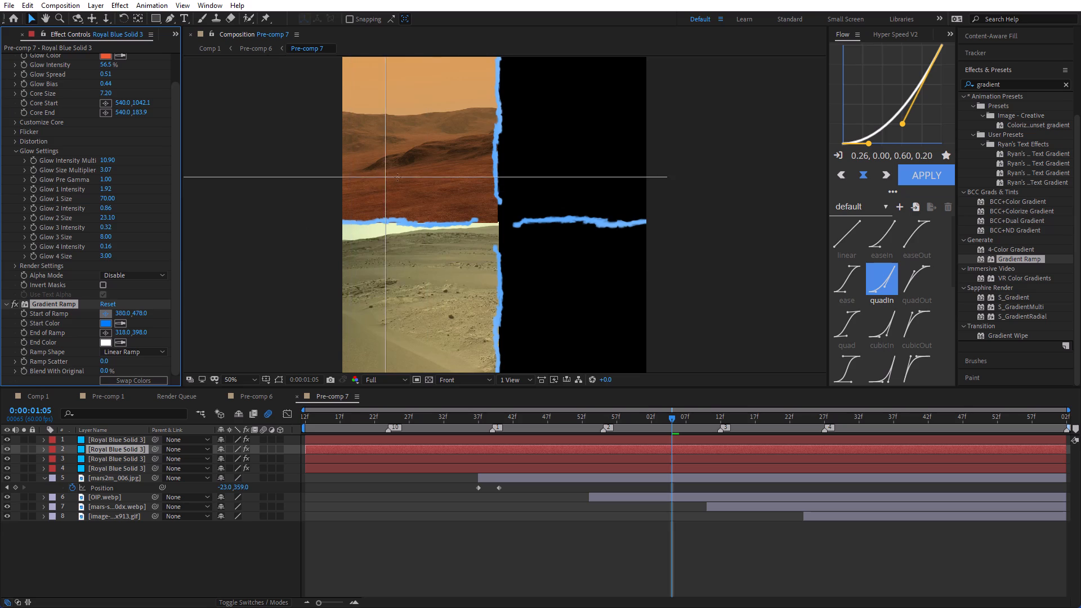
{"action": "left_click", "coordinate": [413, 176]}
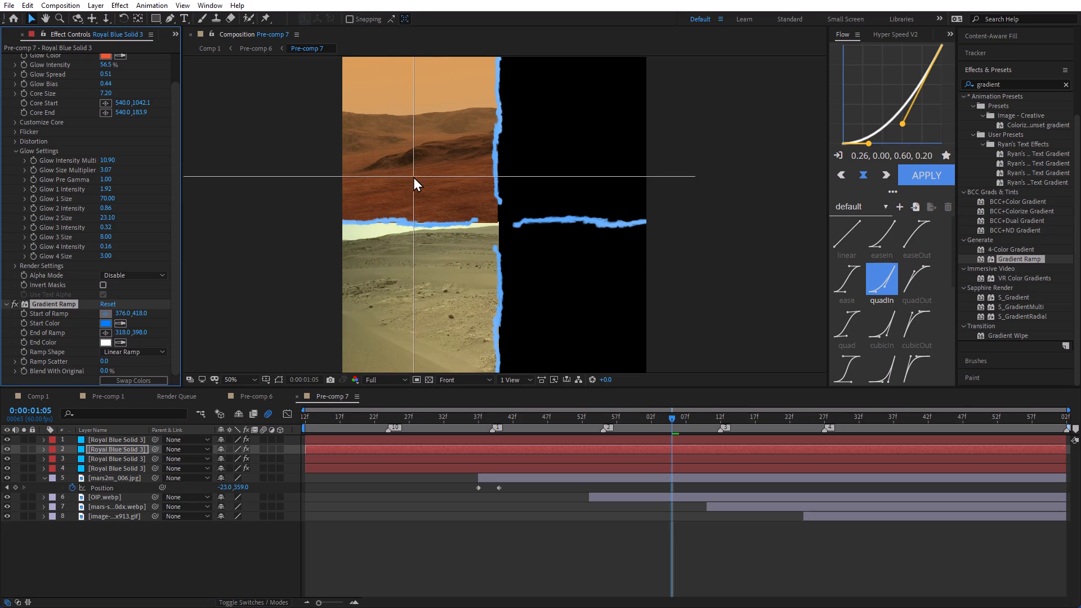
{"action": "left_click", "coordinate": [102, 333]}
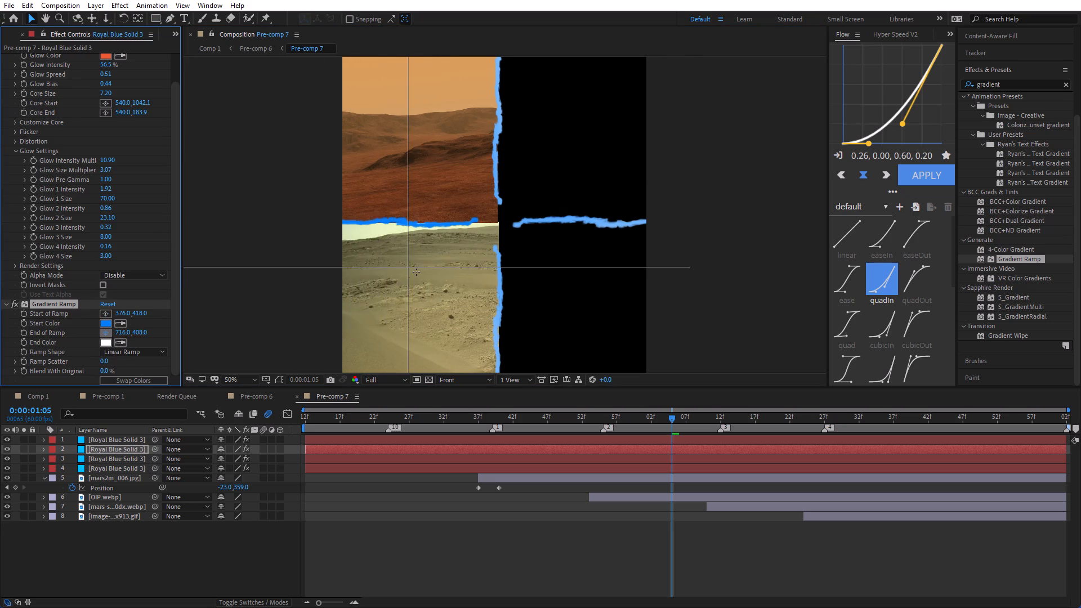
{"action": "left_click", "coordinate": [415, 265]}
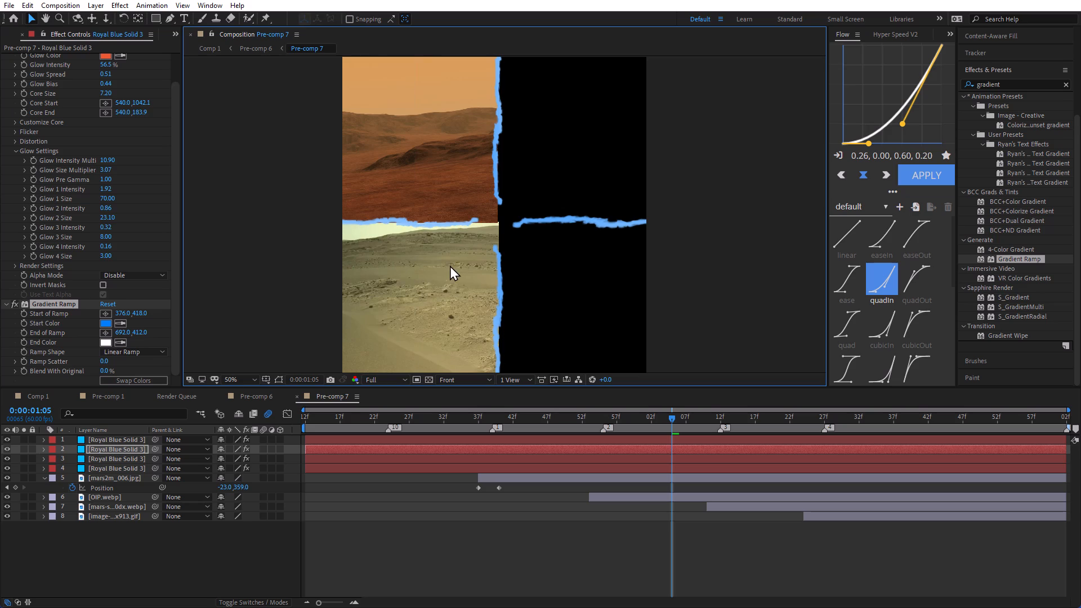
Reposition the second solid's Gradient Ramp with its start at 396, 544 and its end at 682, 248.
{"action": "left_click", "coordinate": [104, 317]}
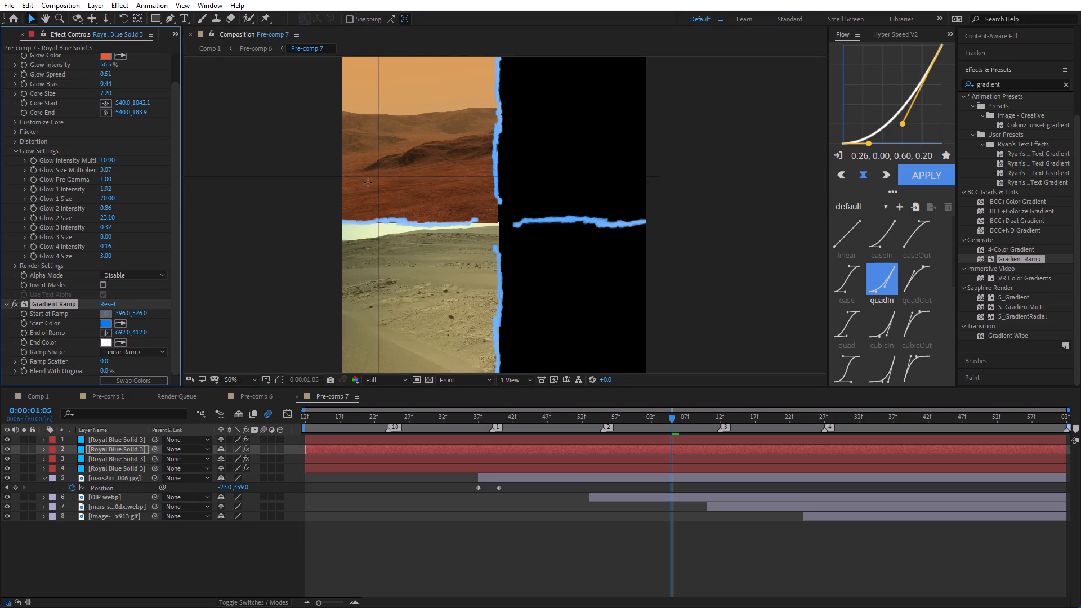
{"action": "left_click", "coordinate": [378, 182]}
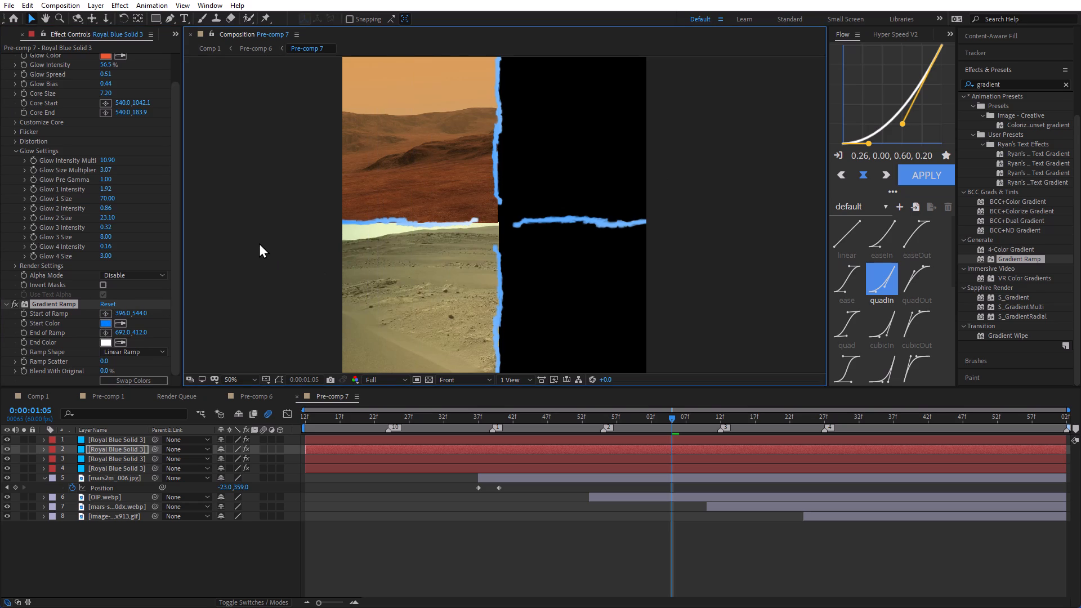
{"action": "left_click", "coordinate": [106, 331]}
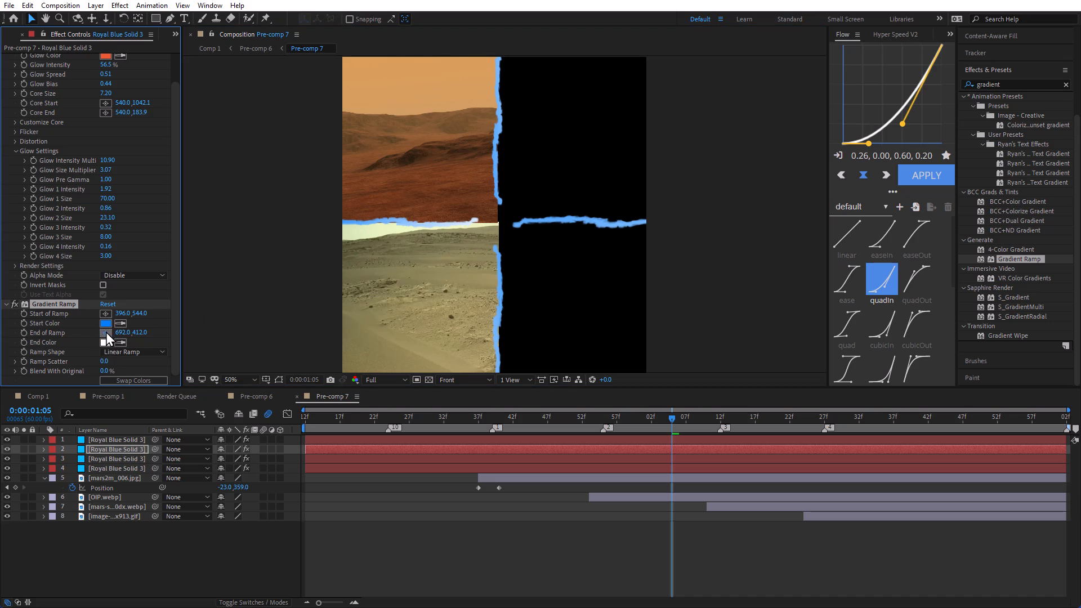
{"action": "left_click", "coordinate": [461, 262]}
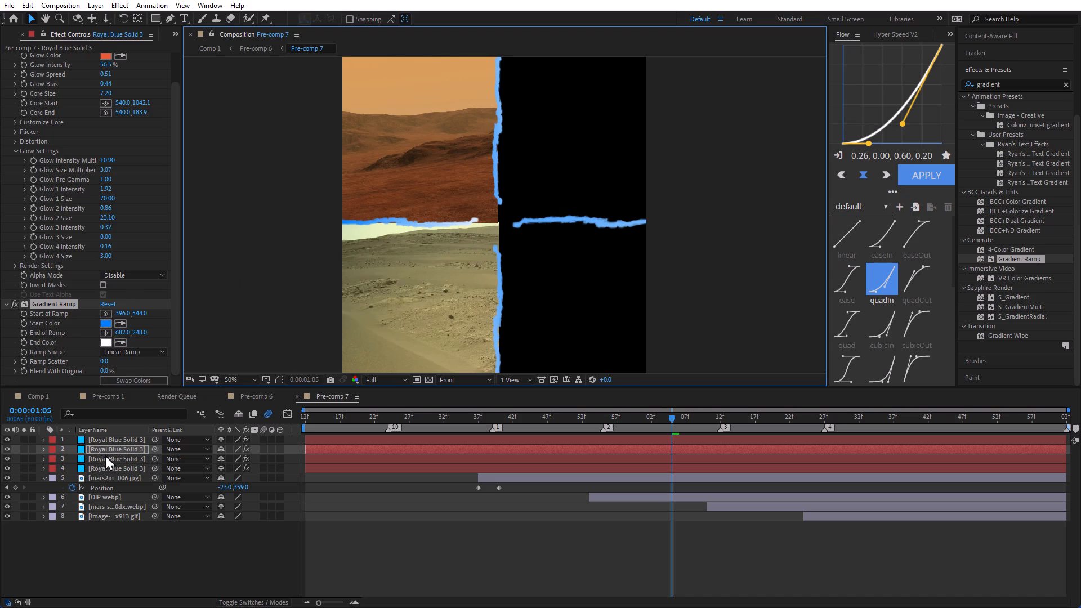
Reposition the top Royal Blue solid's Gradient Ramp with its start at 718, 542 and its end at 390, 274.
{"action": "left_click", "coordinate": [117, 441]}
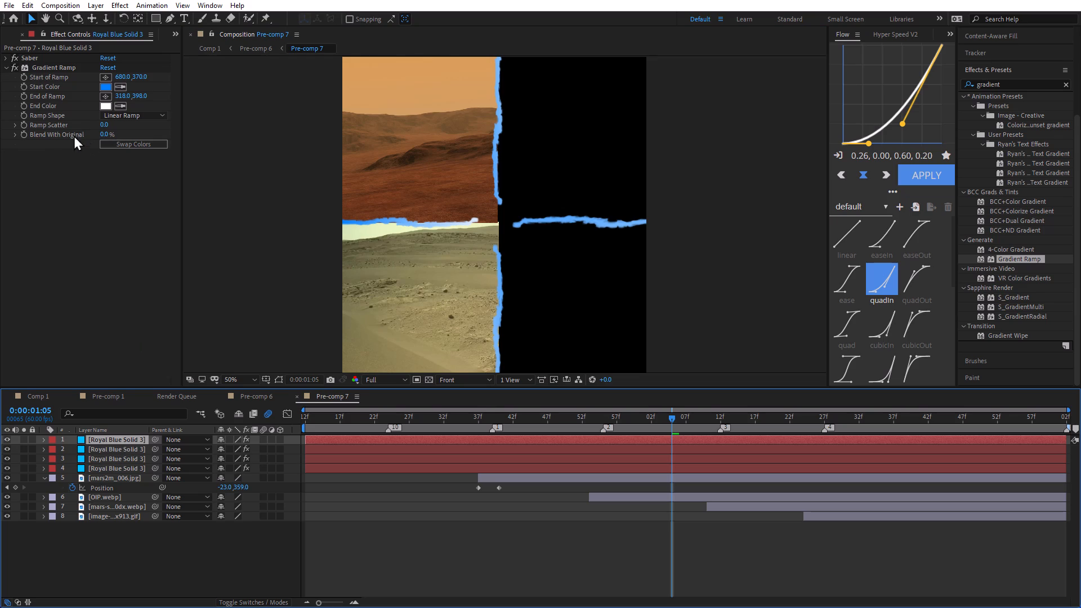
{"action": "left_click", "coordinate": [109, 76]}
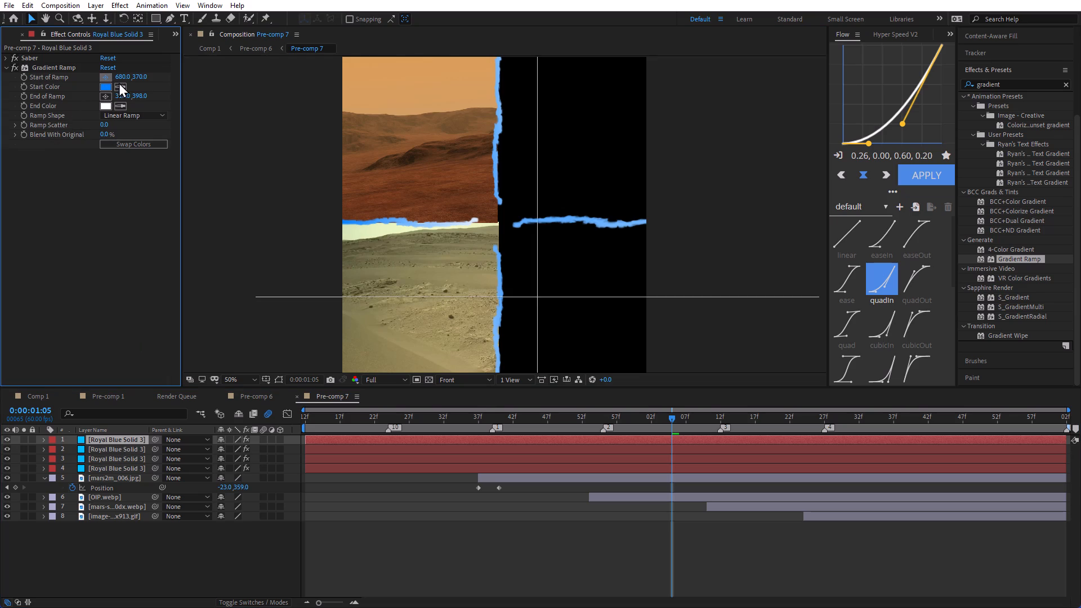
{"action": "left_click", "coordinate": [466, 262]}
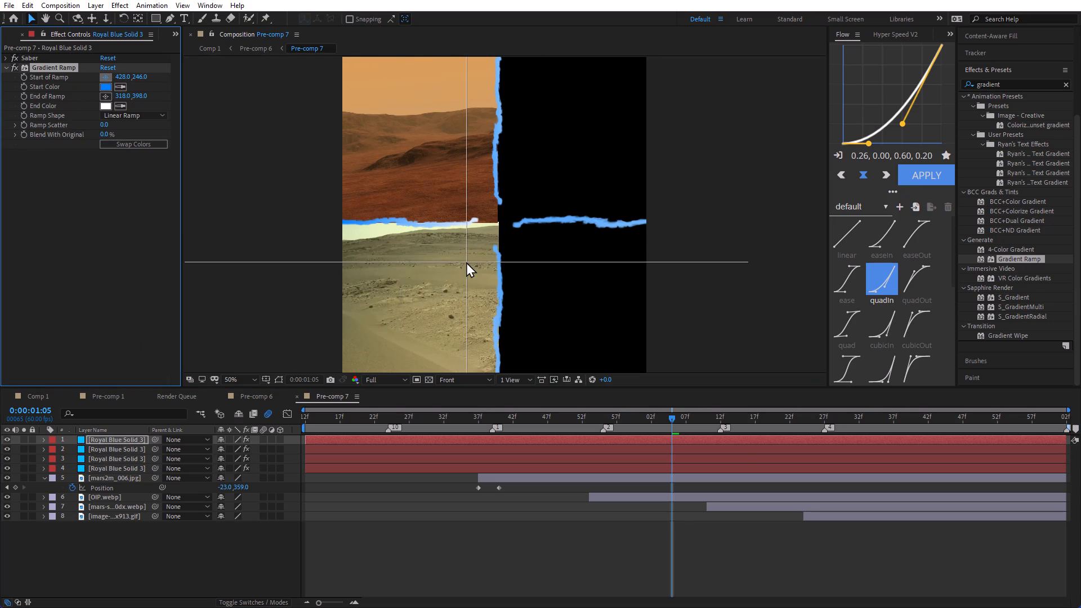
{"action": "left_click", "coordinate": [106, 99]}
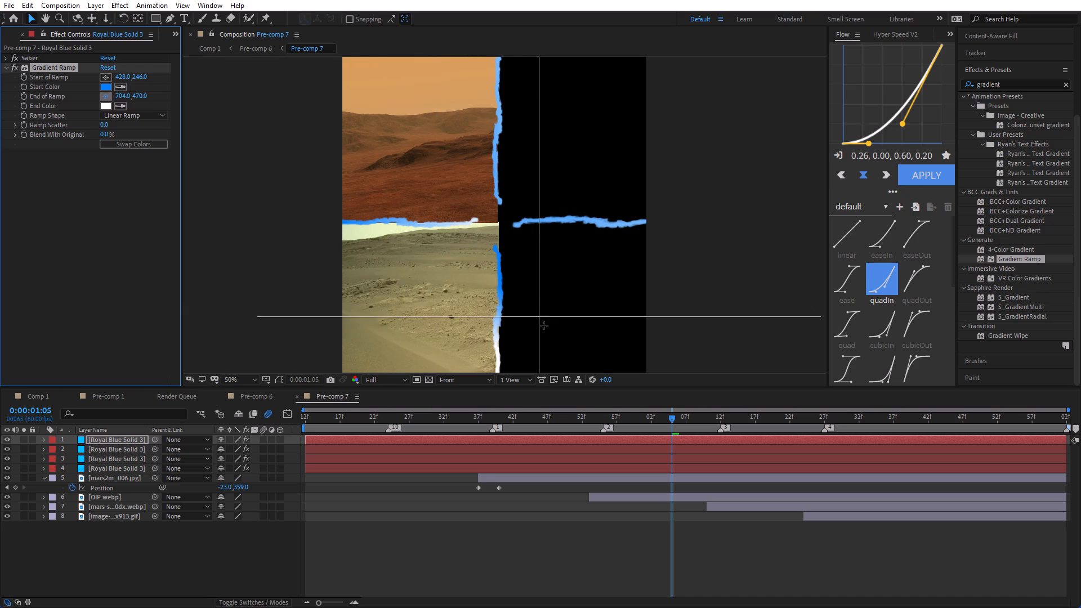
{"action": "left_click", "coordinate": [476, 272]}
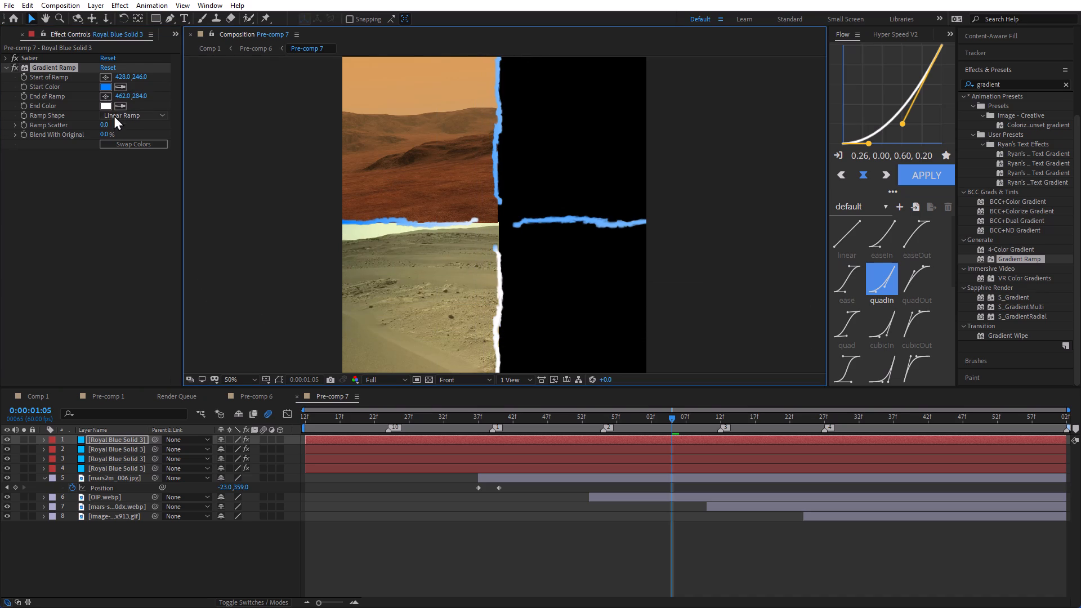
{"action": "left_click", "coordinate": [110, 95]}
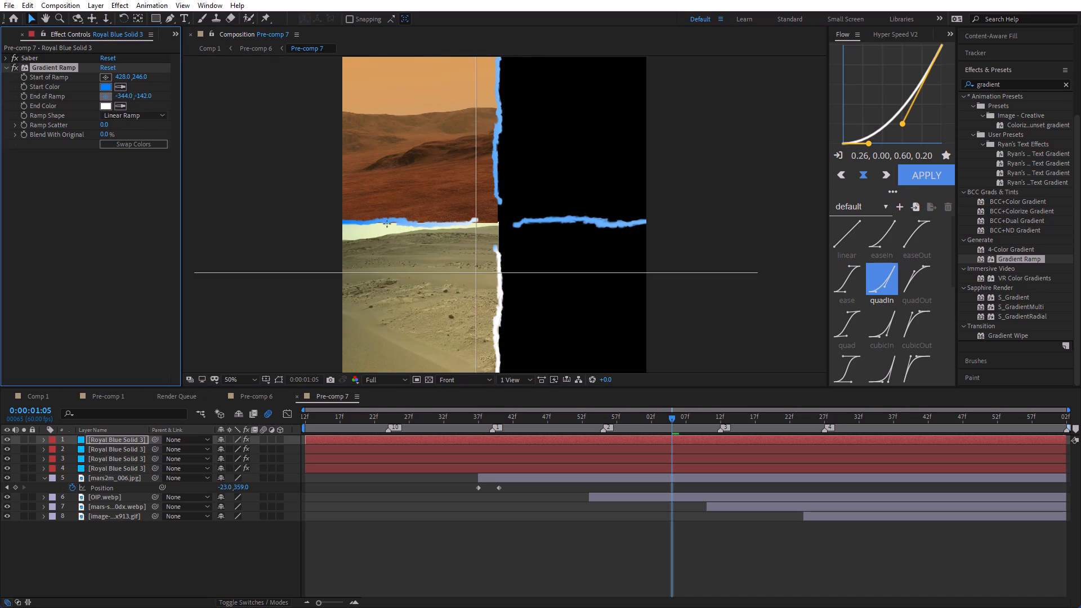
{"action": "left_click", "coordinate": [457, 270]}
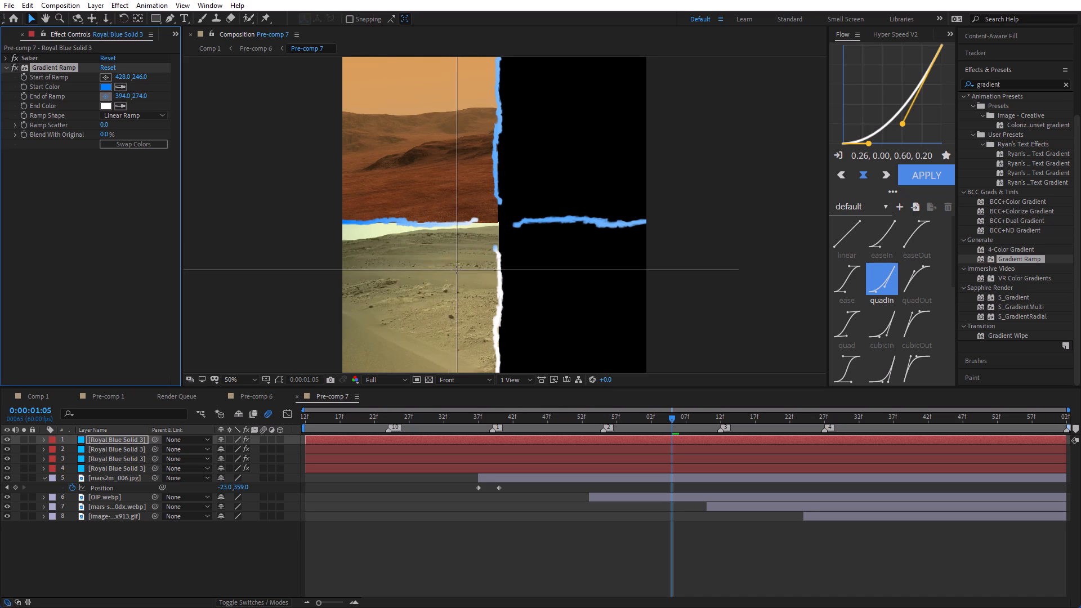
{"action": "left_click", "coordinate": [109, 101]}
{"action": "left_click", "coordinate": [102, 93]}
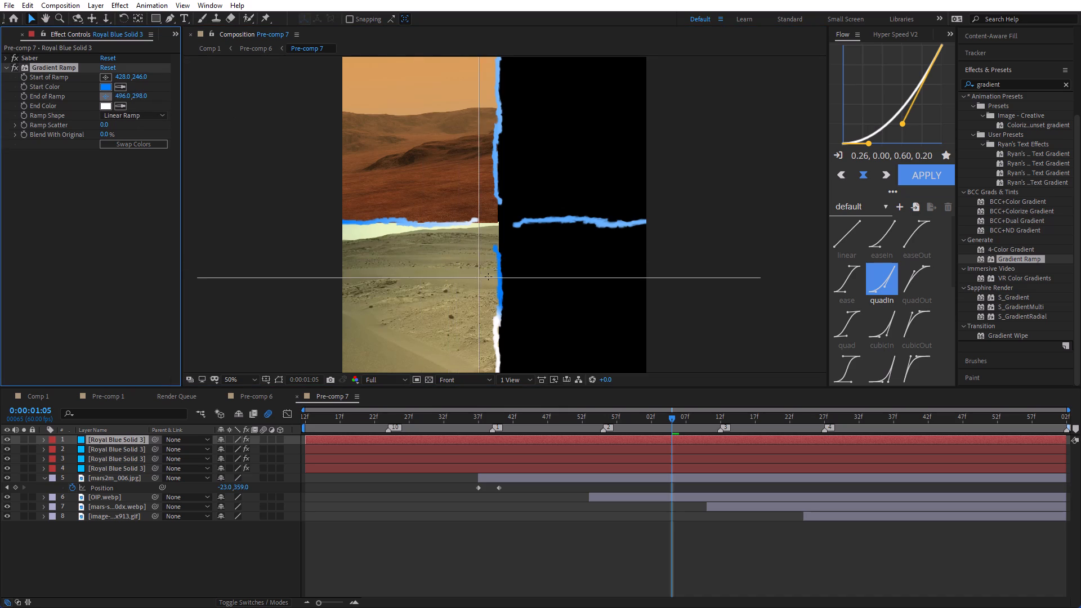
{"action": "left_click", "coordinate": [455, 270]}
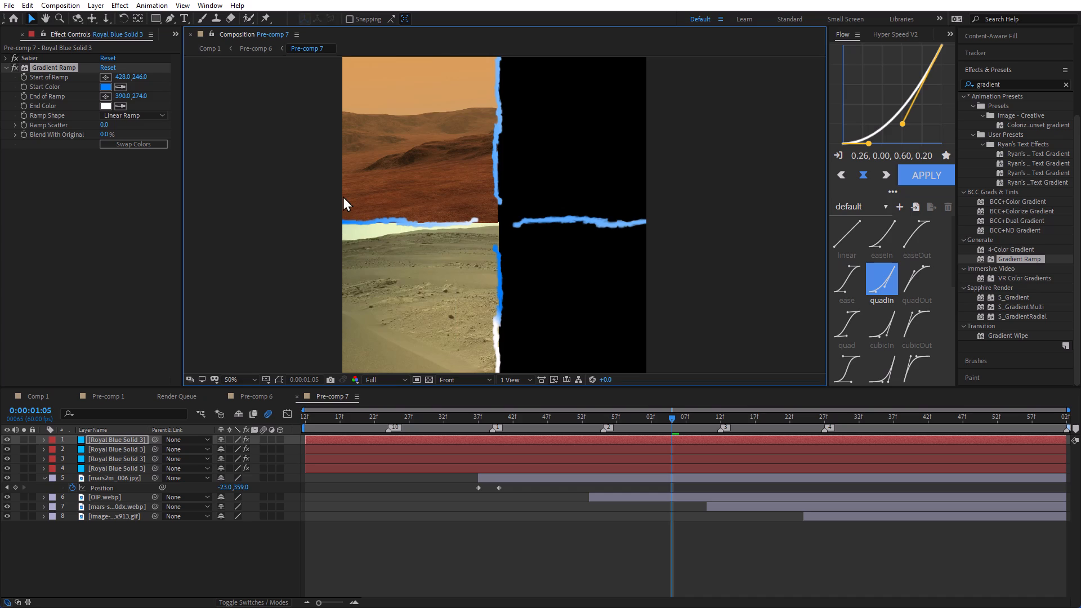
{"action": "left_click", "coordinate": [104, 97]}
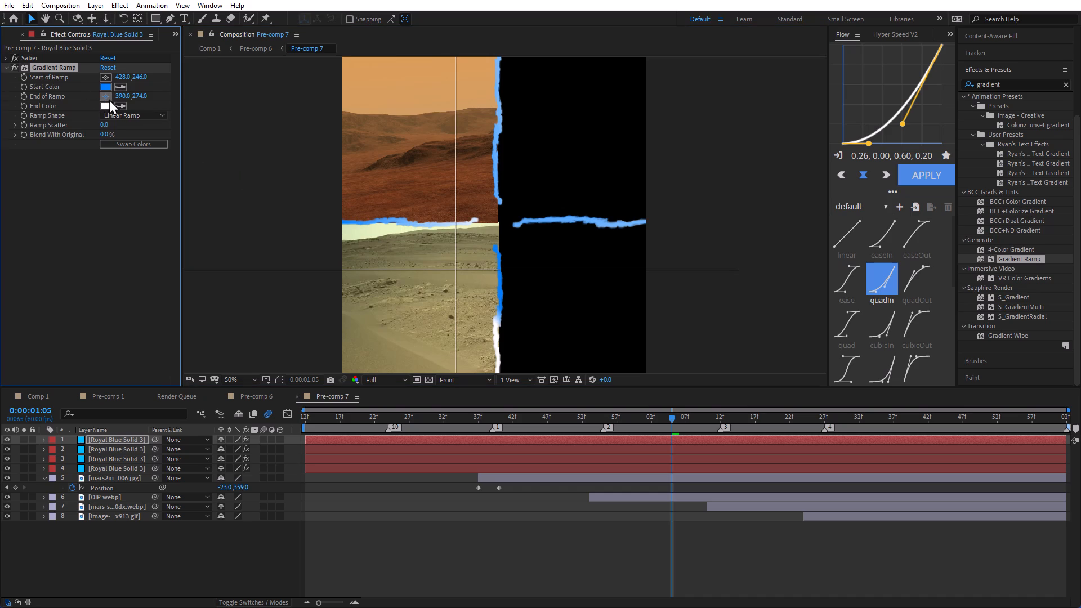
{"action": "left_click", "coordinate": [105, 76]}
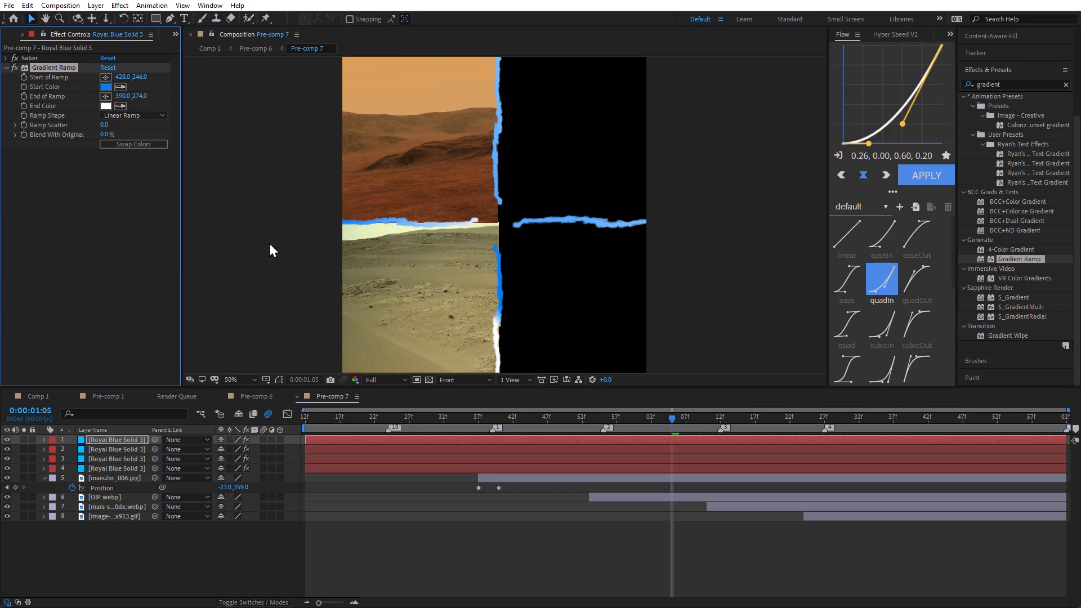
{"action": "left_click", "coordinate": [108, 76]}
{"action": "left_click", "coordinate": [548, 345]}
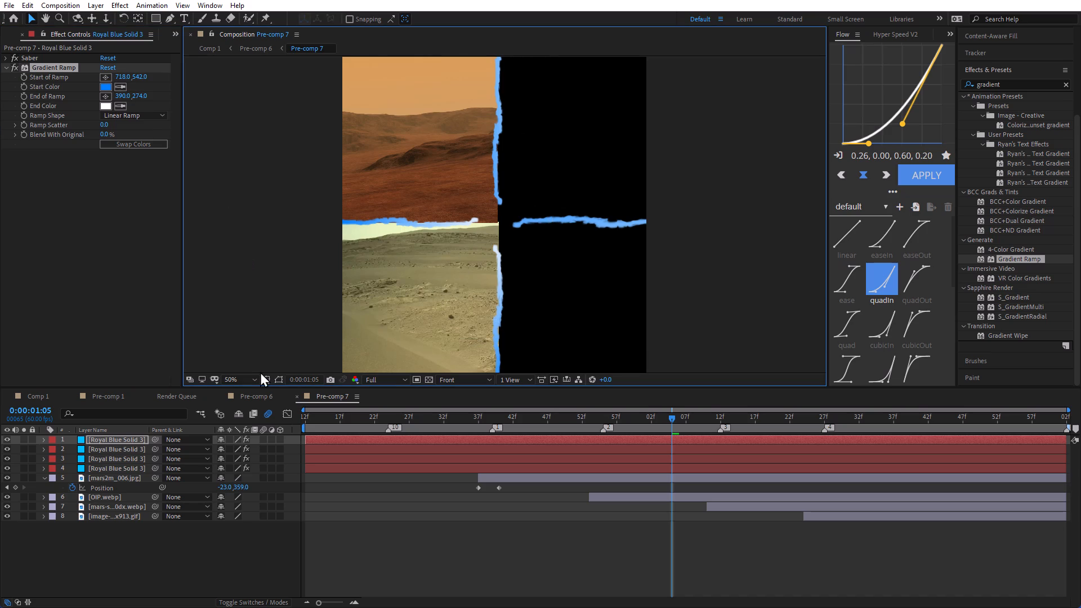
Reposition the third solid's Gradient Ramp with its start at about 421, 482 and its end at about 648, 259.
{"action": "left_click", "coordinate": [118, 457]}
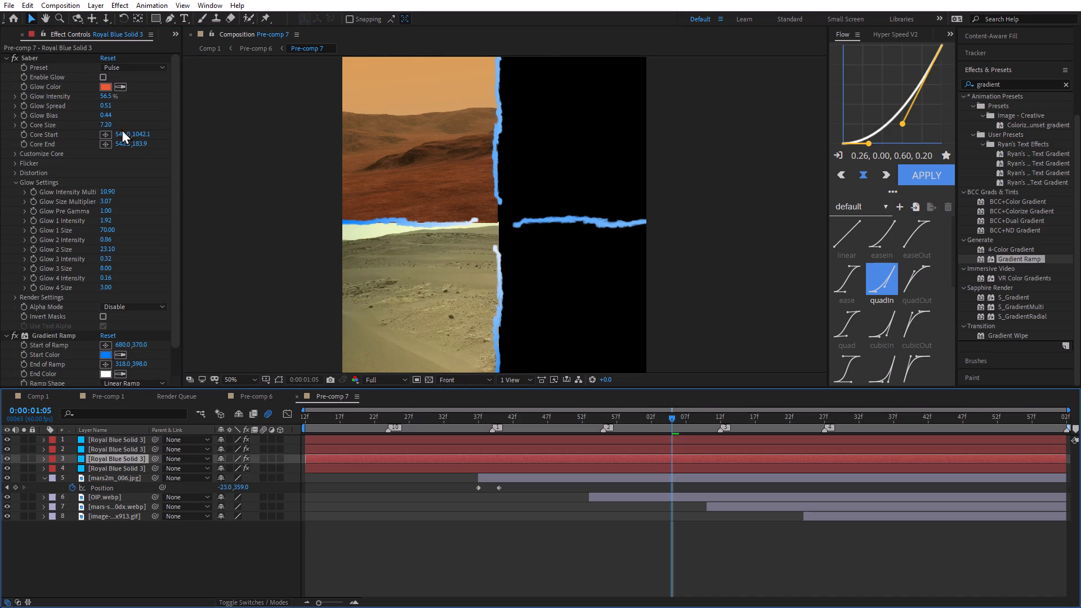
{"action": "scroll", "coordinate": [85, 294], "scroll_direction": "down", "scroll_amount": 3}
{"action": "left_click", "coordinate": [105, 312]}
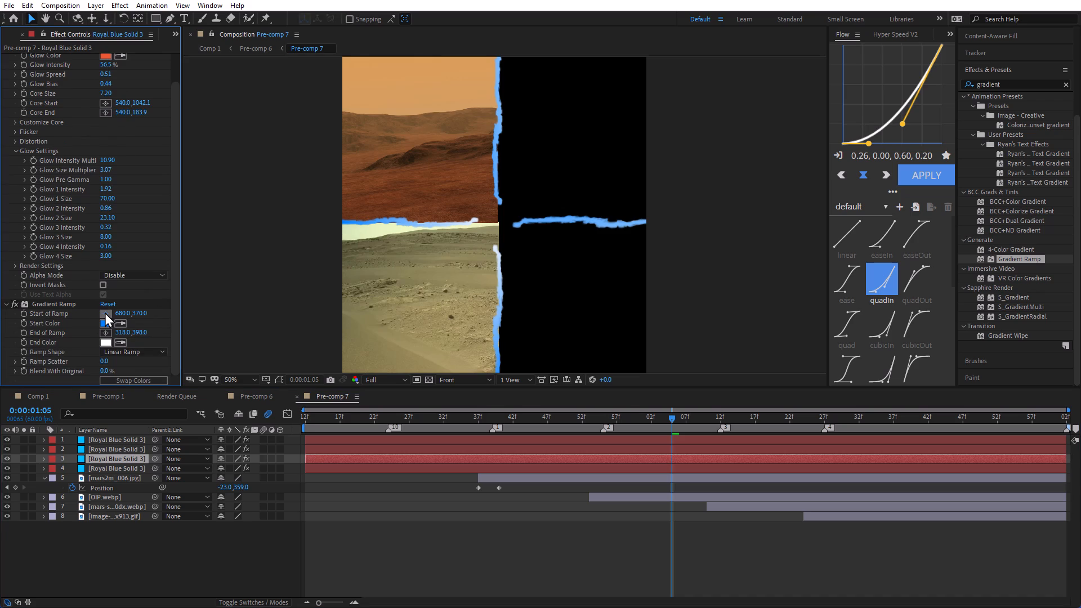
{"action": "left_click", "coordinate": [610, 261]}
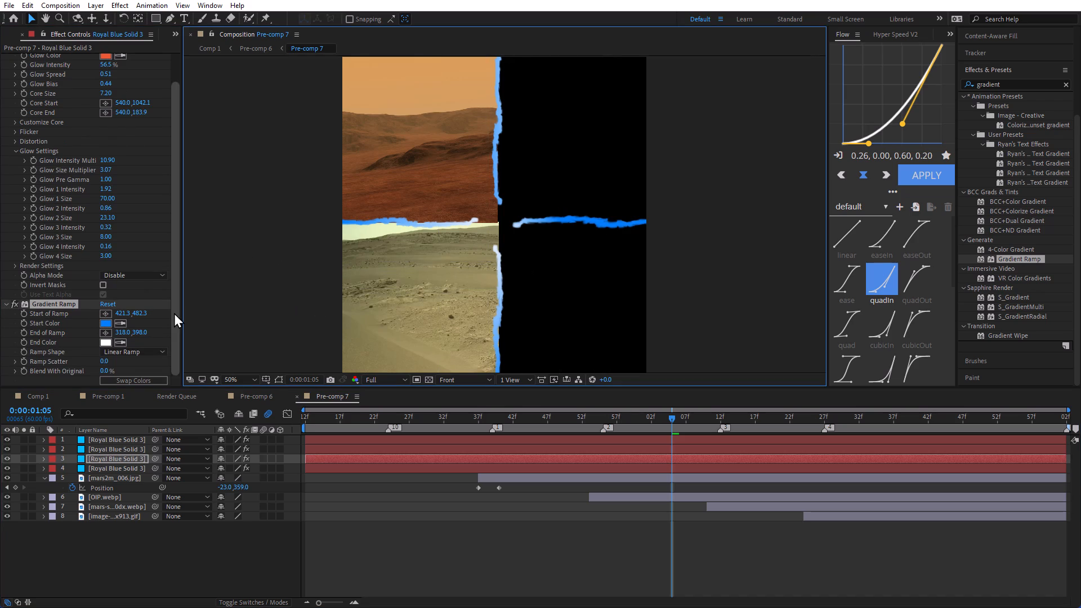
{"action": "left_click", "coordinate": [107, 334]}
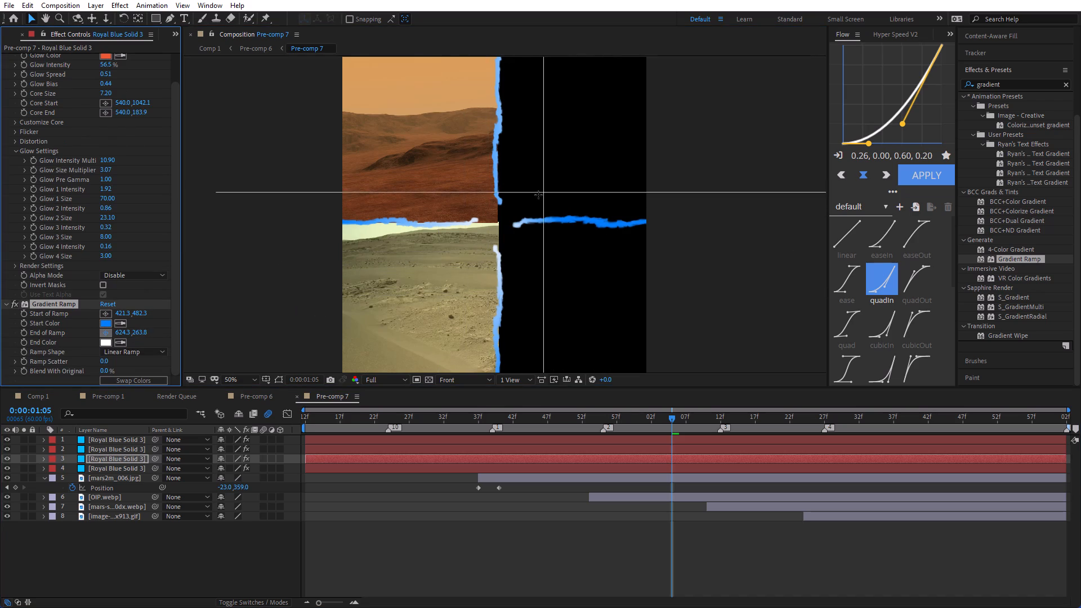
{"action": "left_click", "coordinate": [537, 187]}
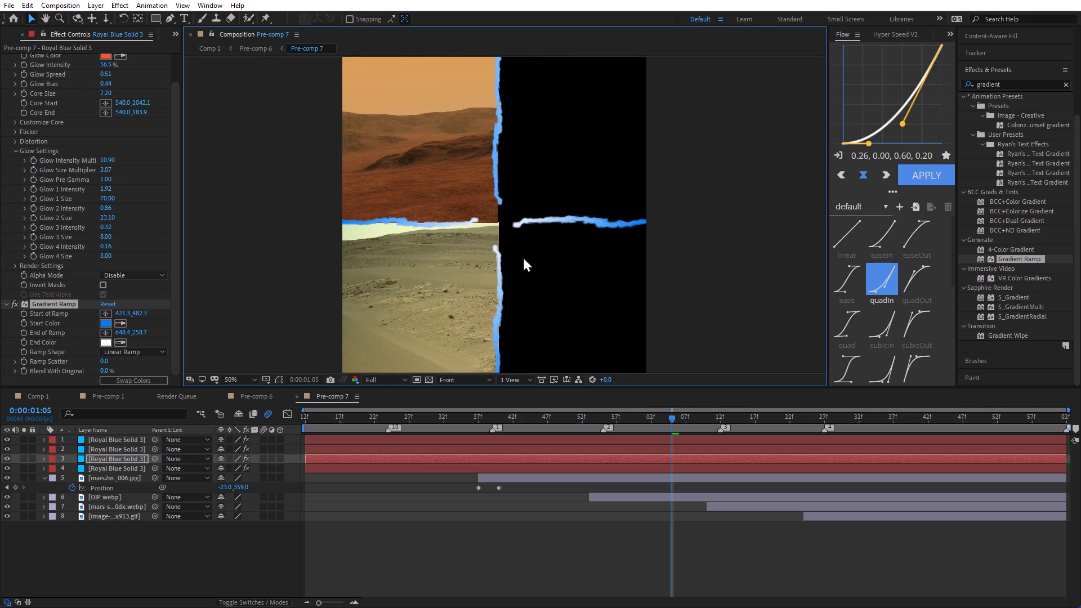
Reposition the fourth solid's Gradient Ramp with its start at 698, 617 and its end at 400, 301.
{"action": "left_click", "coordinate": [111, 468]}
{"action": "left_click", "coordinate": [106, 348]}
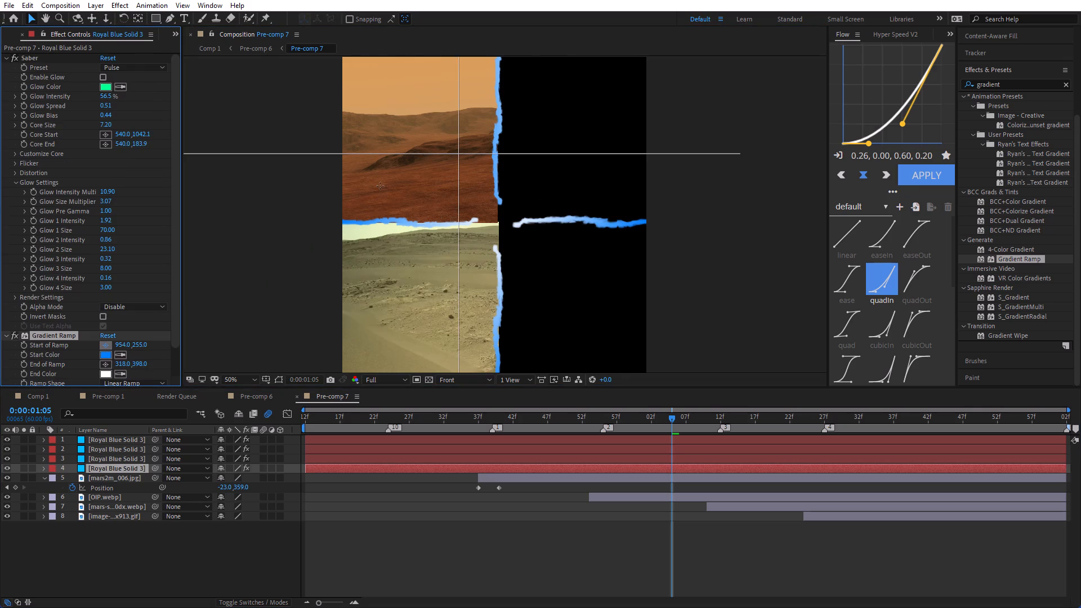
{"action": "left_click", "coordinate": [453, 84]}
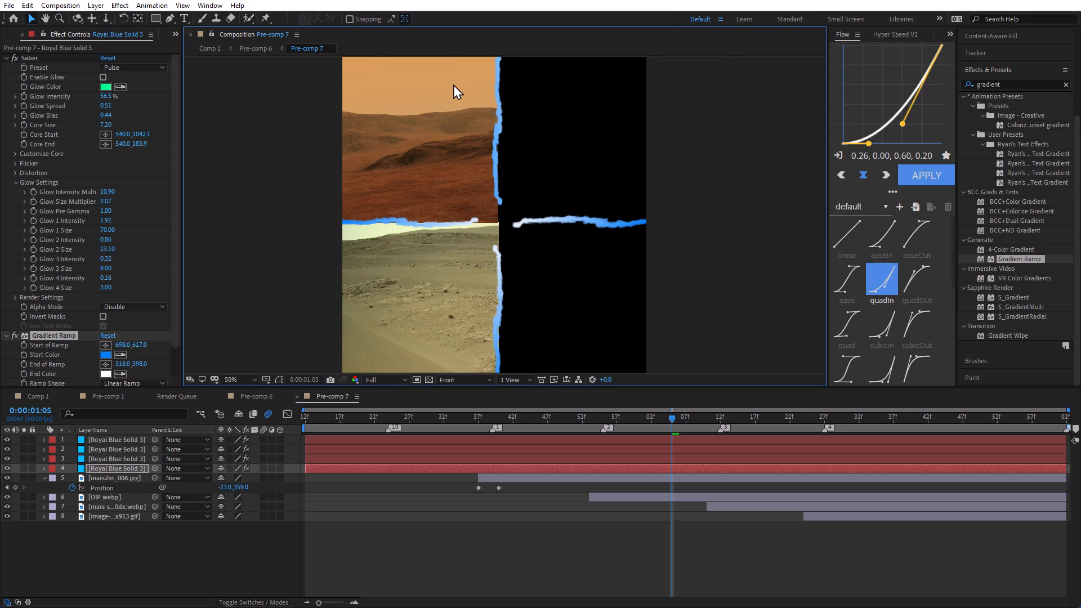
{"action": "left_click", "coordinate": [105, 364]}
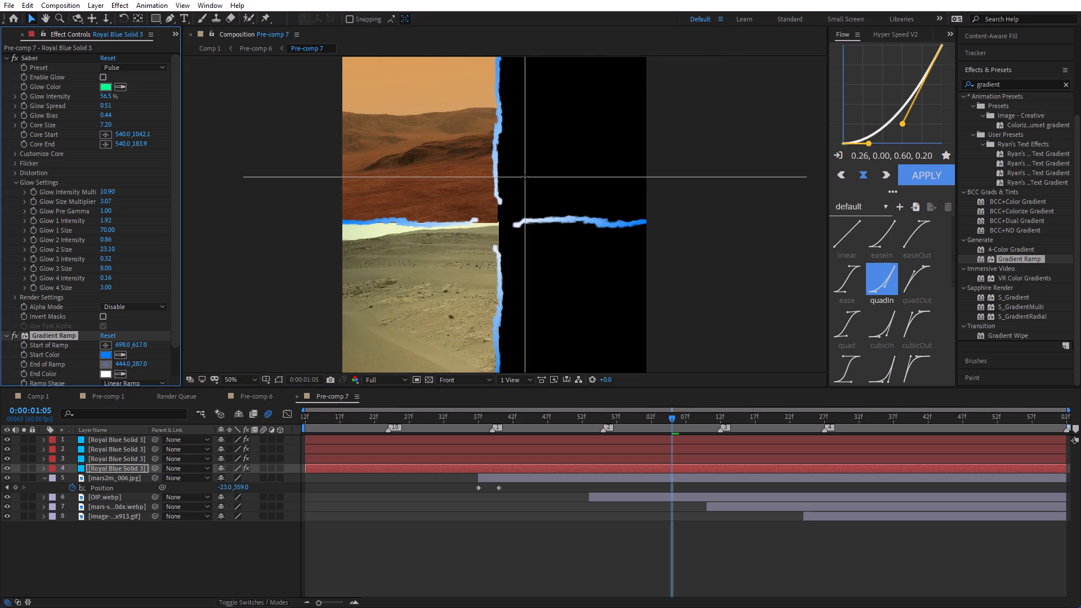
{"action": "left_click", "coordinate": [537, 173]}
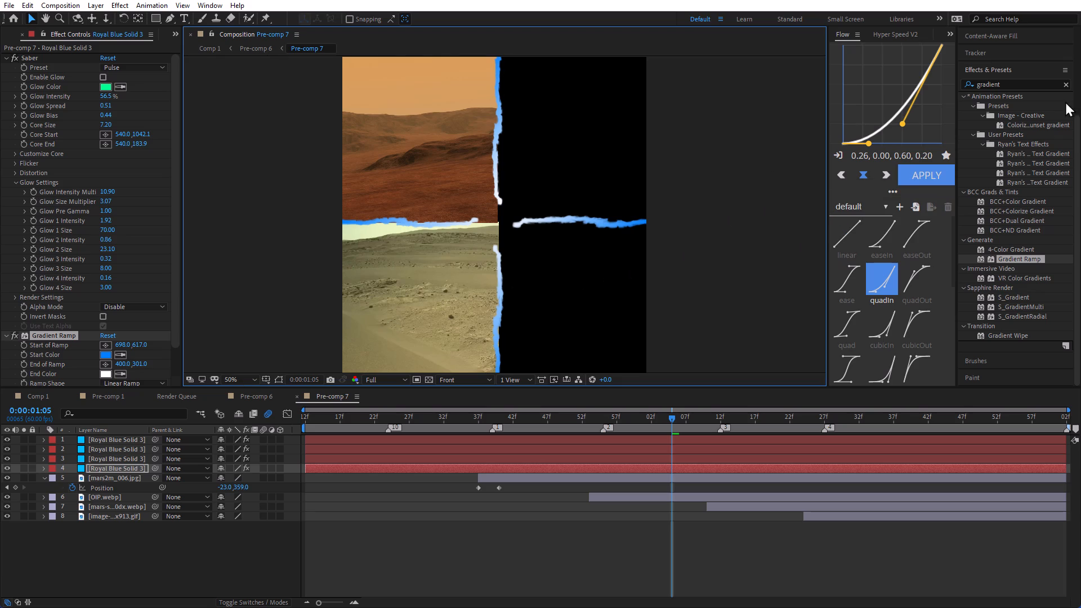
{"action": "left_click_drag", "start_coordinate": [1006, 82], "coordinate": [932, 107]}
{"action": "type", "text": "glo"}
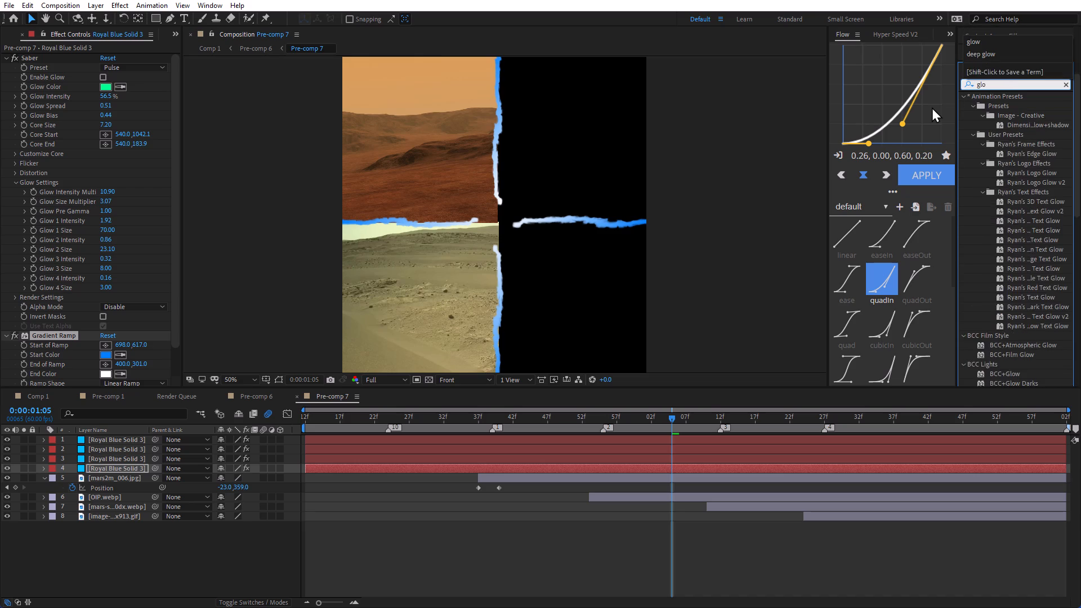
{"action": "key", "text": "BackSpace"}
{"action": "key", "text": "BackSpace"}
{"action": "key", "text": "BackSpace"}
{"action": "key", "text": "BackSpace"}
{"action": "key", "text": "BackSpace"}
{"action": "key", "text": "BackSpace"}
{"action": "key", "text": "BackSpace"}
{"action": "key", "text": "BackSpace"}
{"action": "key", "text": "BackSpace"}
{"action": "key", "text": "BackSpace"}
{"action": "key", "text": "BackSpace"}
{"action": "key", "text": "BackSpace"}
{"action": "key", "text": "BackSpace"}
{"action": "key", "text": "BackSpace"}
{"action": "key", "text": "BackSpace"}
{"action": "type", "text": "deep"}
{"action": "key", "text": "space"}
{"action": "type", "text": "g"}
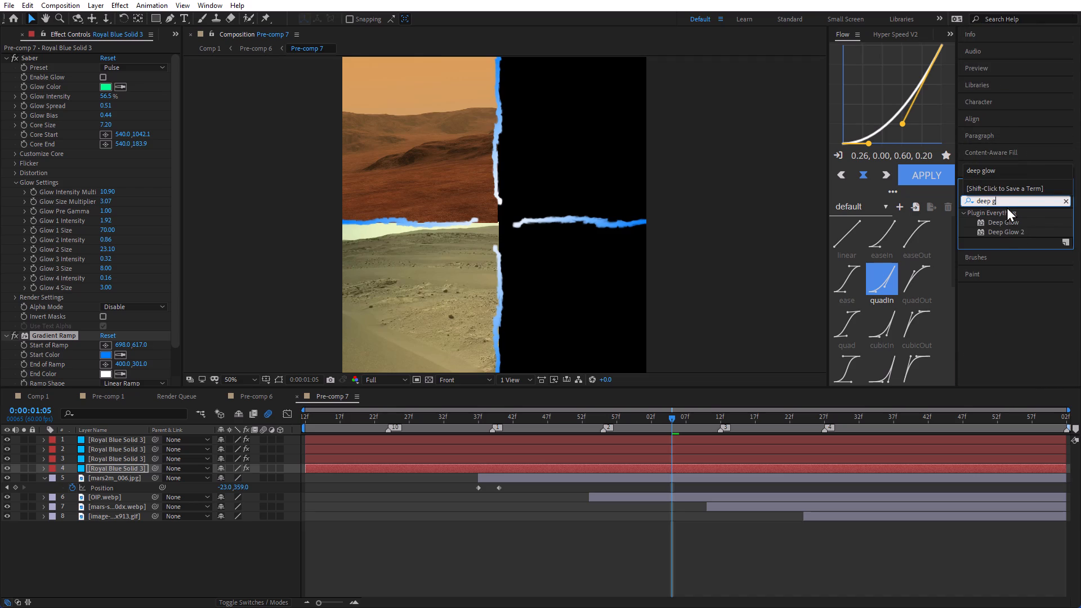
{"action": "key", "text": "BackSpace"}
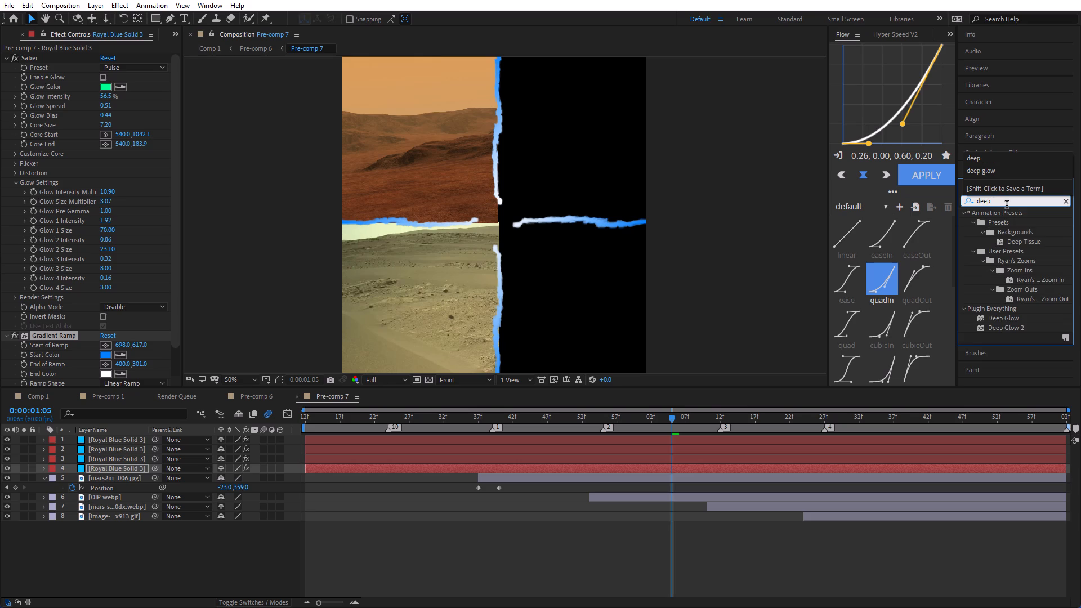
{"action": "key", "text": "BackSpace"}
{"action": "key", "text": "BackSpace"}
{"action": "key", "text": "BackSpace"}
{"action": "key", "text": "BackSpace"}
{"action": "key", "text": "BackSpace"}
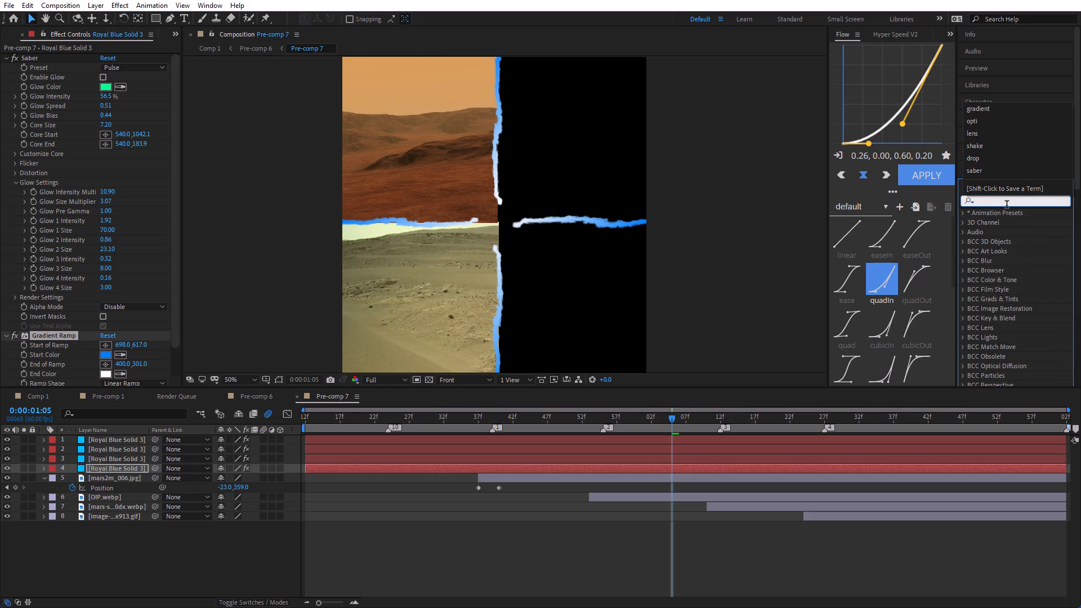
Search the effects for "glow" and apply the Ryan's Logo Glow v2 preset to the top Royal Blue solid.
{"action": "type", "text": "glow"}
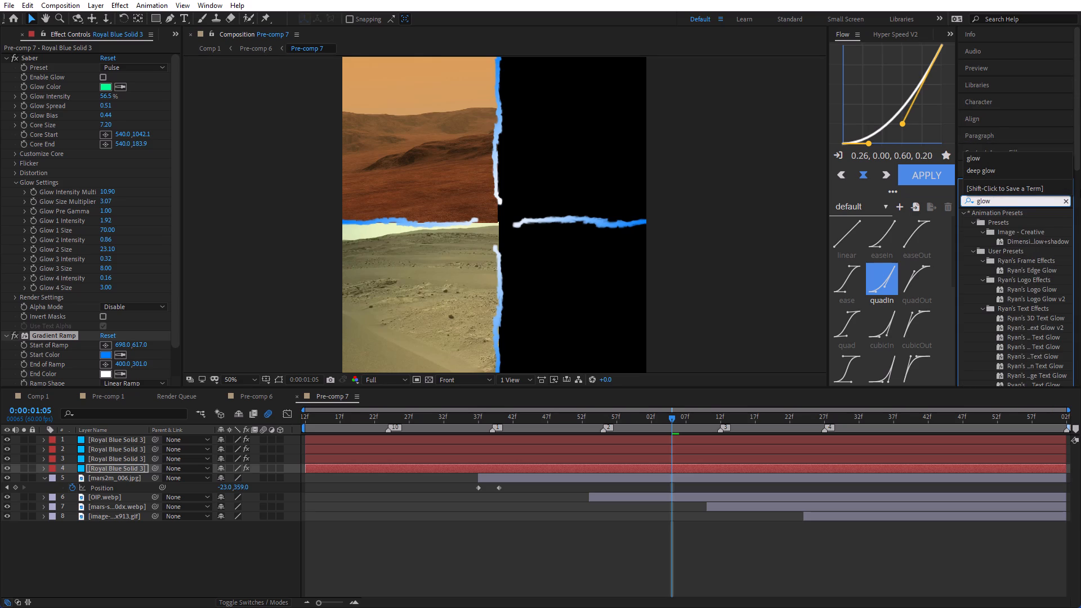
{"action": "left_click_drag", "start_coordinate": [1025, 297], "coordinate": [780, 287]}
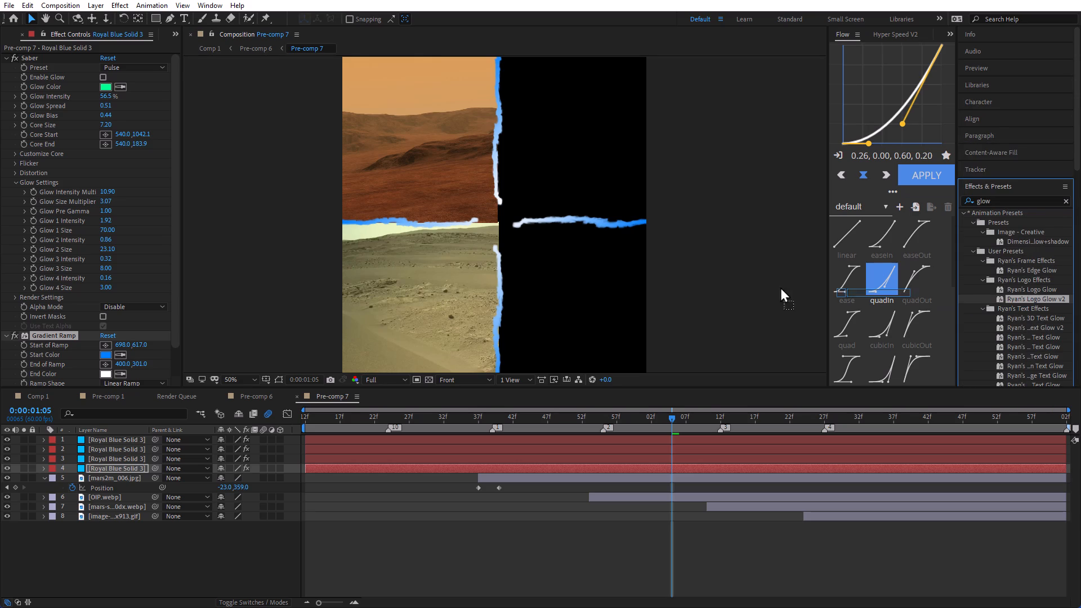
{"action": "left_click_drag", "start_coordinate": [780, 287], "coordinate": [351, 356]}
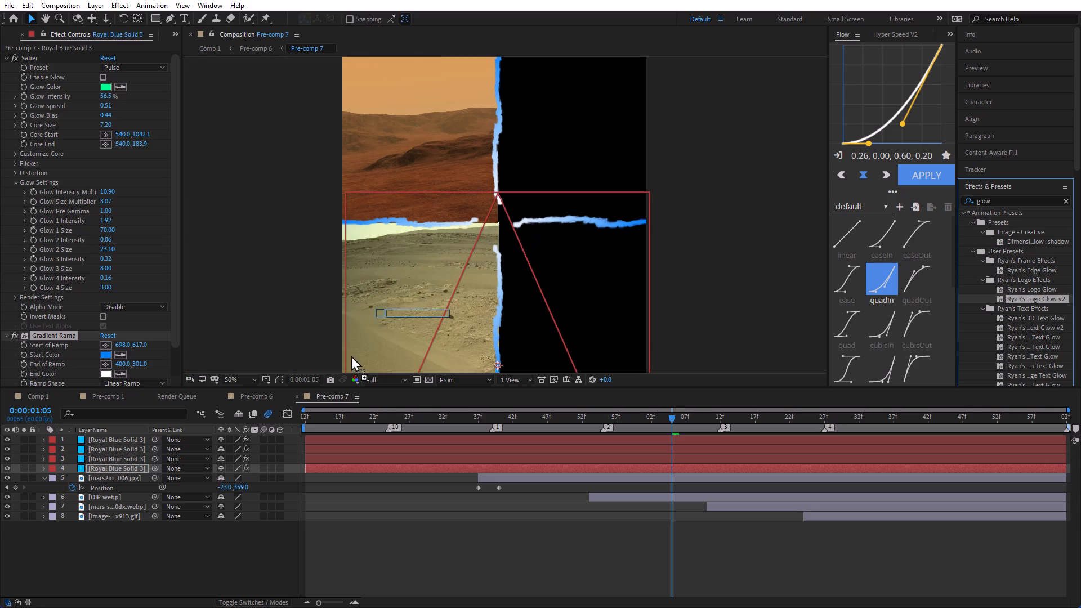
{"action": "left_click_drag", "start_coordinate": [351, 356], "coordinate": [76, 437]}
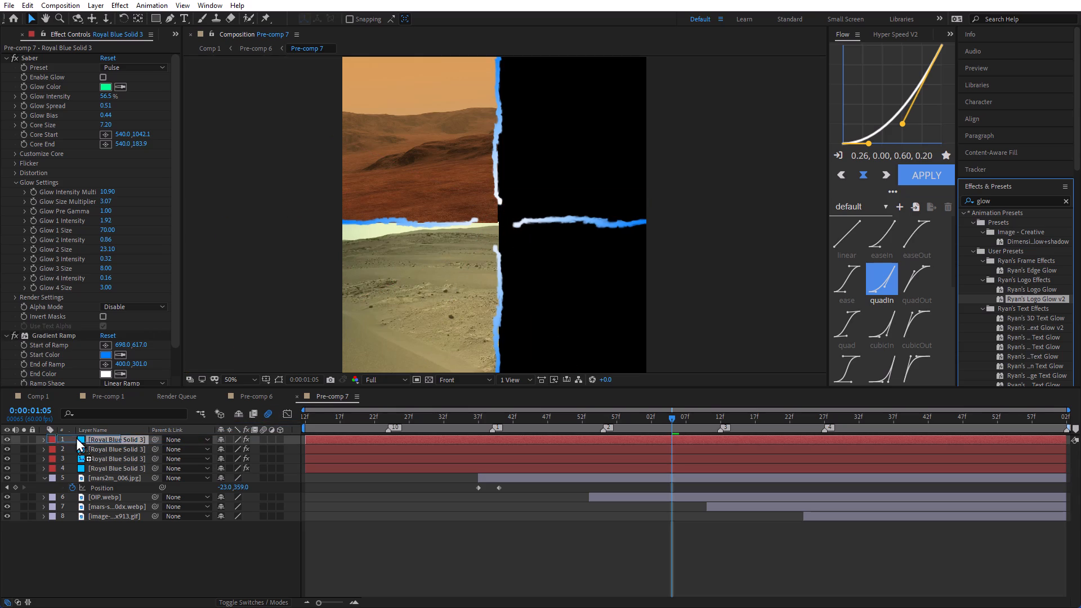
{"action": "left_click_drag", "start_coordinate": [76, 437], "coordinate": [105, 437]}
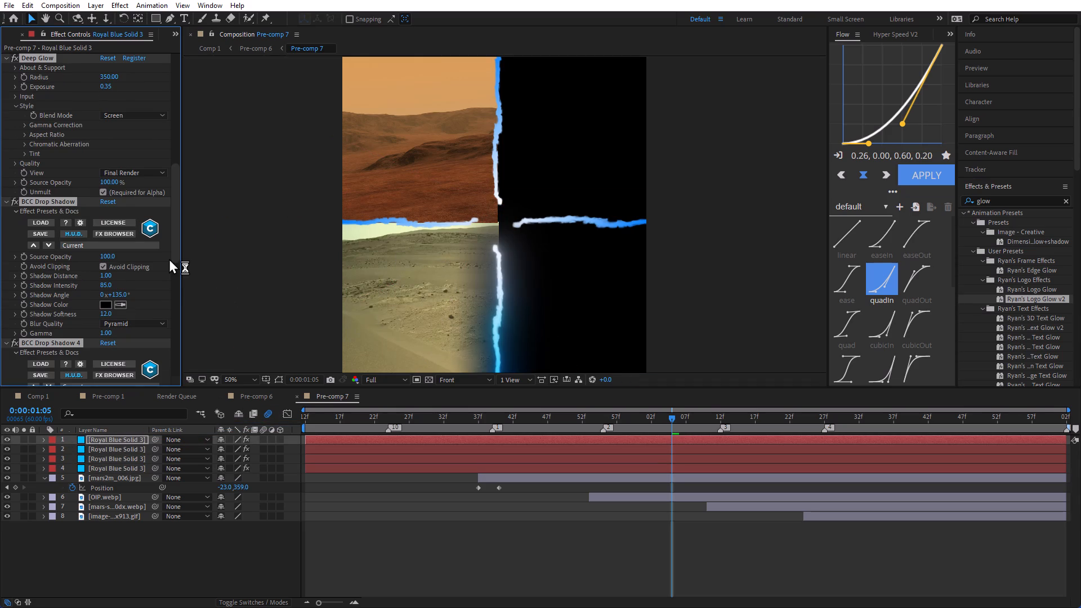
Inspect the glowing line in Pre-comp 7, then open Comp 1 to check it in the full edit.
{"action": "scroll", "coordinate": [455, 304], "scroll_direction": "down", "scroll_amount": 2}
{"action": "scroll", "coordinate": [455, 304], "scroll_direction": "up", "scroll_amount": 1}
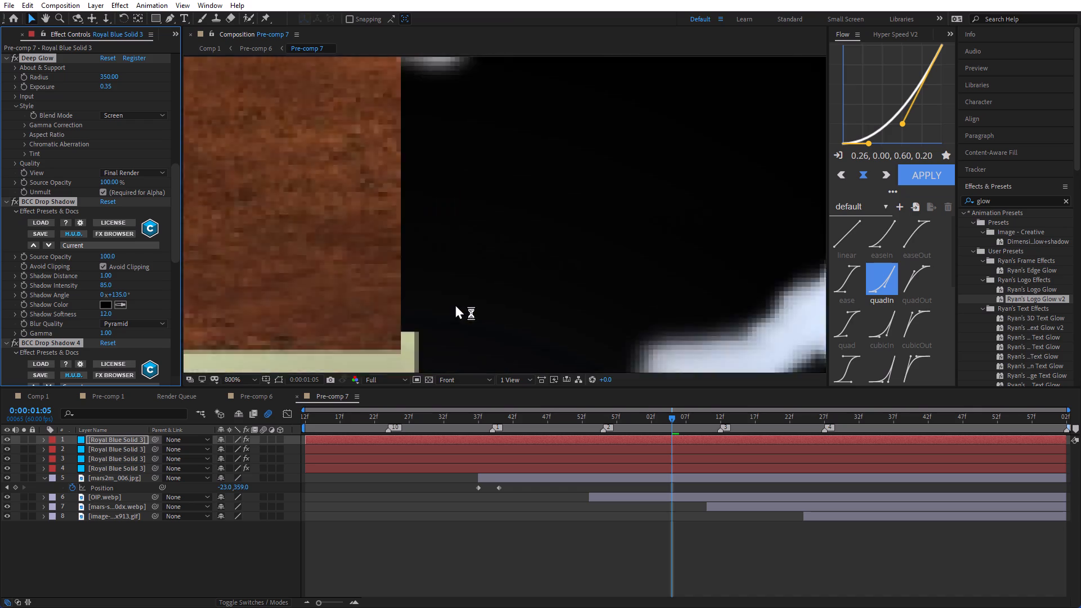
{"action": "scroll", "coordinate": [455, 304], "scroll_direction": "up", "scroll_amount": 1}
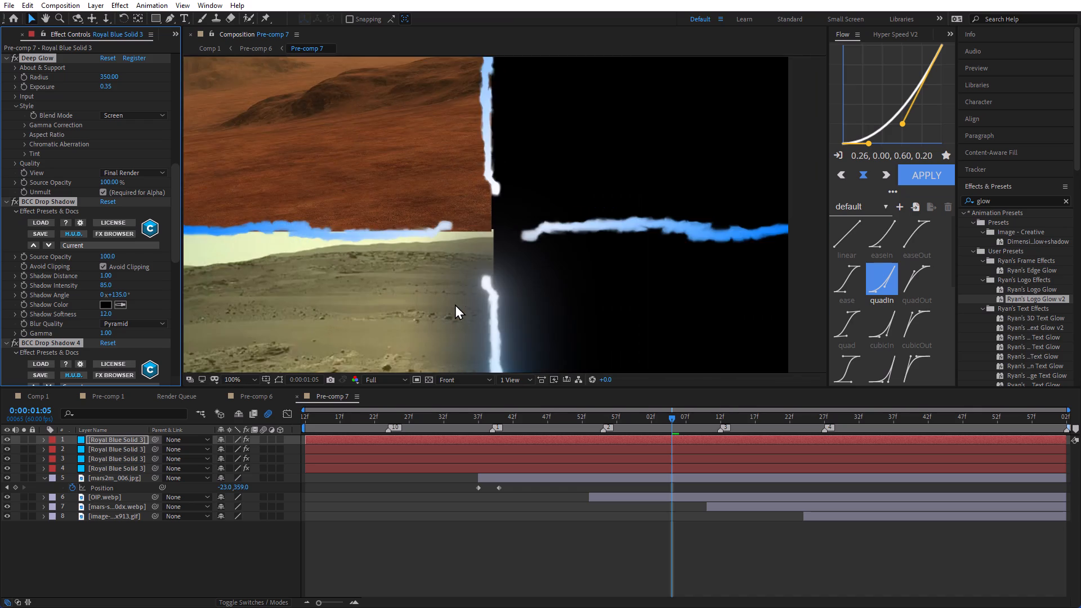
{"action": "scroll", "coordinate": [455, 304], "scroll_direction": "up", "scroll_amount": 1}
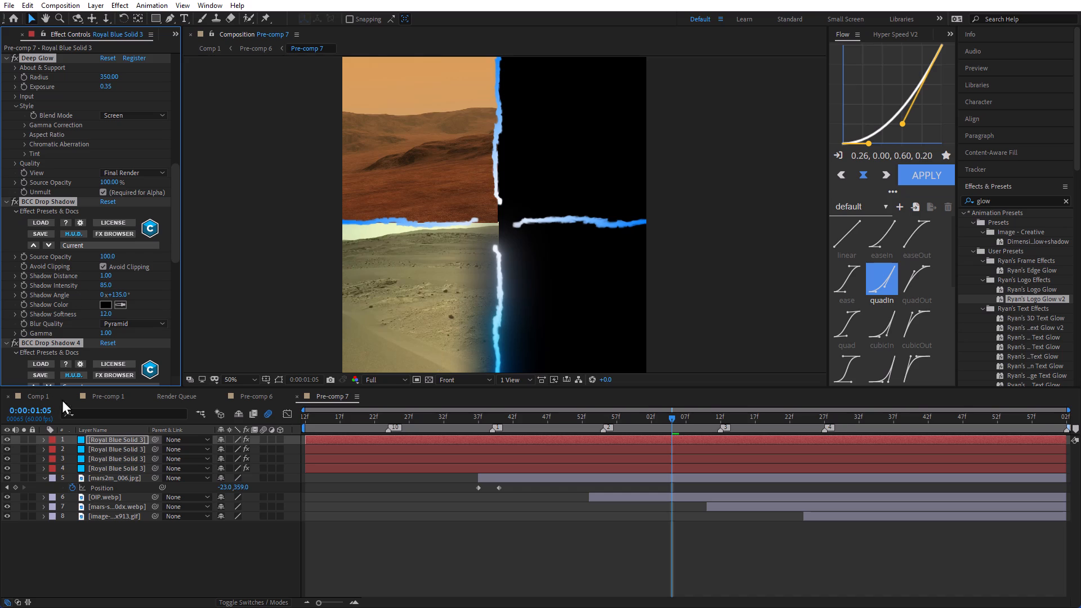
{"action": "left_click", "coordinate": [35, 399]}
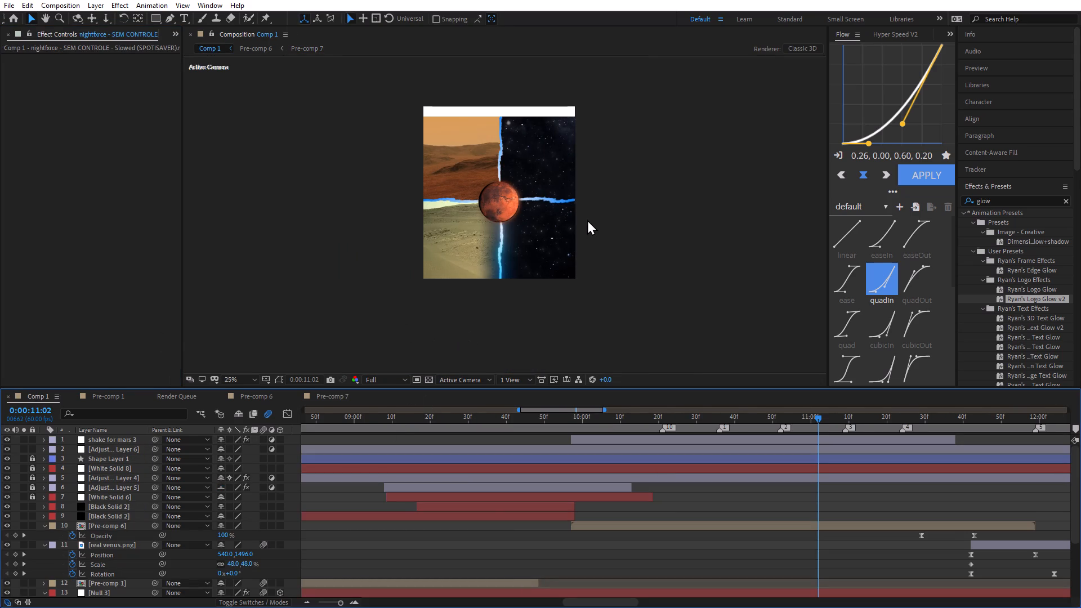
Recheck the glow in Comp 1, return to Pre-comp 7 and undo the Ryan's Logo Glow v2 preset on the top Royal Blue solid.
{"action": "scroll", "coordinate": [587, 220], "scroll_direction": "up", "scroll_amount": 1, "text": "ctrl"}
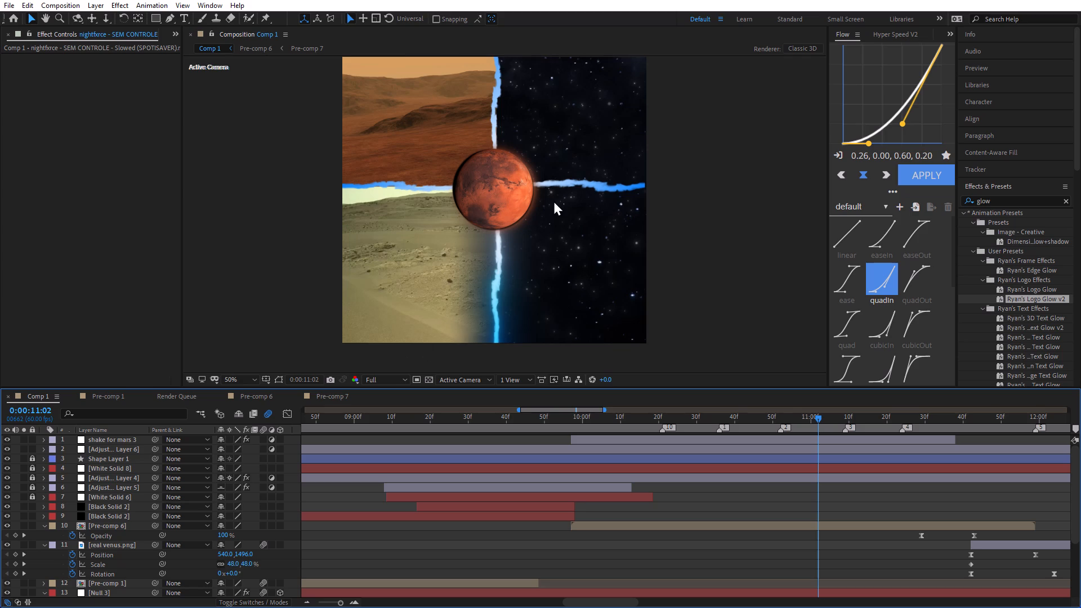
{"action": "scroll", "coordinate": [553, 200], "scroll_direction": "left", "scroll_amount": 1}
{"action": "scroll", "coordinate": [553, 200], "scroll_direction": "right", "scroll_amount": 1}
{"action": "left_click", "coordinate": [330, 395]}
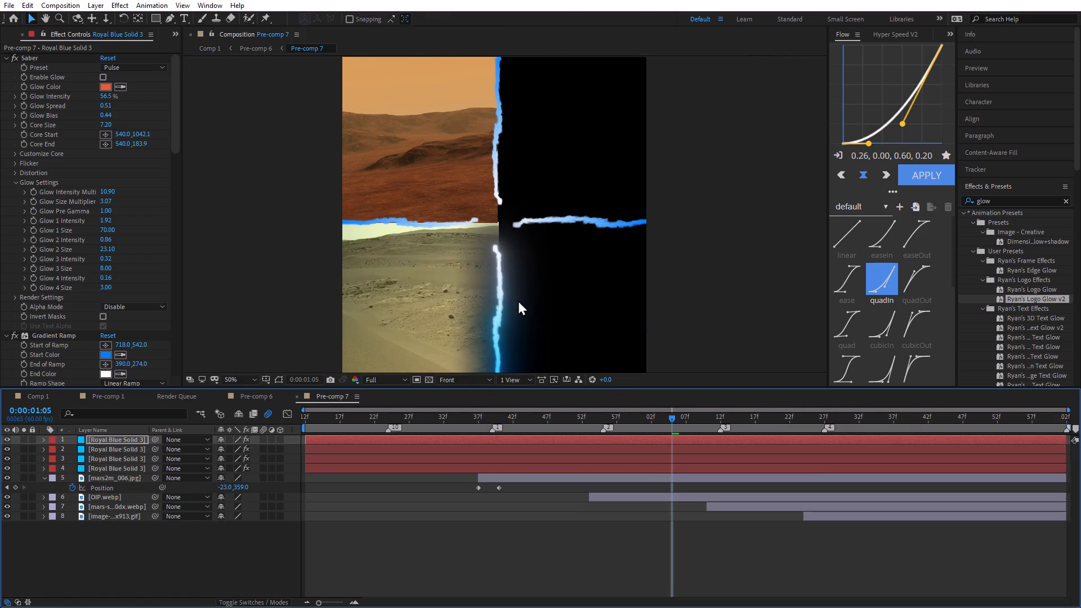
{"action": "left_click", "coordinate": [39, 396]}
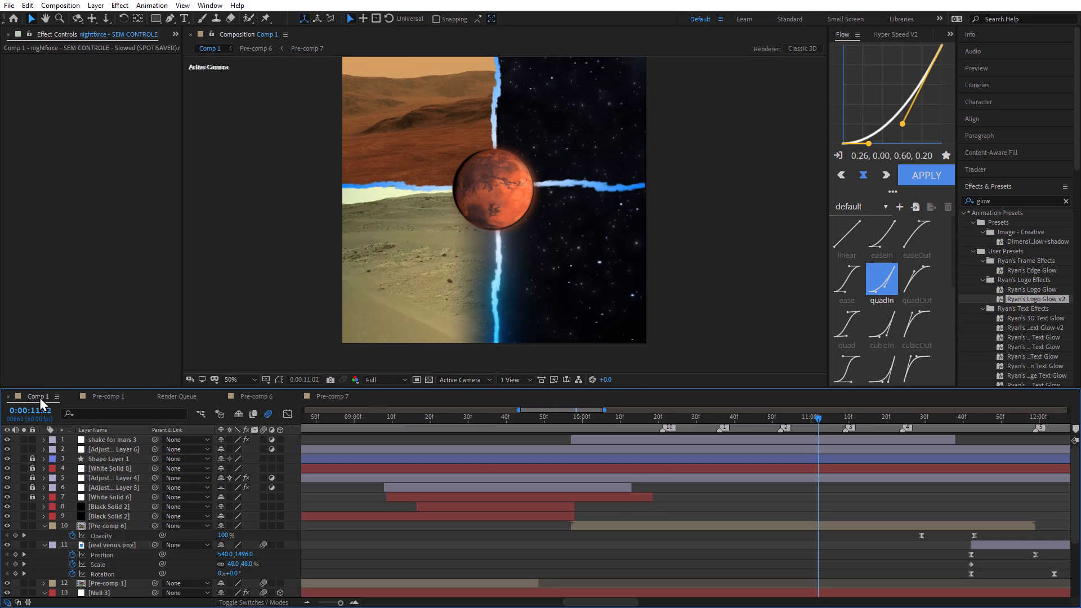
{"action": "left_click", "coordinate": [342, 400]}
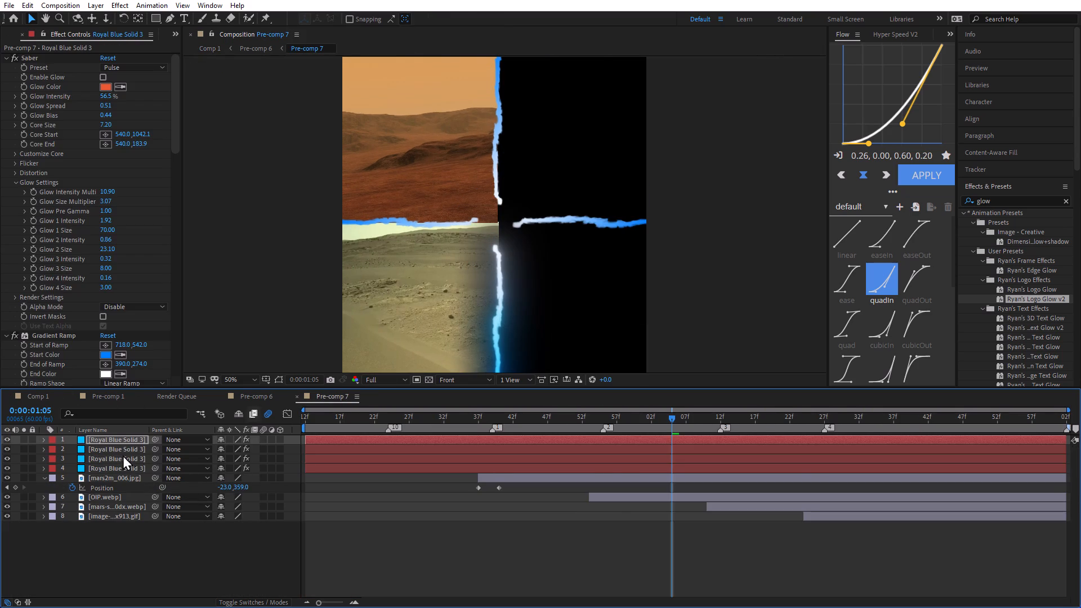
{"action": "key", "text": "ctrl+z"}
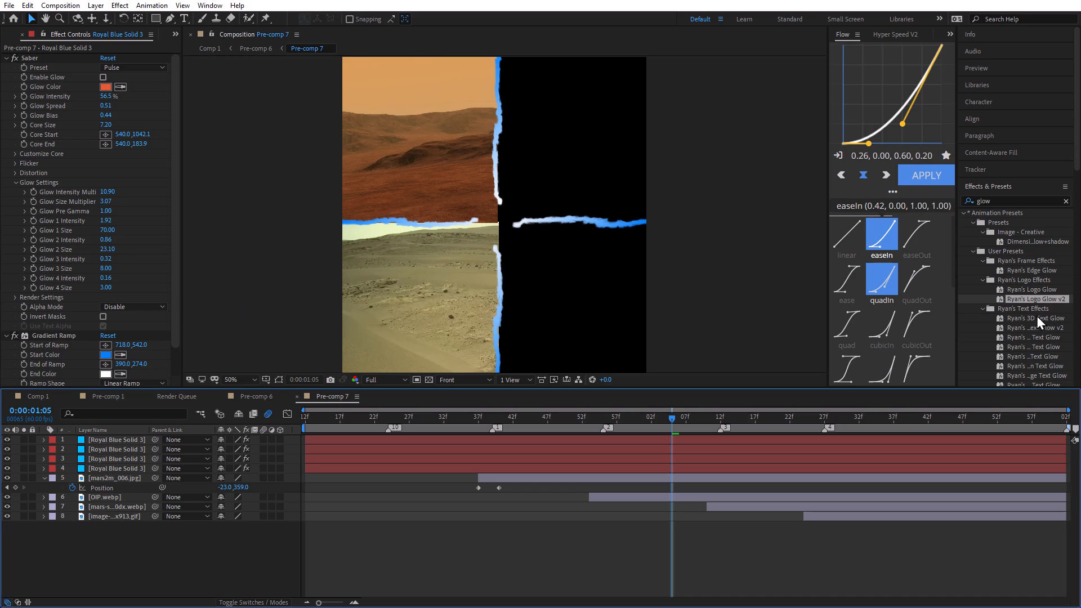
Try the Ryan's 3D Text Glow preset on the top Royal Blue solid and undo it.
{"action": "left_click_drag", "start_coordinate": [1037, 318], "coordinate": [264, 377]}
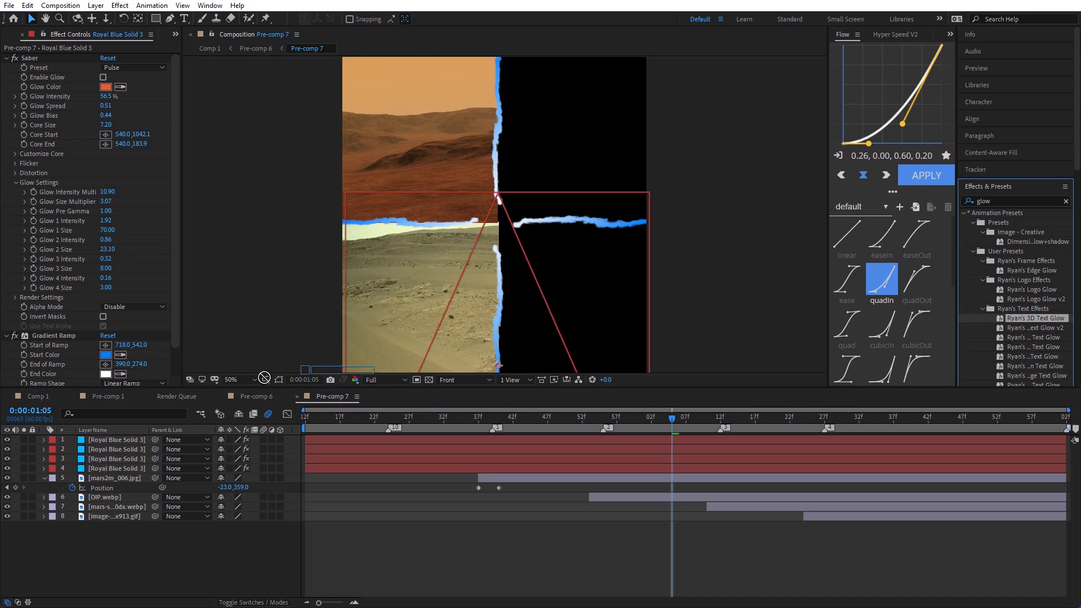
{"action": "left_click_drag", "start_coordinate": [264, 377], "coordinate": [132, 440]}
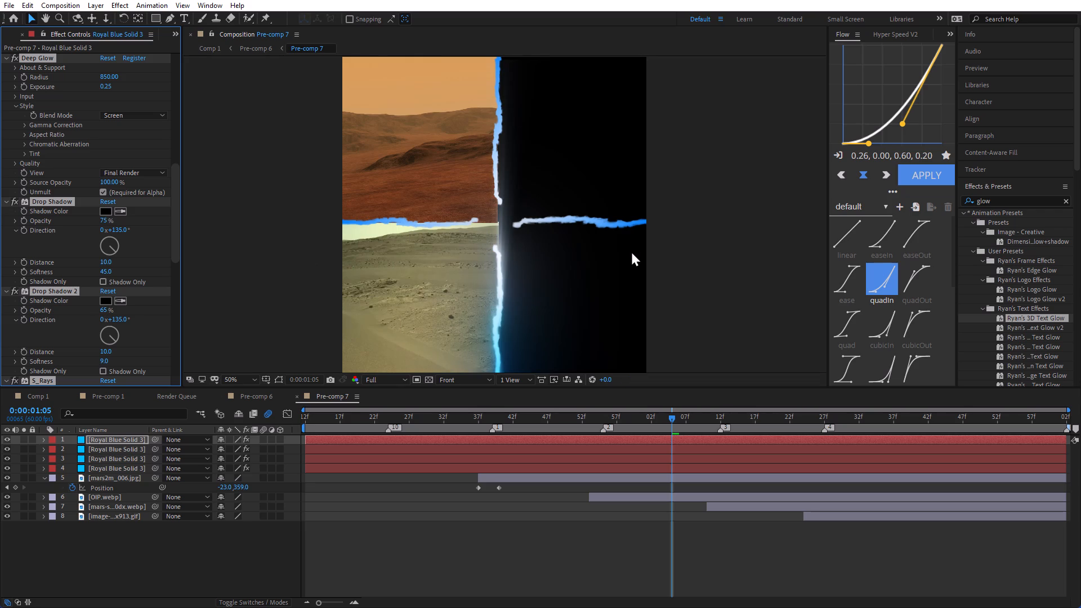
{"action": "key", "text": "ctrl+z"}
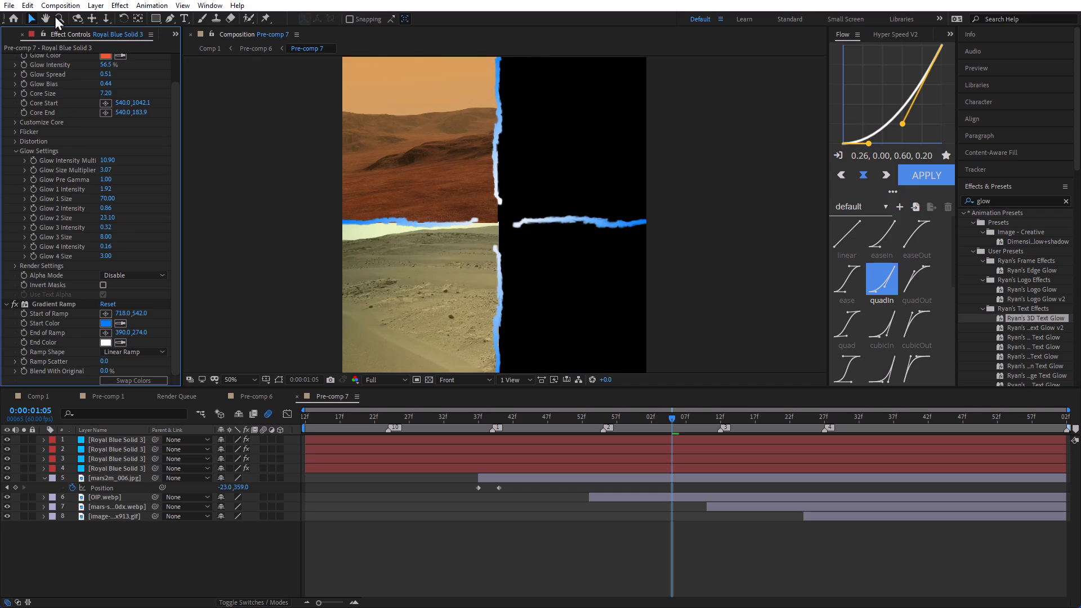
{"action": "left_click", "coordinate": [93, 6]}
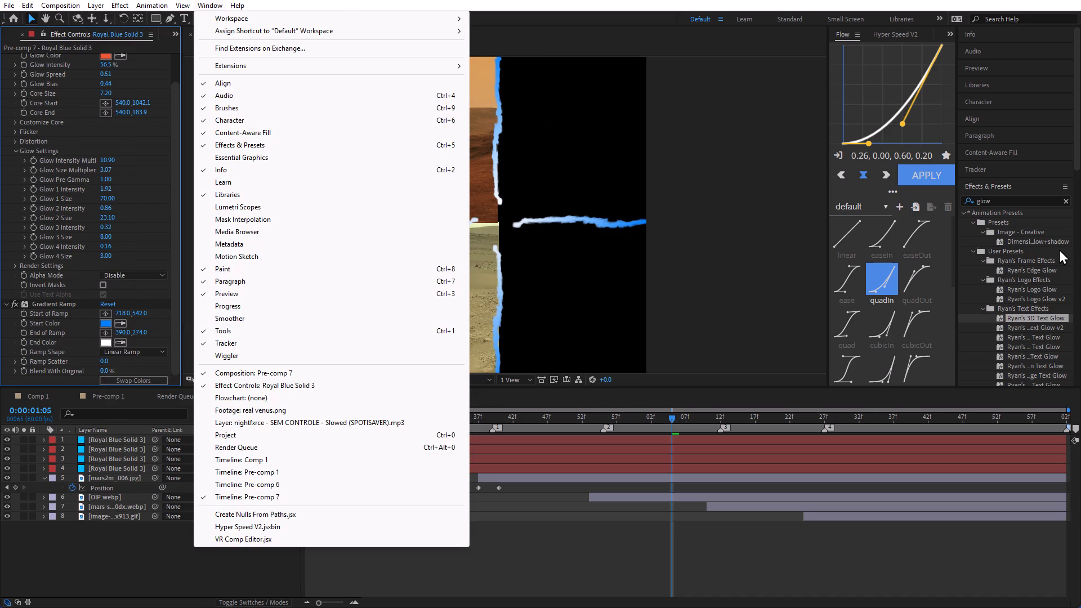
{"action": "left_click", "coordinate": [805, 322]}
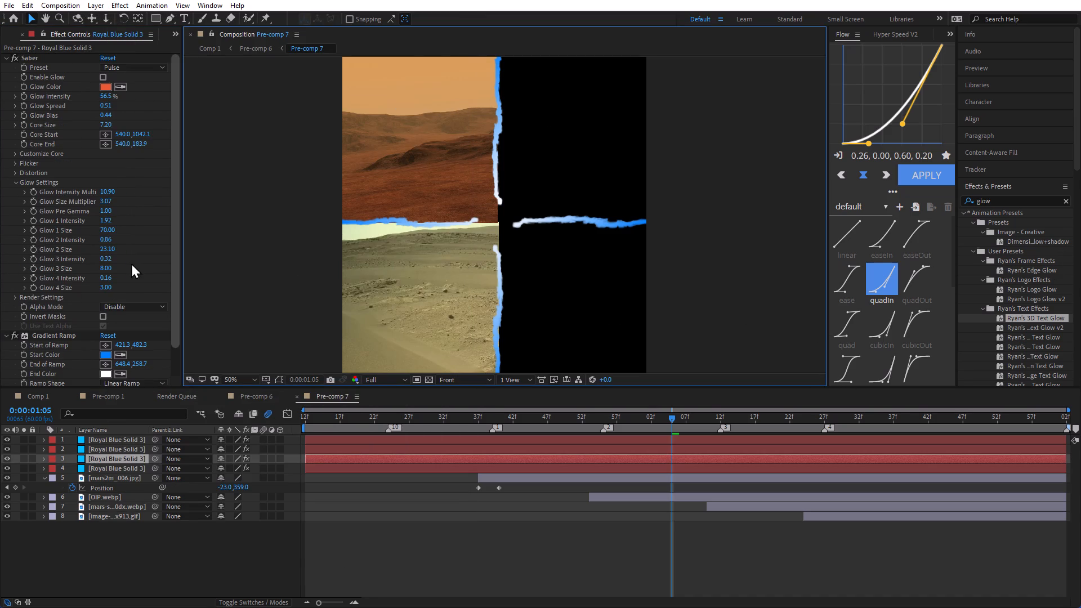
Search the effects for "deep" and apply Deep Glow 2 to the top Royal Blue solid, the lower vertical line.
{"action": "scroll", "coordinate": [53, 218], "scroll_direction": "down", "scroll_amount": 2}
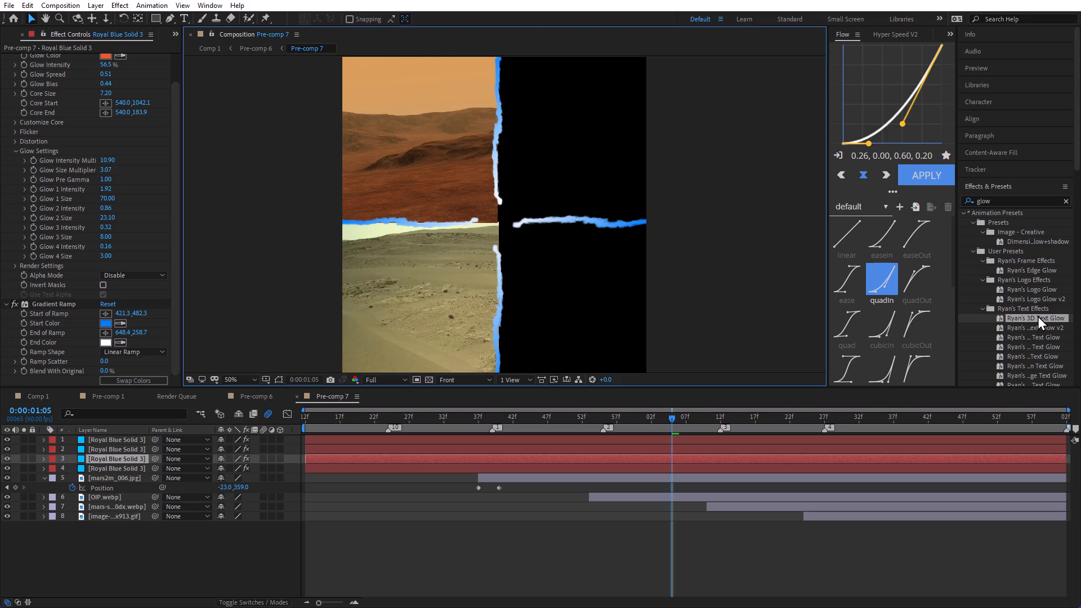
{"action": "scroll", "coordinate": [1038, 315], "scroll_direction": "down", "scroll_amount": 1}
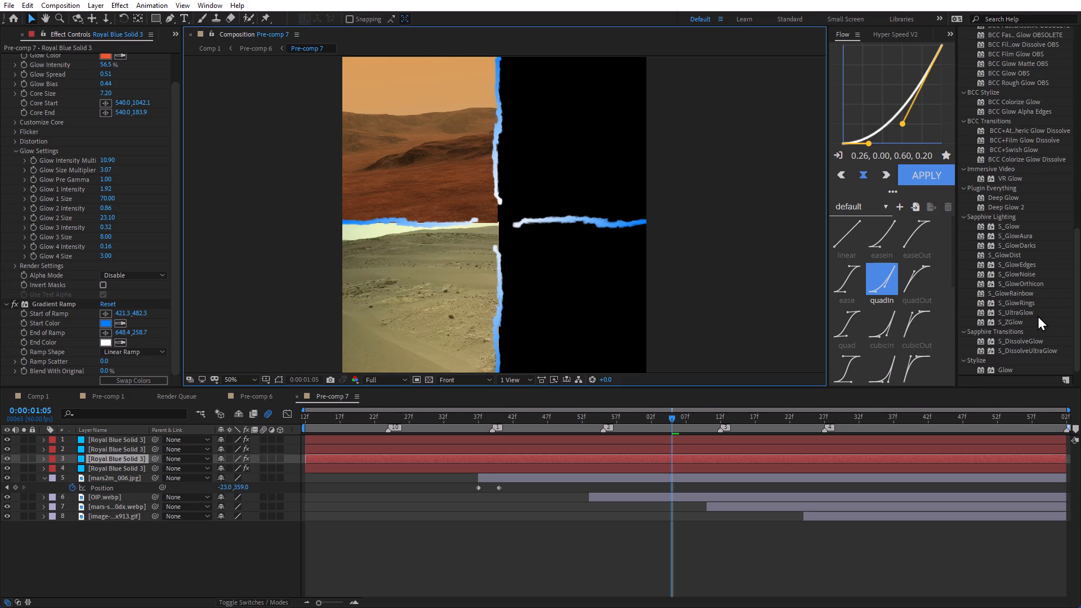
{"action": "scroll", "coordinate": [1038, 315], "scroll_direction": "down", "scroll_amount": 1}
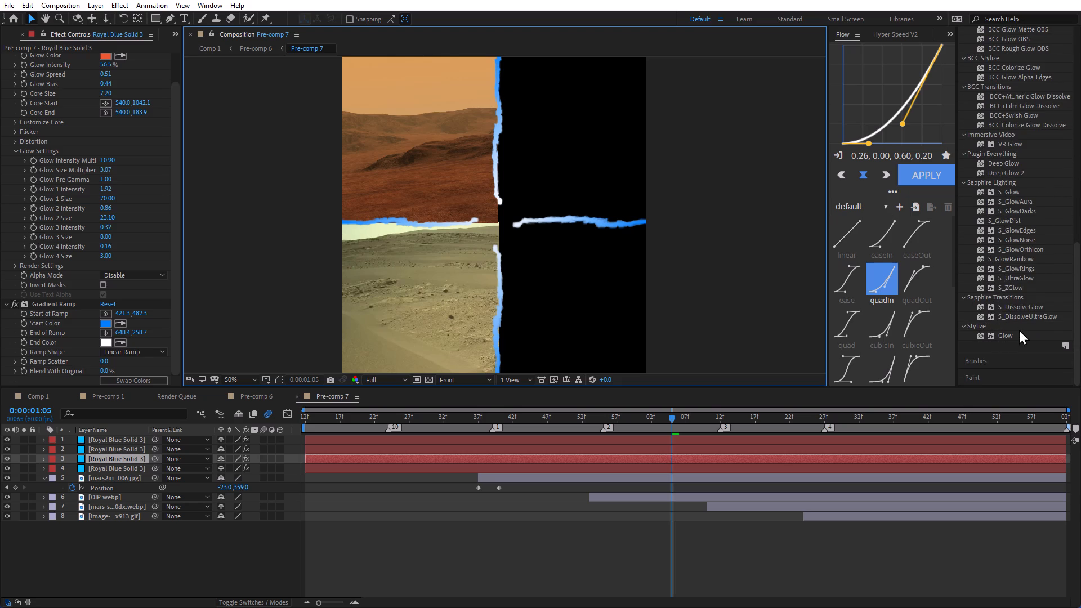
{"action": "scroll", "coordinate": [1020, 271], "scroll_direction": "up", "scroll_amount": 3}
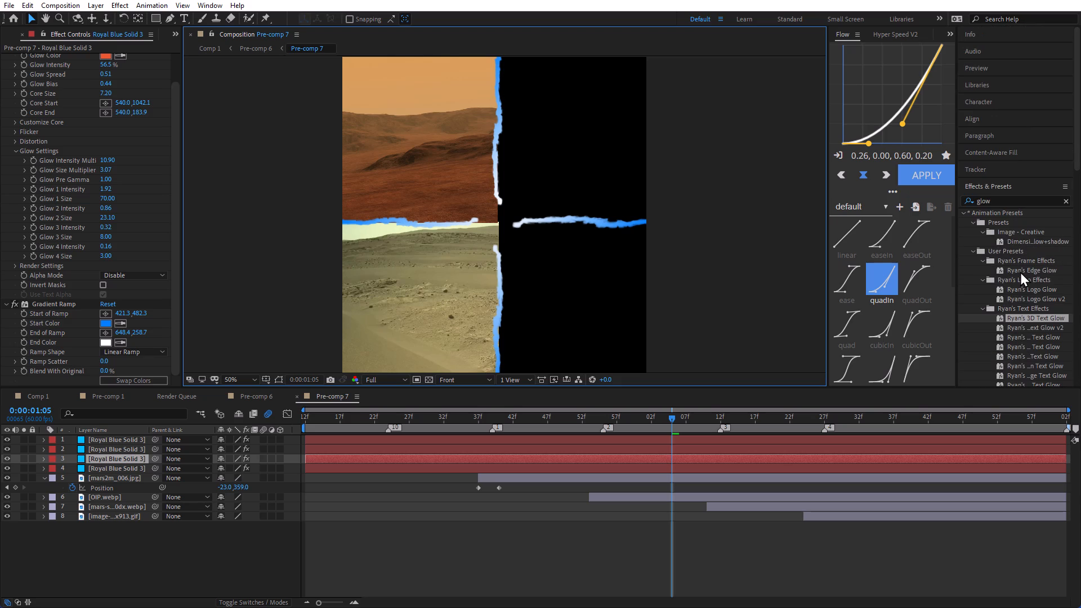
{"action": "left_click_drag", "start_coordinate": [990, 202], "coordinate": [943, 208]}
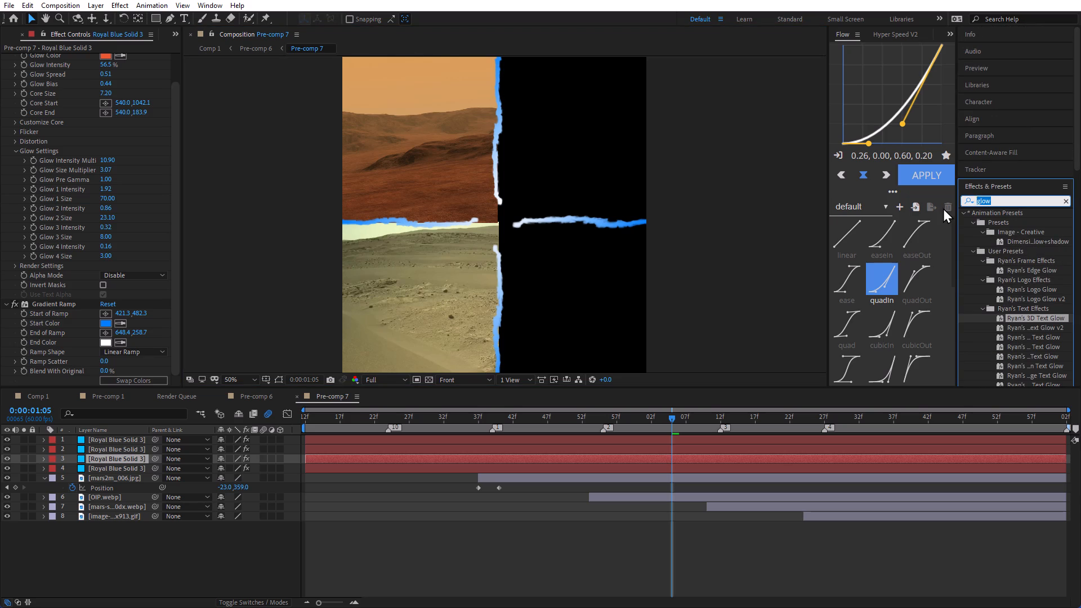
{"action": "type", "text": "deep"}
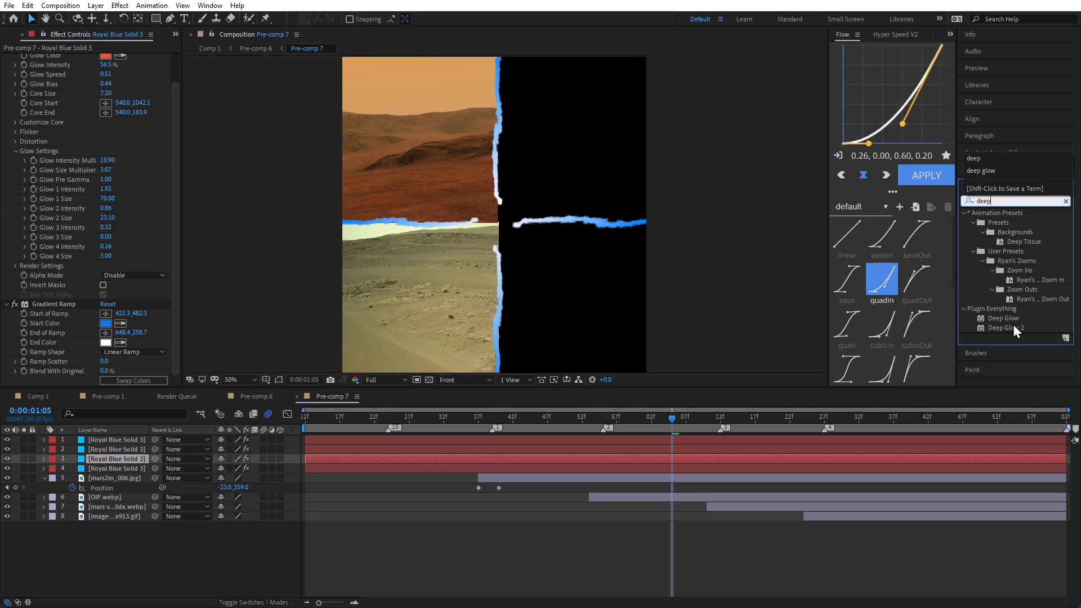
{"action": "left_click_drag", "start_coordinate": [1007, 327], "coordinate": [886, 332]}
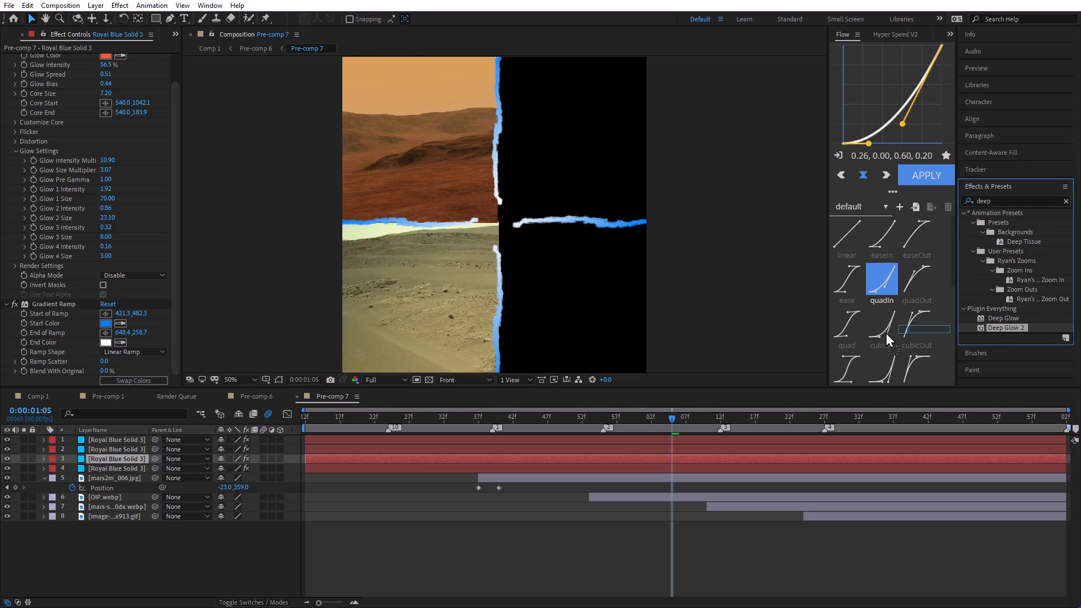
{"action": "left_click_drag", "start_coordinate": [886, 332], "coordinate": [480, 293]}
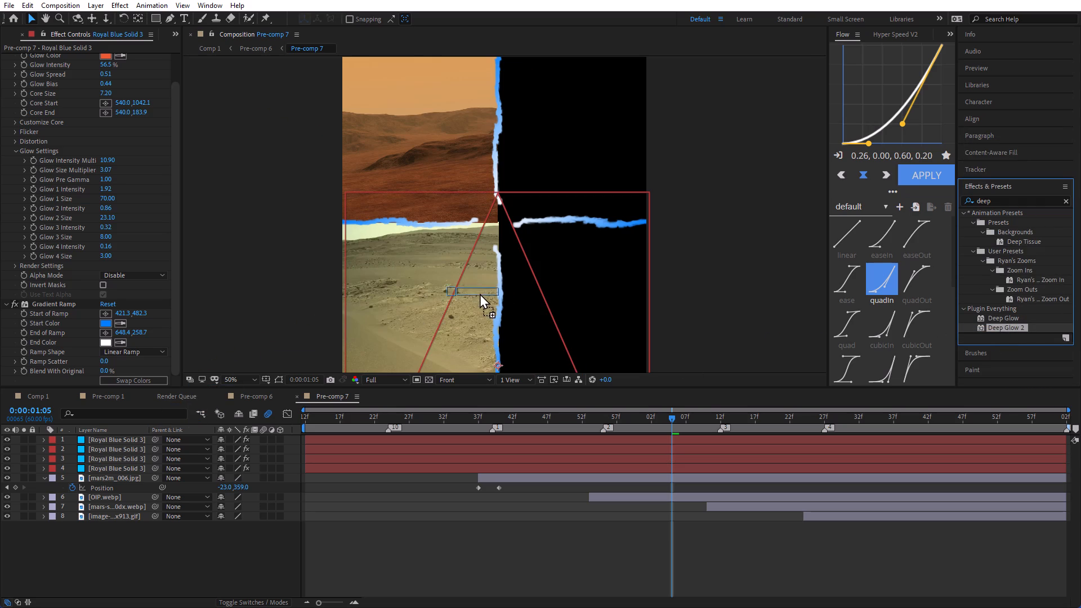
{"action": "left_click_drag", "start_coordinate": [480, 293], "coordinate": [504, 299]}
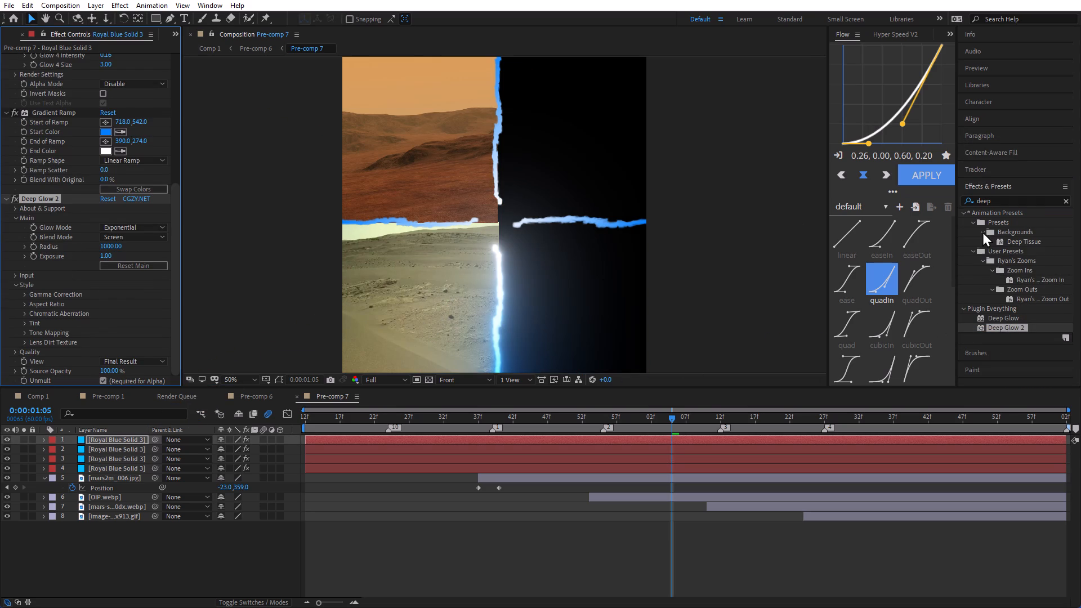
Apply Deep Glow 2 to the second, third and fourth Royal Blue solids so all four lines have it.
{"action": "left_click_drag", "start_coordinate": [998, 327], "coordinate": [601, 214]}
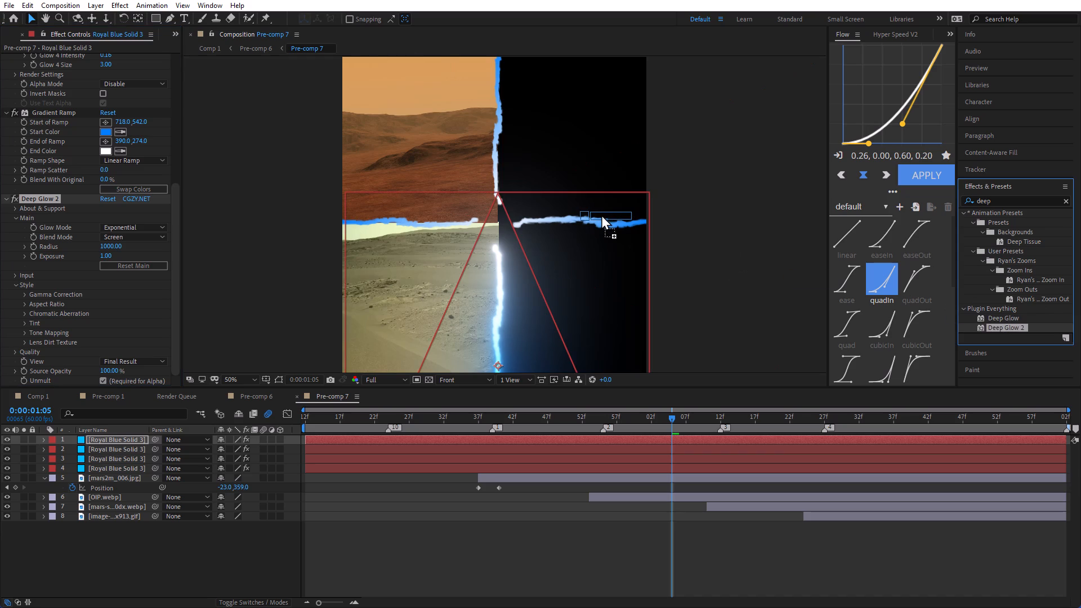
{"action": "left_click_drag", "start_coordinate": [601, 214], "coordinate": [506, 141]}
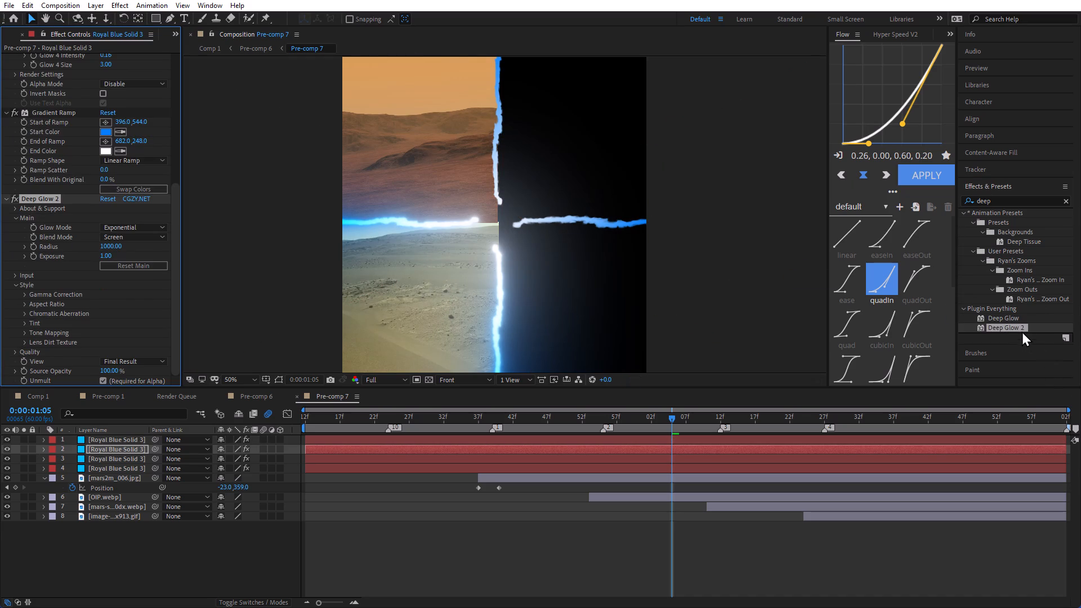
{"action": "left_click_drag", "start_coordinate": [1013, 325], "coordinate": [570, 137]}
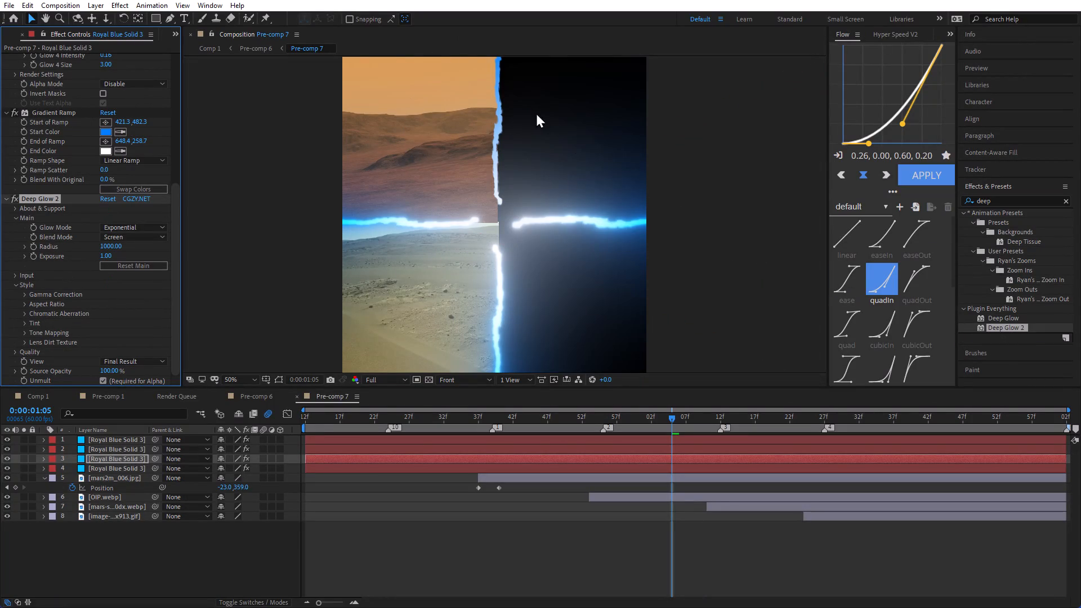
{"action": "left_click_drag", "start_coordinate": [995, 323], "coordinate": [806, 282]}
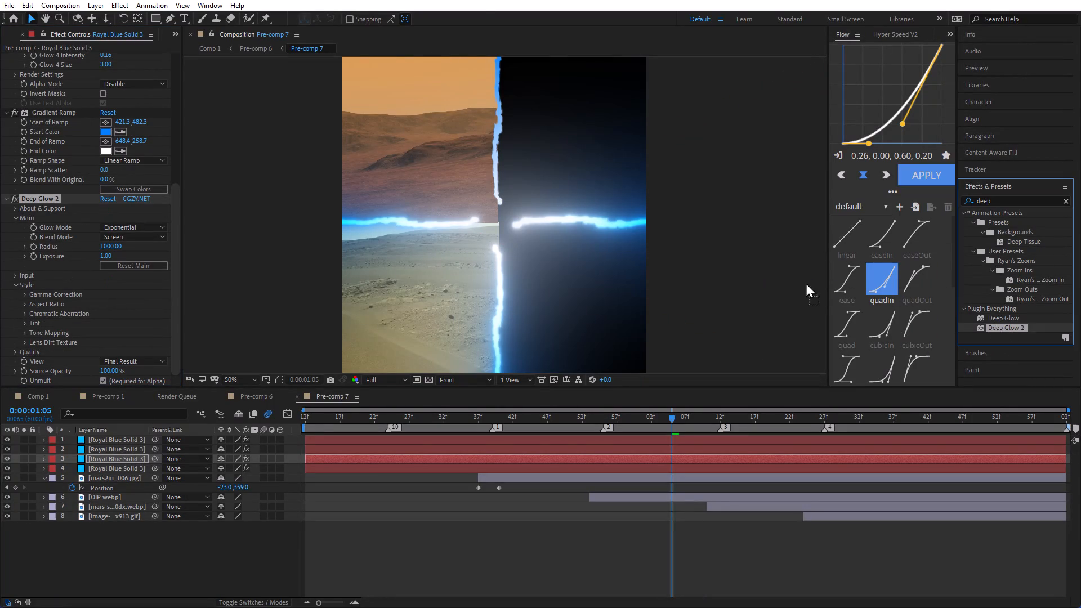
{"action": "left_click_drag", "start_coordinate": [806, 282], "coordinate": [512, 52]}
{"action": "left_click_drag", "start_coordinate": [512, 52], "coordinate": [408, 75]}
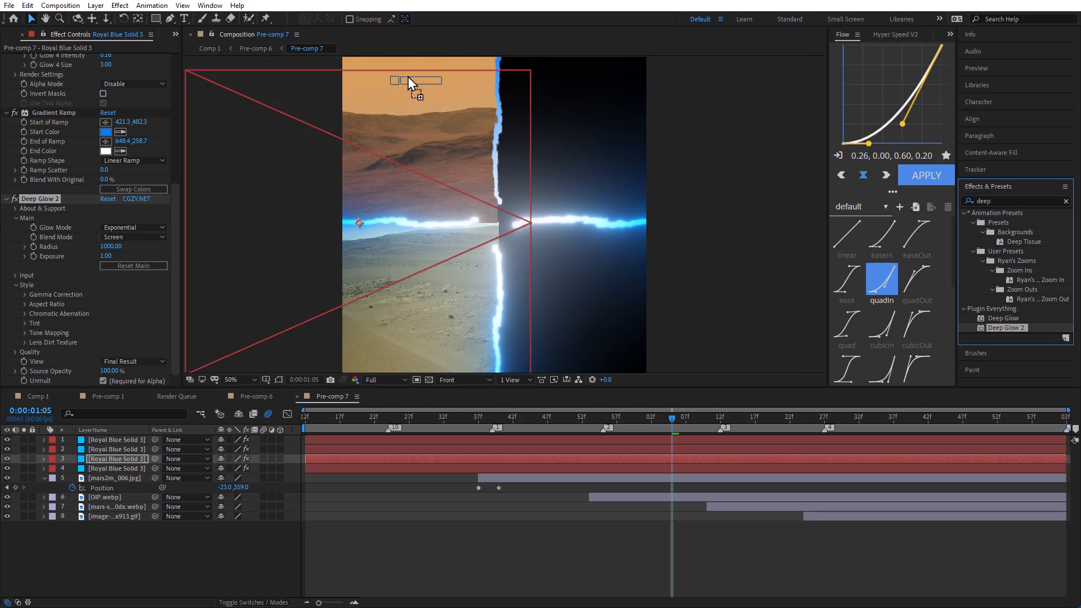
{"action": "left_click_drag", "start_coordinate": [408, 75], "coordinate": [448, 65]}
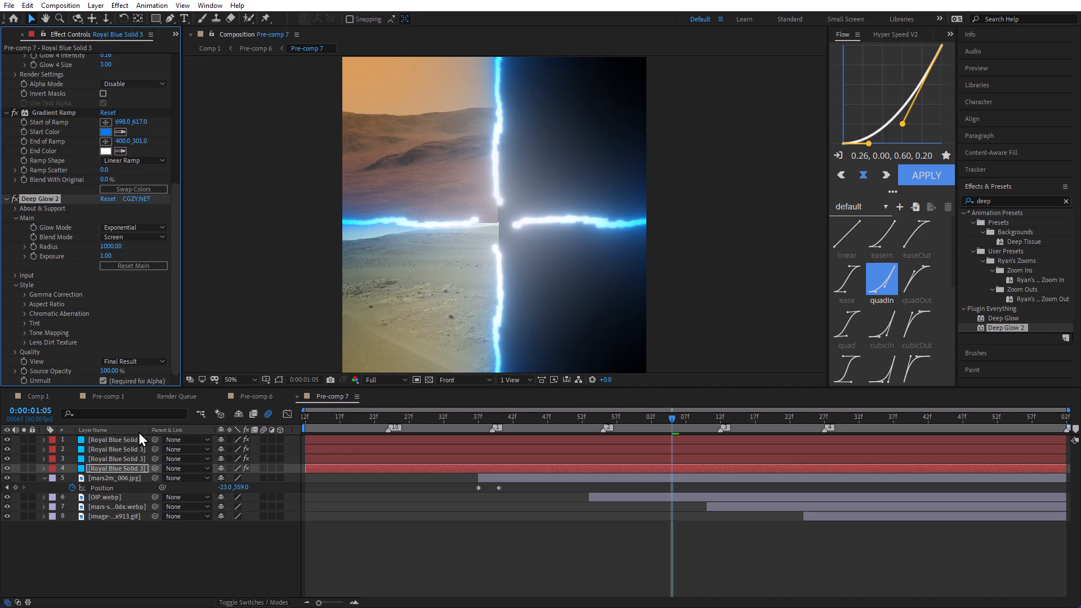
Set the Deep Glow 2 radius to 250 and exposure to 0.25 on the top Royal Blue solid.
{"action": "left_click", "coordinate": [118, 440]}
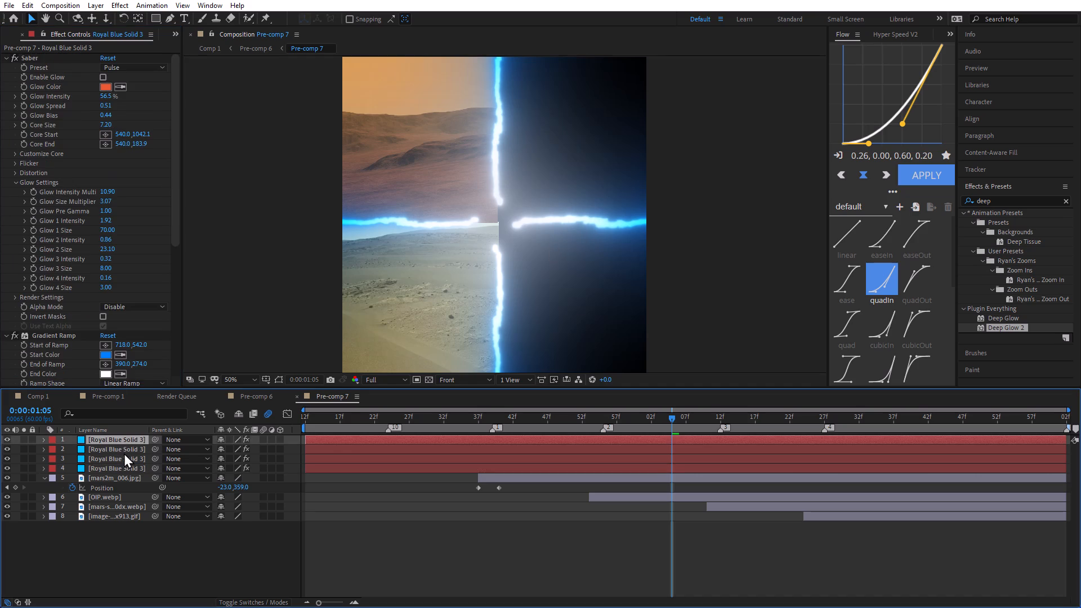
{"action": "scroll", "coordinate": [123, 278], "scroll_direction": "down", "scroll_amount": 7}
{"action": "scroll", "coordinate": [123, 278], "scroll_direction": "up", "scroll_amount": 5}
{"action": "scroll", "coordinate": [123, 278], "scroll_direction": "down", "scroll_amount": 4}
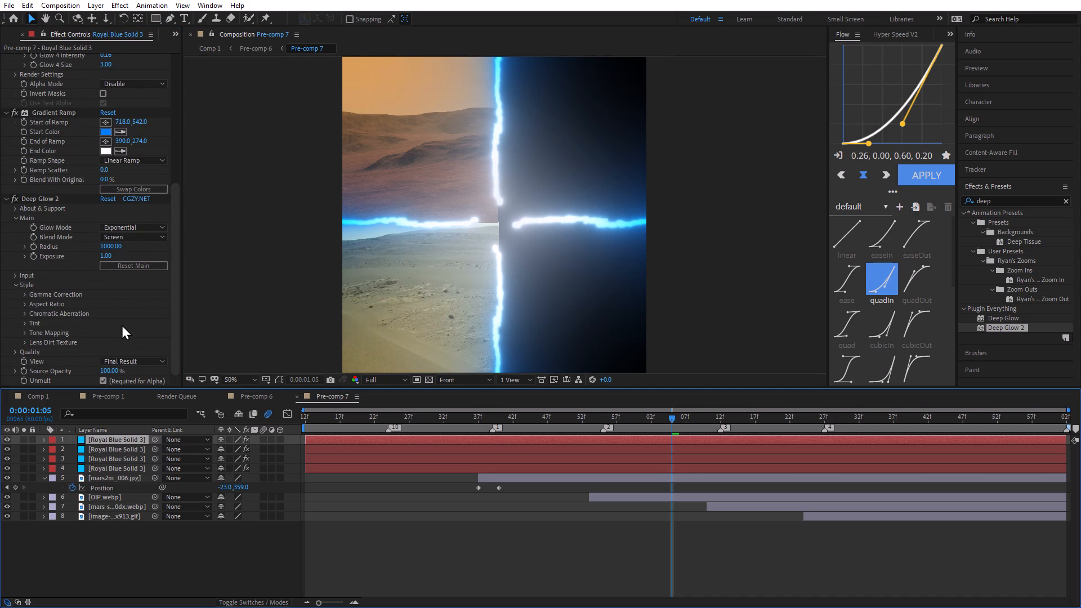
{"action": "left_click_drag", "start_coordinate": [115, 248], "coordinate": [0, 262]}
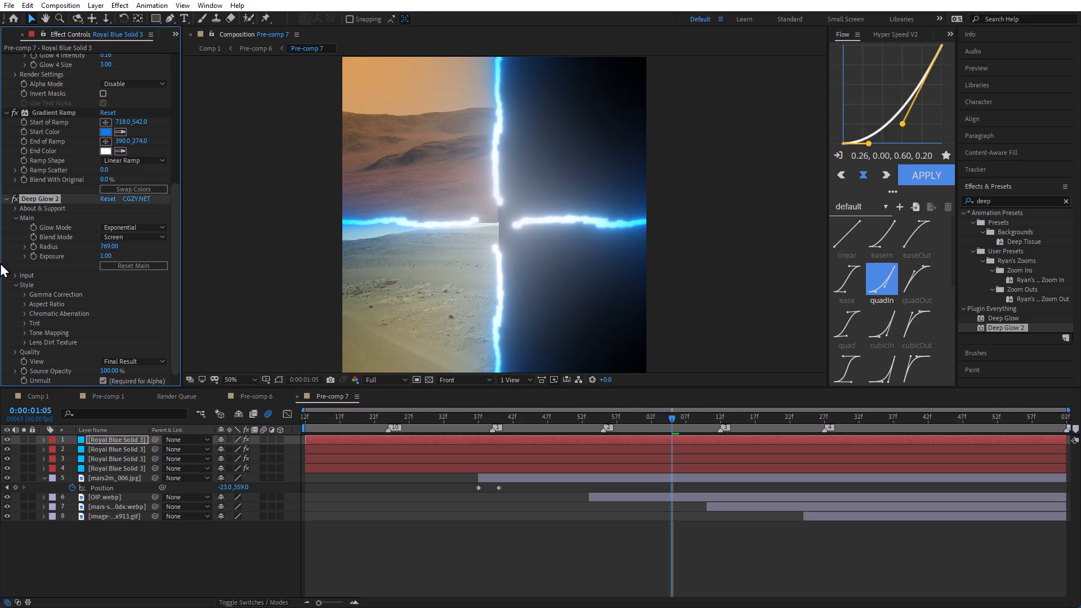
{"action": "left_click_drag", "start_coordinate": [110, 247], "coordinate": [0, 230]}
{"action": "left_click", "coordinate": [113, 244]}
{"action": "type", "text": "250"}
{"action": "key", "text": "Return"}
{"action": "left_click", "coordinate": [109, 256]}
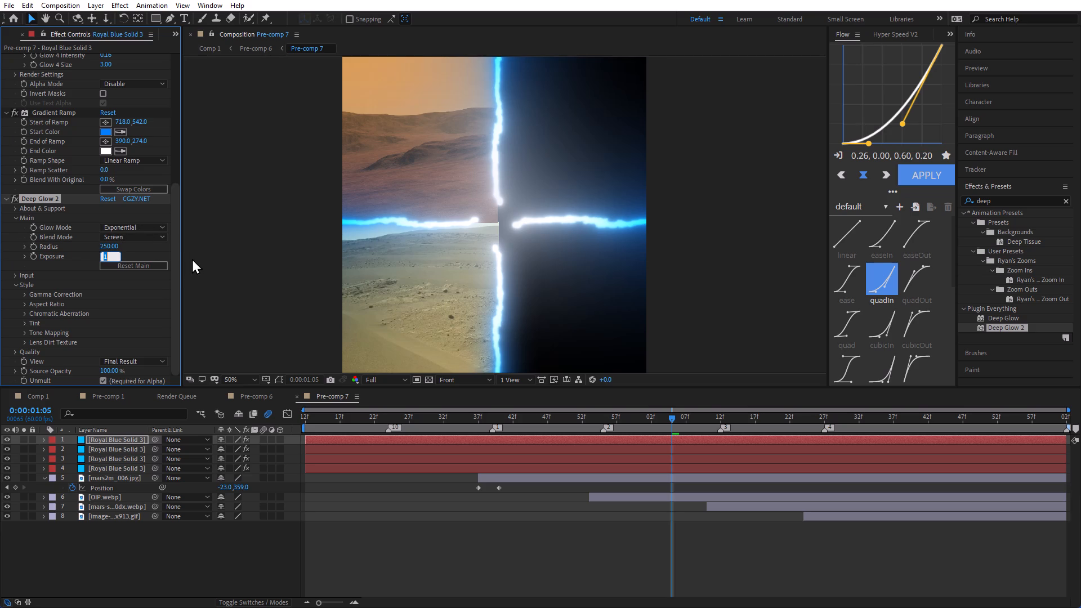
{"action": "key", "text": "period"}
{"action": "type", "text": "25"}
{"action": "key", "text": "Return"}
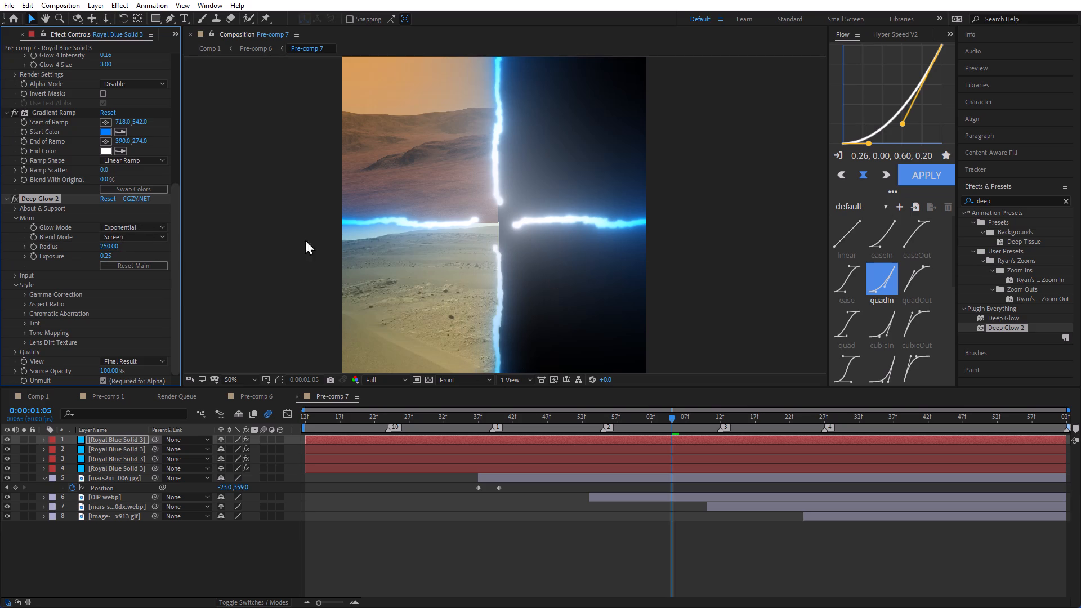
Set the Deep Glow 2 radius to 250 and exposure to 0.25 on the second Royal Blue solid.
{"action": "left_click", "coordinate": [109, 450]}
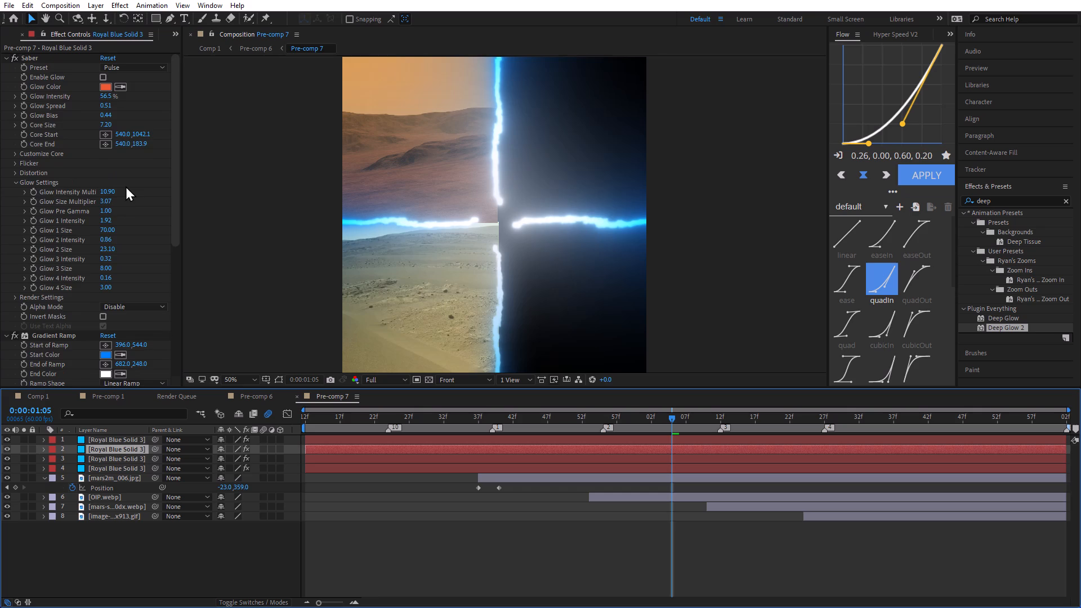
{"action": "scroll", "coordinate": [97, 270], "scroll_direction": "down", "scroll_amount": 4}
{"action": "scroll", "coordinate": [107, 328], "scroll_direction": "down", "scroll_amount": 5}
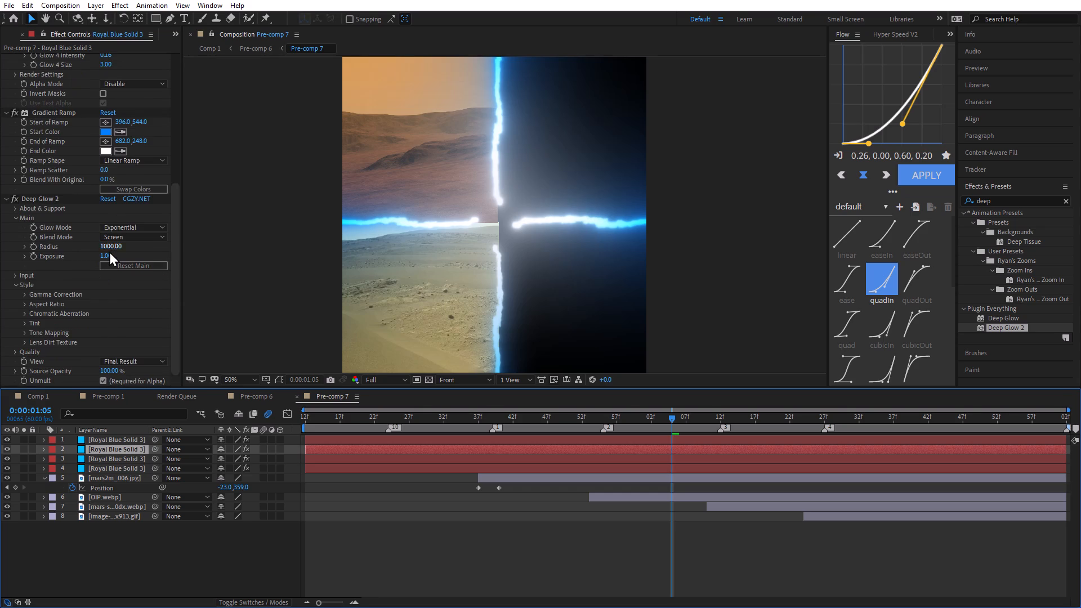
{"action": "left_click", "coordinate": [113, 247]}
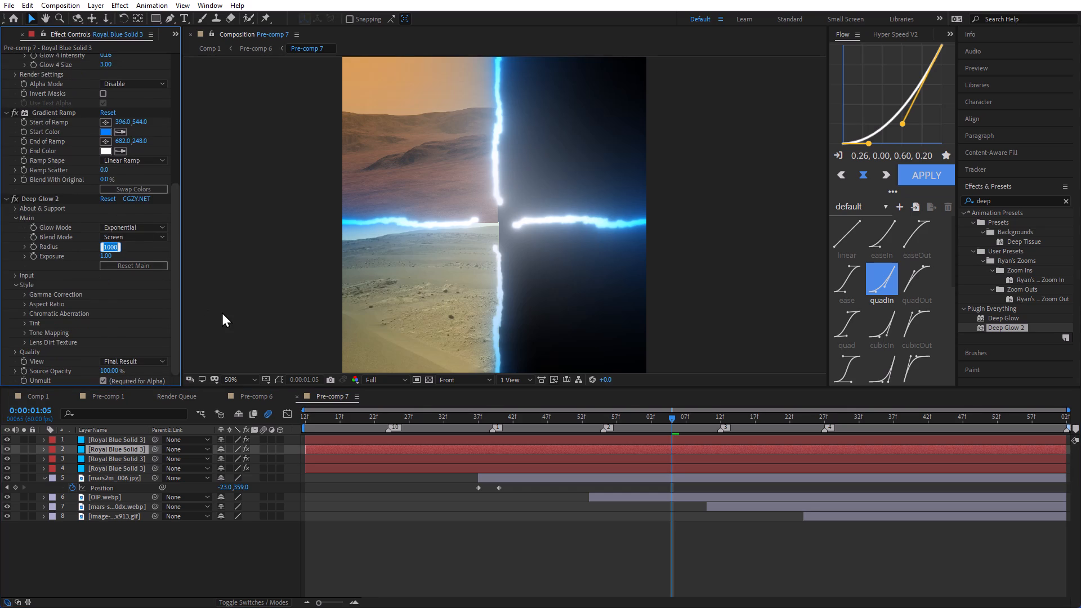
{"action": "type", "text": "250"}
{"action": "key", "text": "Return"}
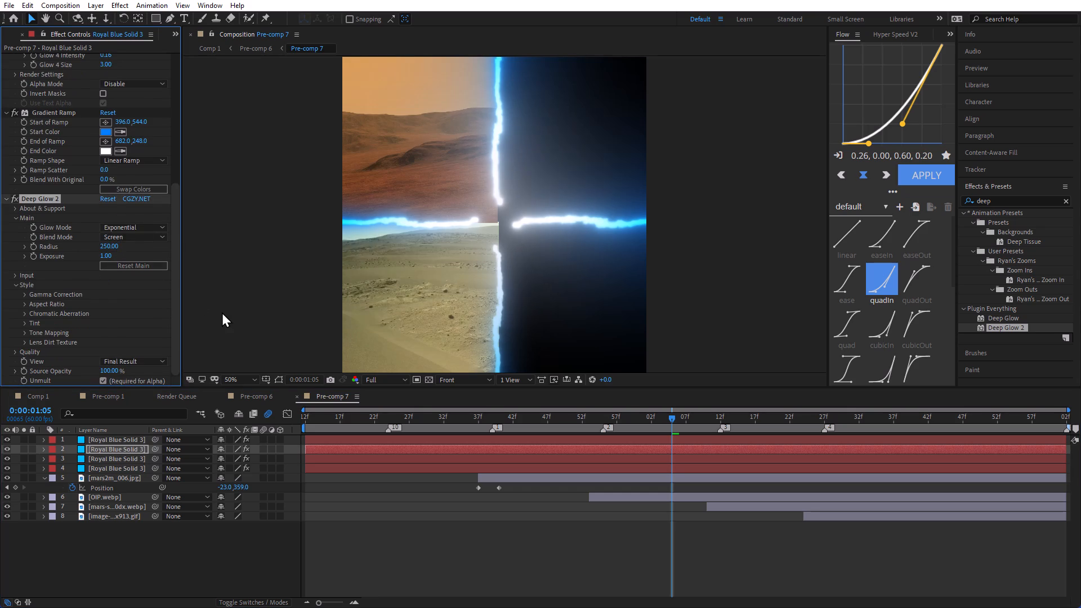
{"action": "left_click", "coordinate": [106, 253]}
{"action": "type", "text": "0.25"}
{"action": "key", "text": "Return"}
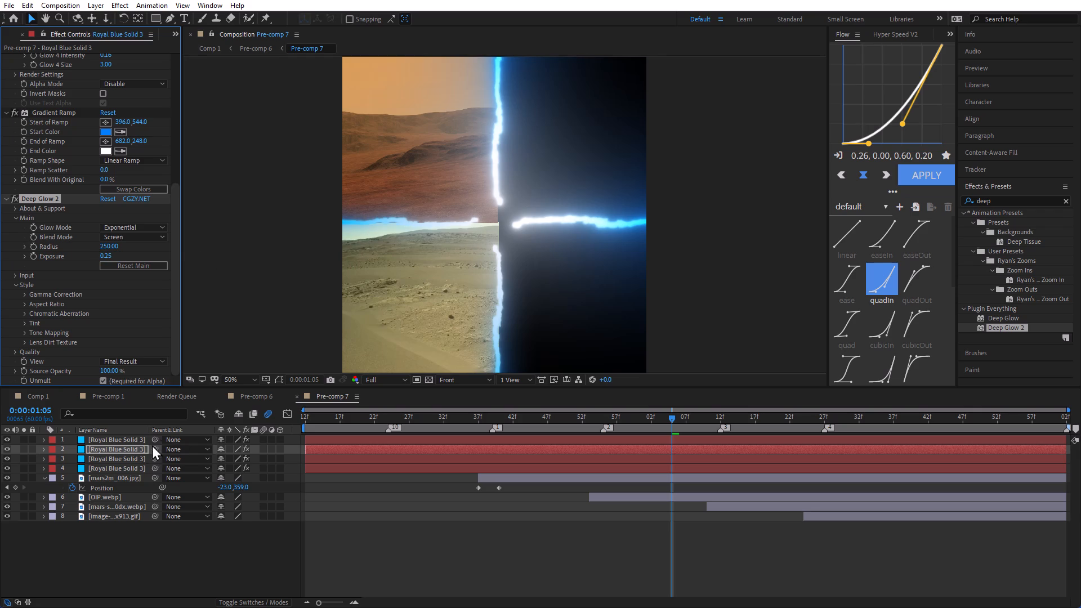
Set the Deep Glow 2 radius to 250 and exposure to 0.25 on the third Royal Blue solid.
{"action": "left_click", "coordinate": [126, 457]}
{"action": "scroll", "coordinate": [106, 307], "scroll_direction": "down", "scroll_amount": 4}
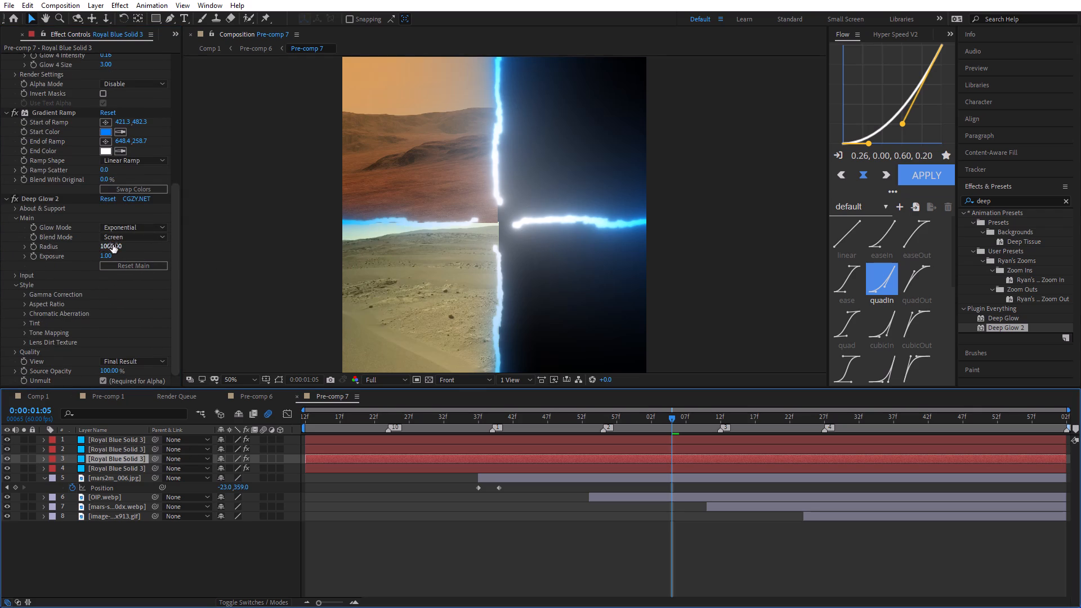
{"action": "left_click", "coordinate": [113, 245]}
{"action": "type", "text": "250"}
{"action": "key", "text": "Return"}
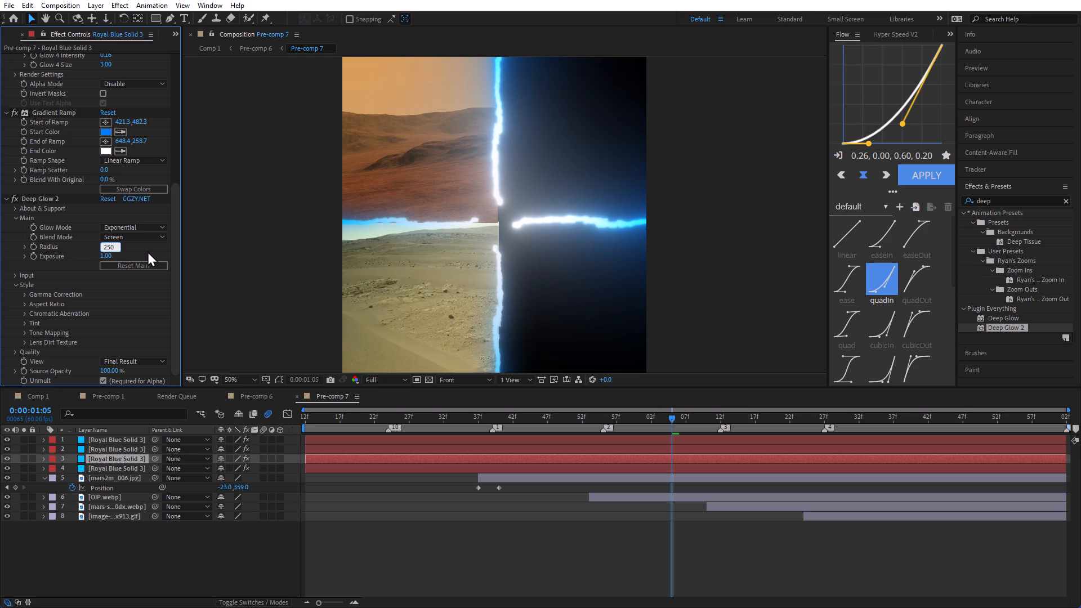
{"action": "left_click", "coordinate": [106, 257]}
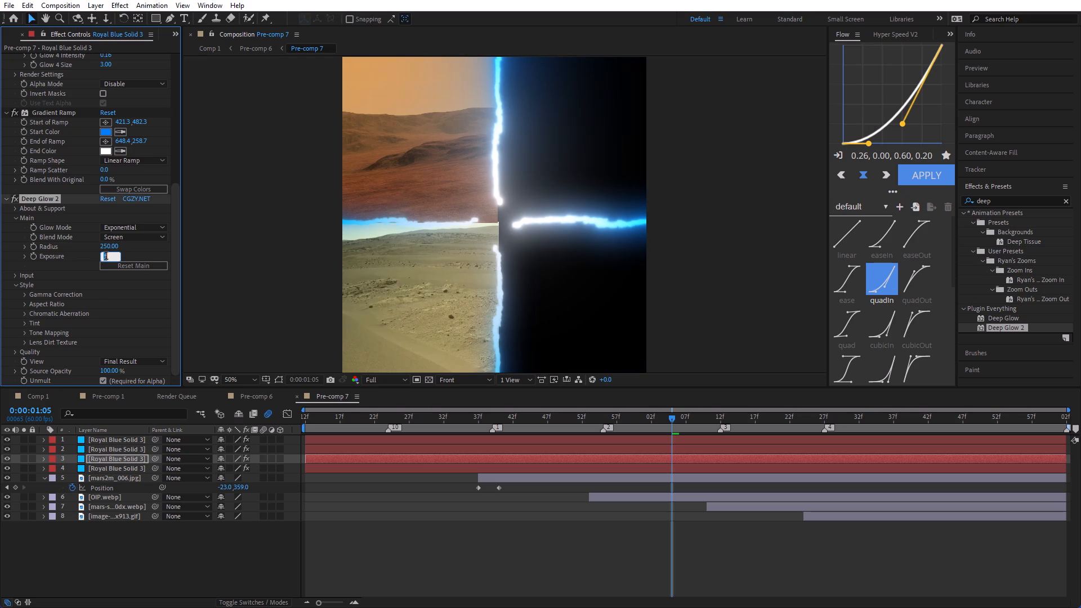
{"action": "type", "text": "0.25"}
{"action": "key", "text": "Return"}
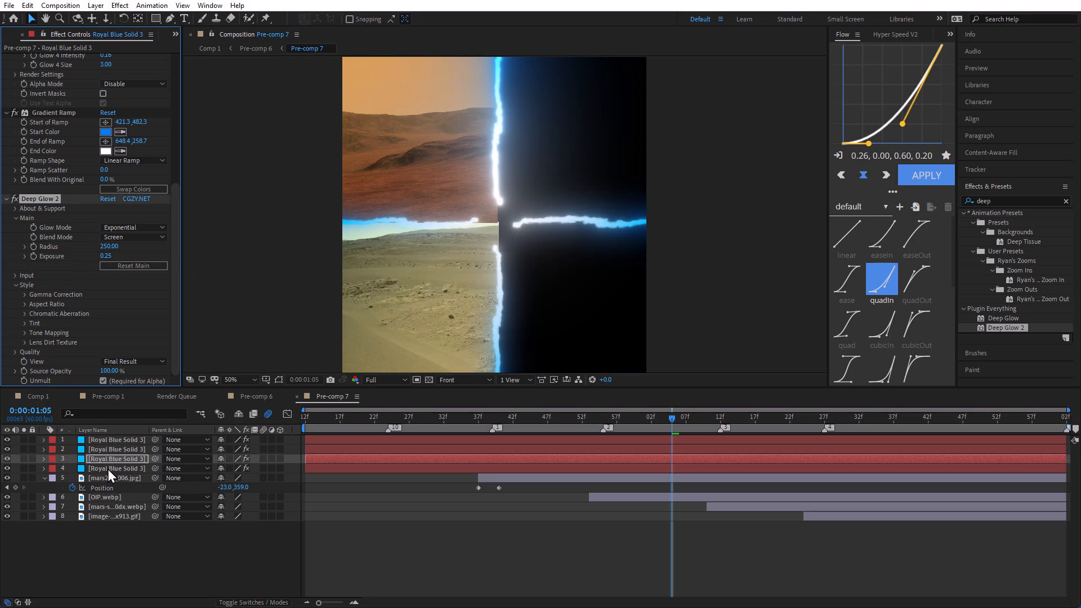
Set the Deep Glow 2 radius to 250 and exposure to 0.25 on the fourth Royal Blue solid.
{"action": "left_click", "coordinate": [108, 468]}
{"action": "scroll", "coordinate": [129, 311], "scroll_direction": "down", "scroll_amount": 3}
{"action": "scroll", "coordinate": [109, 216], "scroll_direction": "down", "scroll_amount": 2}
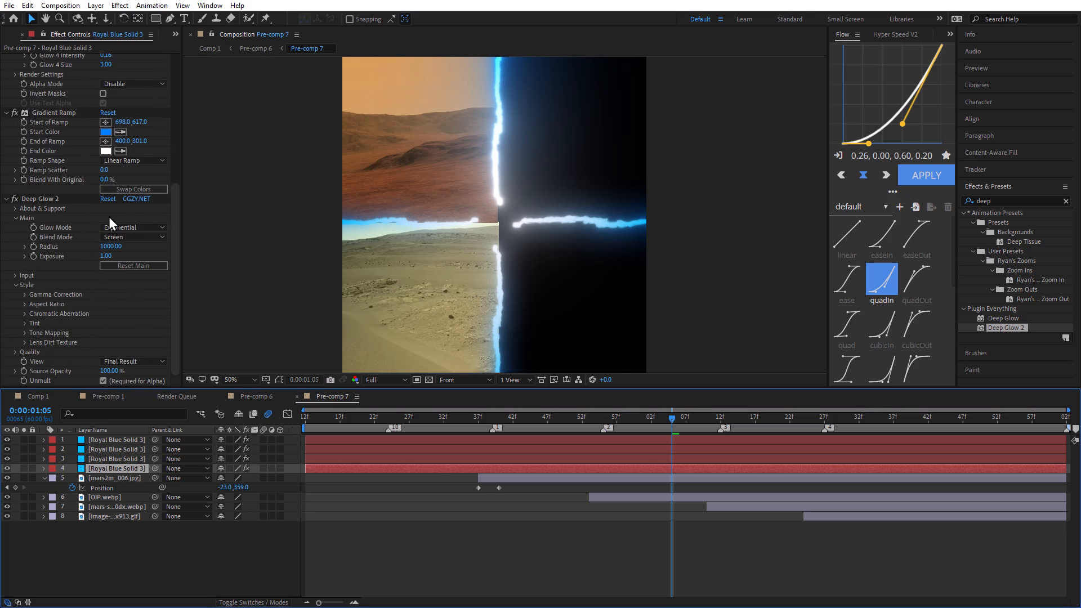
{"action": "scroll", "coordinate": [109, 216], "scroll_direction": "down", "scroll_amount": 2}
{"action": "left_click", "coordinate": [108, 247]}
{"action": "type", "text": "250"}
{"action": "key", "text": "Return"}
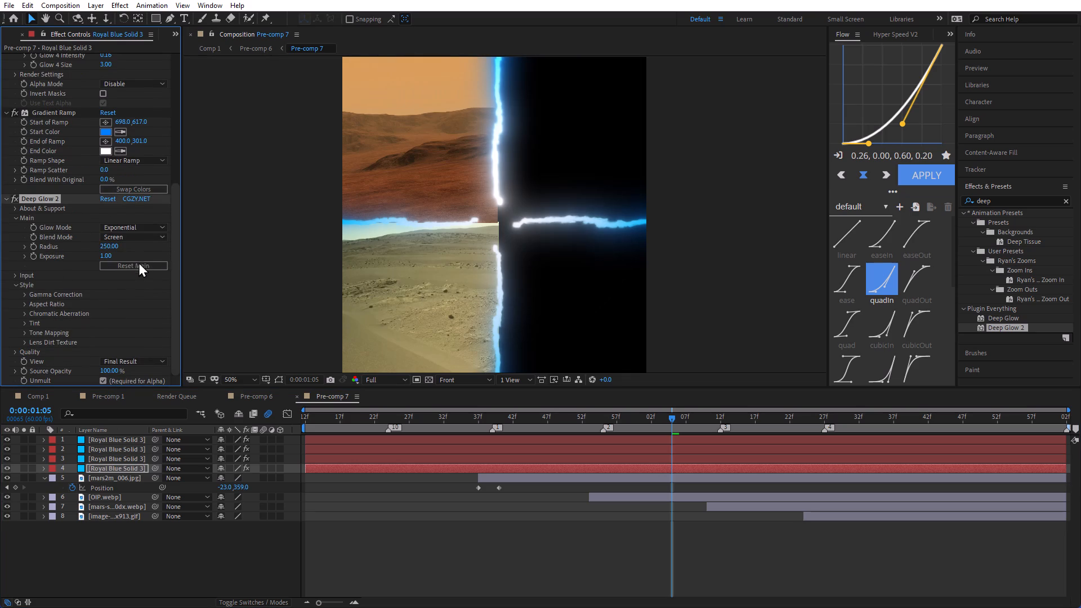
{"action": "left_click", "coordinate": [105, 255]}
{"action": "type", "text": "0.25"}
{"action": "key", "text": "Return"}
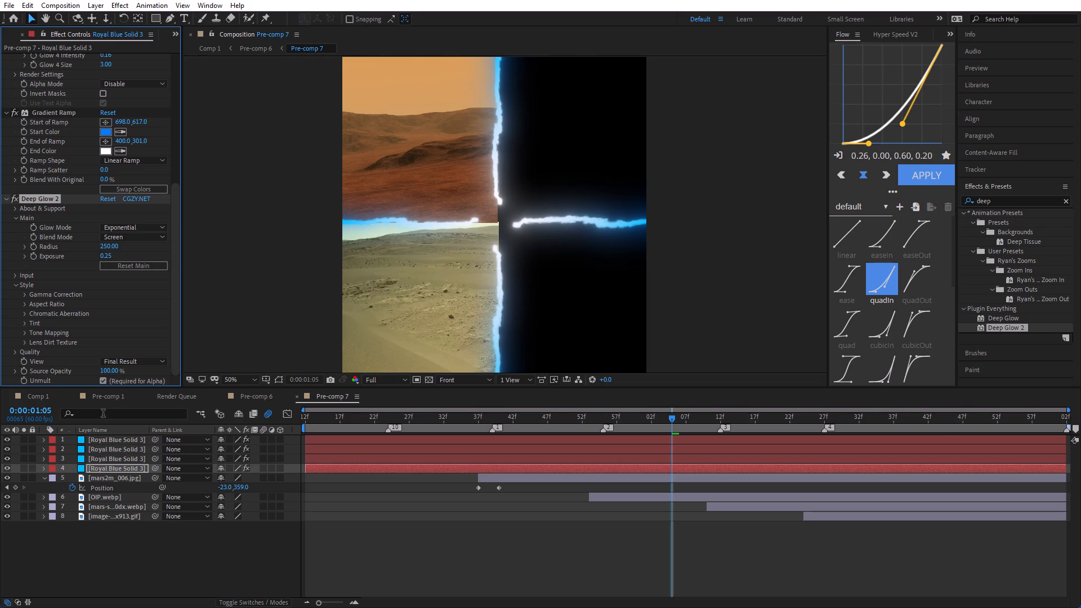
Check the glow in Comp 1, and in Pre-comp 7 set the fourth Royal Blue solid's Deep Glow 2 radius to 100 and exposure to 0.17.
{"action": "left_click", "coordinate": [43, 390]}
{"action": "scroll", "coordinate": [512, 139], "scroll_direction": "up", "scroll_amount": 1, "text": "ctrl"}
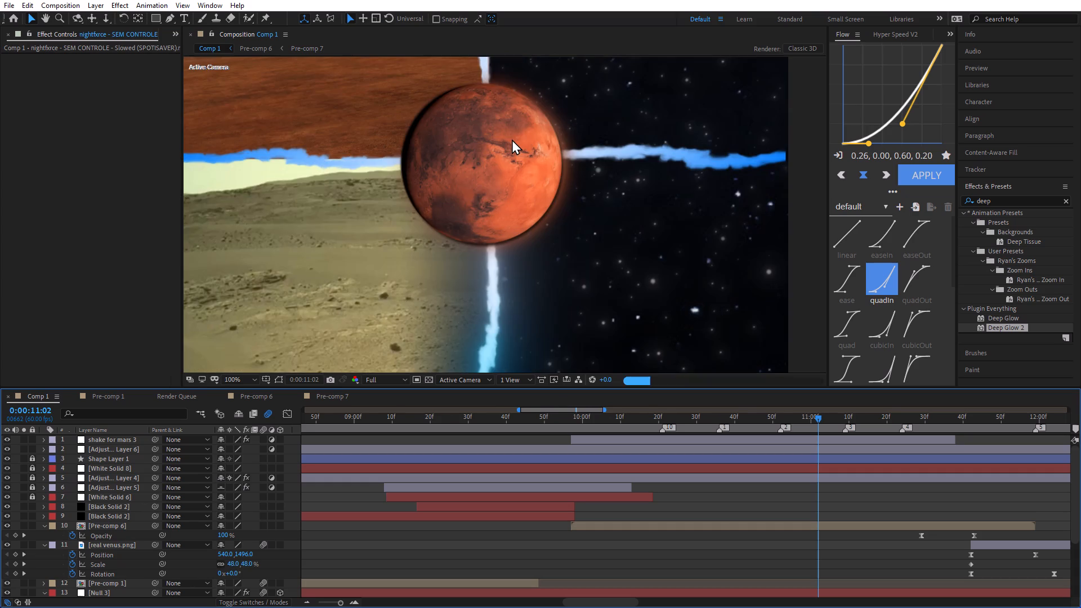
{"action": "scroll", "coordinate": [512, 139], "scroll_direction": "down", "scroll_amount": 1, "text": "ctrl"}
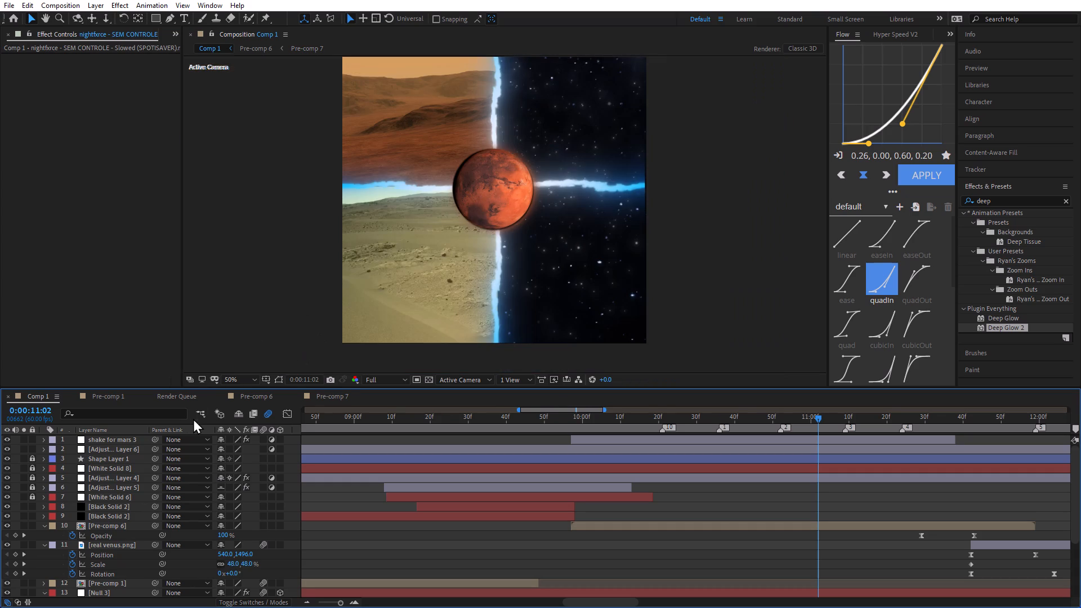
{"action": "left_click", "coordinate": [325, 396]}
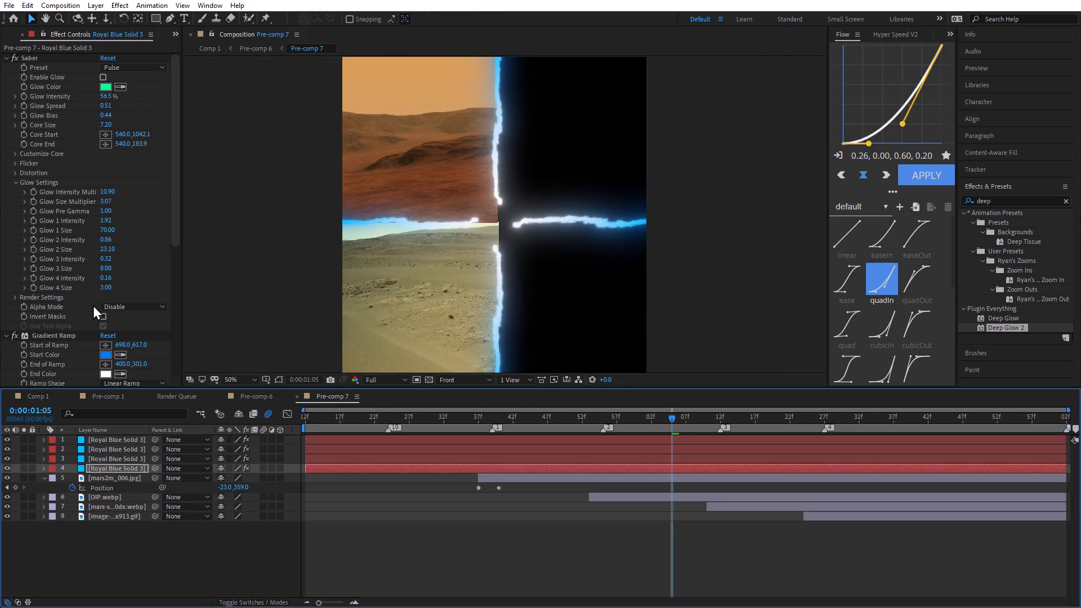
{"action": "scroll", "coordinate": [131, 247], "scroll_direction": "down", "scroll_amount": 2}
{"action": "scroll", "coordinate": [120, 328], "scroll_direction": "down", "scroll_amount": 1}
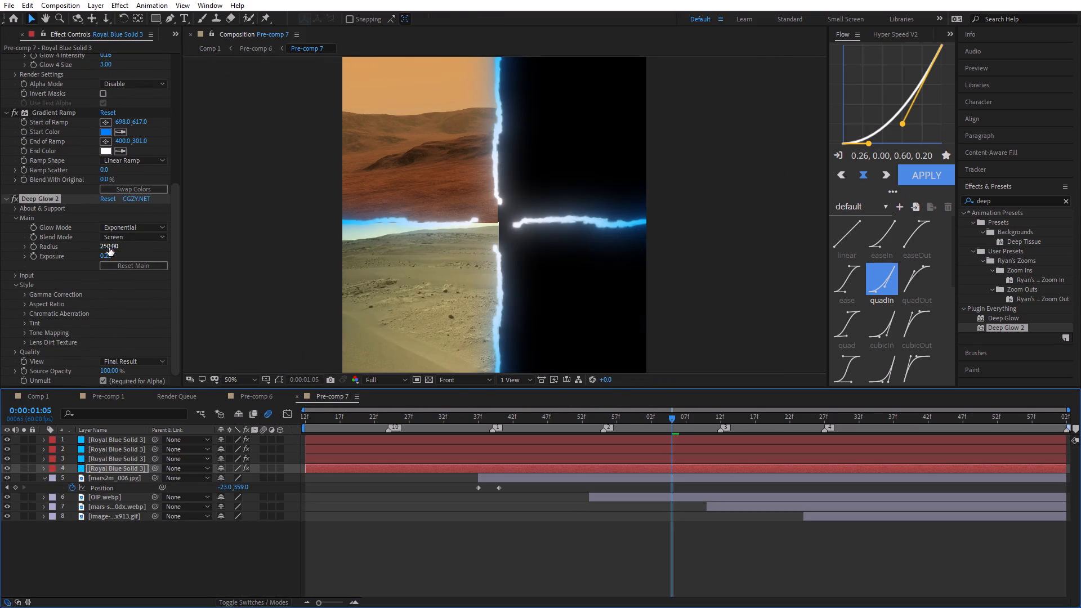
{"action": "left_click", "coordinate": [106, 248]}
{"action": "type", "text": "100"}
{"action": "key", "text": "Return"}
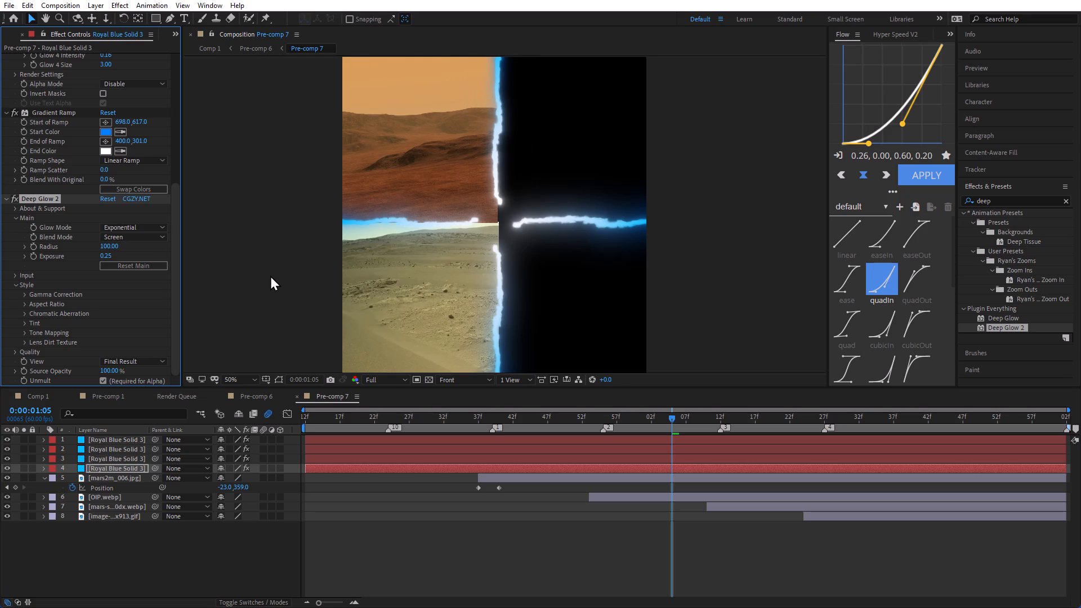
{"action": "left_click", "coordinate": [106, 259]}
{"action": "type", "text": "0."}
{"action": "type", "text": "17"}
{"action": "key", "text": "Return"}
Try a Deep Glow 2 radius of 150 on the fourth Royal Blue solid, and settle on a radius of 125.
{"action": "scroll", "coordinate": [503, 124], "scroll_direction": "up", "scroll_amount": 1, "text": "ctrl"}
{"action": "scroll", "coordinate": [503, 124], "scroll_direction": "down", "scroll_amount": 1, "text": "ctrl"}
{"action": "left_click", "coordinate": [104, 246]}
{"action": "type", "text": "150"}
{"action": "key", "text": "Return"}
{"action": "left_click", "coordinate": [109, 248]}
{"action": "key", "text": "1"}
{"action": "type", "text": "25"}
{"action": "key", "text": "Return"}
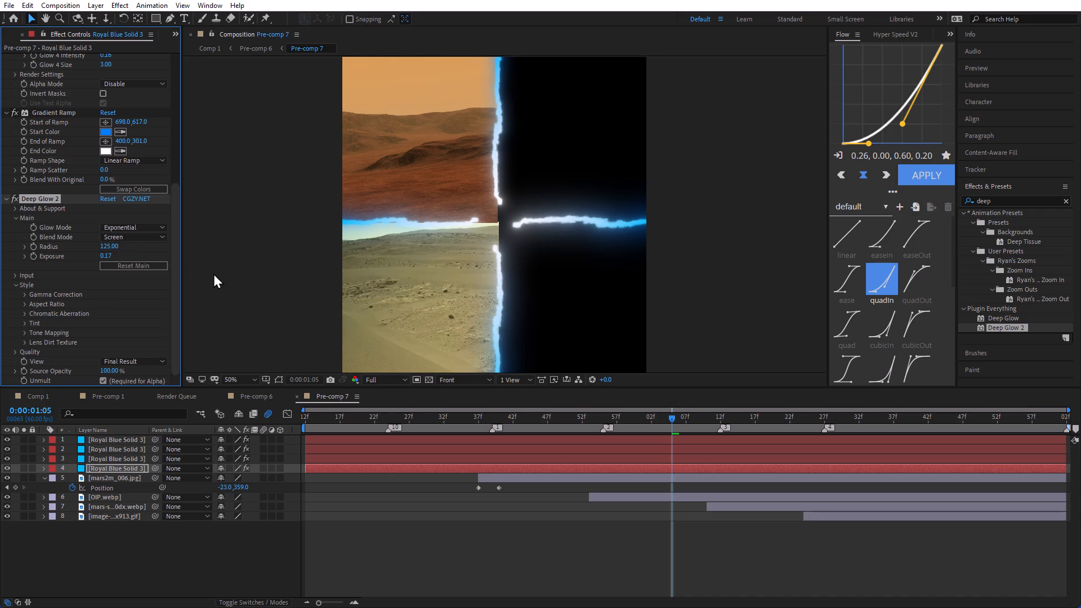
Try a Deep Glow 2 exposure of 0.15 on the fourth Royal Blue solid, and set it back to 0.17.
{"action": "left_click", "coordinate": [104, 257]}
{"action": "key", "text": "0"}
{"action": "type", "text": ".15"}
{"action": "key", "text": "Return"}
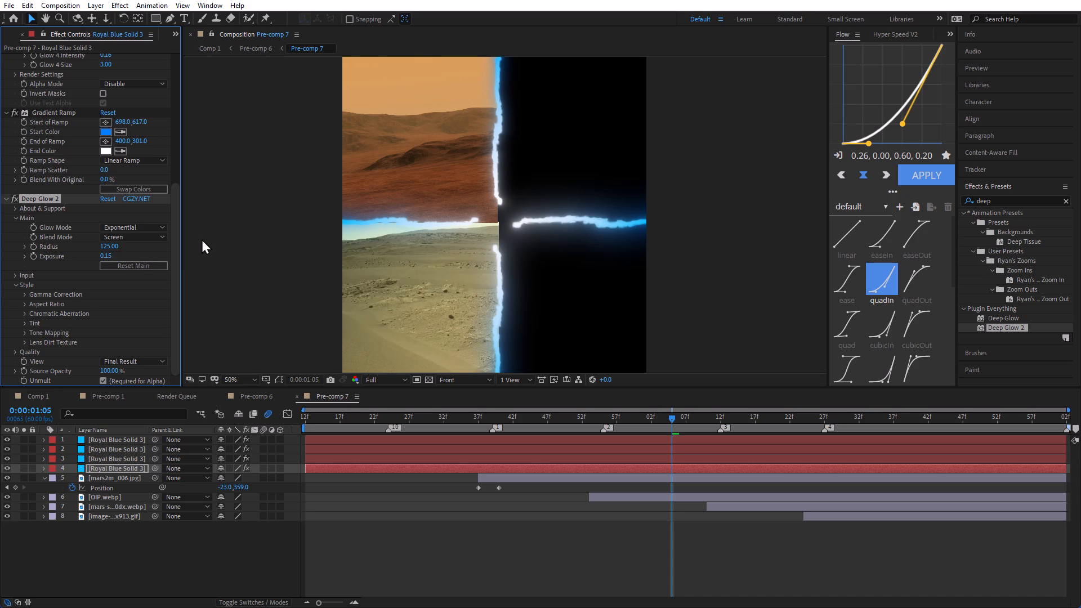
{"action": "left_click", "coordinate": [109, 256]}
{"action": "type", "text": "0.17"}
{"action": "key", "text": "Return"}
Set the third Royal Blue solid's Deep Glow 2 radius to 125 and copy that value for reuse.
{"action": "left_click", "coordinate": [119, 459]}
{"action": "scroll", "coordinate": [127, 328], "scroll_direction": "down", "scroll_amount": 5}
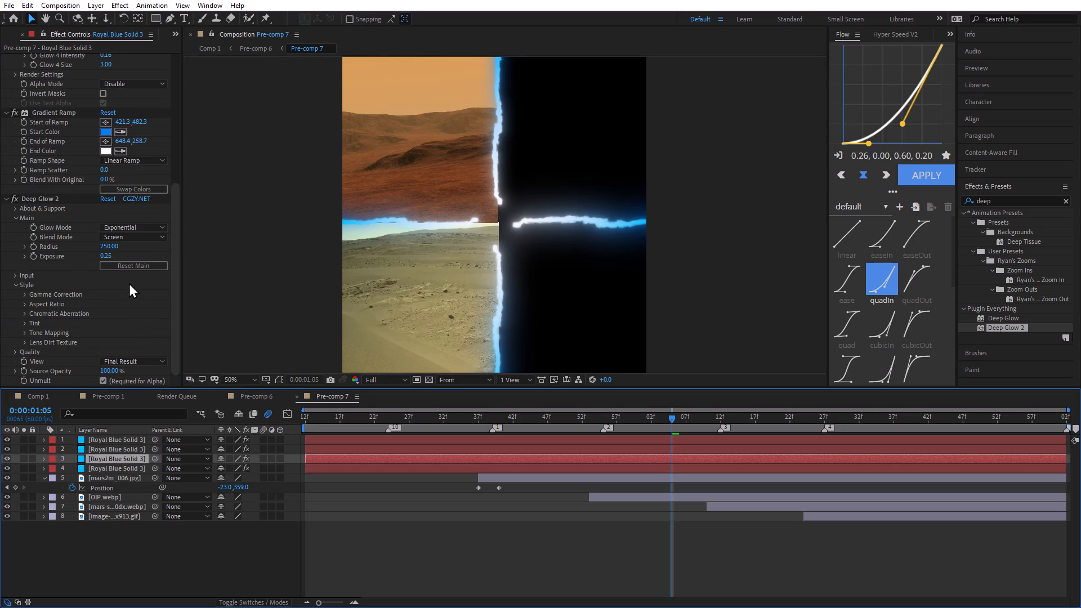
{"action": "scroll", "coordinate": [129, 283], "scroll_direction": "down", "scroll_amount": 1}
{"action": "left_click", "coordinate": [104, 246]}
{"action": "type", "text": "125"}
{"action": "key", "text": "shift+Left"}
{"action": "key", "text": "shift+Left"}
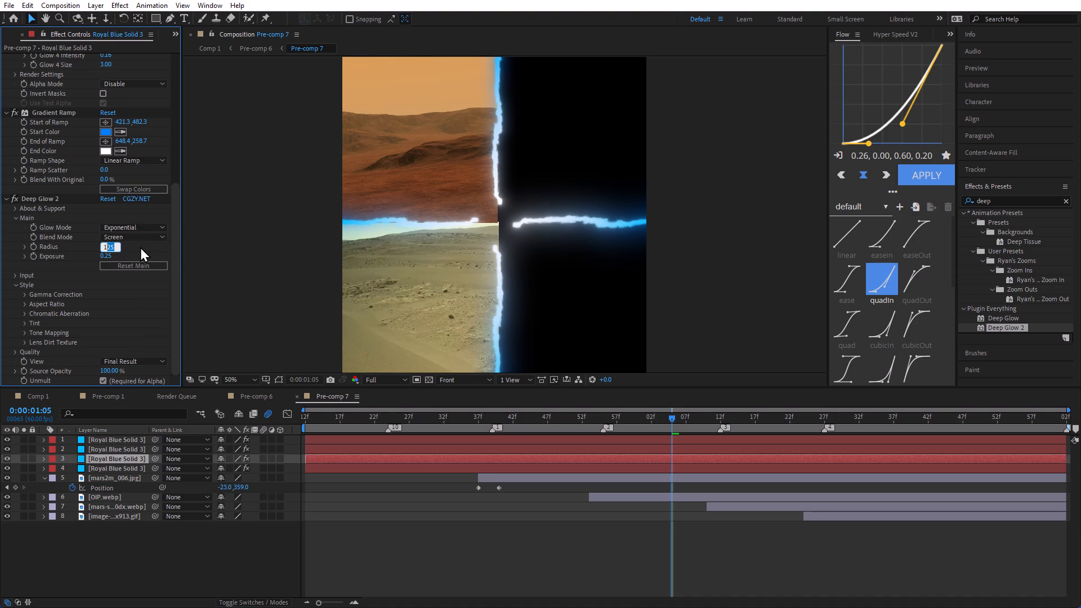
{"action": "key", "text": "shift+Left"}
{"action": "key", "text": "ctrl+c"}
{"action": "key", "text": "Return"}
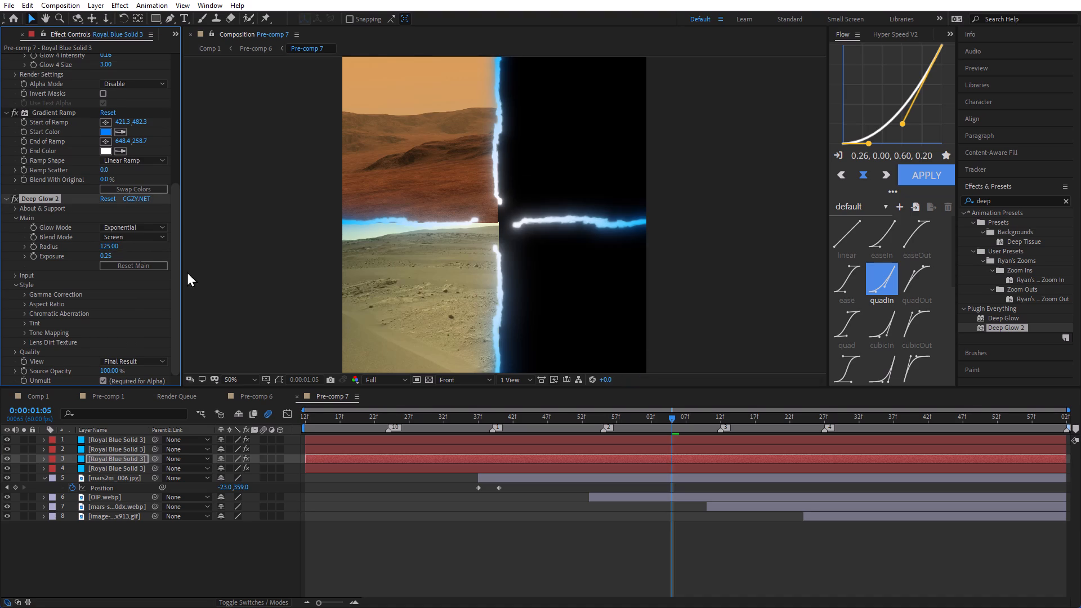
Paste the copied Deep Glow 2 radius of 125 onto the second and first Royal Blue solids.
{"action": "left_click", "coordinate": [119, 448]}
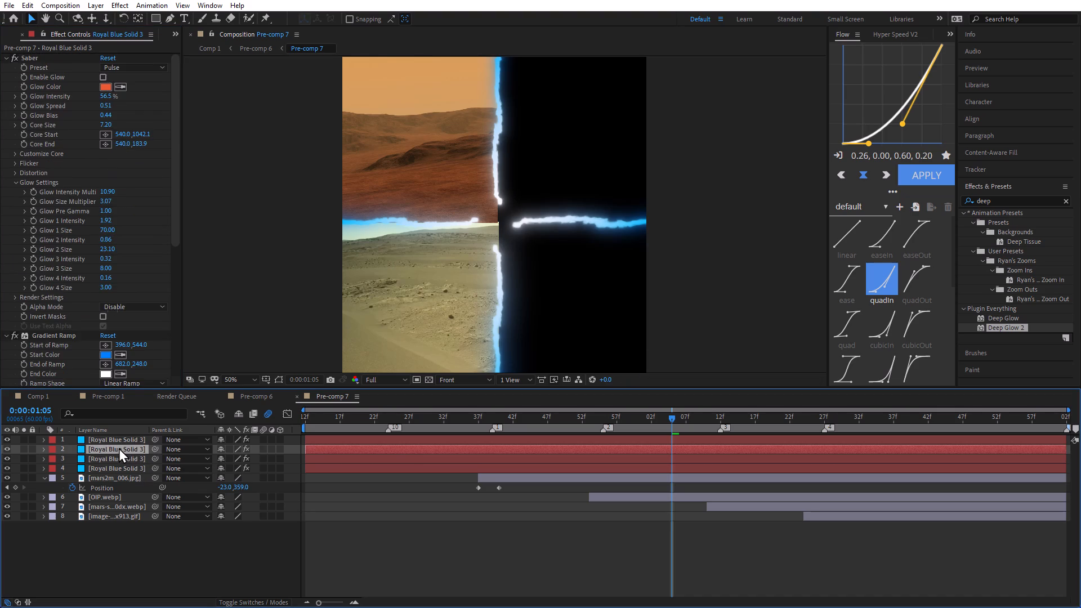
{"action": "scroll", "coordinate": [113, 261], "scroll_direction": "down", "scroll_amount": 4}
{"action": "left_click", "coordinate": [112, 247]}
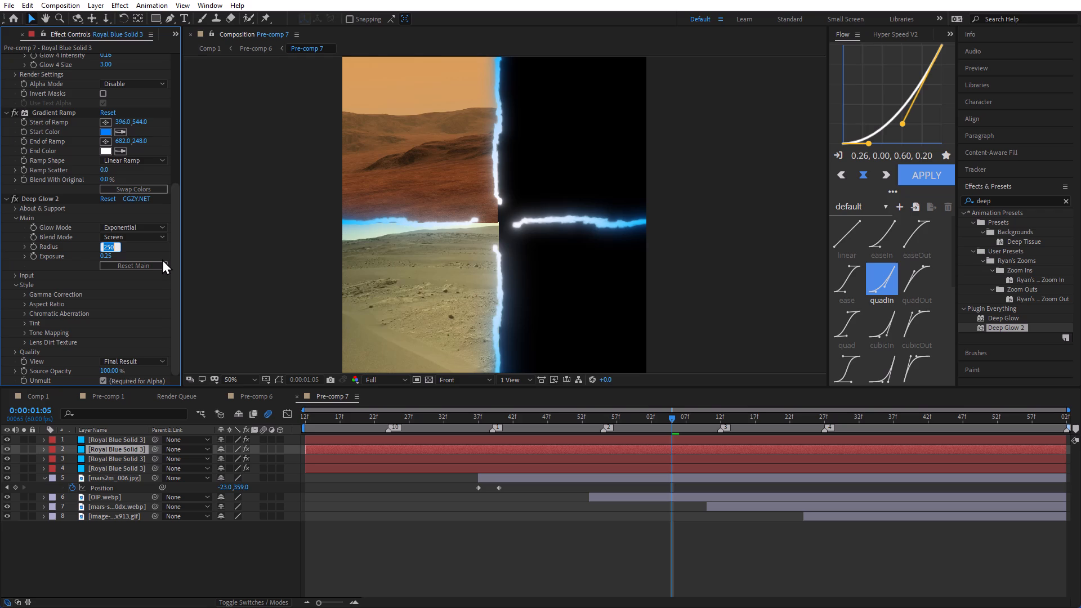
{"action": "key", "text": "ctrl+v"}
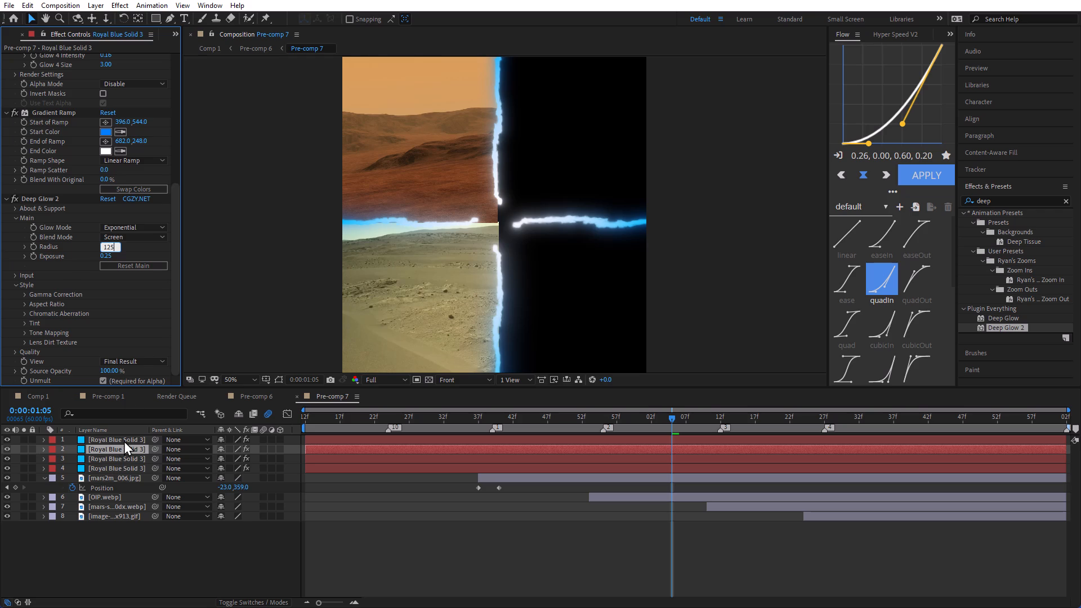
{"action": "left_click", "coordinate": [124, 438]}
{"action": "scroll", "coordinate": [113, 324], "scroll_direction": "down", "scroll_amount": 3}
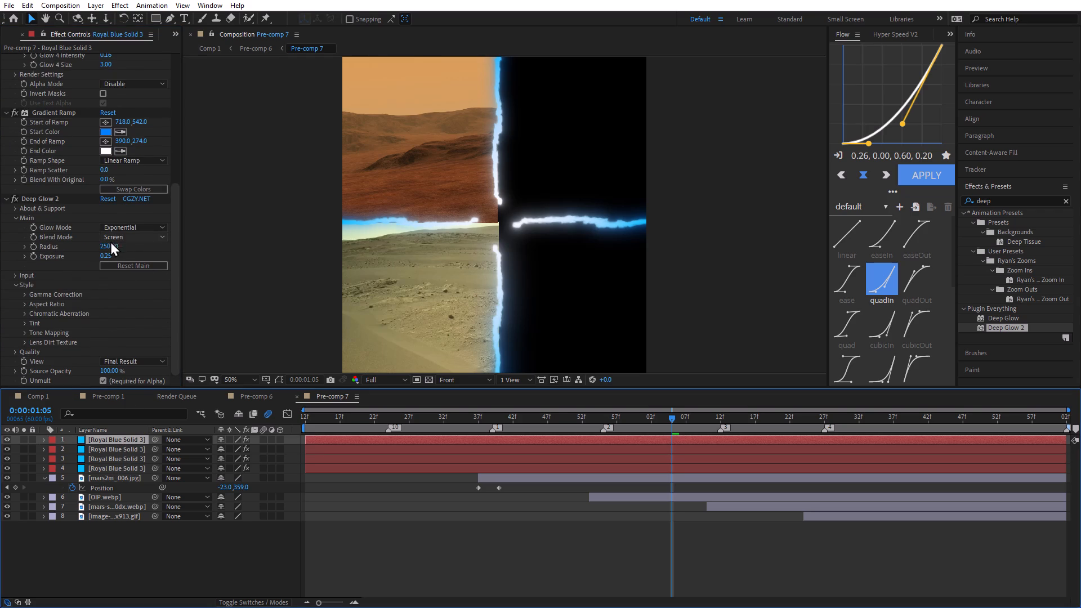
{"action": "left_click", "coordinate": [108, 245]}
{"action": "key", "text": "ctrl+v"}
{"action": "left_click", "coordinate": [129, 288]}
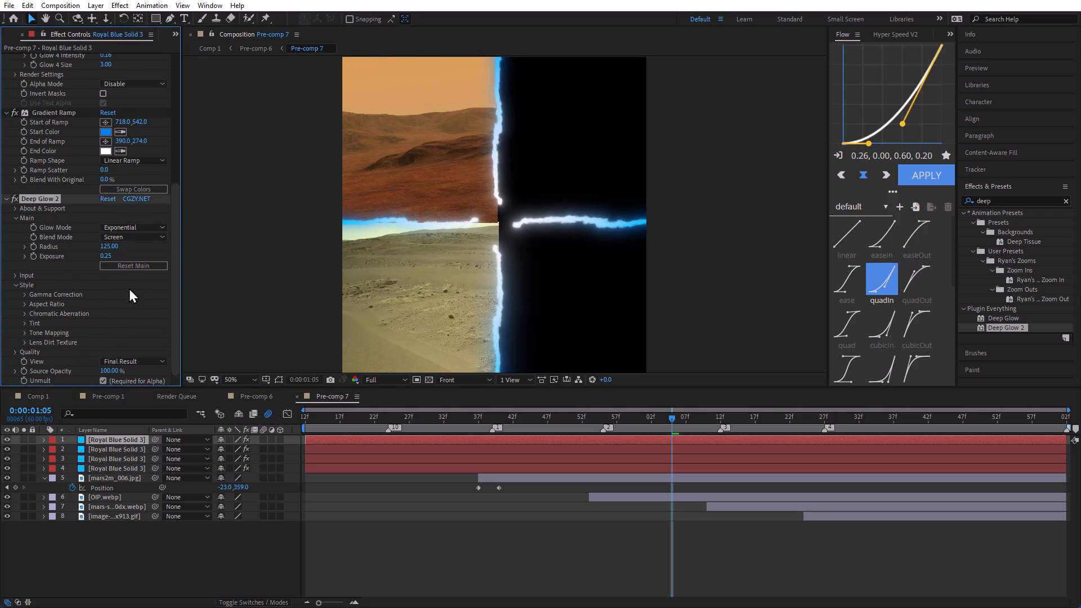
Set the first Royal Blue solid's Deep Glow 2 exposure to 0.17, copy the value, and recheck the setting.
{"action": "left_click", "coordinate": [105, 258]}
{"action": "type", "text": "0.17"}
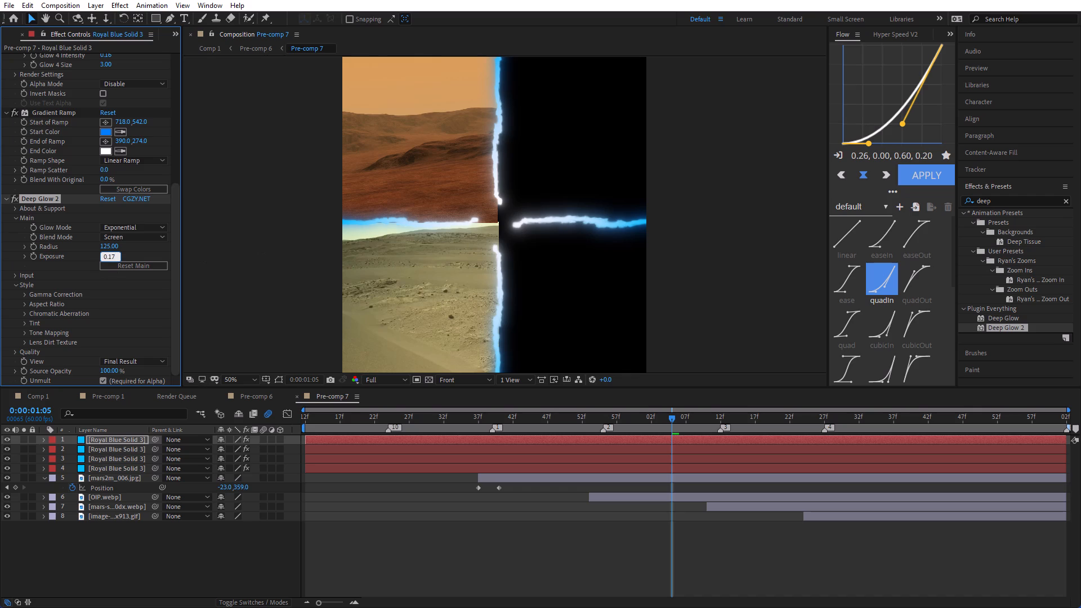
{"action": "key", "text": "shift+Left"}
{"action": "key", "text": "shift+Left"}
{"action": "key", "text": "shift+Left"}
{"action": "key", "text": "shift+Left"}
{"action": "key", "text": "shift+Left"}
{"action": "key", "text": "ctrl+c"}
{"action": "left_click", "coordinate": [209, 280]}
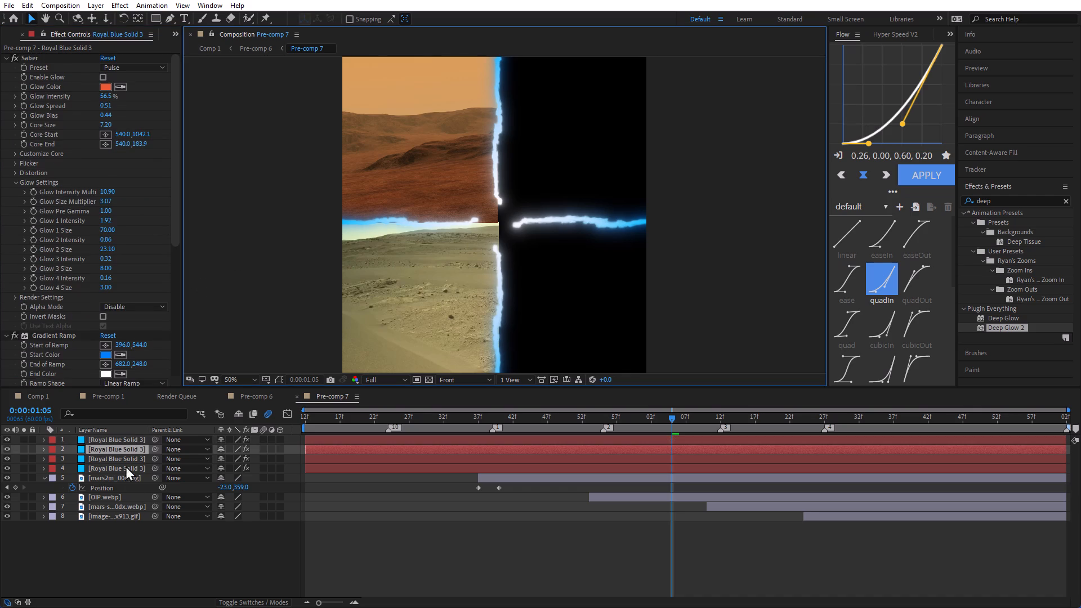
{"action": "scroll", "coordinate": [105, 342], "scroll_direction": "down", "scroll_amount": 4}
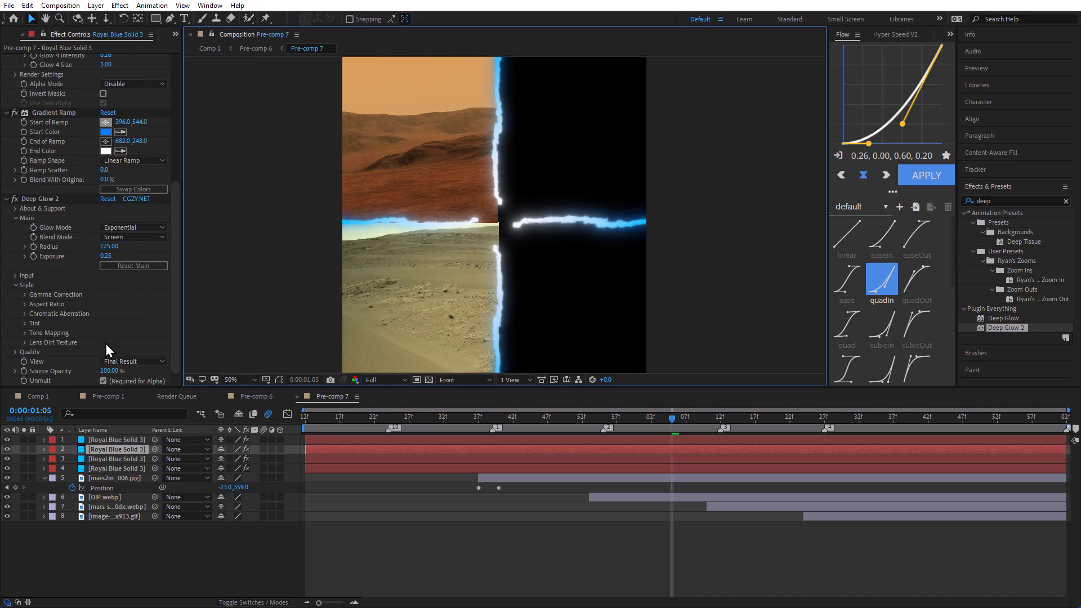
{"action": "left_click", "coordinate": [111, 438]}
{"action": "scroll", "coordinate": [59, 220], "scroll_direction": "down", "scroll_amount": 4}
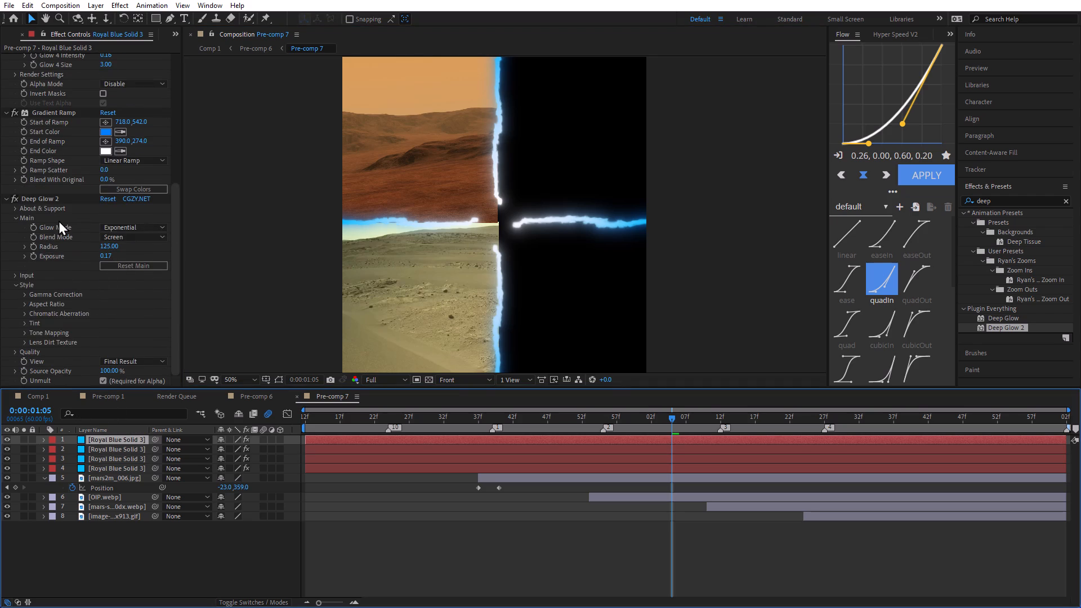
{"action": "scroll", "coordinate": [59, 220], "scroll_direction": "down", "scroll_amount": 2}
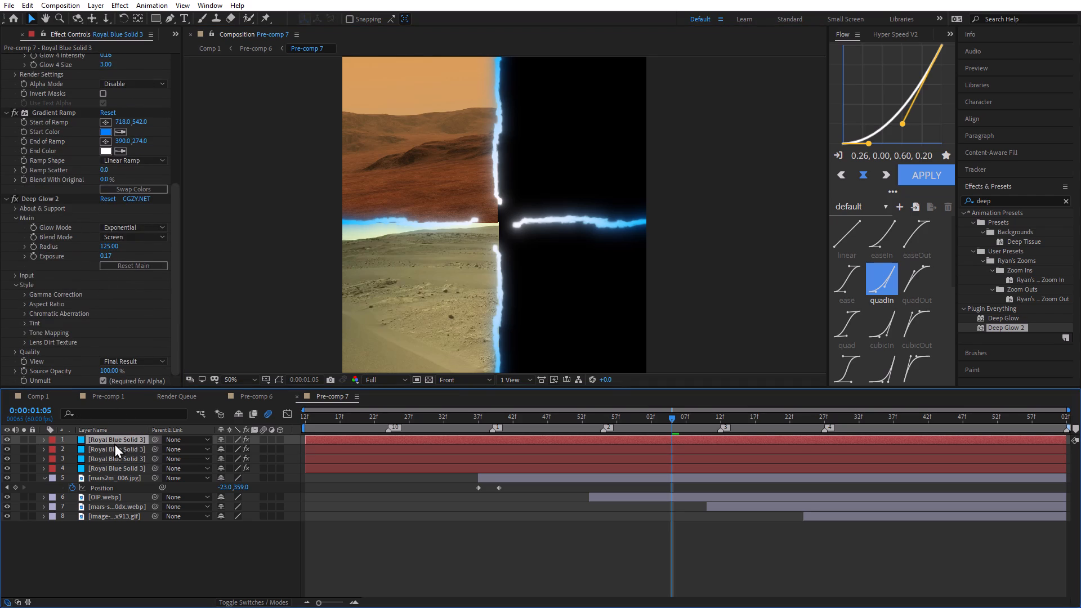
Paste the copied Deep Glow 2 exposure of 0.17 onto the second and third Royal Blue solids.
{"action": "left_click", "coordinate": [120, 449]}
{"action": "scroll", "coordinate": [108, 284], "scroll_direction": "down", "scroll_amount": 6}
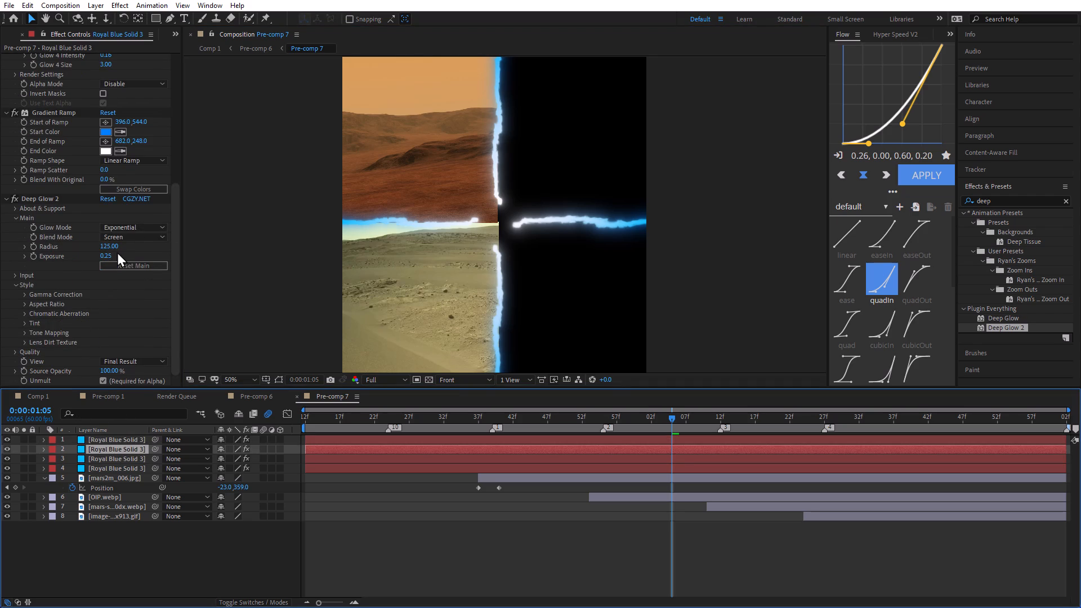
{"action": "left_click", "coordinate": [108, 255]}
{"action": "key", "text": "ctrl+v"}
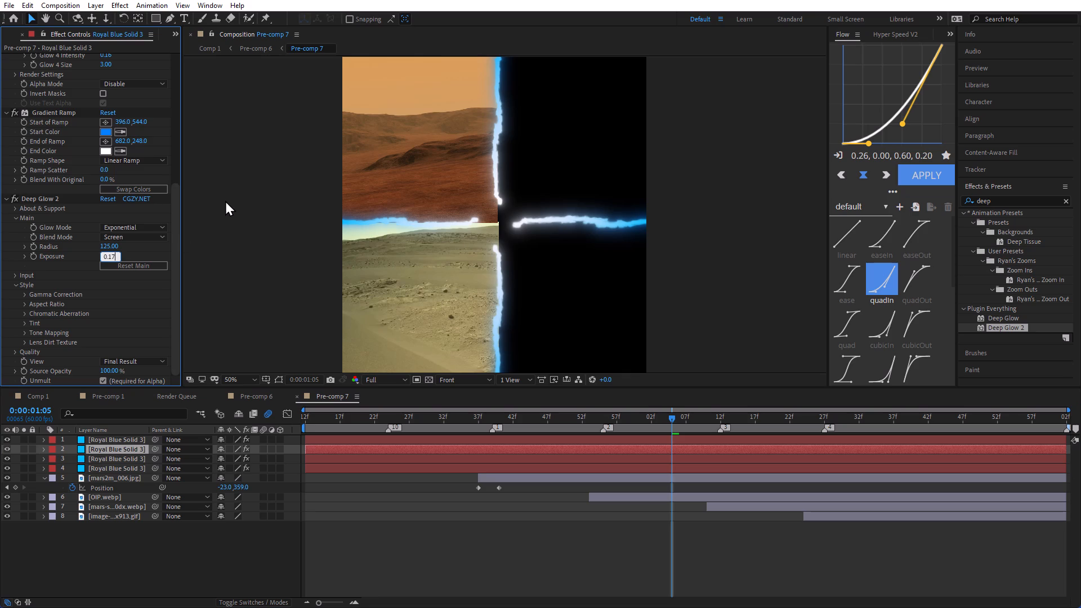
{"action": "key", "text": "Return"}
{"action": "left_click", "coordinate": [125, 454]}
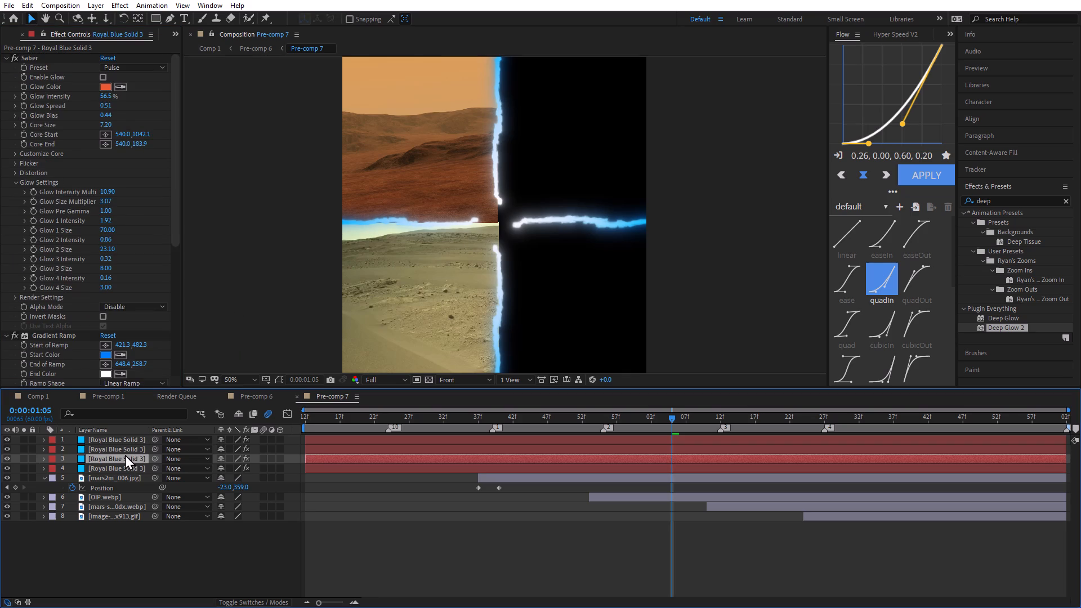
{"action": "scroll", "coordinate": [127, 331], "scroll_direction": "down", "scroll_amount": 6}
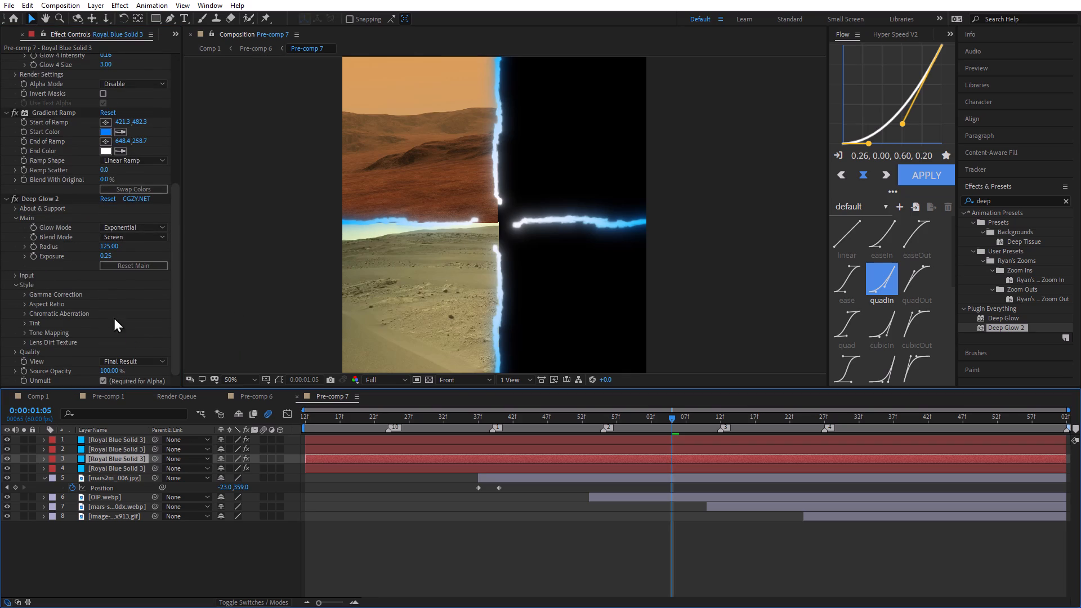
{"action": "left_click", "coordinate": [107, 256]}
{"action": "key", "text": "ctrl+v"}
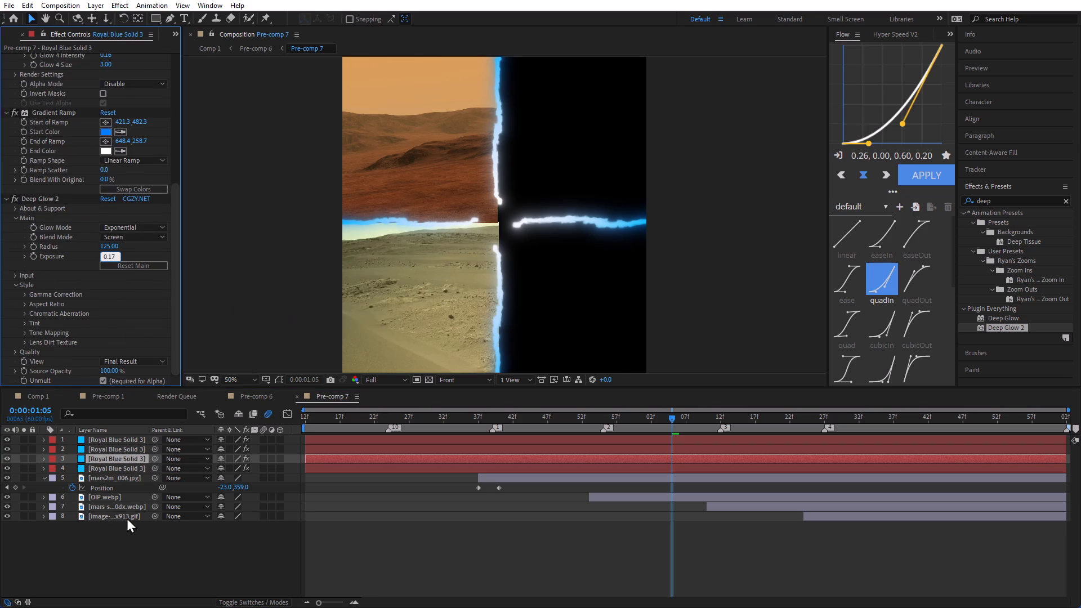
Check the fourth Royal Blue solid's Deep Glow 2 settings and examine the glowing lines in the composition at different magnifications.
{"action": "left_click", "coordinate": [119, 467]}
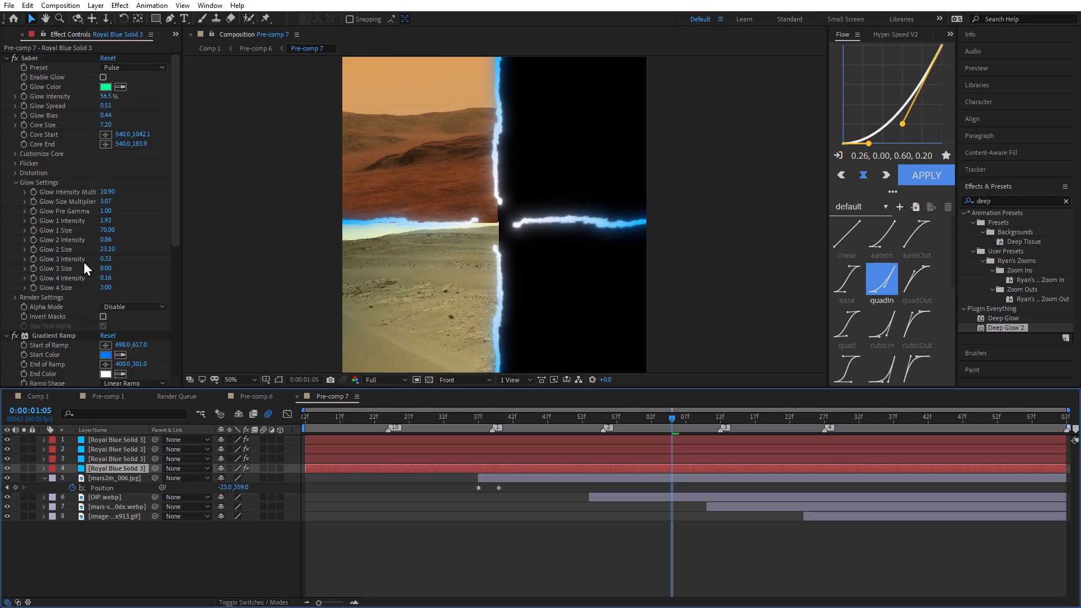
{"action": "scroll", "coordinate": [83, 261], "scroll_direction": "down", "scroll_amount": 7}
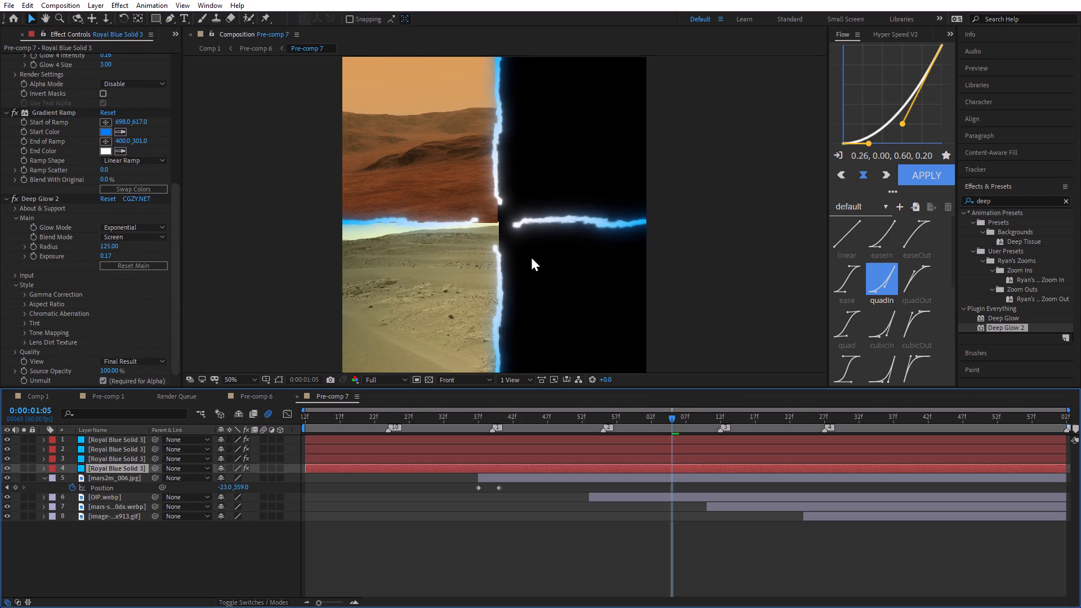
{"action": "scroll", "coordinate": [279, 172], "scroll_direction": "up", "scroll_amount": 2}
{"action": "scroll", "coordinate": [279, 172], "scroll_direction": "down", "scroll_amount": 1}
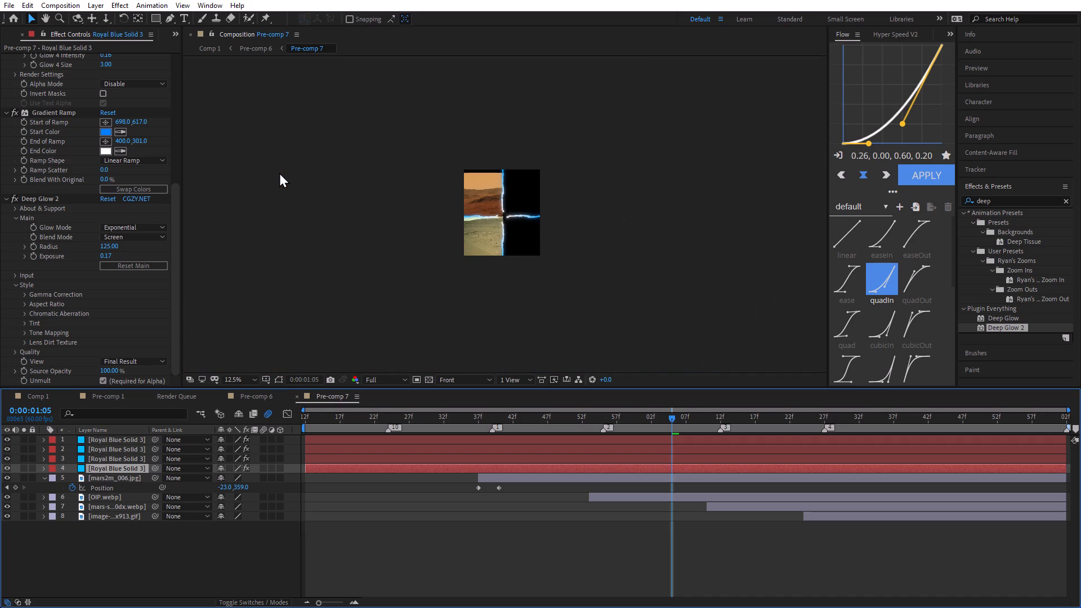
{"action": "scroll", "coordinate": [279, 172], "scroll_direction": "down", "scroll_amount": 1}
{"action": "scroll", "coordinate": [279, 172], "scroll_direction": "up", "scroll_amount": 1}
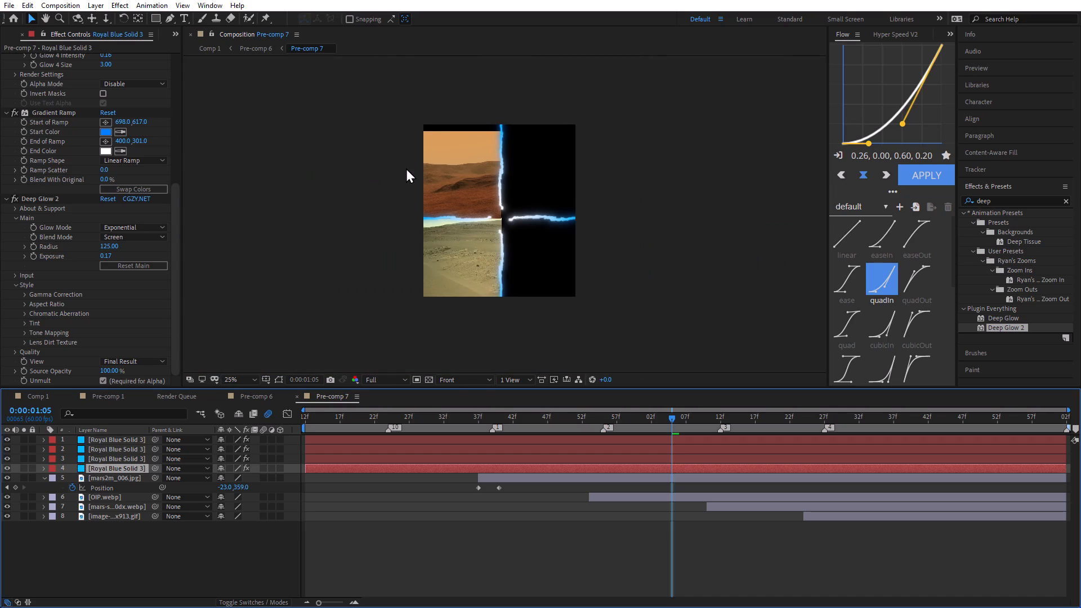
{"action": "scroll", "coordinate": [406, 168], "scroll_direction": "up", "scroll_amount": 1, "text": "ctrl"}
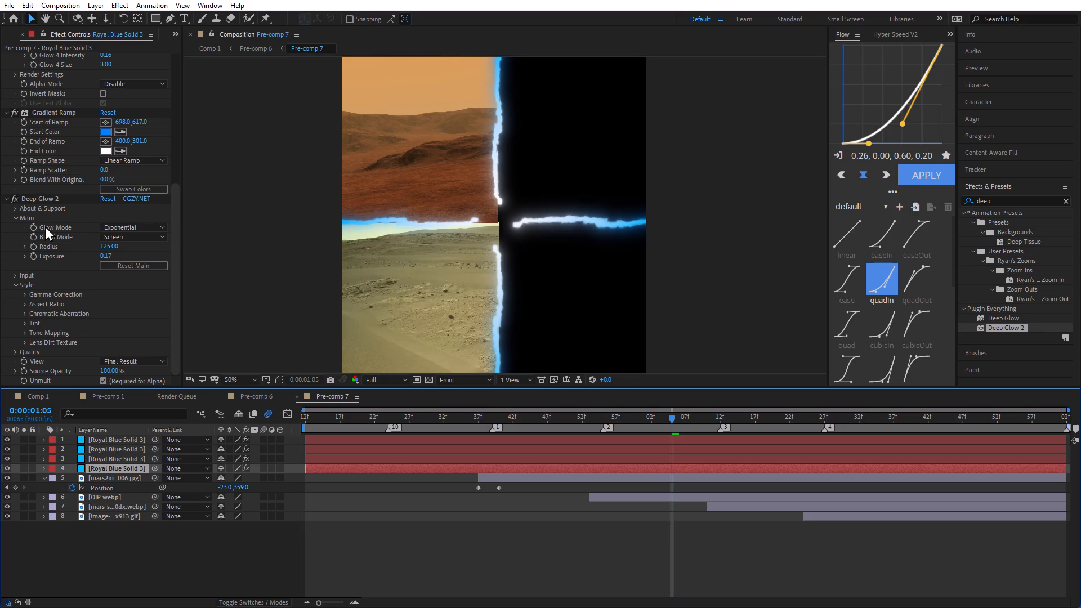
Find the Drop Shadow effect by searching for "drop s" and apply it twice to the first Royal Blue solid.
{"action": "left_click_drag", "start_coordinate": [995, 198], "coordinate": [921, 208]}
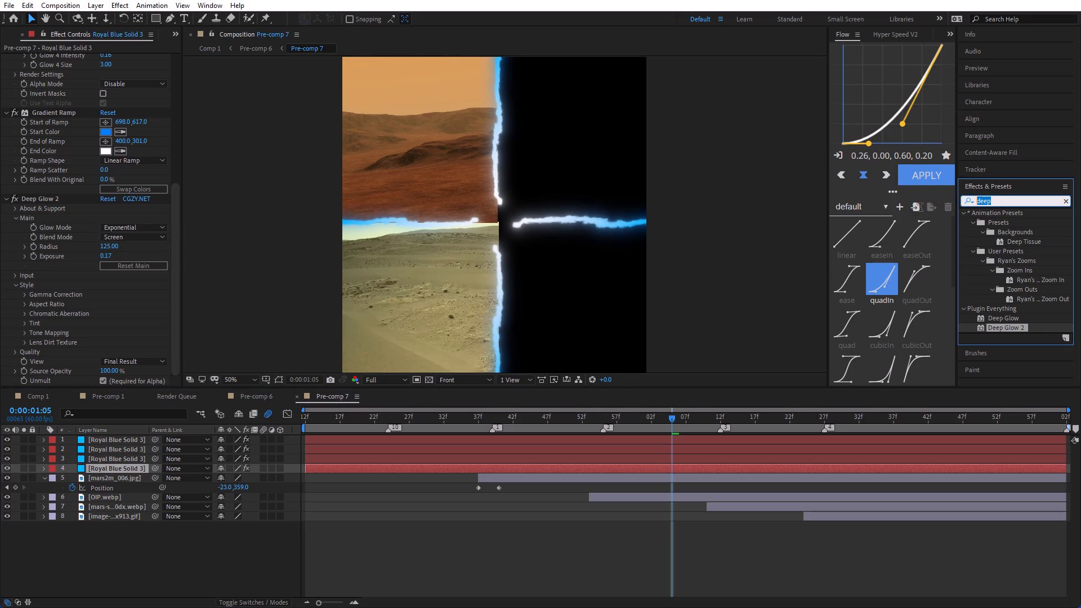
{"action": "left_click_drag", "start_coordinate": [921, 208], "coordinate": [919, 205]}
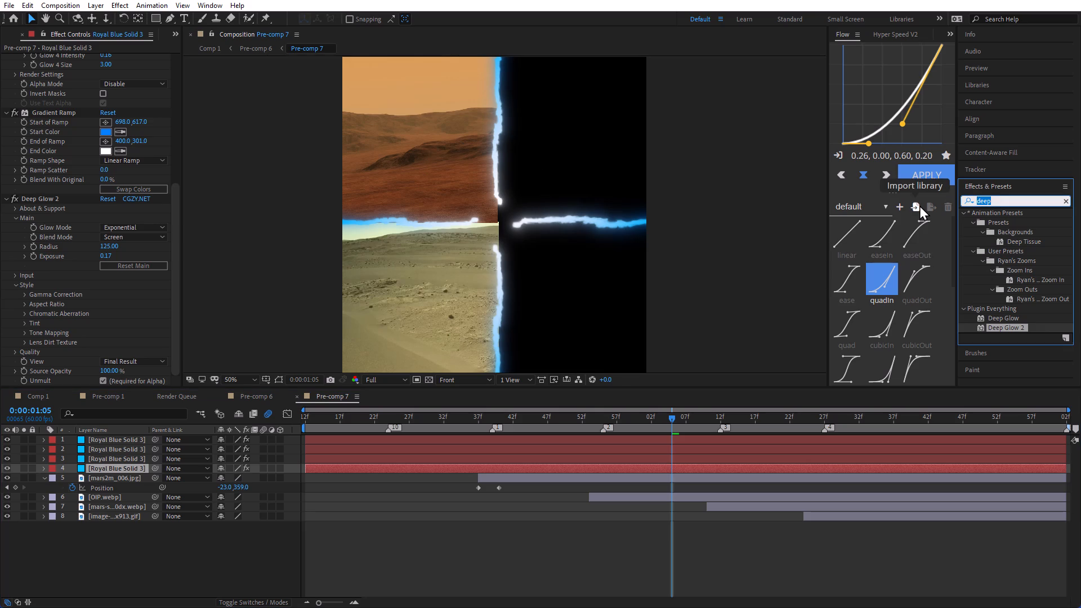
{"action": "type", "text": "drop s"}
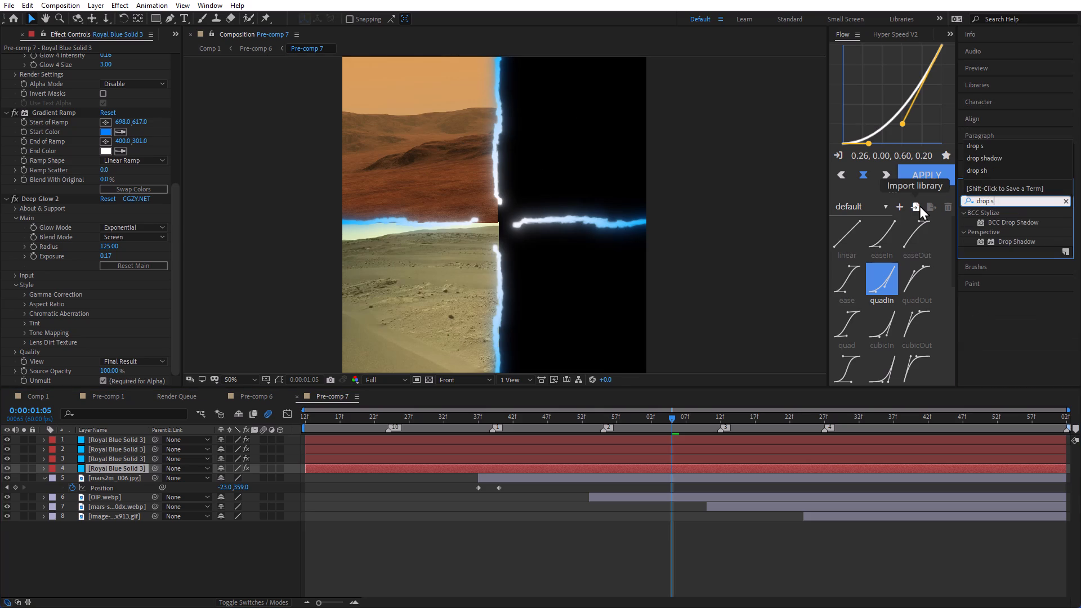
{"action": "left_click_drag", "start_coordinate": [1015, 240], "coordinate": [470, 331]}
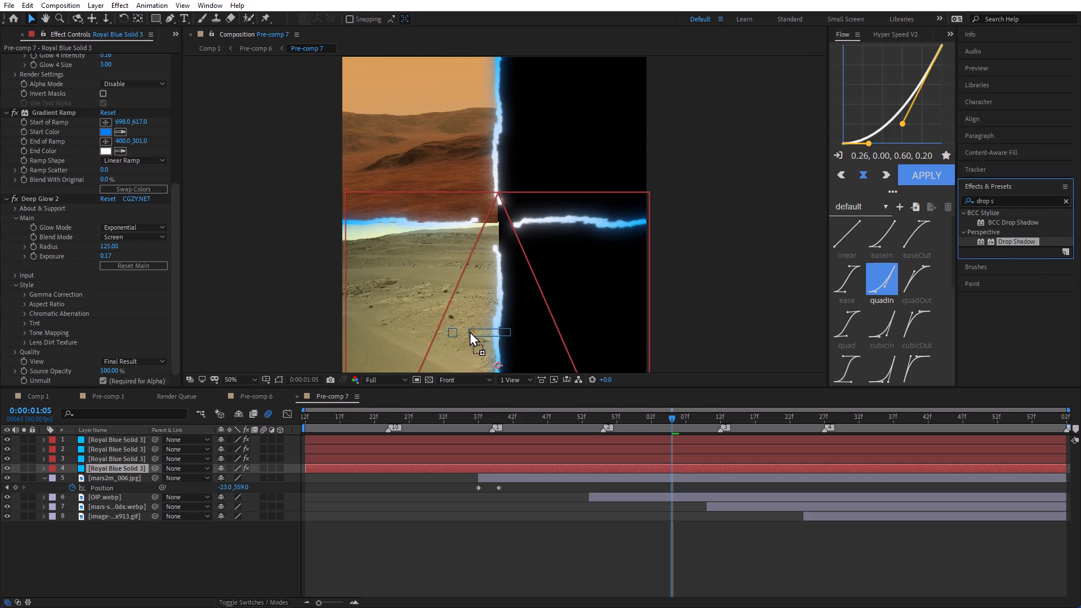
{"action": "left_click_drag", "start_coordinate": [470, 331], "coordinate": [497, 250]}
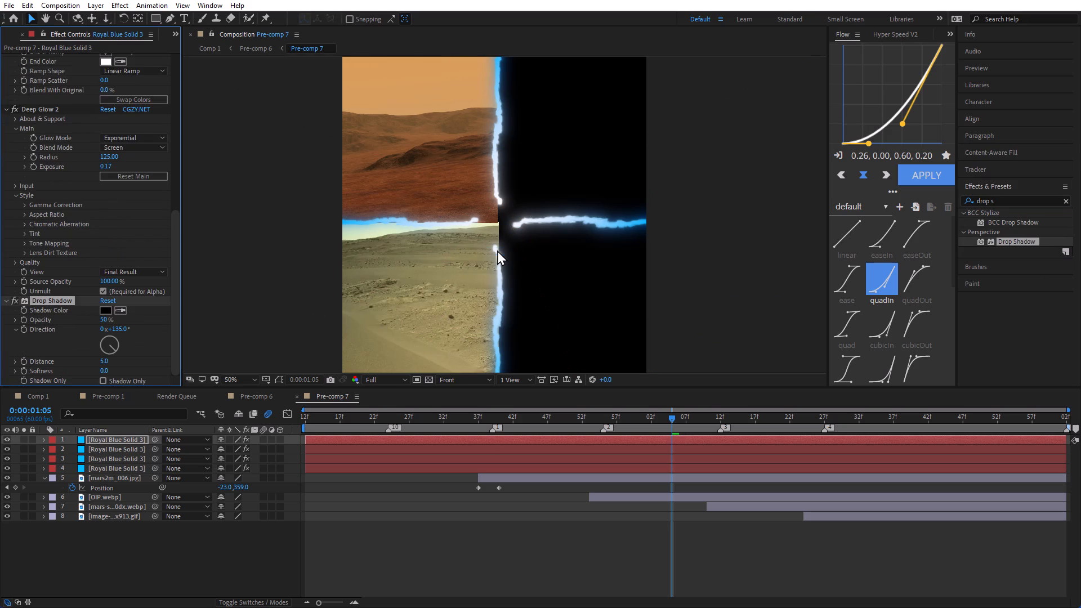
{"action": "left_click_drag", "start_coordinate": [1009, 242], "coordinate": [521, 284]}
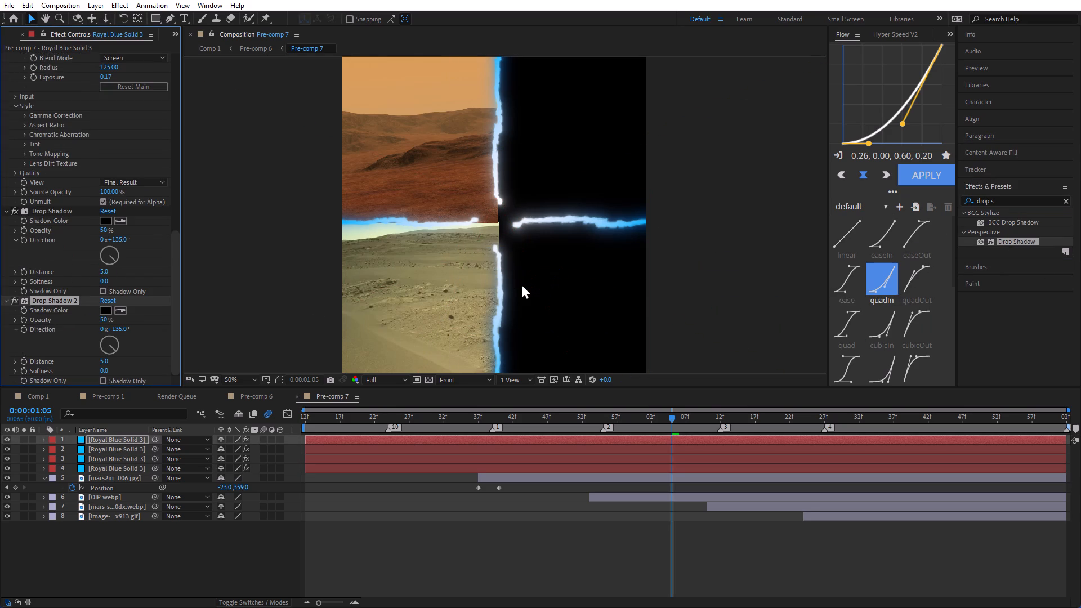
Copy both Drop Shadow effects from the first Royal Blue solid and paste them onto the second Royal Blue solid.
{"action": "left_click", "coordinate": [44, 209], "text": "shift"}
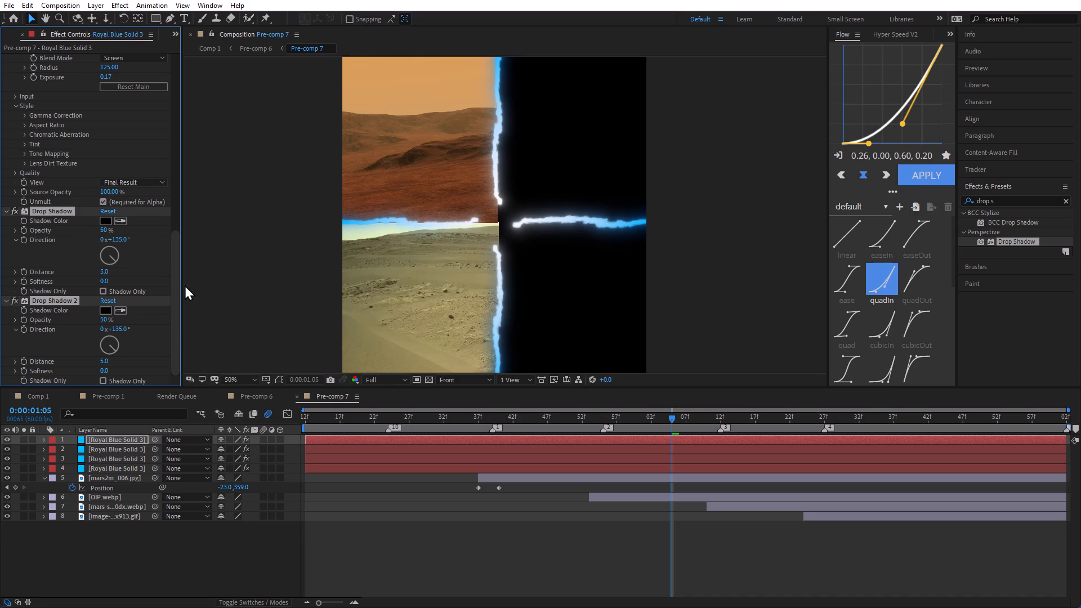
{"action": "key", "text": "ctrl+c"}
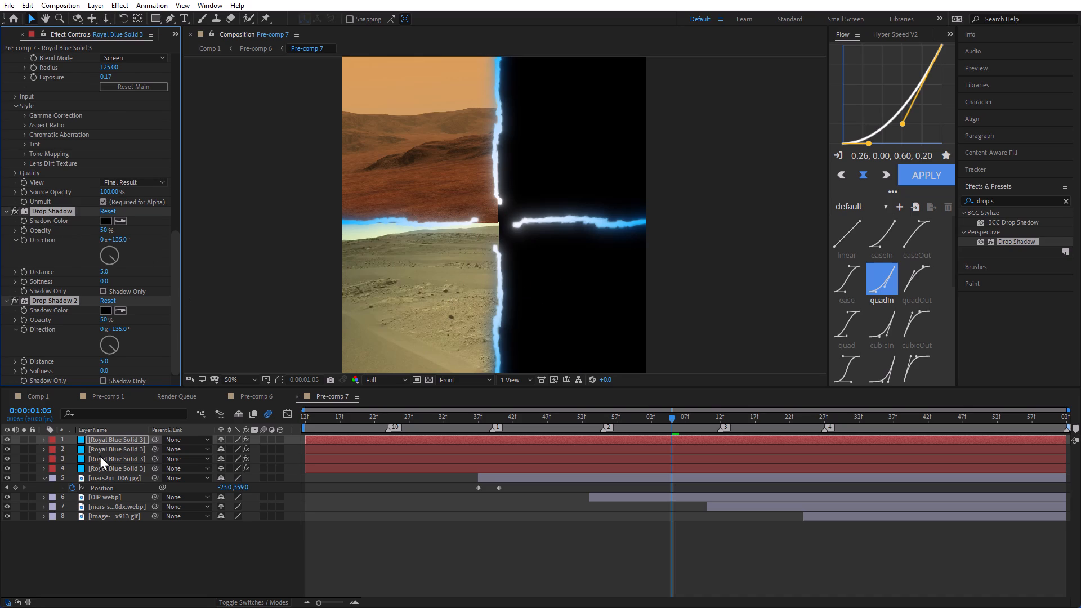
{"action": "left_click", "coordinate": [101, 455]}
{"action": "left_click", "coordinate": [113, 448]}
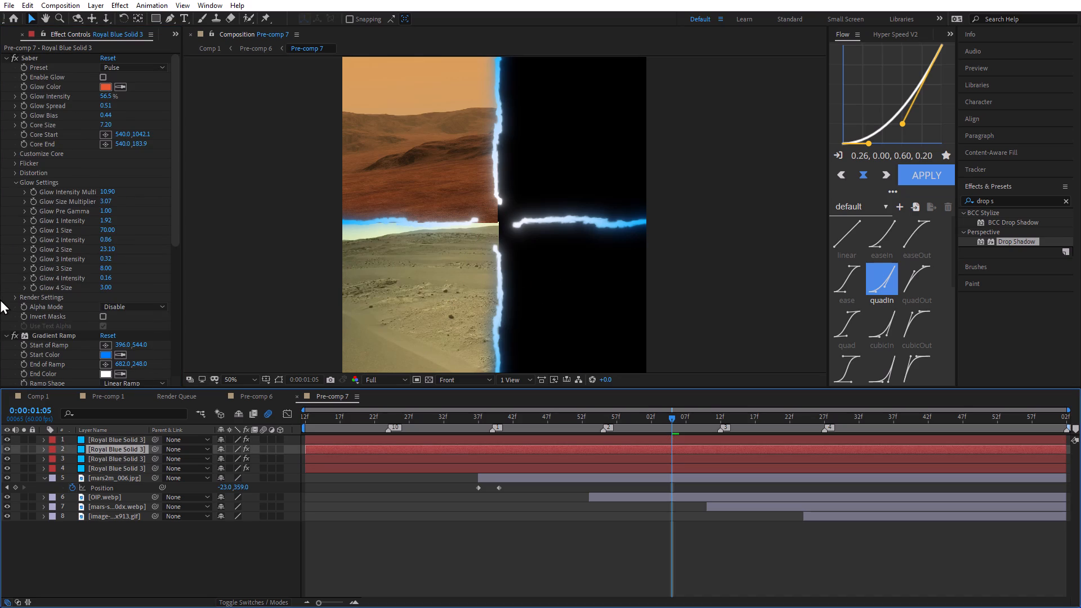
{"action": "left_click", "coordinate": [0, 301]}
{"action": "scroll", "coordinate": [141, 131], "scroll_direction": "down", "scroll_amount": 7}
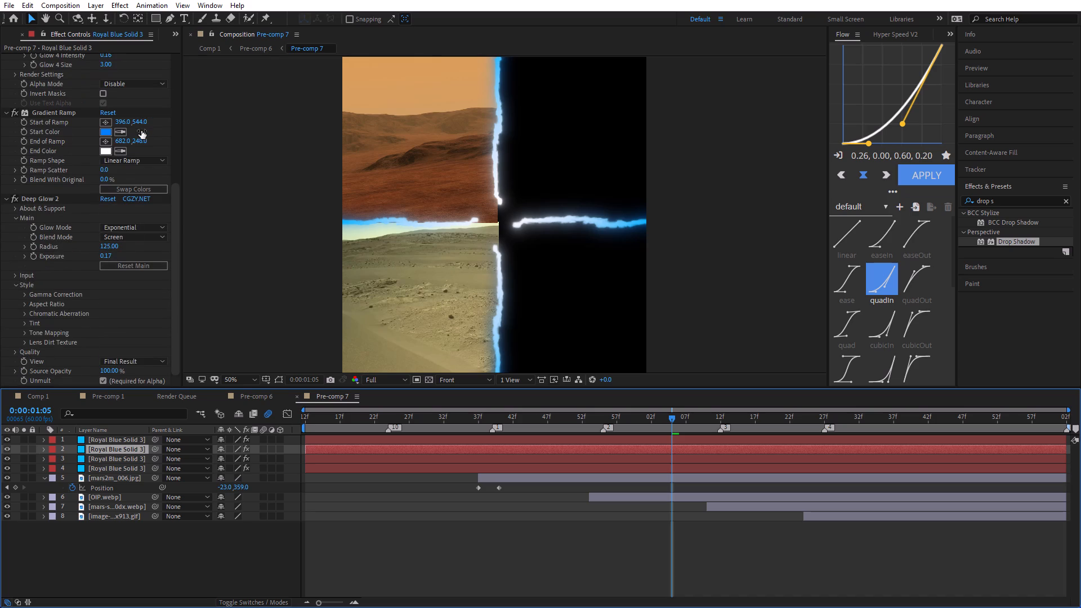
{"action": "left_click", "coordinate": [175, 169]}
{"action": "left_click", "coordinate": [180, 218]}
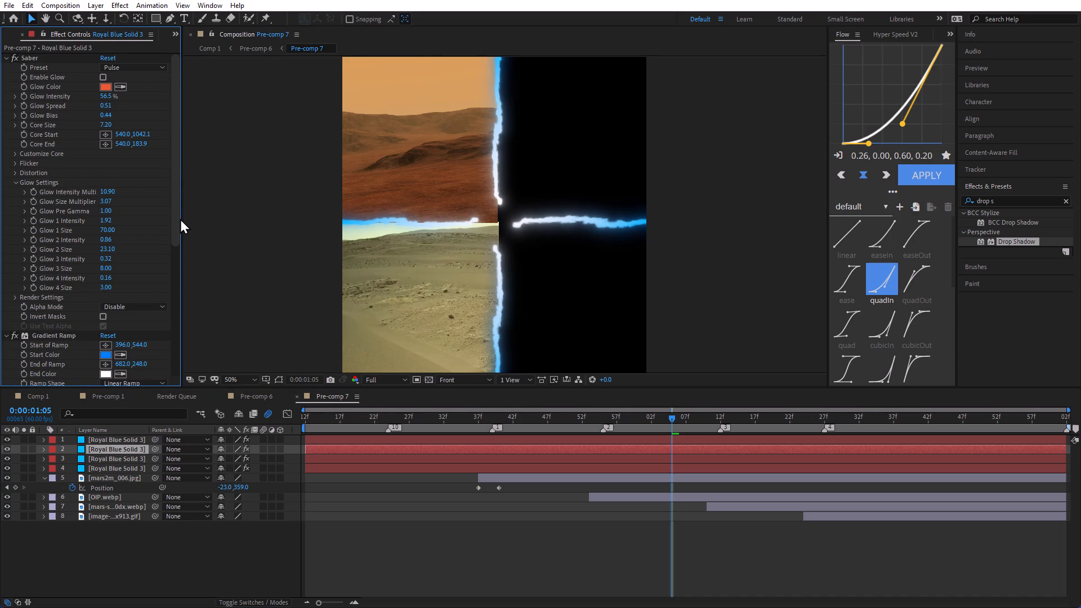
{"action": "key", "text": "ctrl+v"}
{"action": "scroll", "coordinate": [88, 267], "scroll_direction": "down", "scroll_amount": 3}
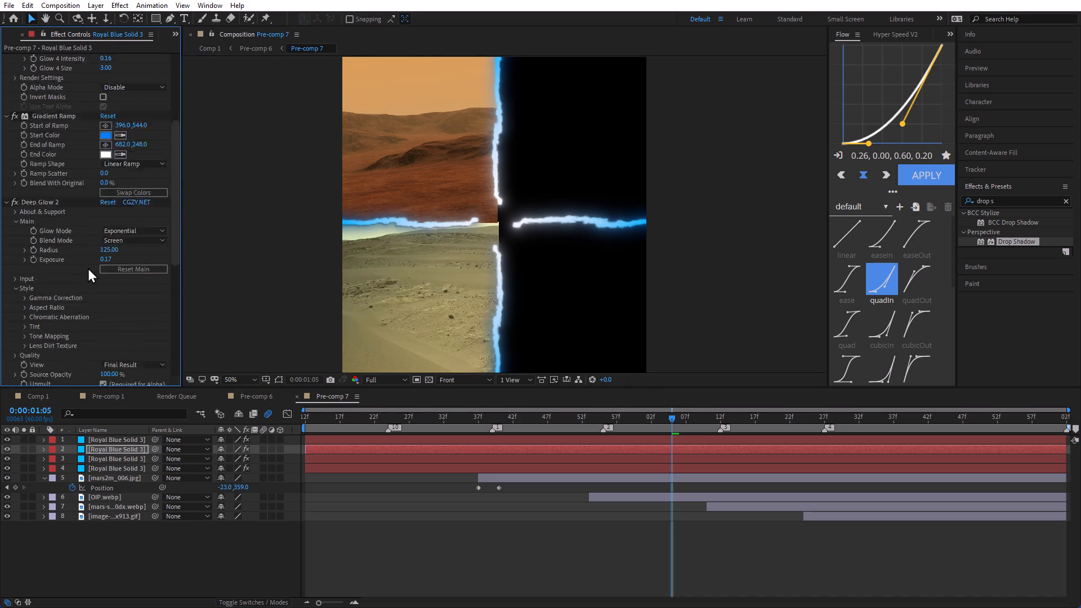
{"action": "scroll", "coordinate": [88, 267], "scroll_direction": "down", "scroll_amount": 8}
Paste the two copied Drop Shadow effects onto the third and fourth Royal Blue solids and inspect the lines up close.
{"action": "left_click", "coordinate": [104, 458]}
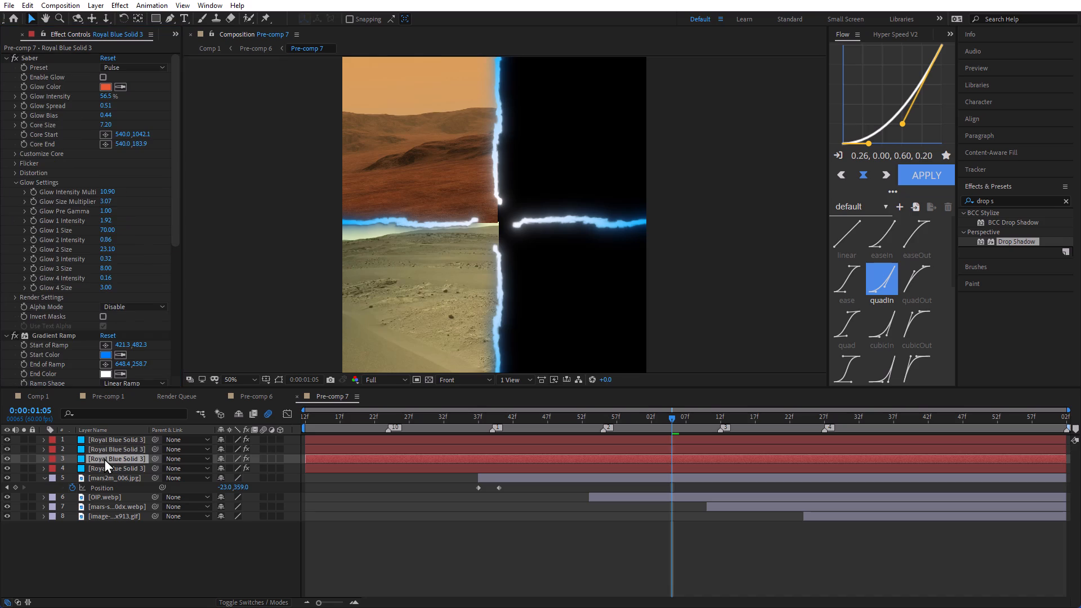
{"action": "left_click", "coordinate": [173, 266]}
{"action": "key", "text": "ctrl+v"}
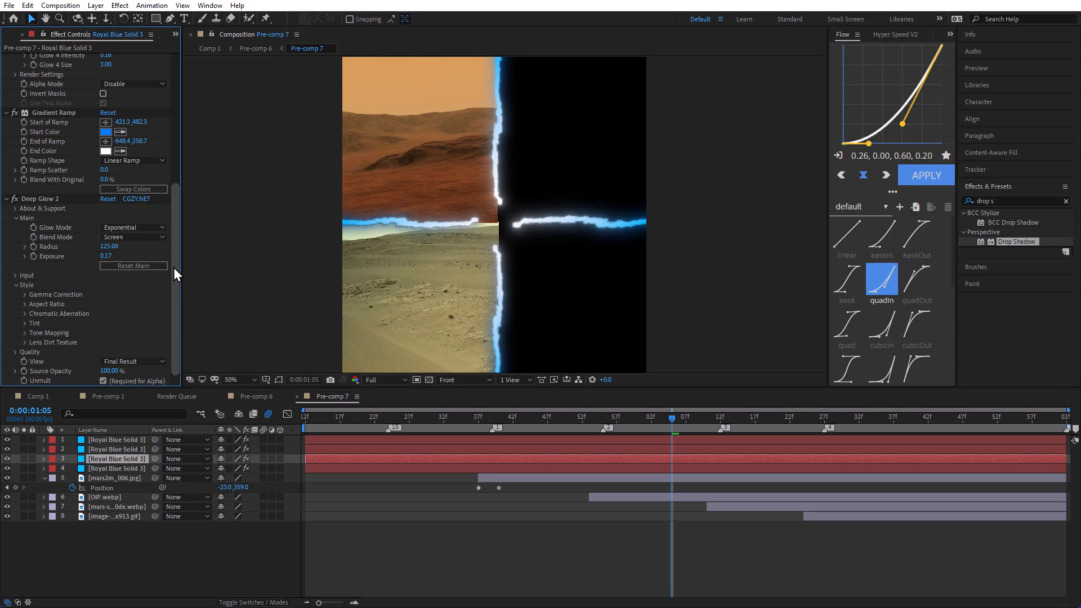
{"action": "left_click", "coordinate": [120, 470]}
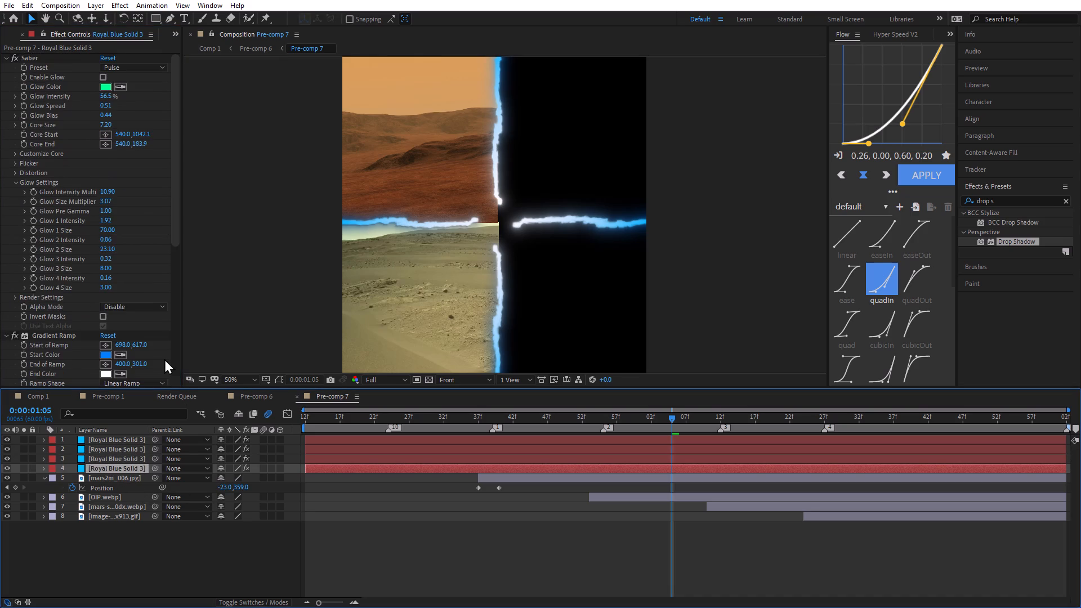
{"action": "left_click", "coordinate": [172, 348]}
{"action": "key", "text": "ctrl+v"}
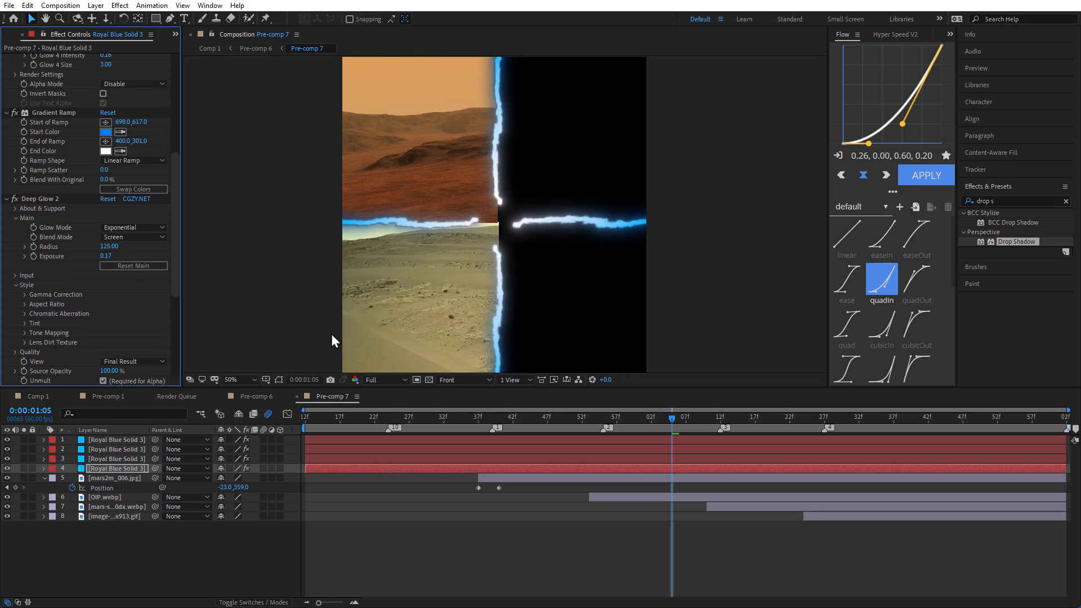
{"action": "scroll", "coordinate": [363, 182], "scroll_direction": "up", "scroll_amount": 1, "text": "ctrl"}
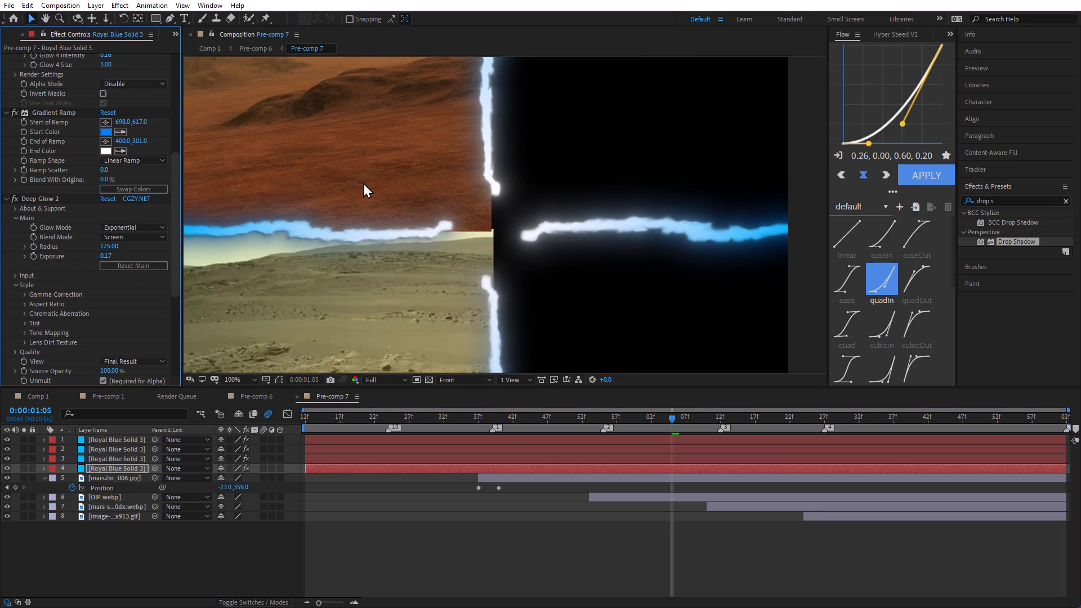
{"action": "scroll", "coordinate": [363, 182], "scroll_direction": "down", "scroll_amount": 1, "text": "ctrl"}
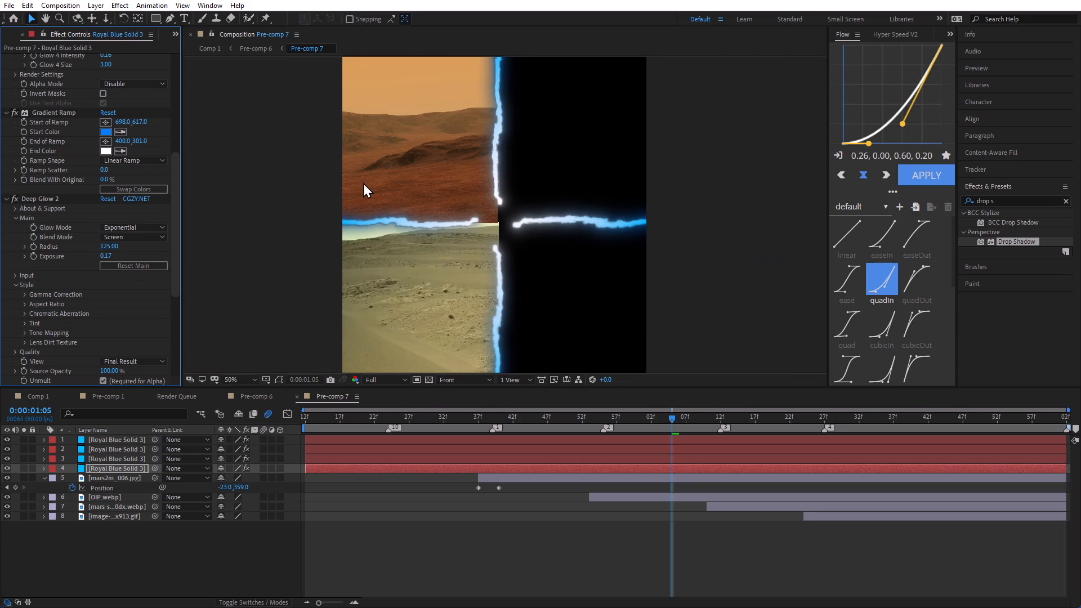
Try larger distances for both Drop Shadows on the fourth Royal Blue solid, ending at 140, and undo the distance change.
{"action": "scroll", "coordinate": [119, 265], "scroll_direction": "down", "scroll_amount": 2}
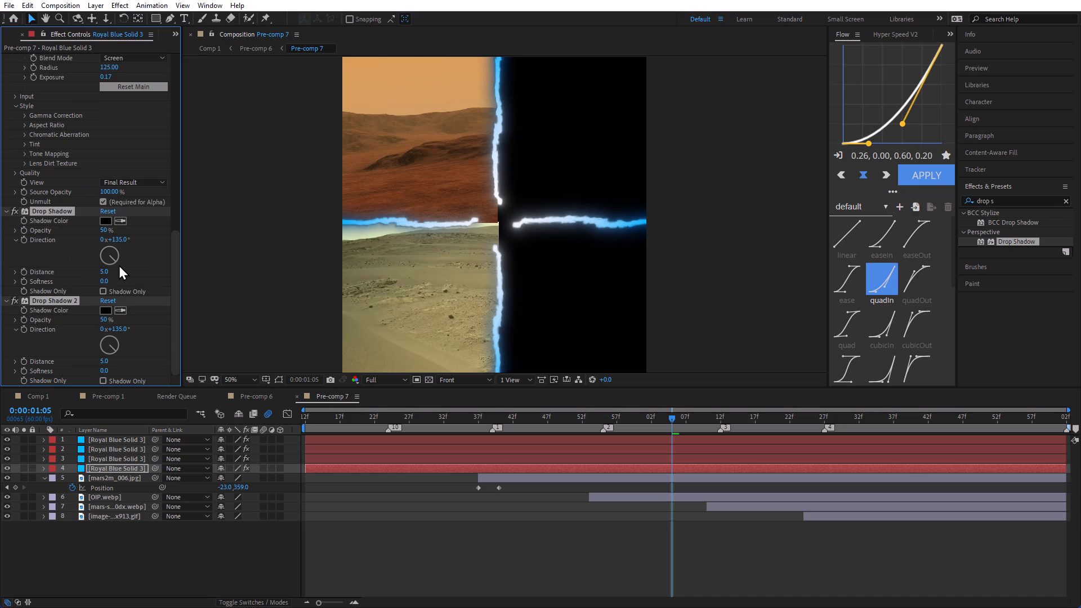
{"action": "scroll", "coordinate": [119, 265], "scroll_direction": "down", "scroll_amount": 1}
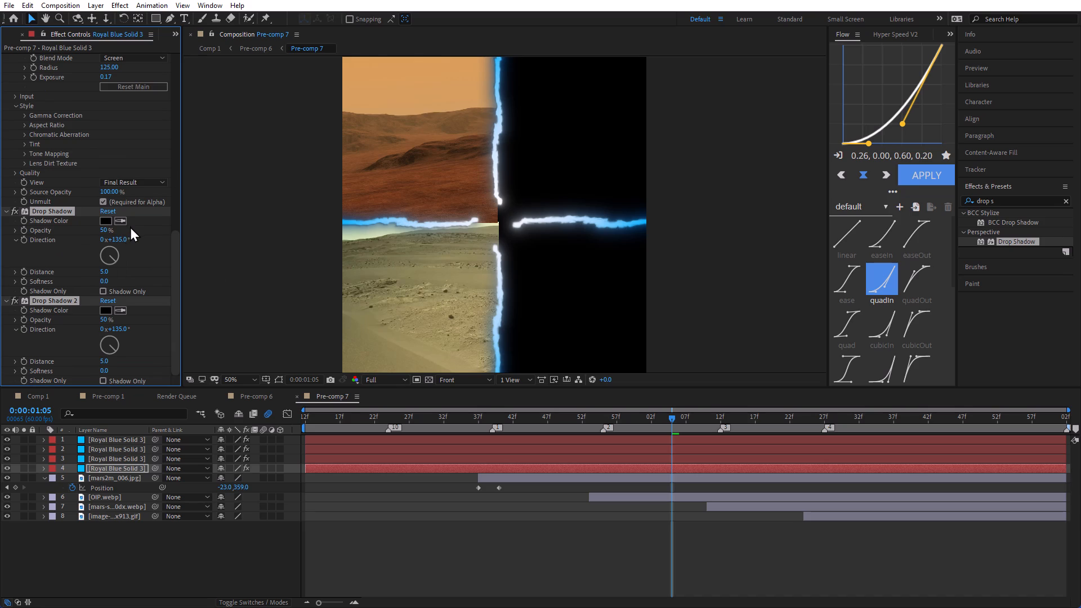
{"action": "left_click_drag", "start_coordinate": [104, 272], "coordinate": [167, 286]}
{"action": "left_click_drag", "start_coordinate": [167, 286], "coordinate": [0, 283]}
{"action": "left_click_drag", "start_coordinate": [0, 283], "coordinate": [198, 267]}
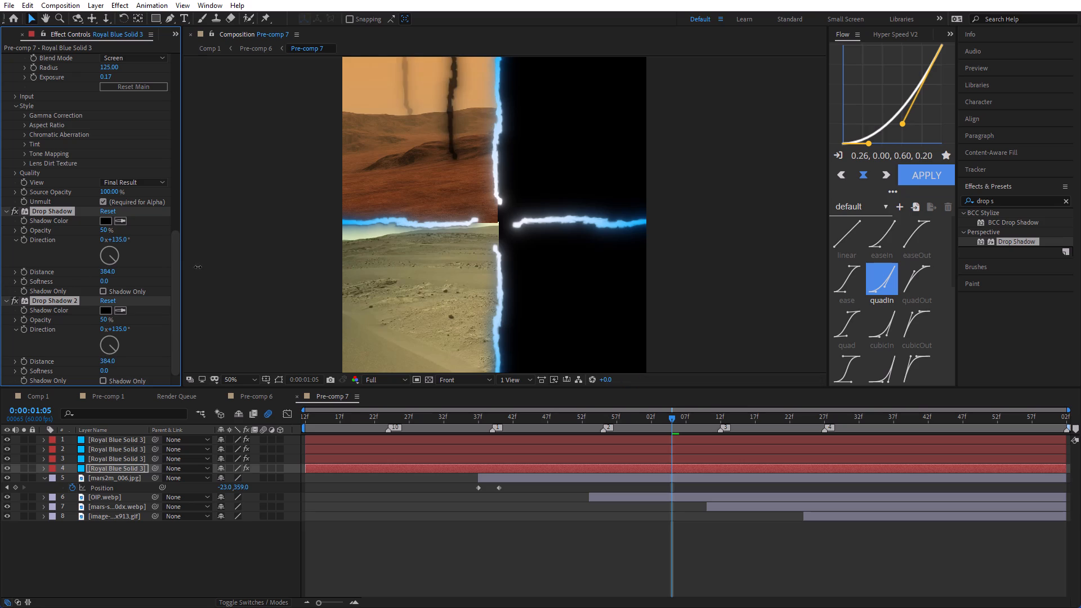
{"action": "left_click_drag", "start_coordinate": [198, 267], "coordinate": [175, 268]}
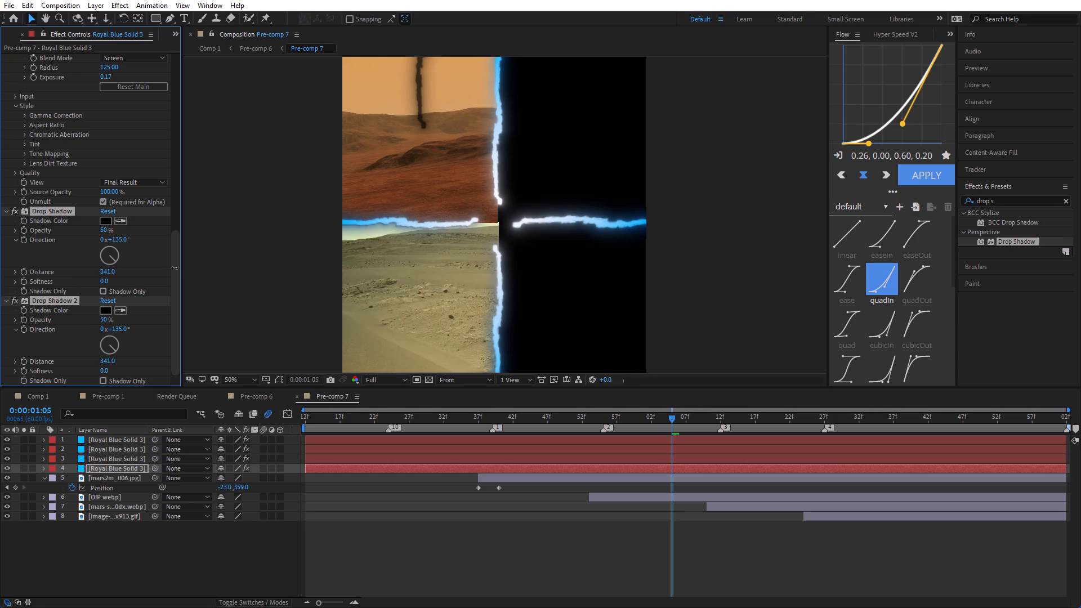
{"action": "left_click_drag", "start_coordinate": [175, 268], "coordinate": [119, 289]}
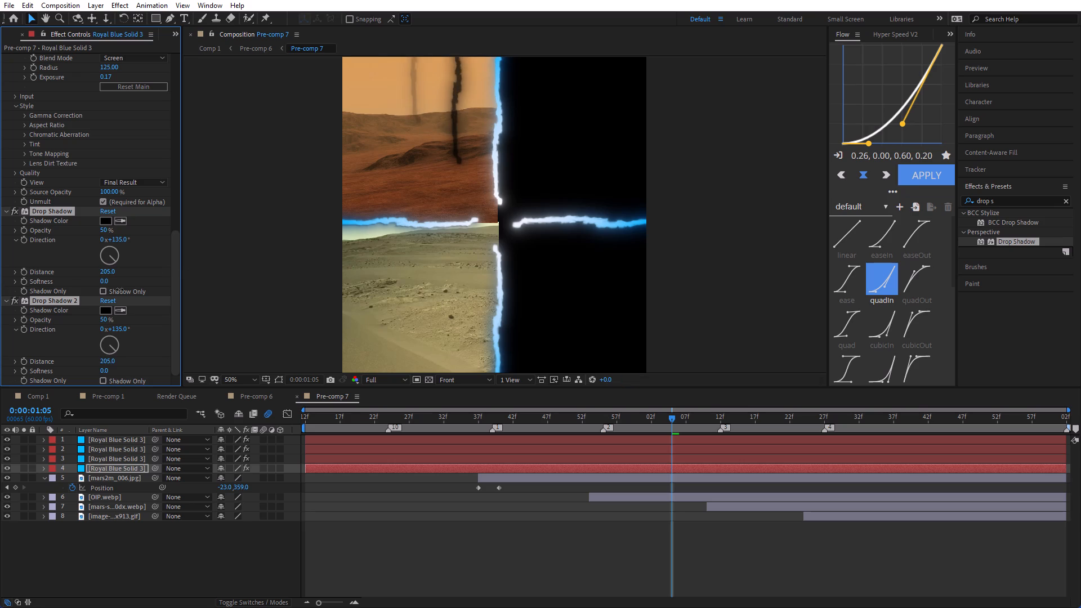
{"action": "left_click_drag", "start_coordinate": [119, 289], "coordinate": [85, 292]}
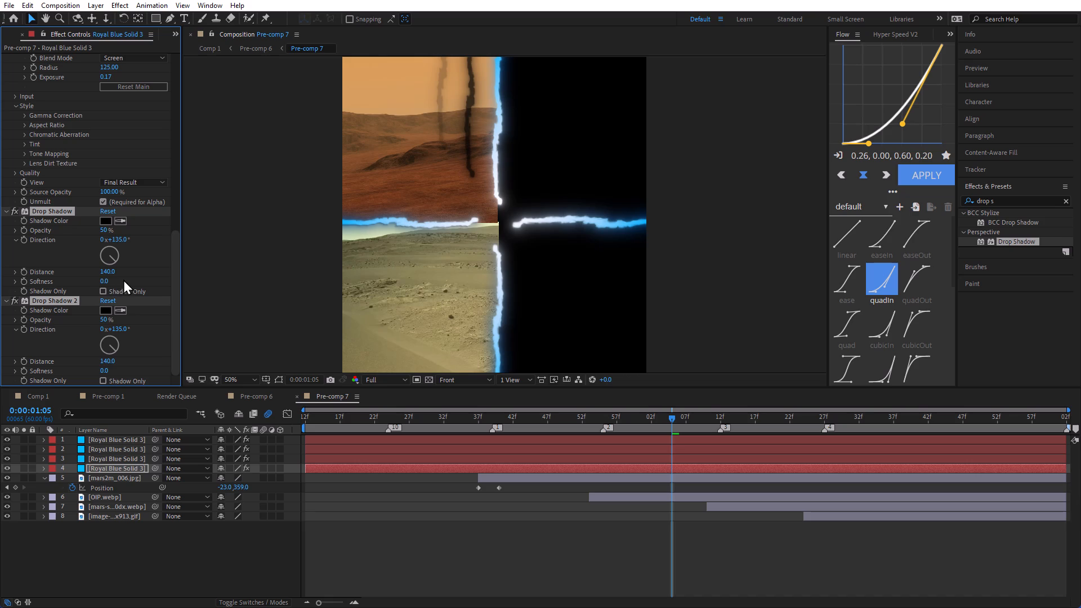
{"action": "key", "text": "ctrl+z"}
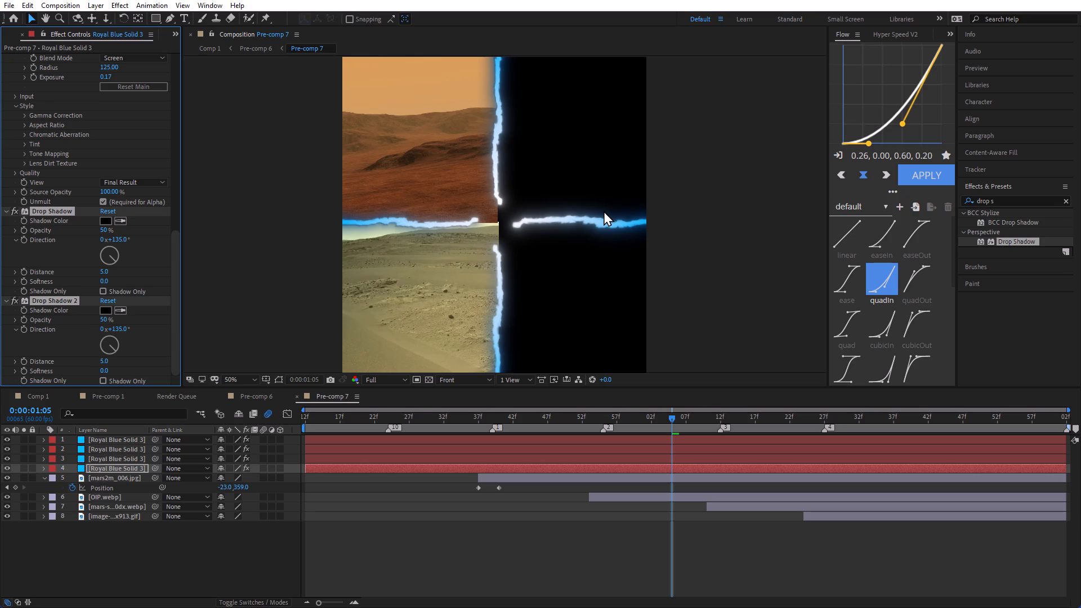
Change the Gradient Ramp start color on the first Royal Blue solid to the pinkish red FF003C.
{"action": "left_click", "coordinate": [118, 440]}
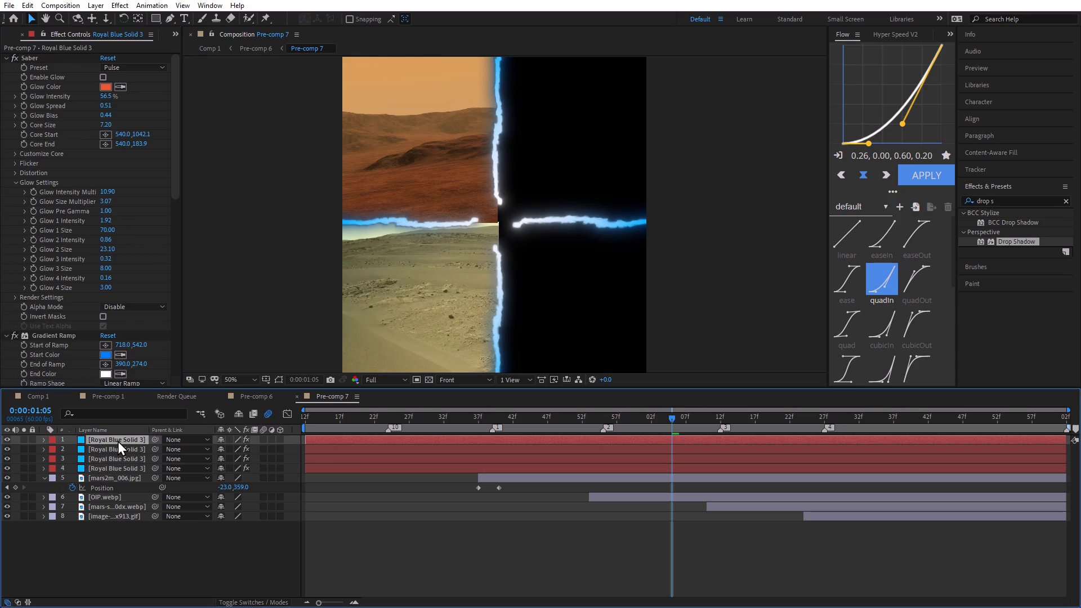
{"action": "scroll", "coordinate": [109, 254], "scroll_direction": "down", "scroll_amount": 10}
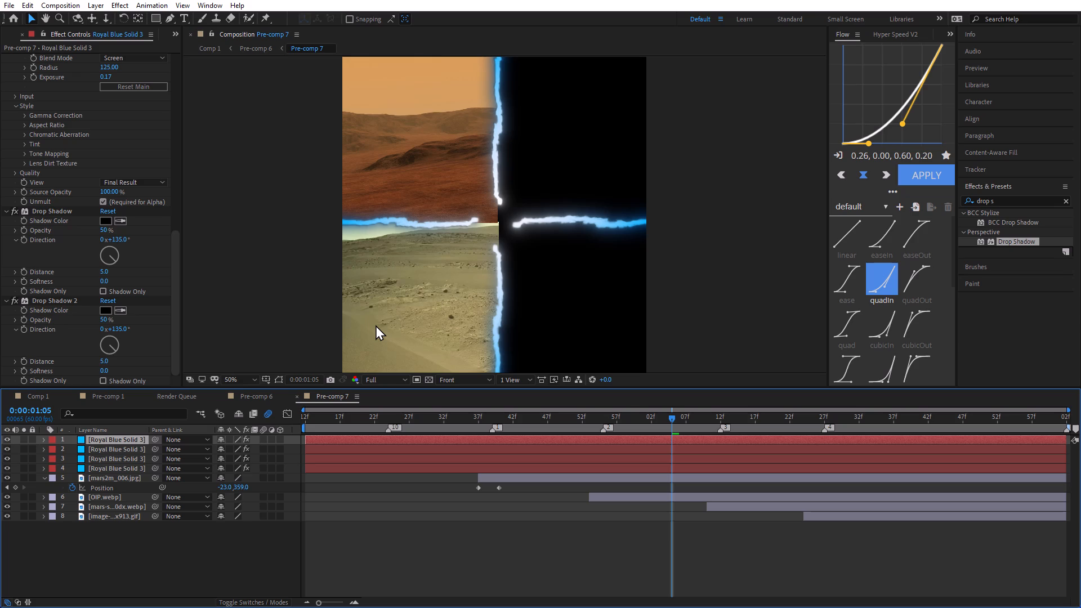
{"action": "scroll", "coordinate": [69, 138], "scroll_direction": "up", "scroll_amount": 6}
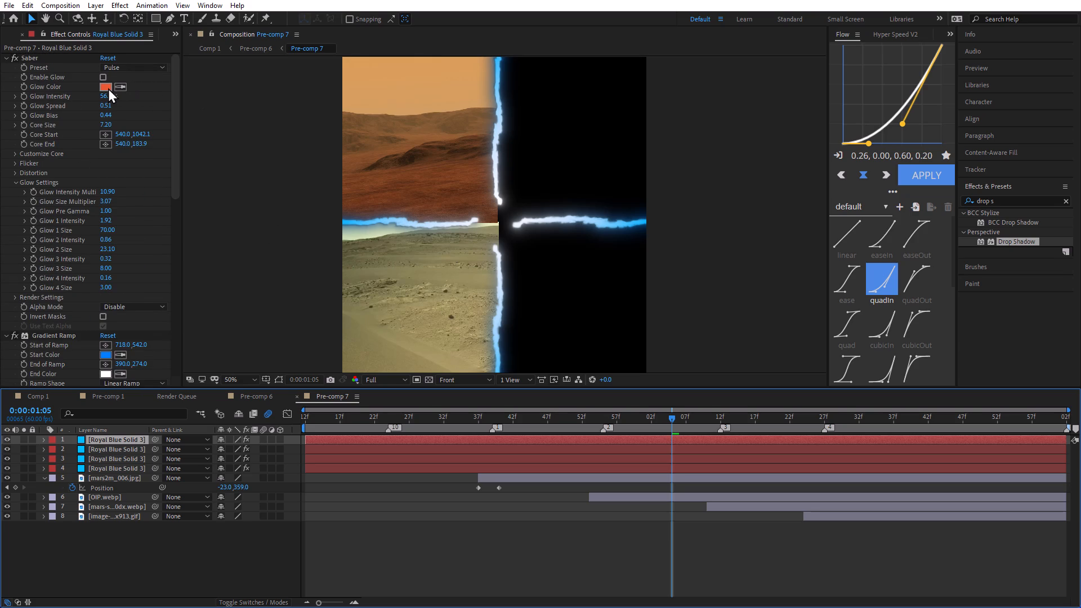
{"action": "scroll", "coordinate": [72, 338], "scroll_direction": "down", "scroll_amount": 5}
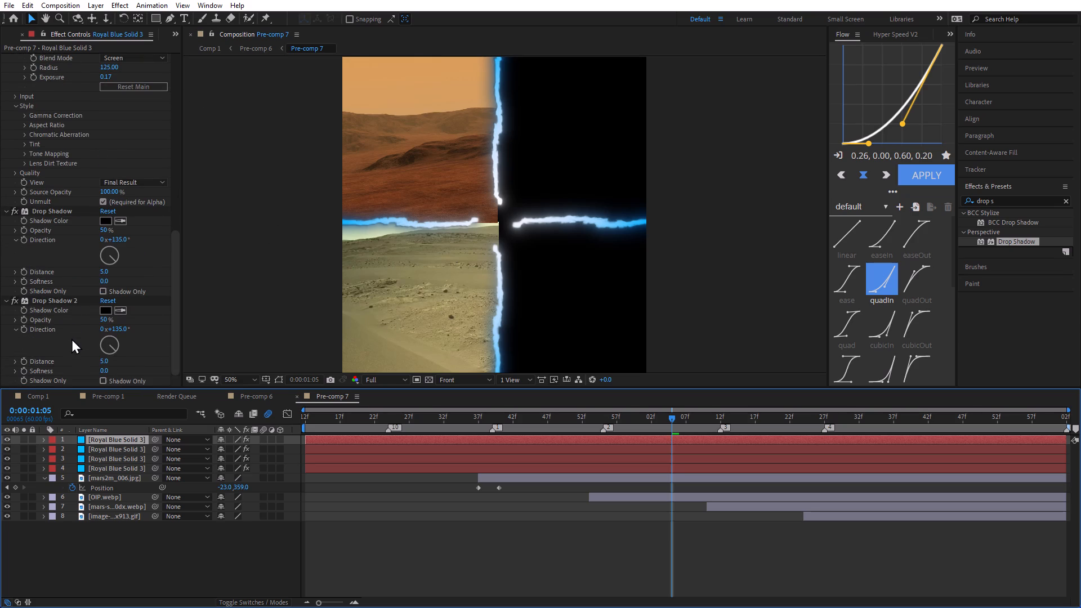
{"action": "scroll", "coordinate": [72, 338], "scroll_direction": "down", "scroll_amount": 2}
{"action": "scroll", "coordinate": [81, 193], "scroll_direction": "up", "scroll_amount": 2}
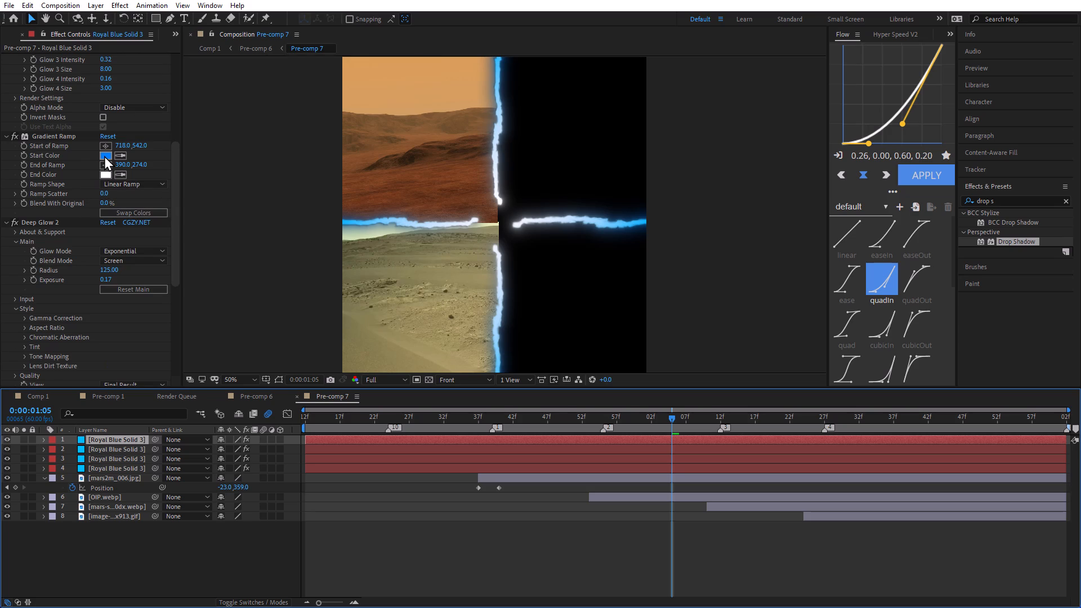
{"action": "left_click", "coordinate": [104, 155]}
{"action": "left_click", "coordinate": [449, 328]}
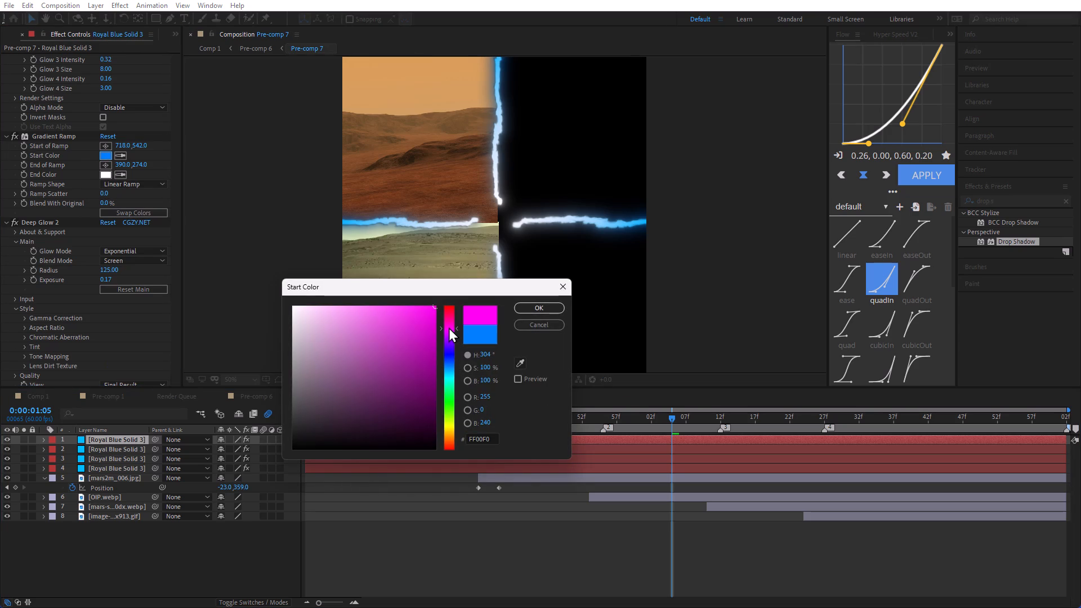
{"action": "left_click", "coordinate": [450, 322]}
{"action": "left_click", "coordinate": [449, 311]}
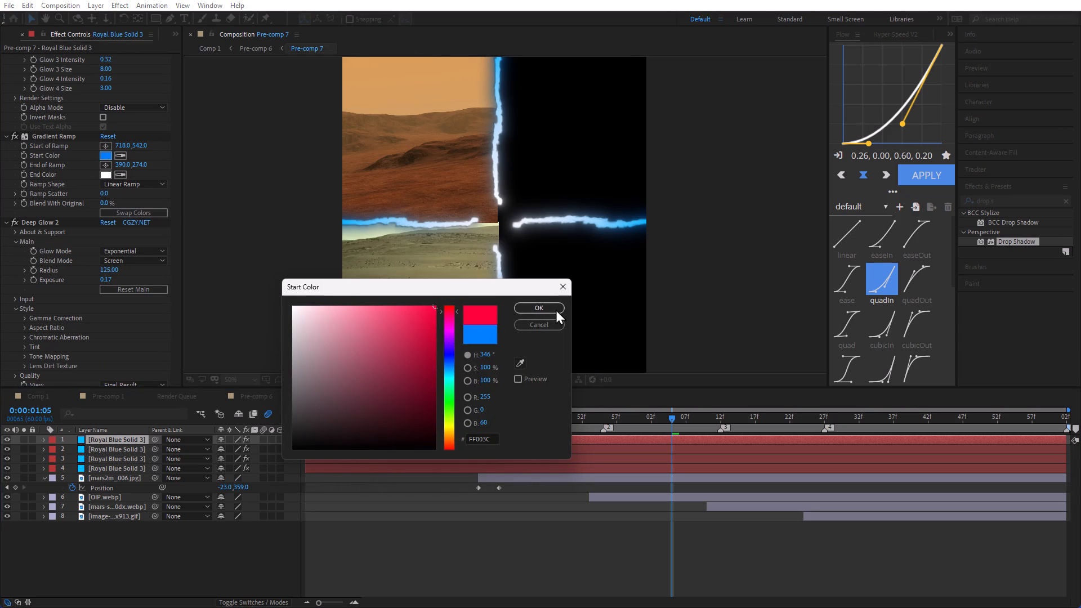
{"action": "left_click", "coordinate": [556, 310]}
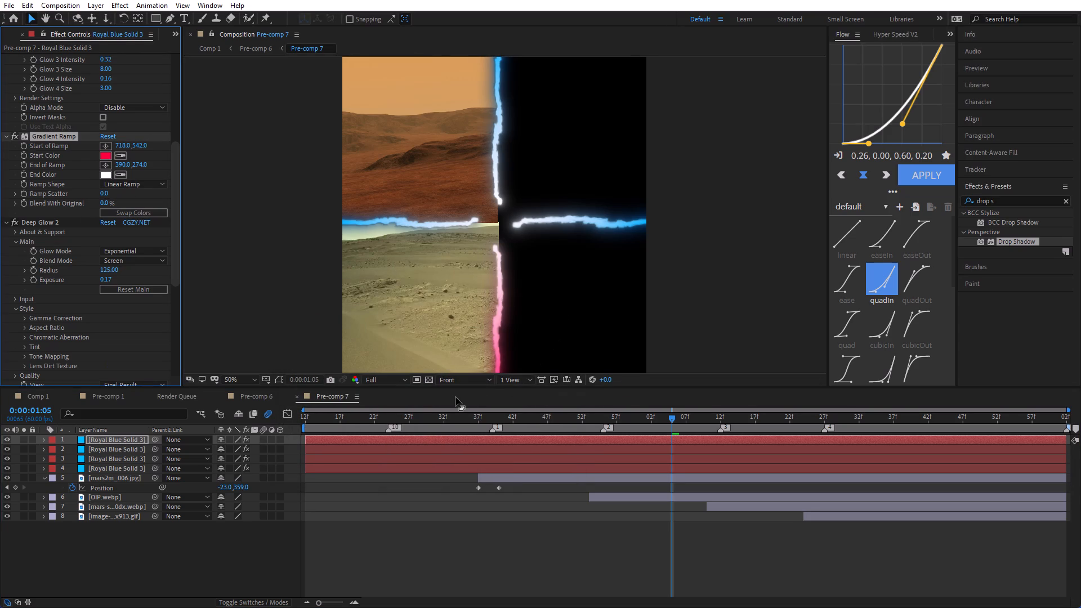
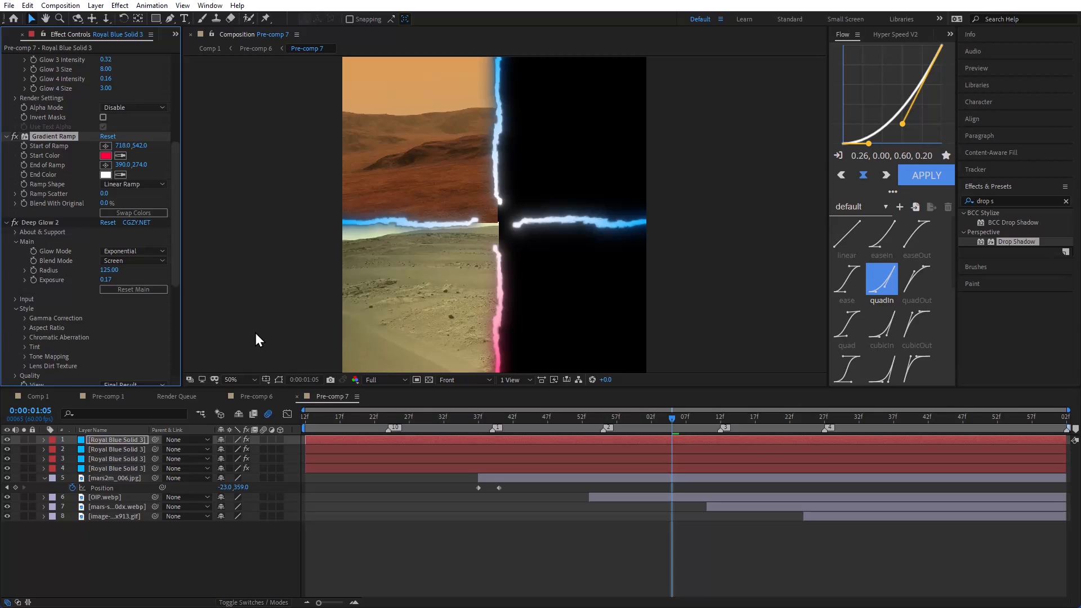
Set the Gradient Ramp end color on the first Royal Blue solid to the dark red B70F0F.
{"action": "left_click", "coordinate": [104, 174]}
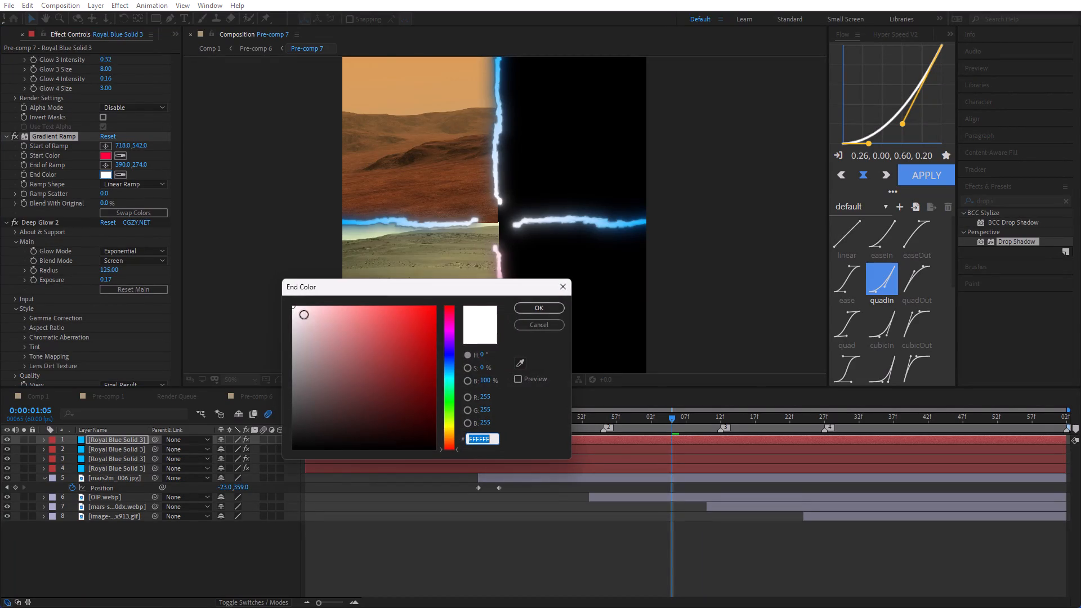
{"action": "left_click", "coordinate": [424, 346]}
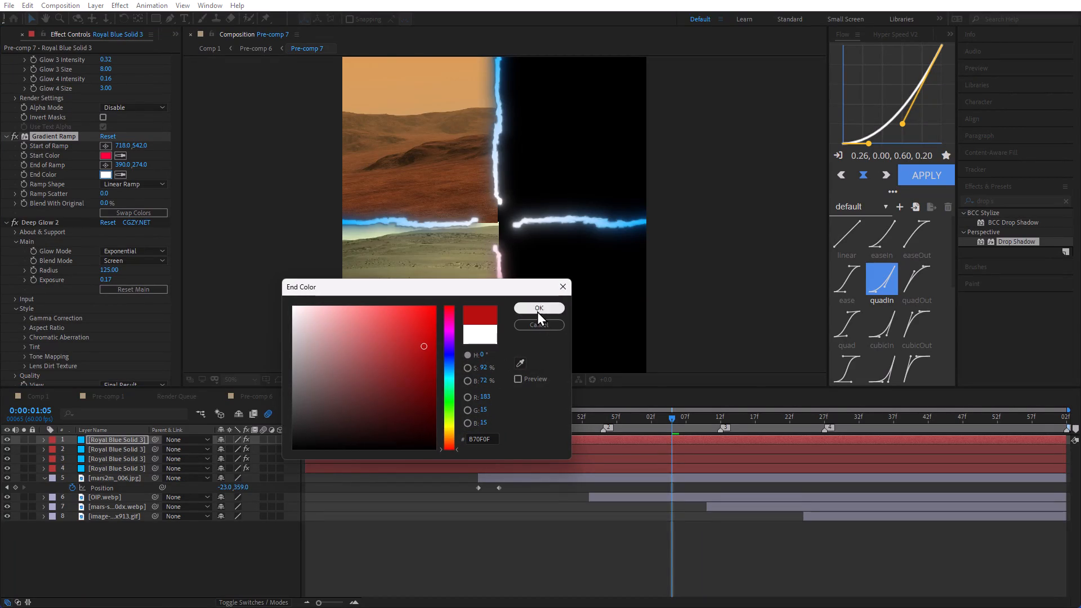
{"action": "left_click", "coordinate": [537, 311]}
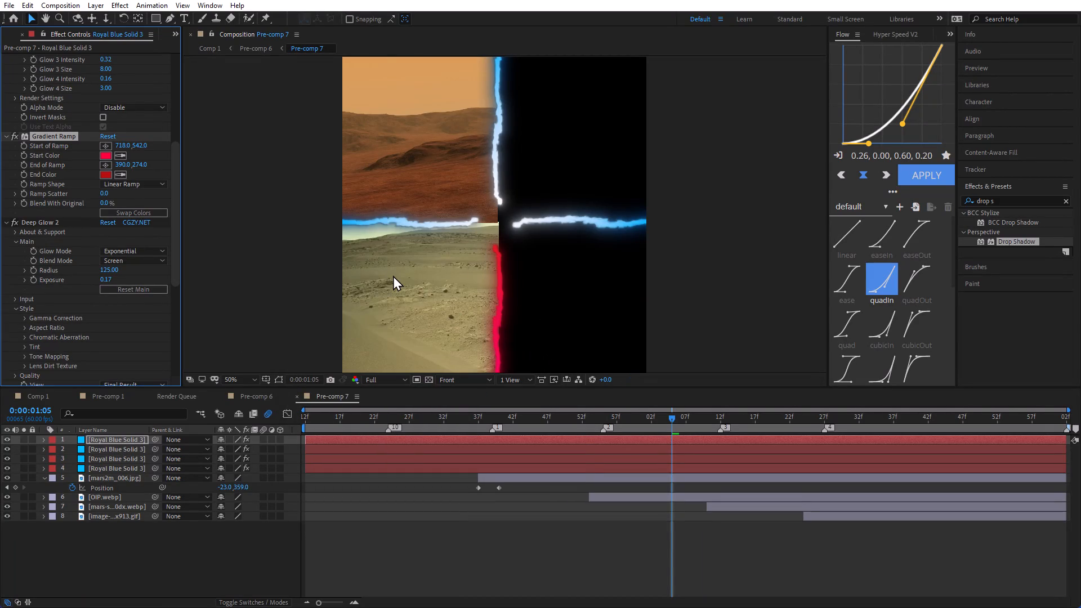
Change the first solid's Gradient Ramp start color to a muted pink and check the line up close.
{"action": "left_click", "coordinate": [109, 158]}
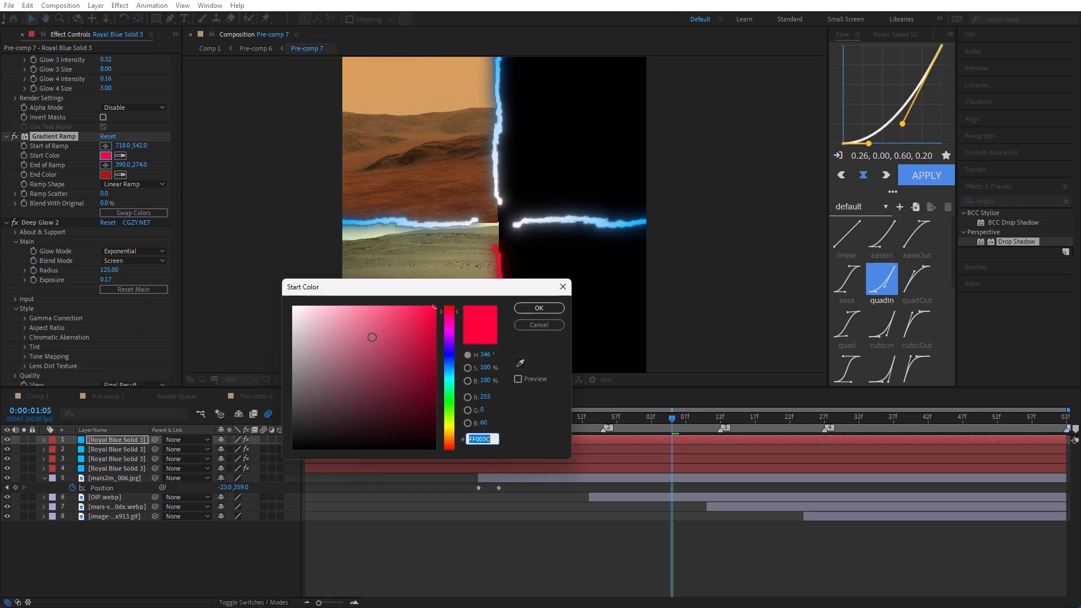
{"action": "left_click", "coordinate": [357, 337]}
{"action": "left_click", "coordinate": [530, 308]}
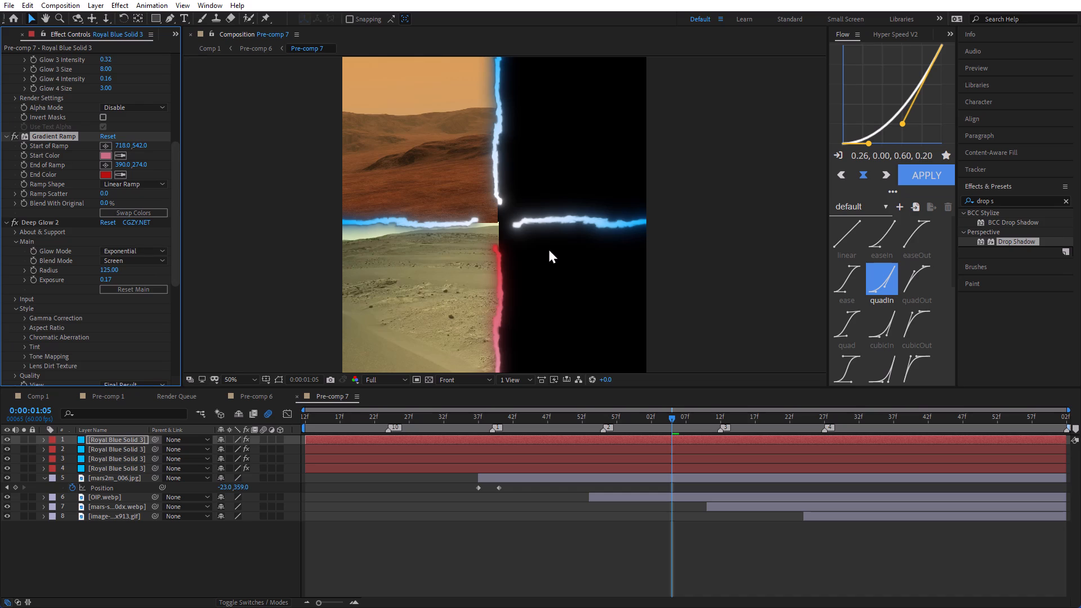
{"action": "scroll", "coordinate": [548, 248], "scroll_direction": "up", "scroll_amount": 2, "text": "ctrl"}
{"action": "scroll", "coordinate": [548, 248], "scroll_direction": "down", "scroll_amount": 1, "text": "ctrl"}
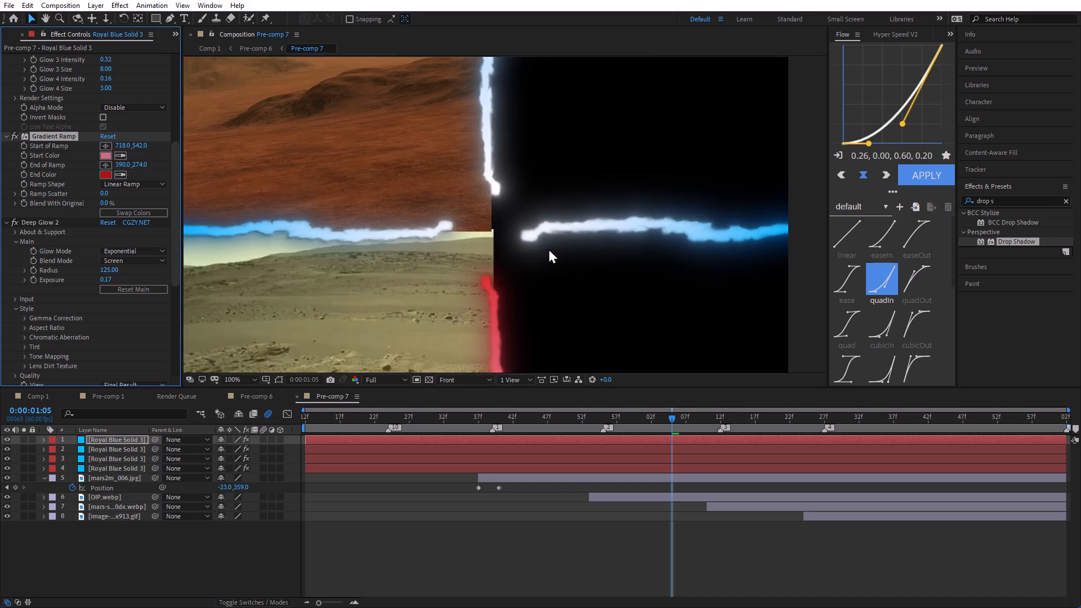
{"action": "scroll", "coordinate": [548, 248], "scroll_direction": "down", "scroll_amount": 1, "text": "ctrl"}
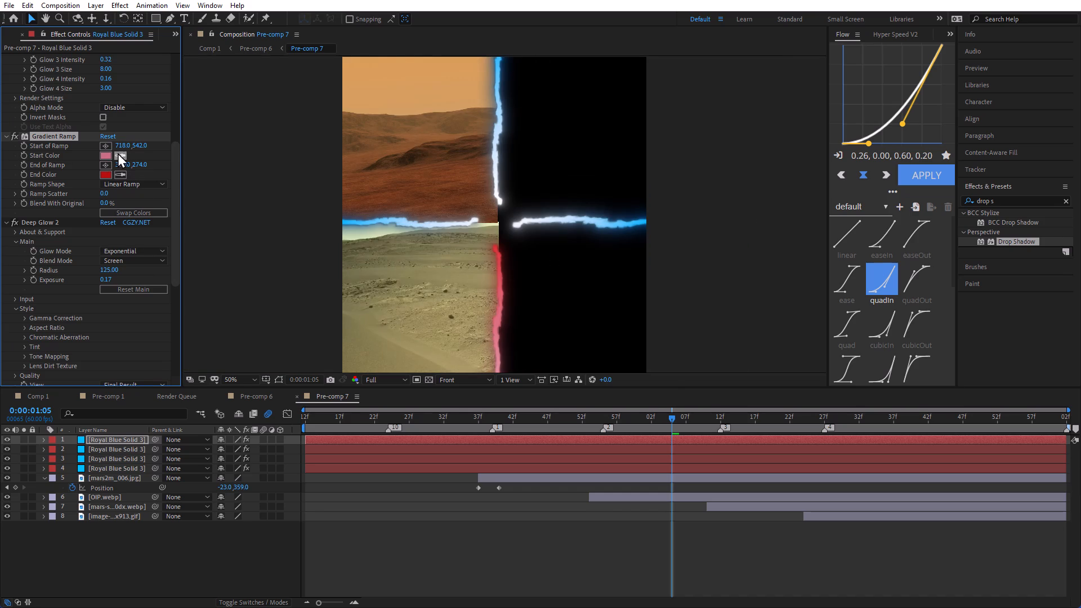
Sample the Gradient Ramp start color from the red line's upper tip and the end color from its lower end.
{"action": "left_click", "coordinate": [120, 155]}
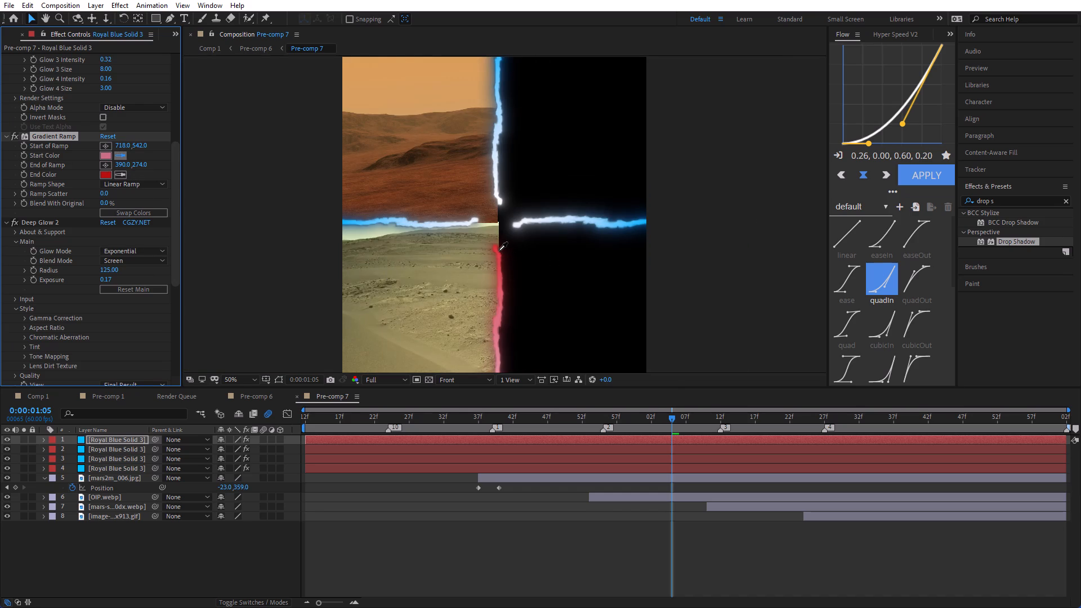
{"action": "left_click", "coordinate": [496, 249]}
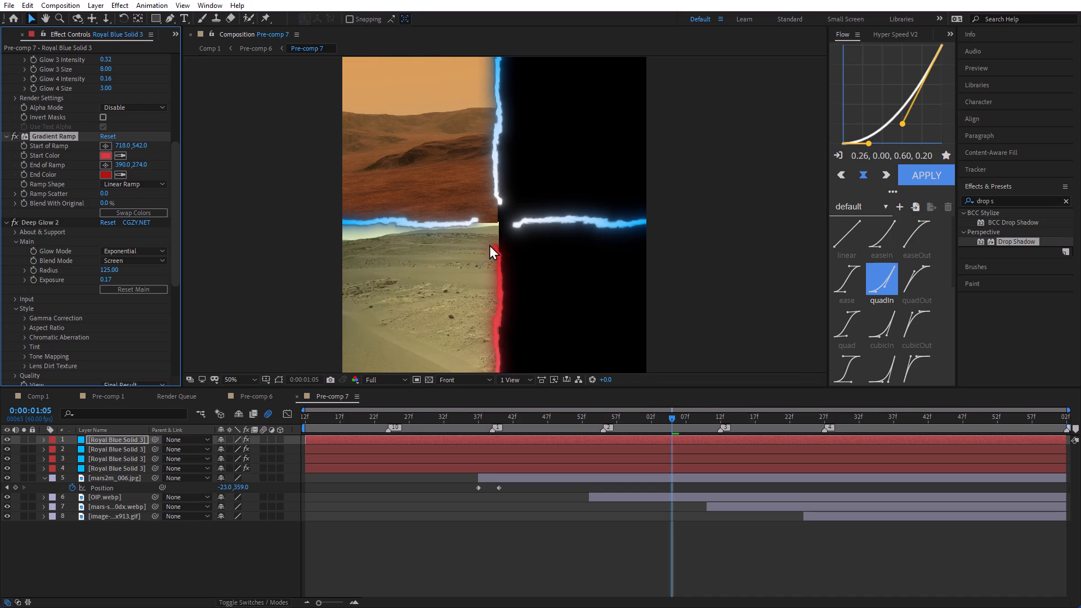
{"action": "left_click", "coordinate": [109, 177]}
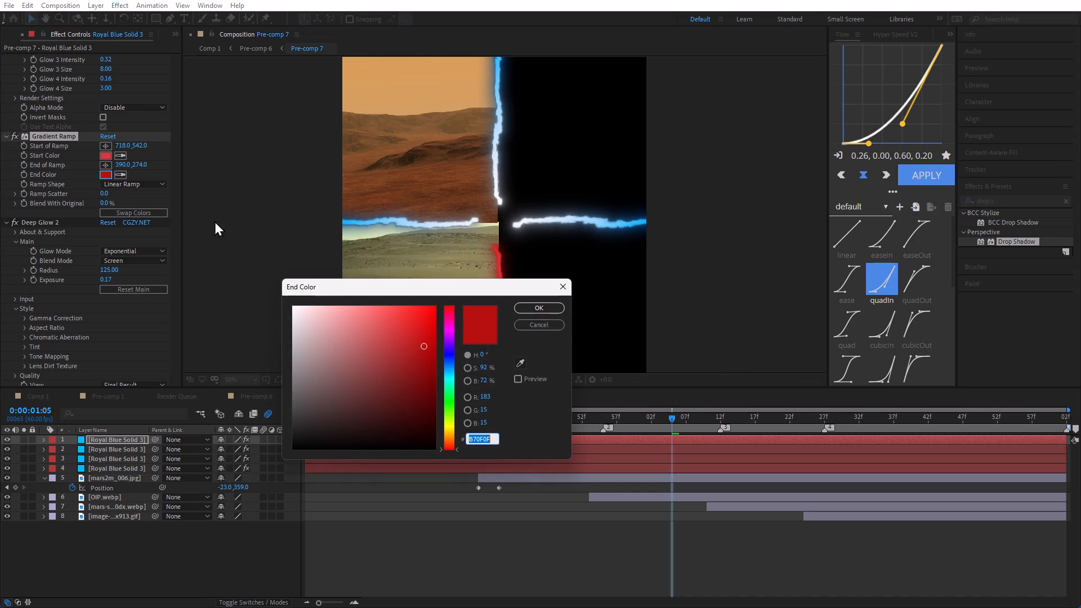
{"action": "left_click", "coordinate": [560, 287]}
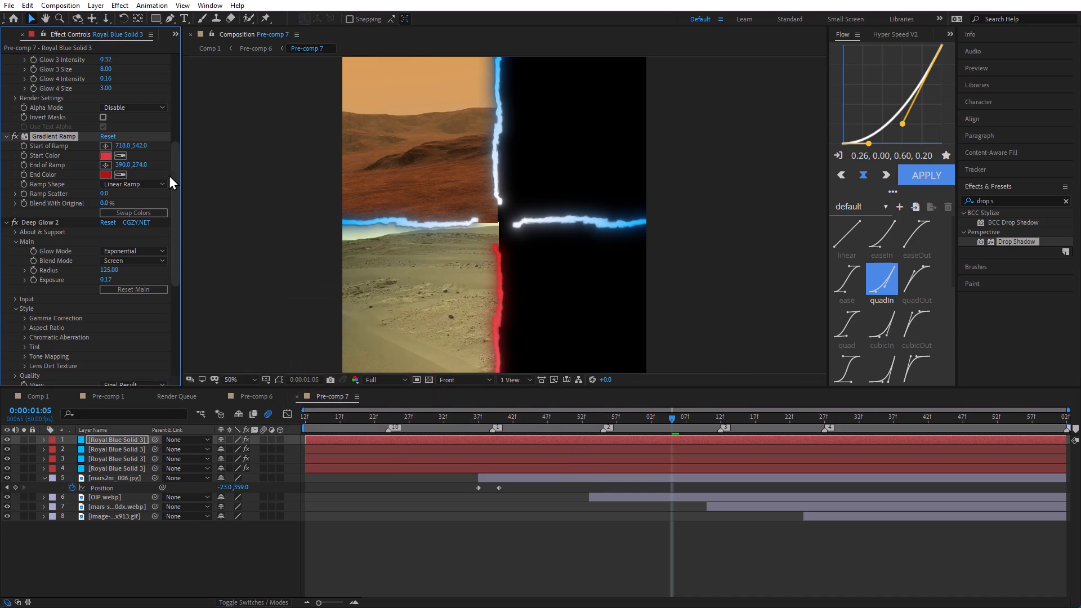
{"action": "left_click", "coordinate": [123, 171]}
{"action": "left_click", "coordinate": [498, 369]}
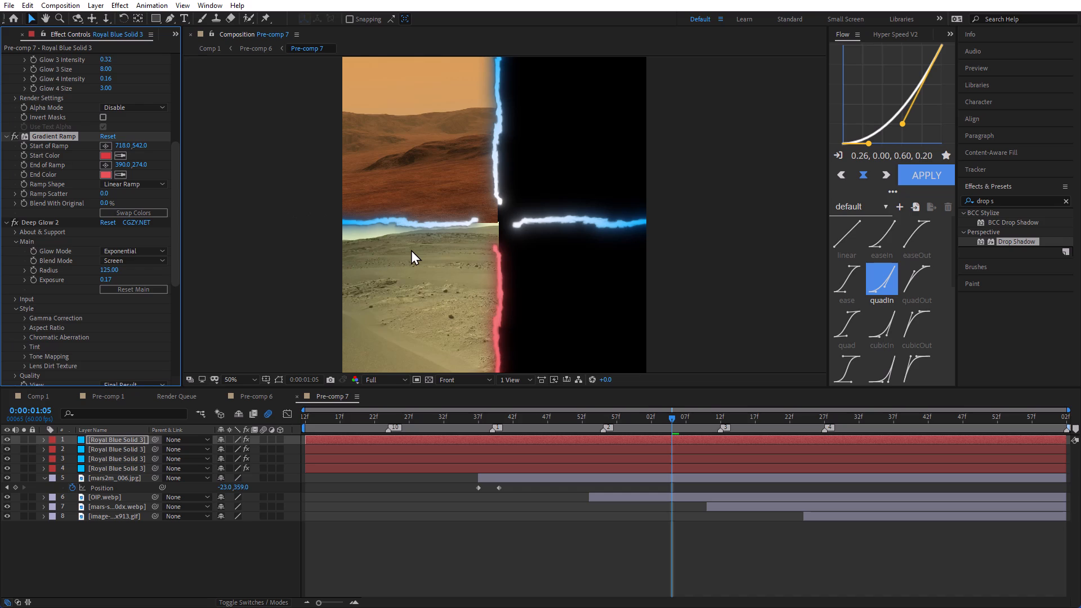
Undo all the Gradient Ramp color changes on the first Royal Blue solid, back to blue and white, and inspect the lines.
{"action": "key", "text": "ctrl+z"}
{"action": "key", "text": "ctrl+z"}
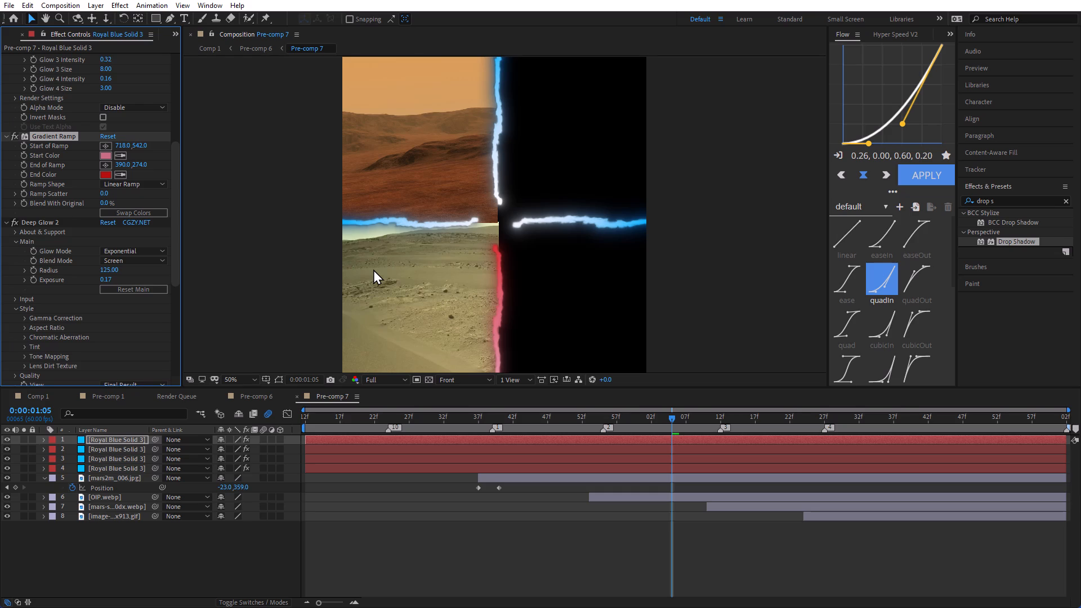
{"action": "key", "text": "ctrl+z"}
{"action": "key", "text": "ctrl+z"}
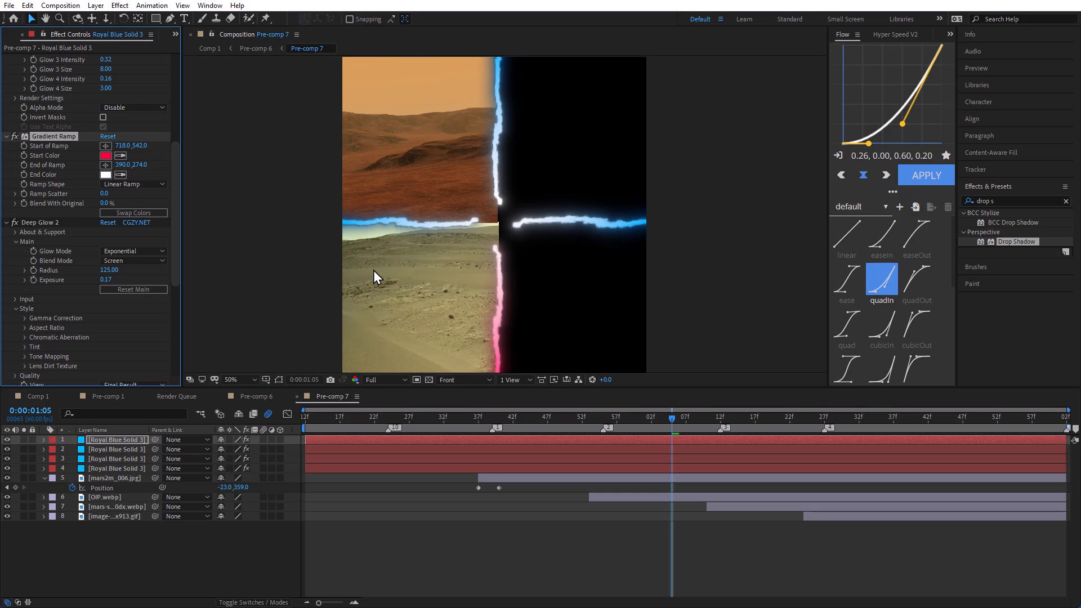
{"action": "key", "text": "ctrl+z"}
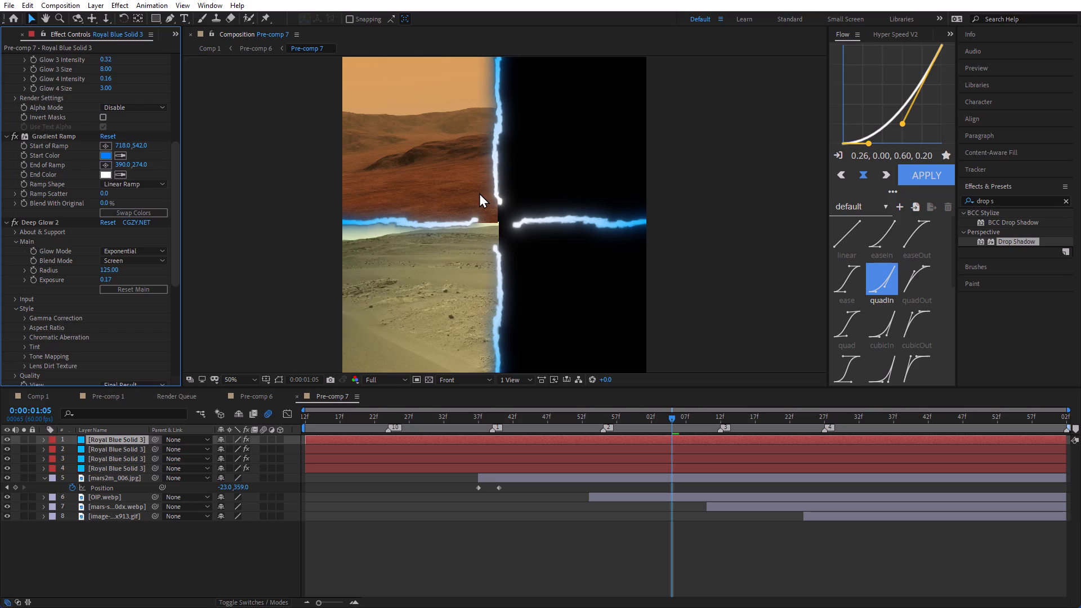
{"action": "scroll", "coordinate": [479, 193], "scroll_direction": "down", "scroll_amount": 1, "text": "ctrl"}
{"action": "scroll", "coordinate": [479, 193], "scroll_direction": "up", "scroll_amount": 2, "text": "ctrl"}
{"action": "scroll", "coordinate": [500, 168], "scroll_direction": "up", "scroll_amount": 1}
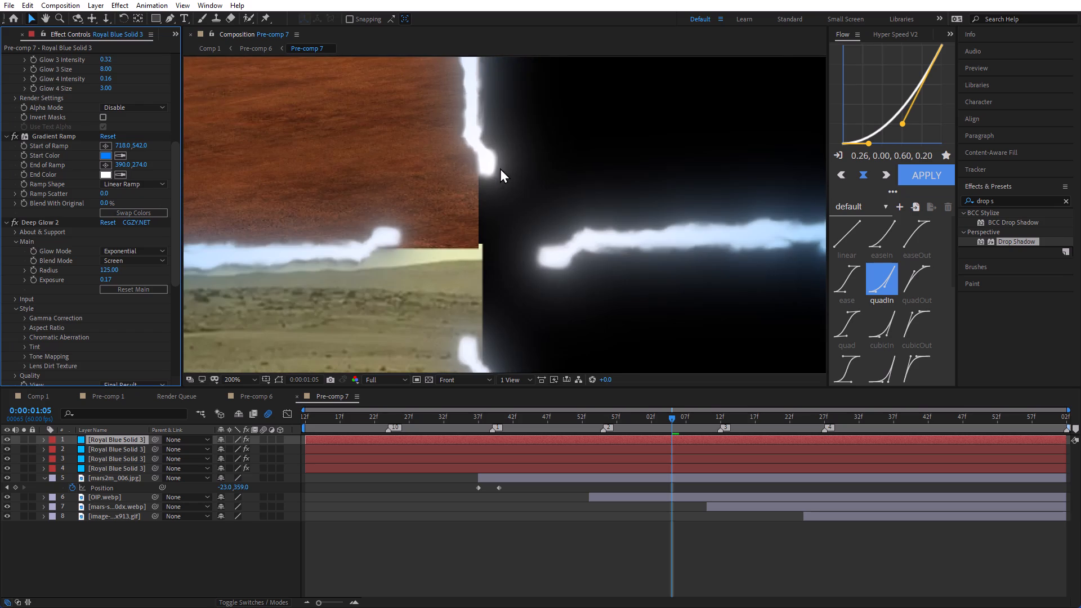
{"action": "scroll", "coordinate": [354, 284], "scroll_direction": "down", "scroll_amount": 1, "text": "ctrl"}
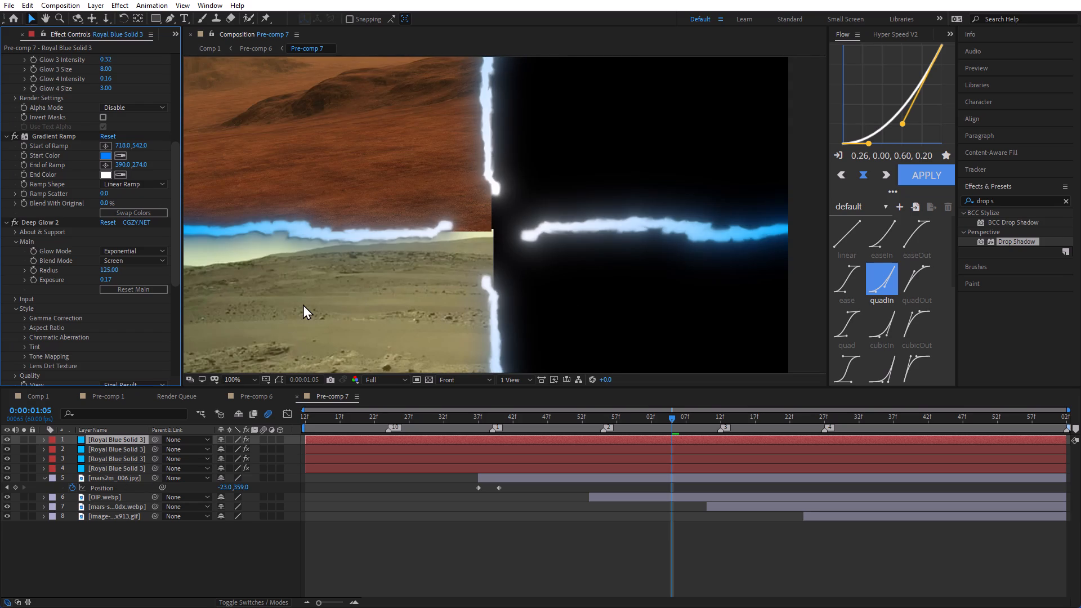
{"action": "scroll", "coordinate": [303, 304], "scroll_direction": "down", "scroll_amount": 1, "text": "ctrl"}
In Pre-comp 6, delete Deep Glow and both Drop Shadow effects from the lower mars png small.png layer.
{"action": "left_click", "coordinate": [261, 405]}
{"action": "left_click", "coordinate": [269, 397]}
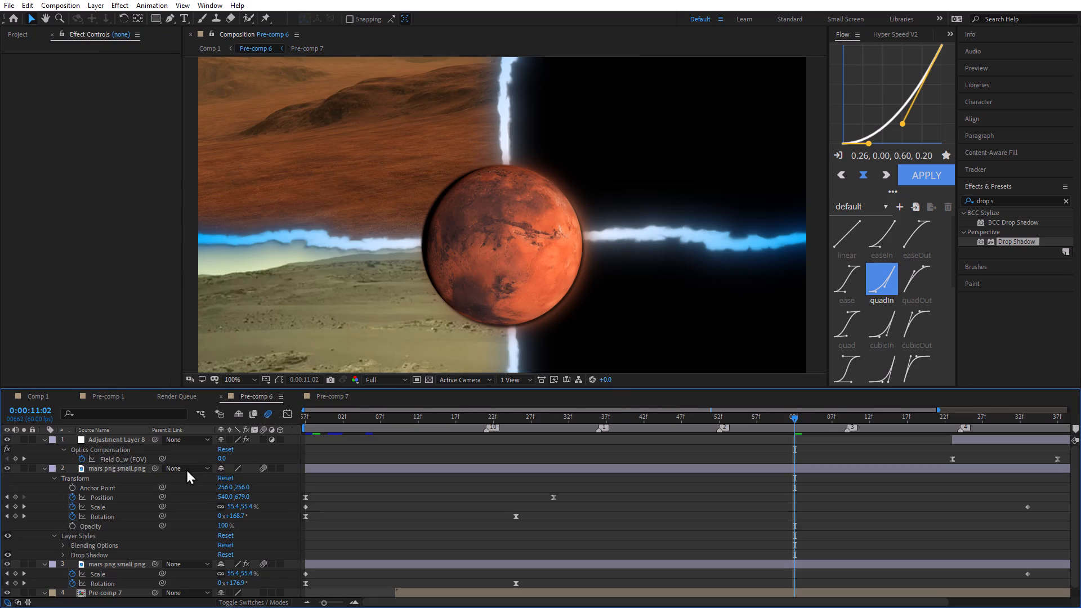
{"action": "scroll", "coordinate": [91, 509], "scroll_direction": "up", "scroll_amount": 1}
{"action": "left_click", "coordinate": [102, 469]}
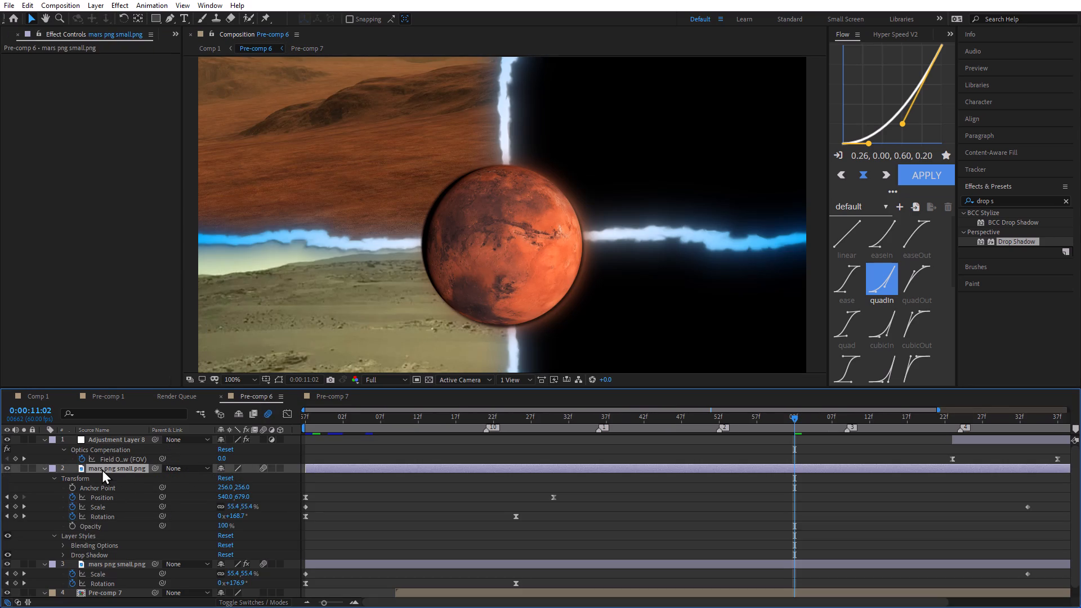
{"action": "left_click", "coordinate": [103, 568]}
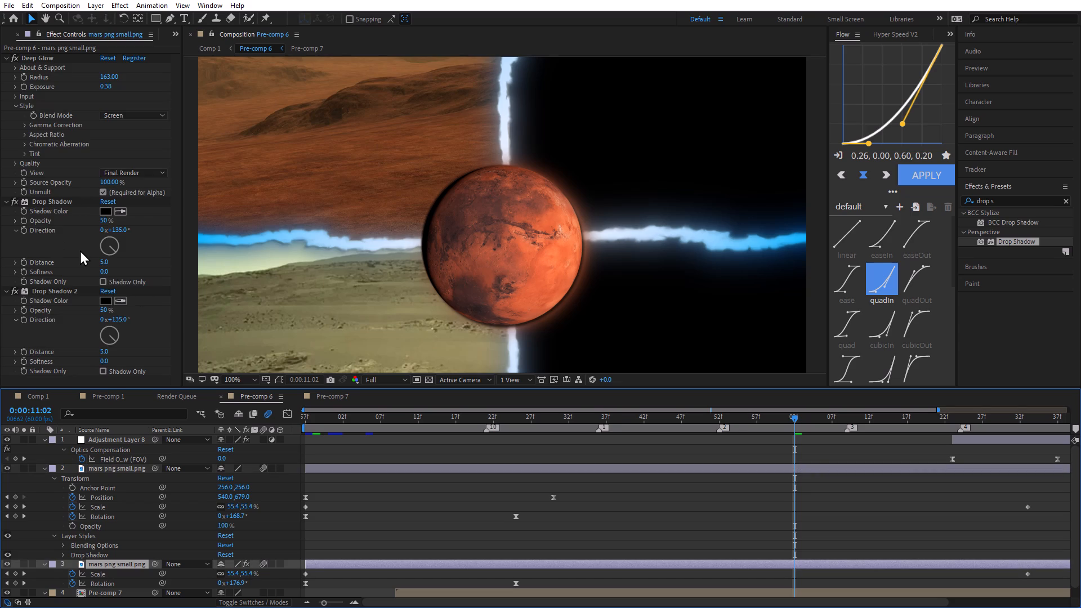
{"action": "scroll", "coordinate": [73, 217], "scroll_direction": "down", "scroll_amount": 2}
{"action": "scroll", "coordinate": [73, 217], "scroll_direction": "up", "scroll_amount": 2}
{"action": "left_click", "coordinate": [41, 57]}
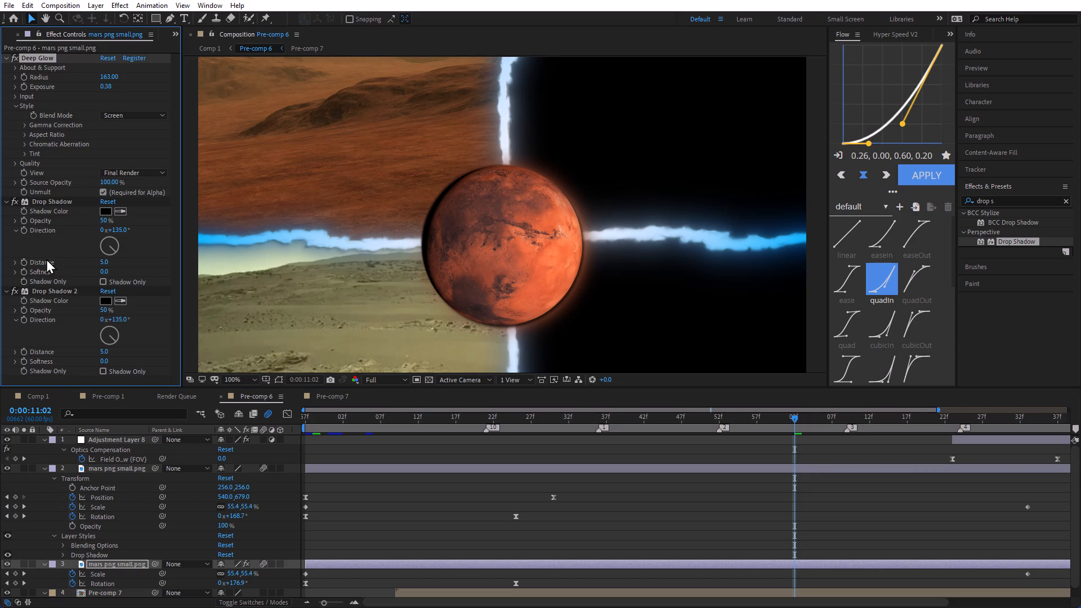
{"action": "left_click", "coordinate": [56, 288], "text": "shift"}
{"action": "key", "text": "BackSpace"}
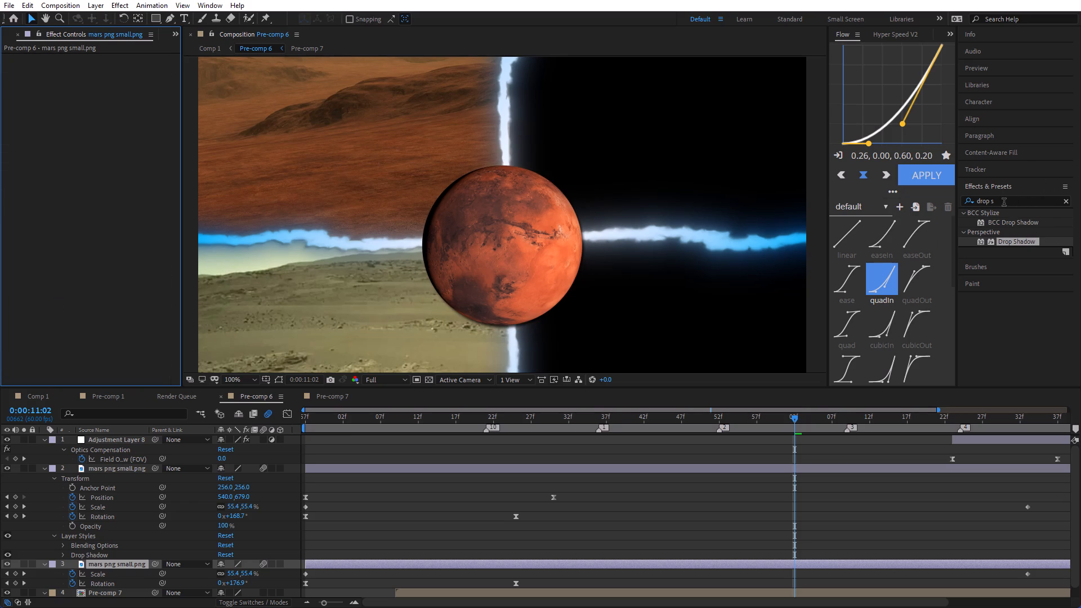
Search the effects and presets for glow.
{"action": "left_click_drag", "start_coordinate": [1004, 203], "coordinate": [865, 212]}
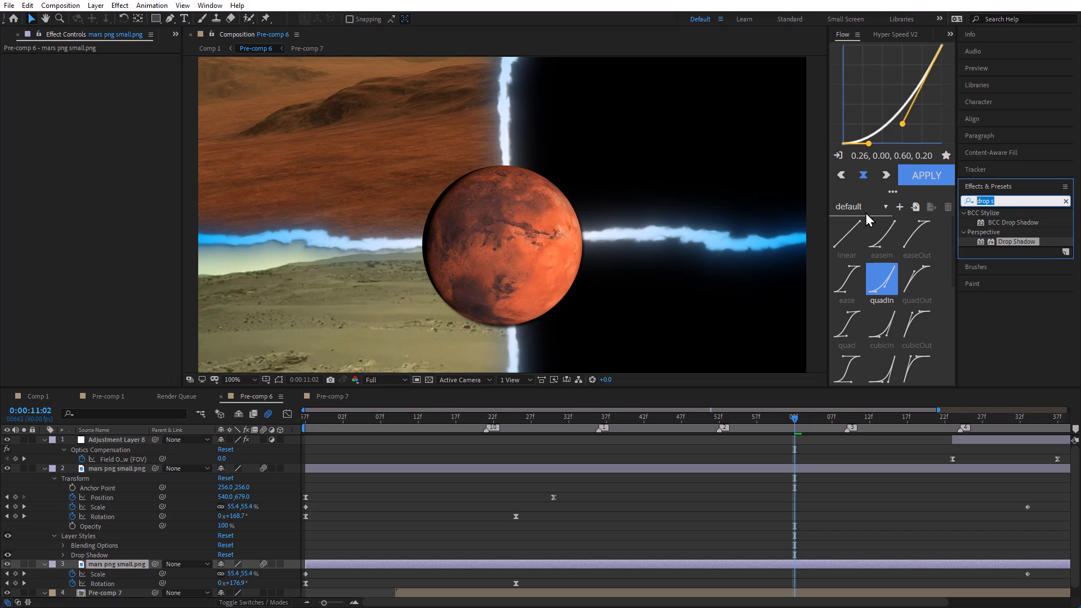
{"action": "type", "text": "glow"}
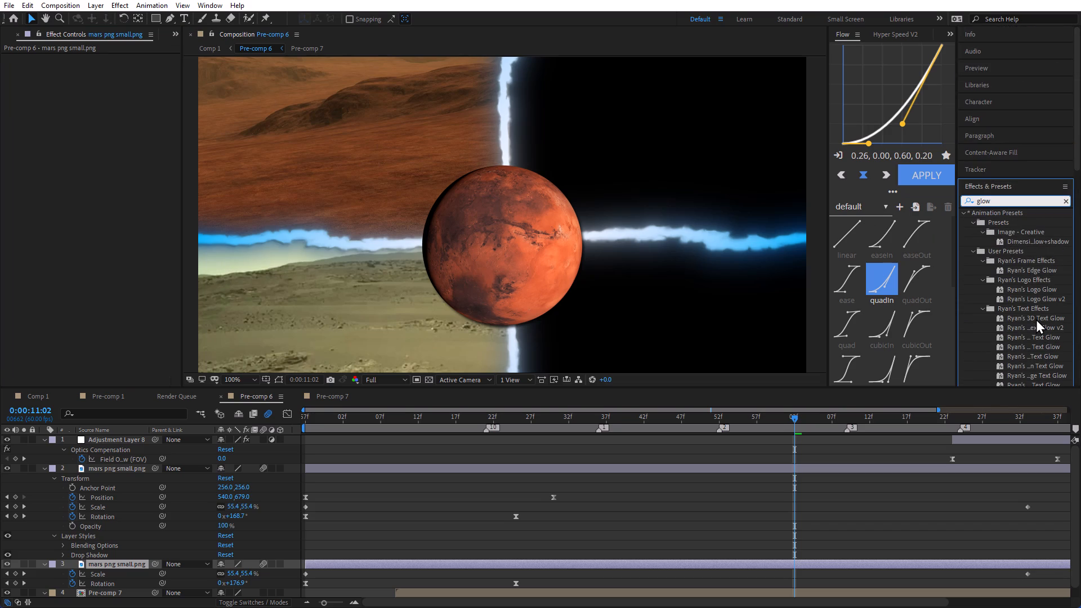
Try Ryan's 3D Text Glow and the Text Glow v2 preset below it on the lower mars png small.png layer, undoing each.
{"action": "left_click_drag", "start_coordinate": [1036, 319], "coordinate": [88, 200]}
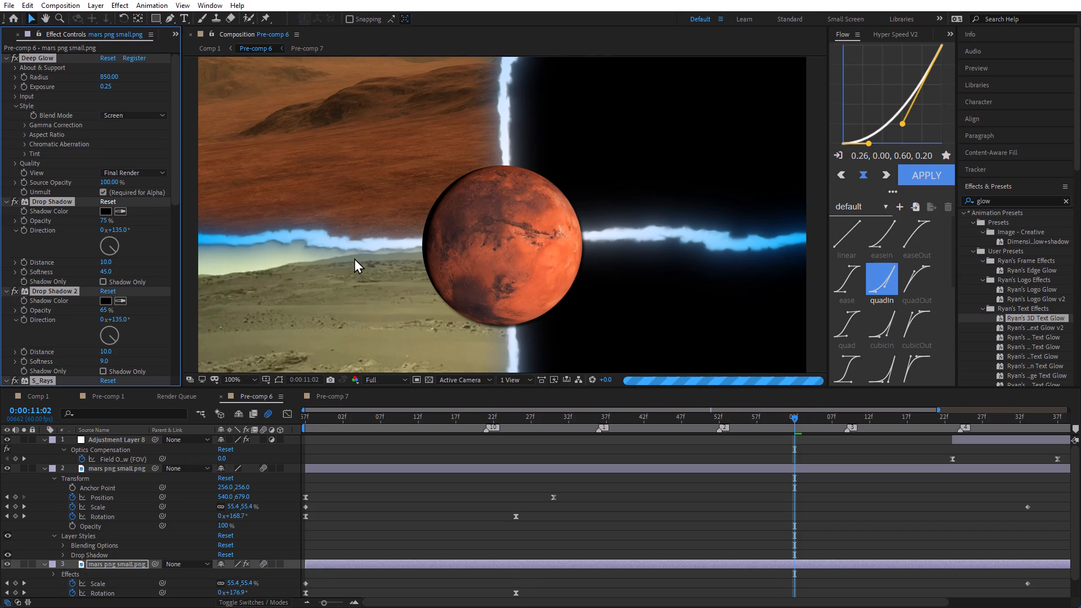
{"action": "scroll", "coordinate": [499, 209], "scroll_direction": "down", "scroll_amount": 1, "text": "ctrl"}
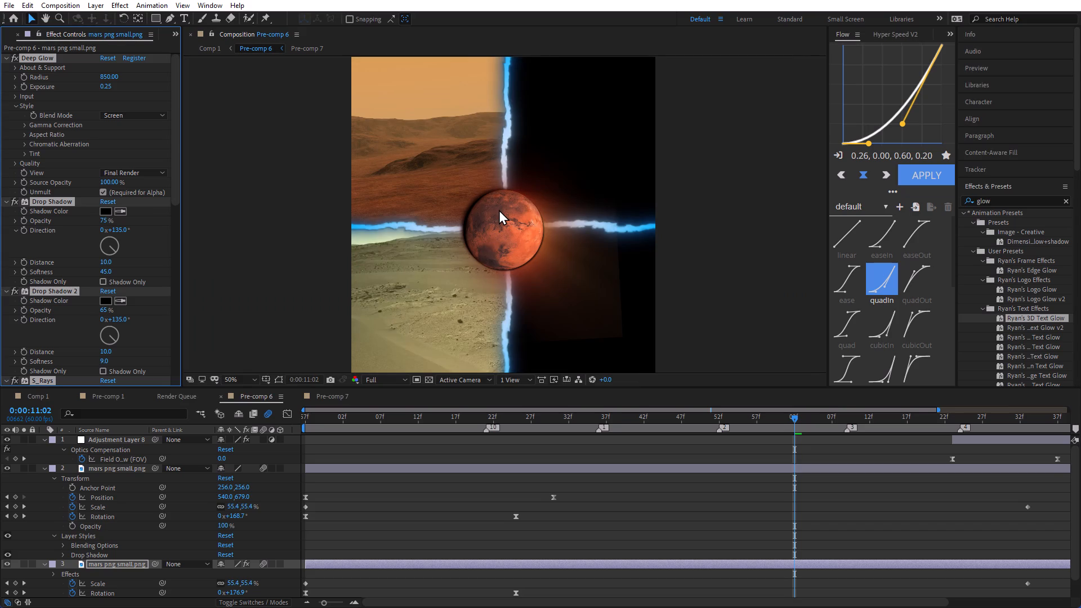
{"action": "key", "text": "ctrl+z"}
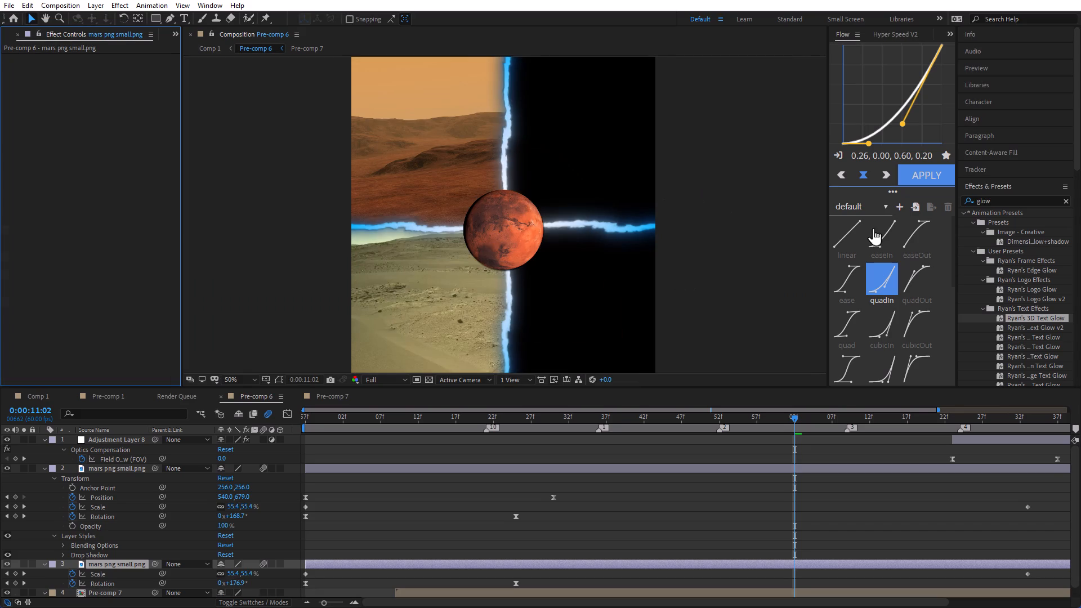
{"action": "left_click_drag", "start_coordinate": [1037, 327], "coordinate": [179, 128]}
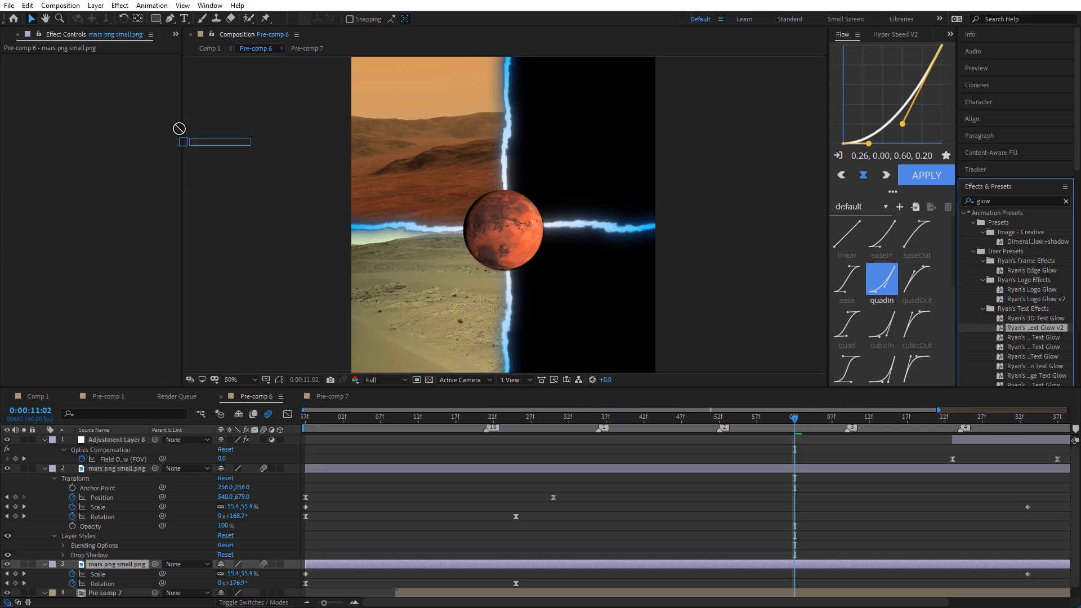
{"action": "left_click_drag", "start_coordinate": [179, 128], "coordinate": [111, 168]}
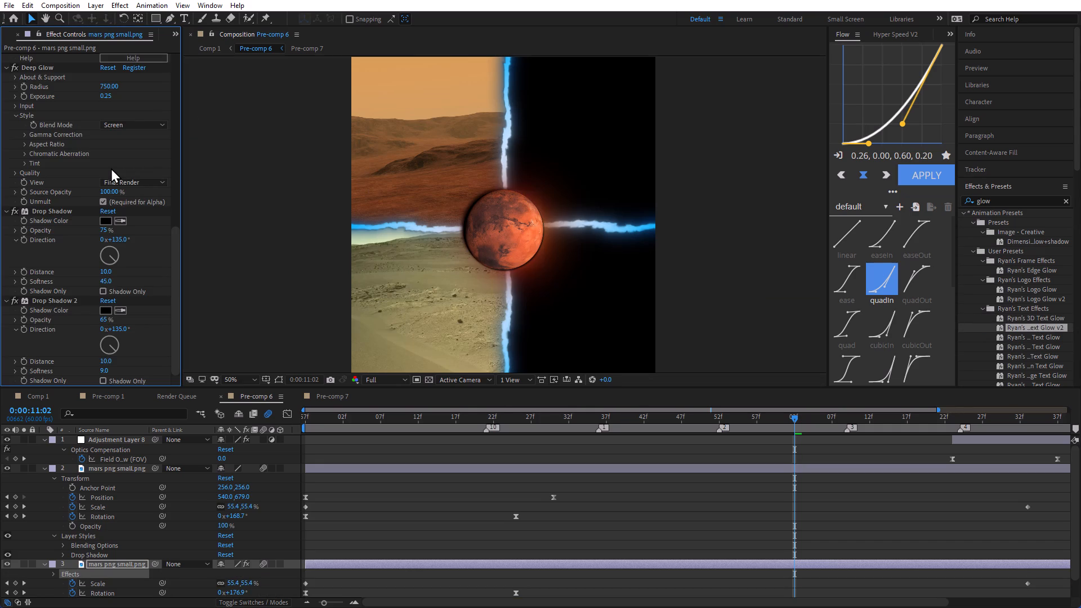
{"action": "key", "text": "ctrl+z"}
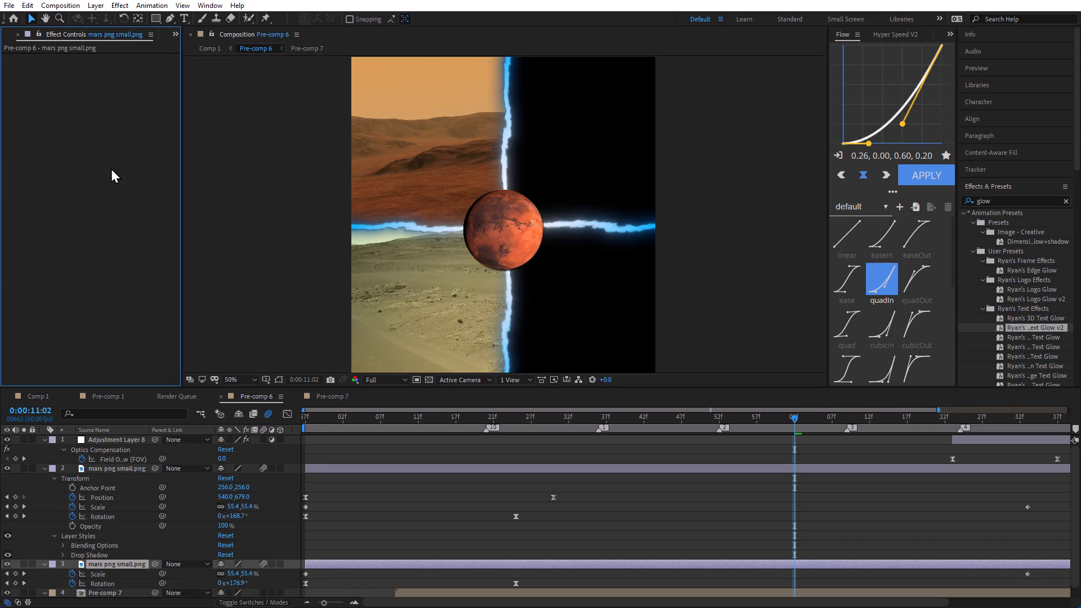
Apply Ryan's Text Glow preset listed directly below the first Text Glow v2 to the lower mars png small.png layer.
{"action": "scroll", "coordinate": [1048, 376], "scroll_direction": "left", "scroll_amount": 1}
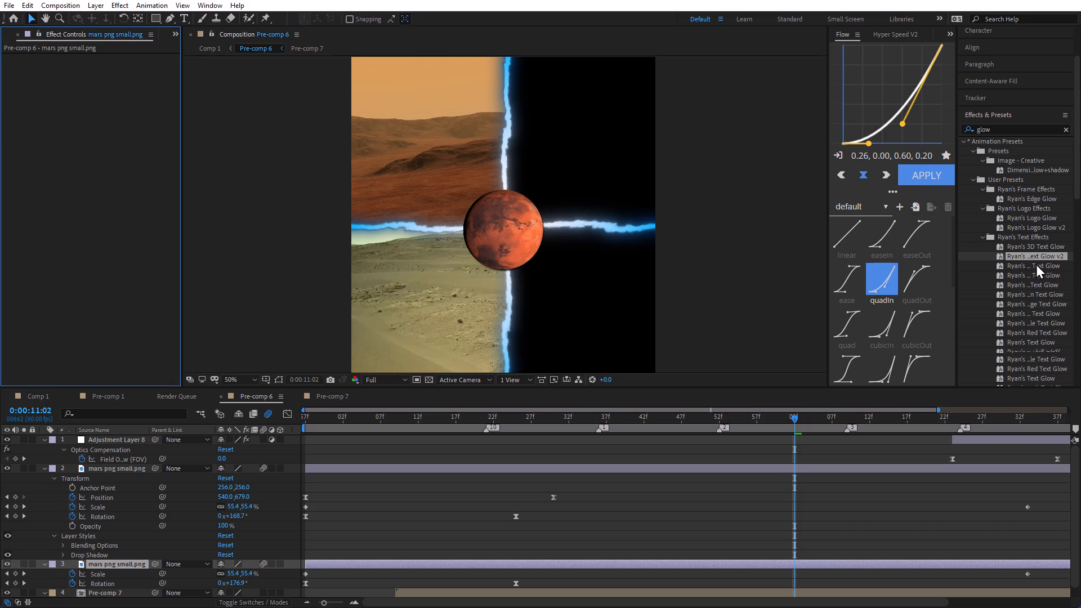
{"action": "left_click_drag", "start_coordinate": [1033, 266], "coordinate": [72, 217]}
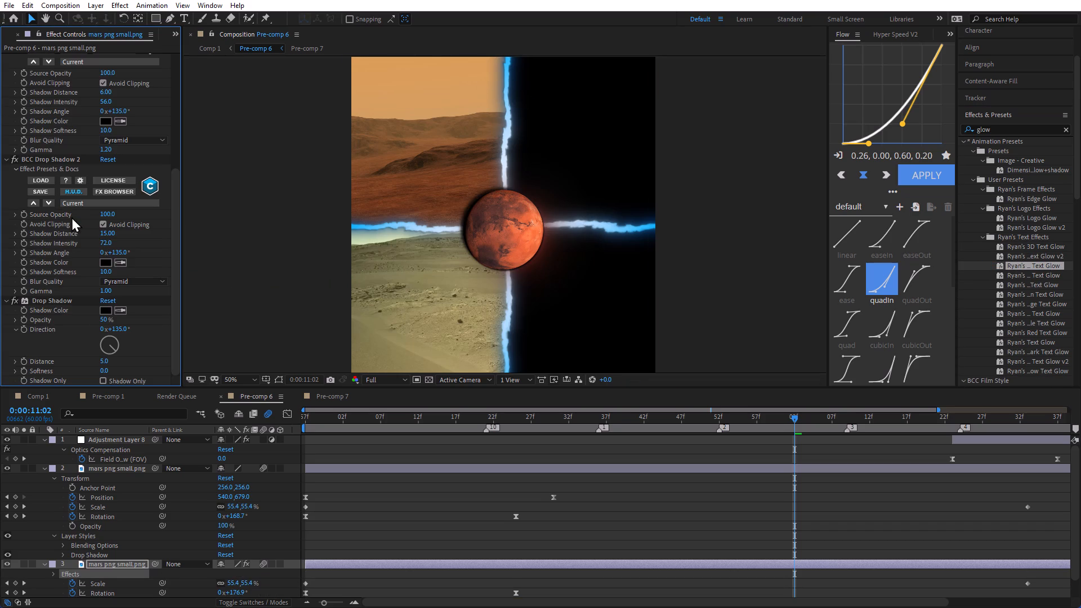
Undo the Ryan's Text Glow preset just applied to the lower mars png small.png layer.
{"action": "scroll", "coordinate": [492, 227], "scroll_direction": "up", "scroll_amount": 1, "text": "ctrl"}
{"action": "key", "text": "ctrl+z"}
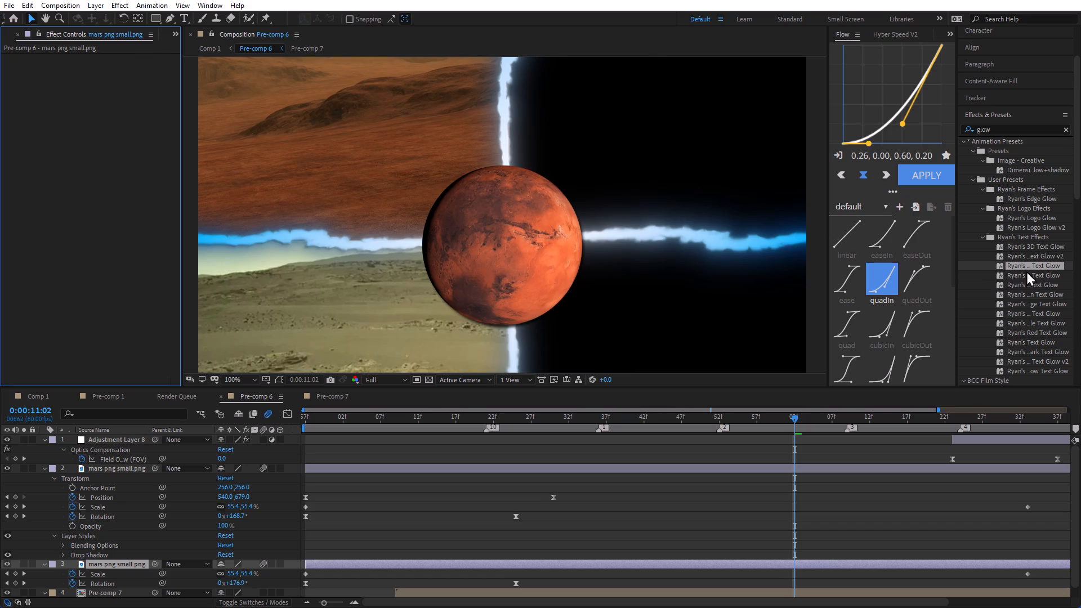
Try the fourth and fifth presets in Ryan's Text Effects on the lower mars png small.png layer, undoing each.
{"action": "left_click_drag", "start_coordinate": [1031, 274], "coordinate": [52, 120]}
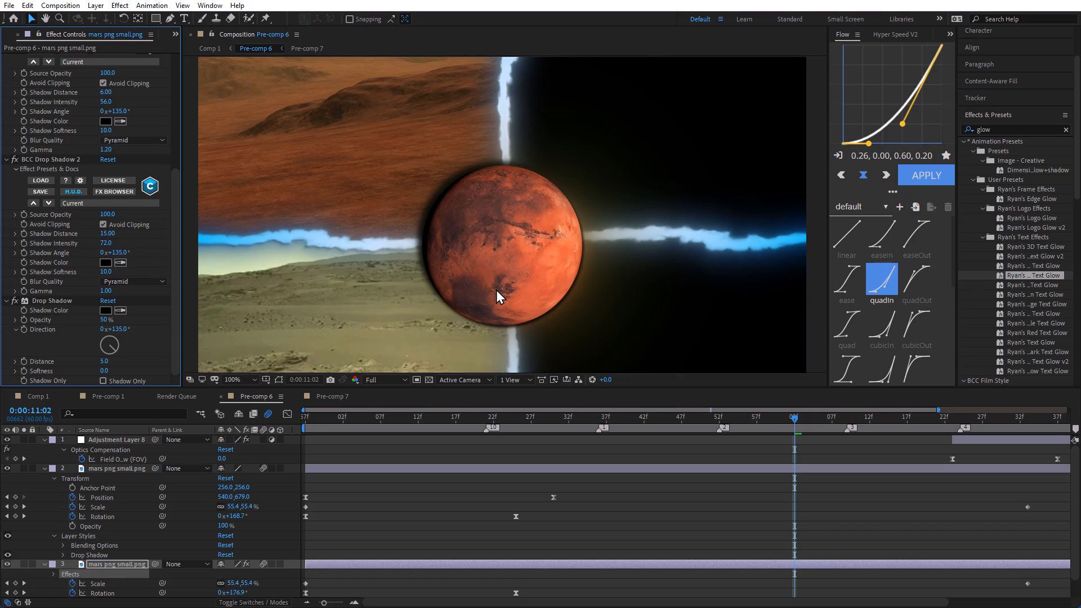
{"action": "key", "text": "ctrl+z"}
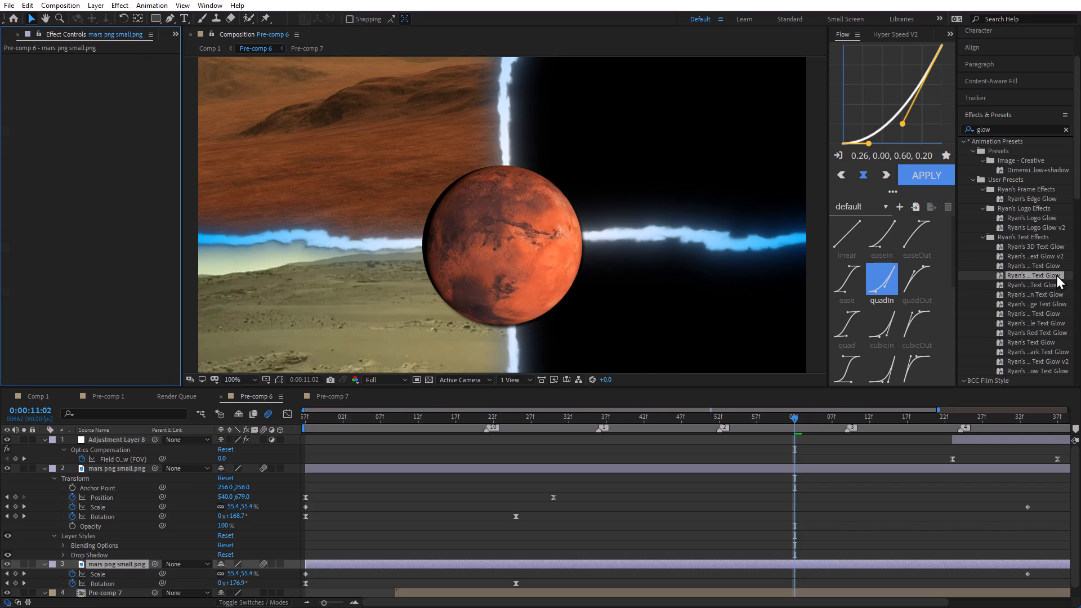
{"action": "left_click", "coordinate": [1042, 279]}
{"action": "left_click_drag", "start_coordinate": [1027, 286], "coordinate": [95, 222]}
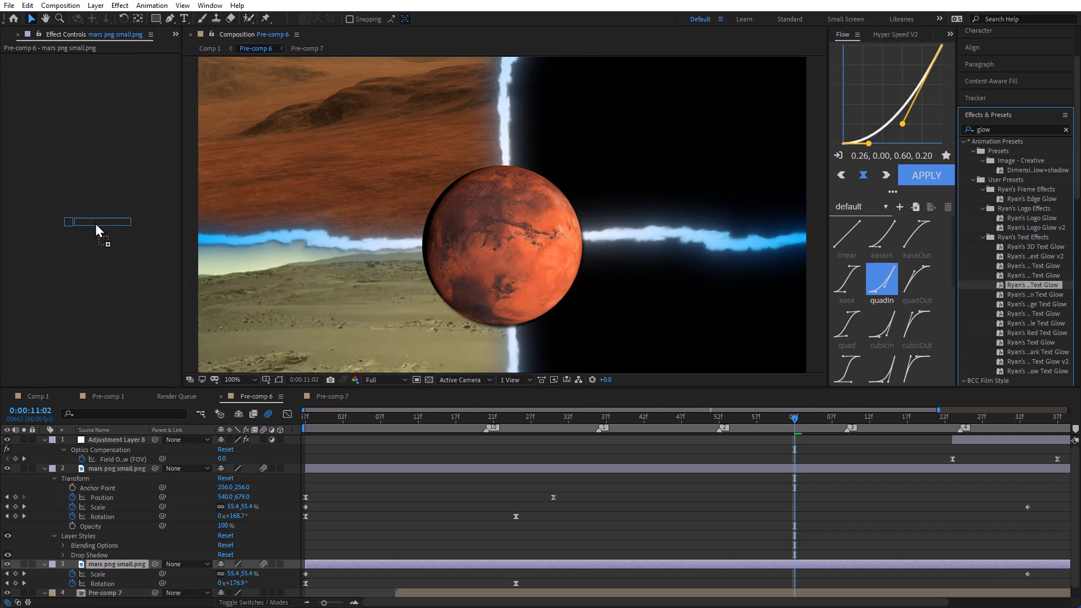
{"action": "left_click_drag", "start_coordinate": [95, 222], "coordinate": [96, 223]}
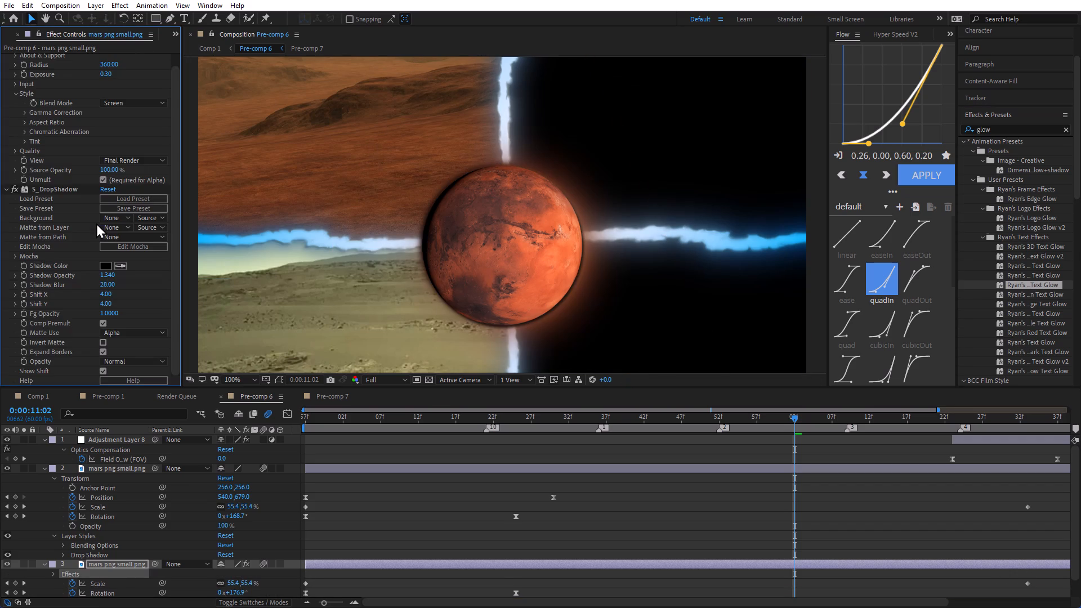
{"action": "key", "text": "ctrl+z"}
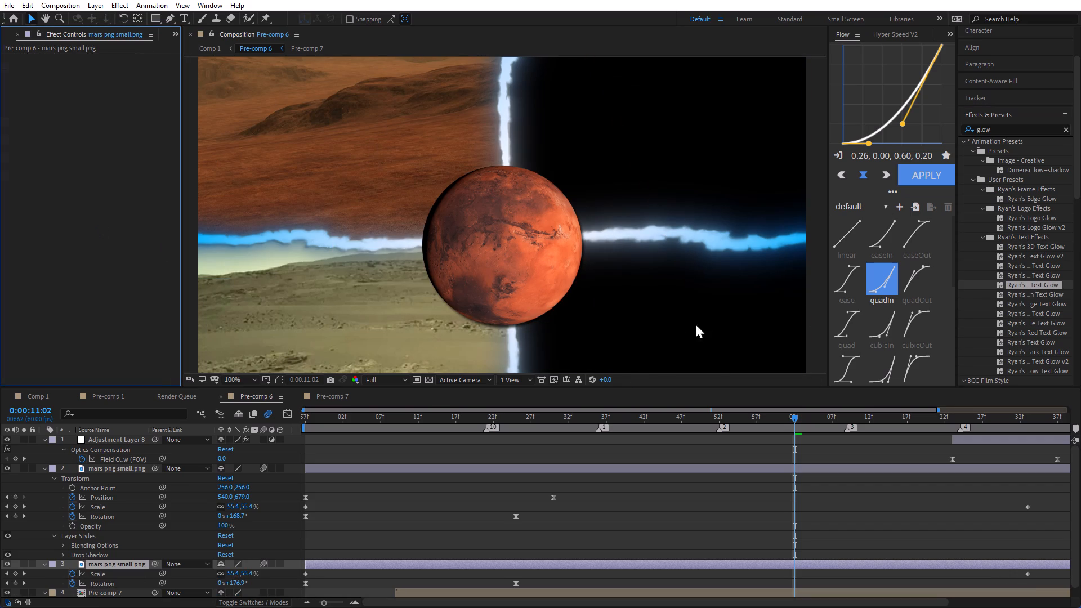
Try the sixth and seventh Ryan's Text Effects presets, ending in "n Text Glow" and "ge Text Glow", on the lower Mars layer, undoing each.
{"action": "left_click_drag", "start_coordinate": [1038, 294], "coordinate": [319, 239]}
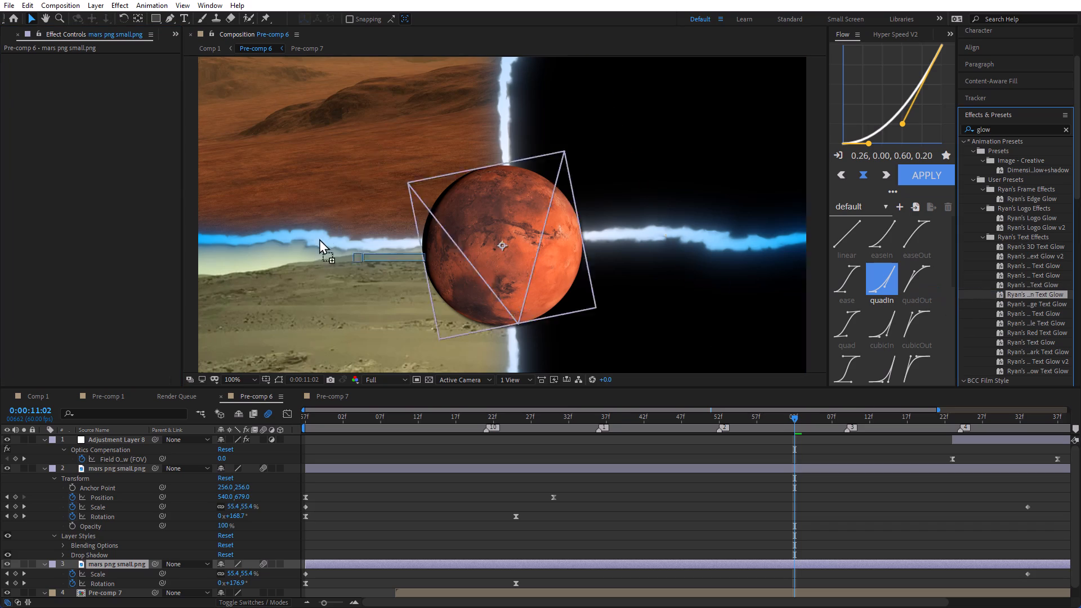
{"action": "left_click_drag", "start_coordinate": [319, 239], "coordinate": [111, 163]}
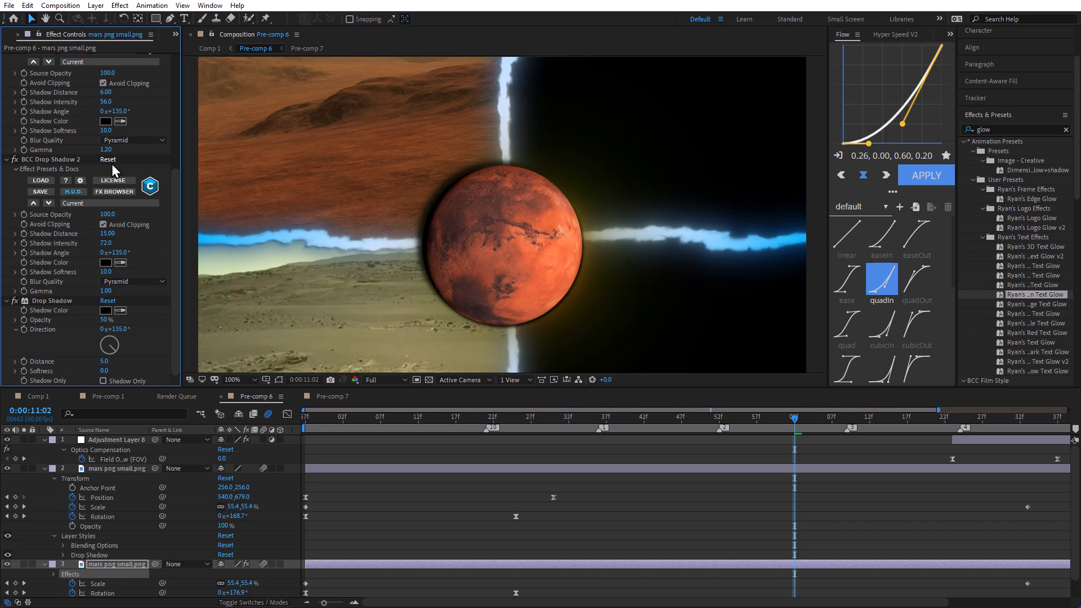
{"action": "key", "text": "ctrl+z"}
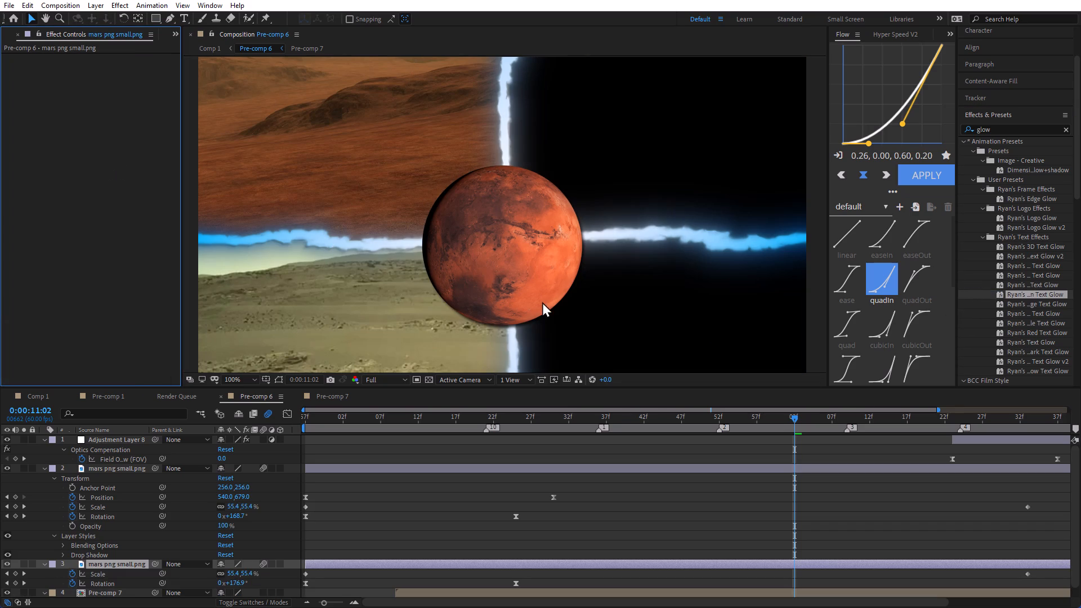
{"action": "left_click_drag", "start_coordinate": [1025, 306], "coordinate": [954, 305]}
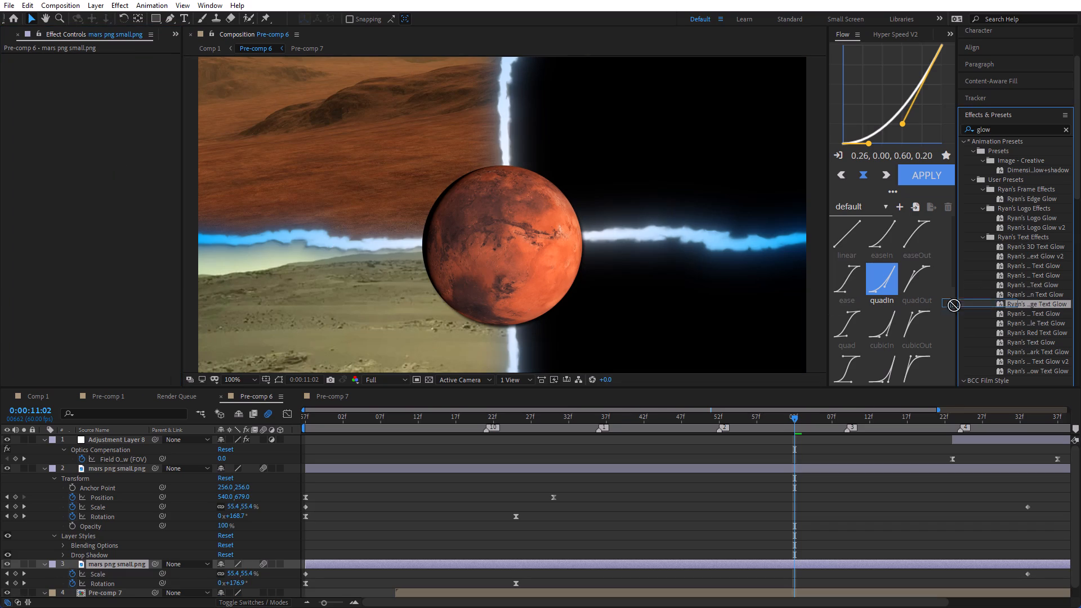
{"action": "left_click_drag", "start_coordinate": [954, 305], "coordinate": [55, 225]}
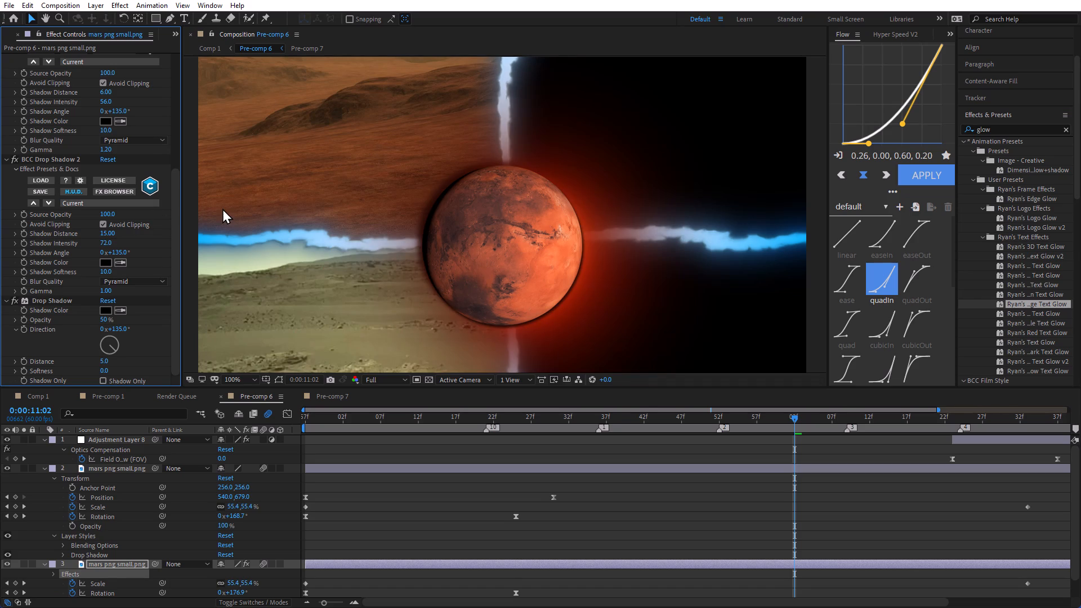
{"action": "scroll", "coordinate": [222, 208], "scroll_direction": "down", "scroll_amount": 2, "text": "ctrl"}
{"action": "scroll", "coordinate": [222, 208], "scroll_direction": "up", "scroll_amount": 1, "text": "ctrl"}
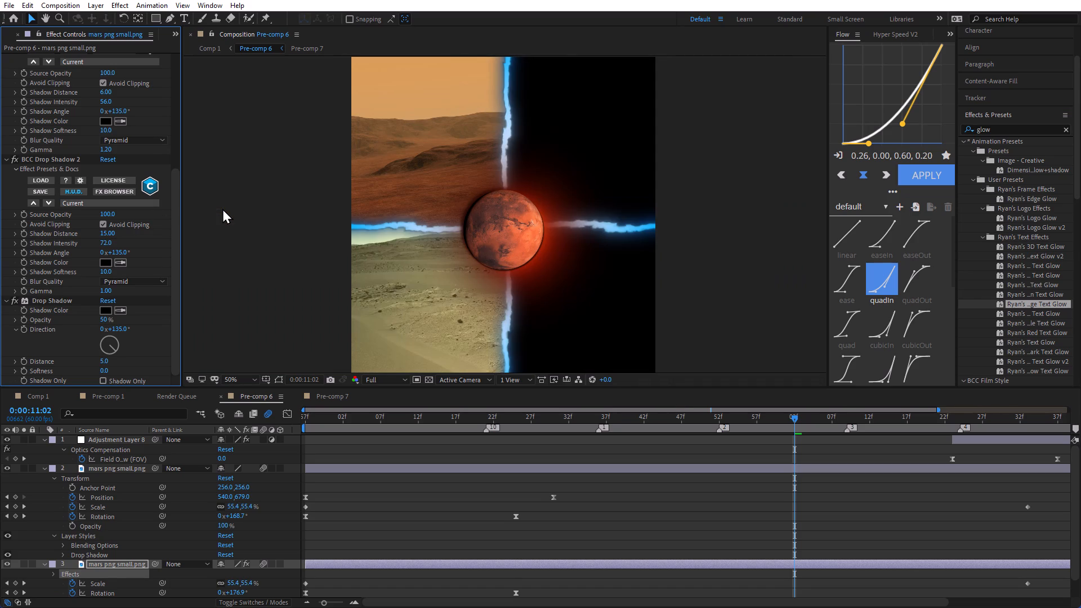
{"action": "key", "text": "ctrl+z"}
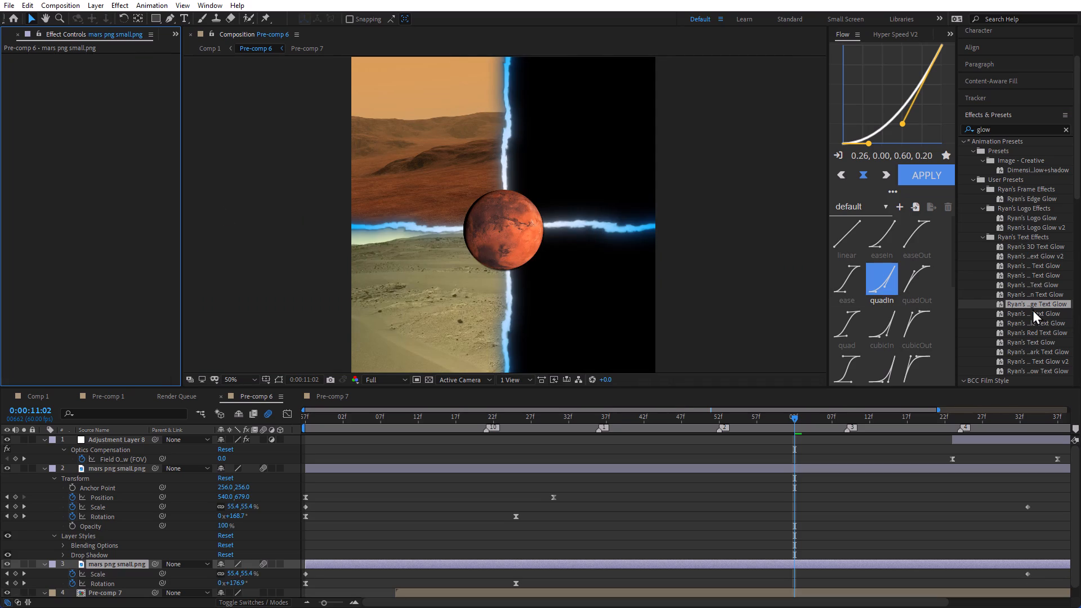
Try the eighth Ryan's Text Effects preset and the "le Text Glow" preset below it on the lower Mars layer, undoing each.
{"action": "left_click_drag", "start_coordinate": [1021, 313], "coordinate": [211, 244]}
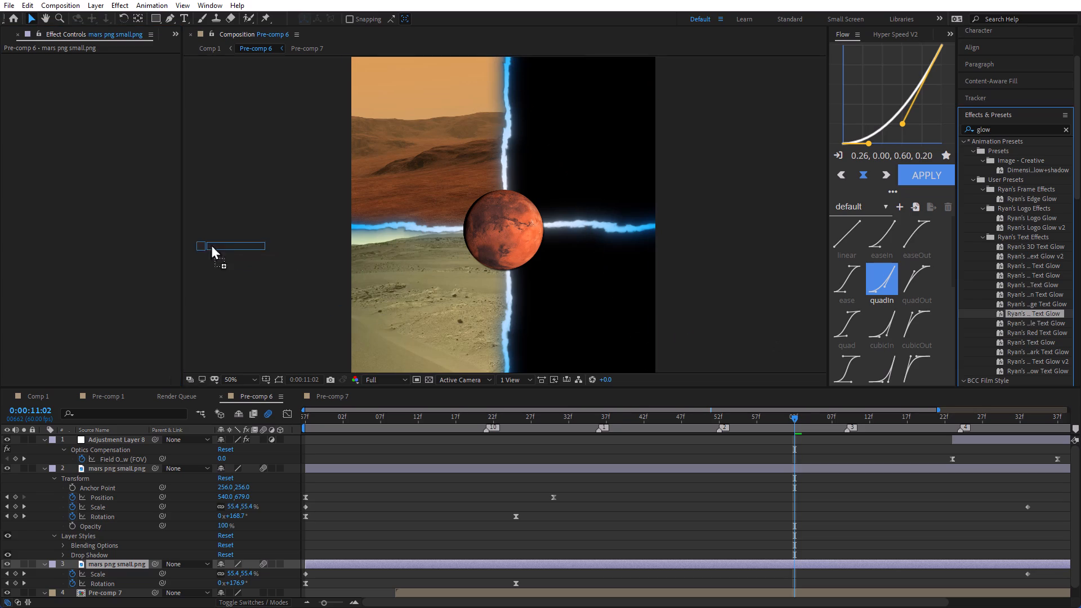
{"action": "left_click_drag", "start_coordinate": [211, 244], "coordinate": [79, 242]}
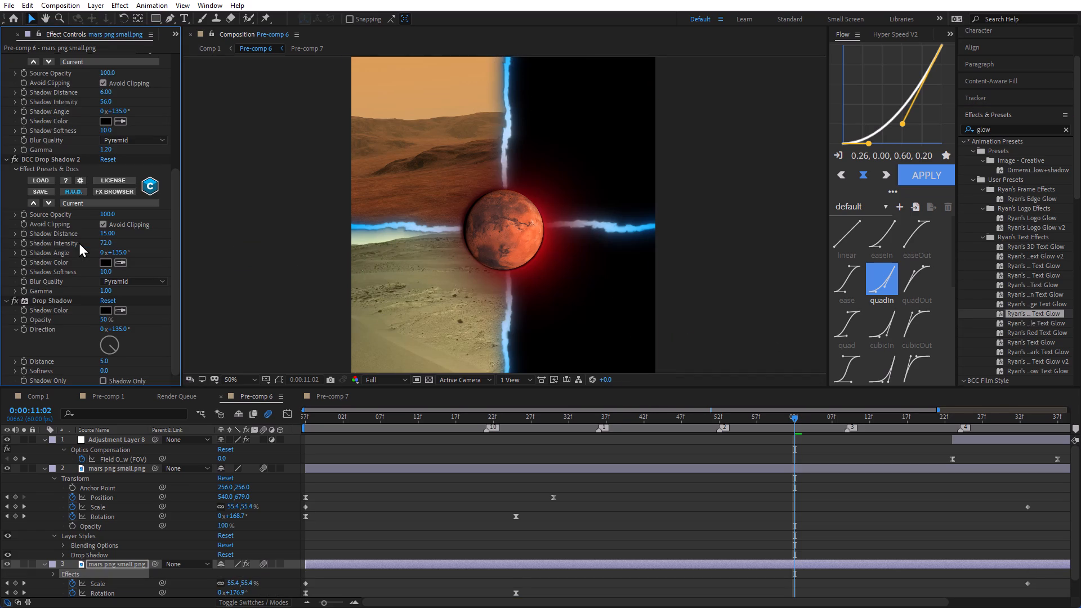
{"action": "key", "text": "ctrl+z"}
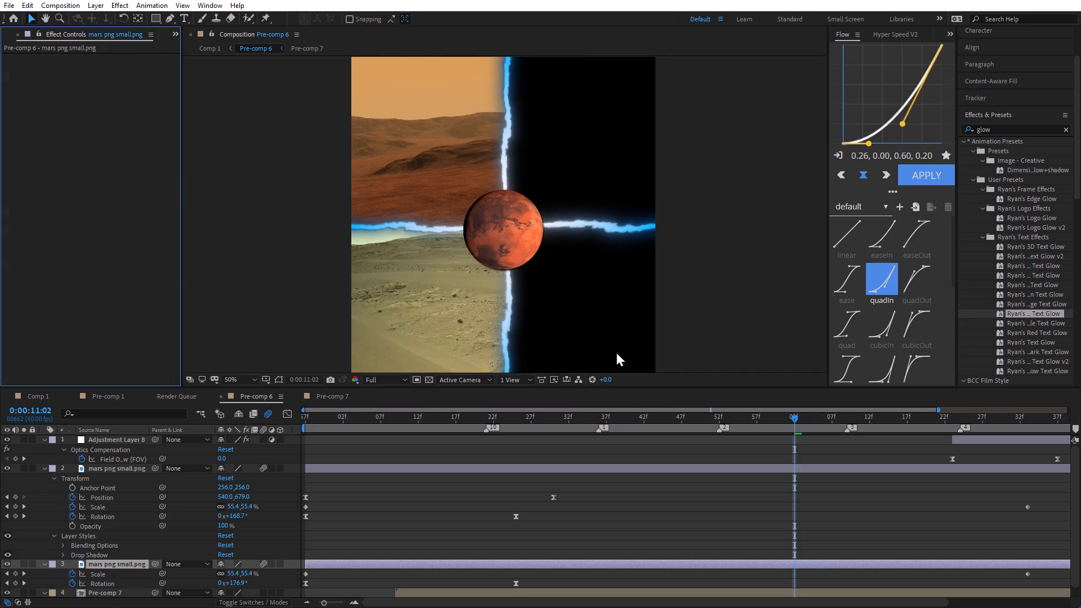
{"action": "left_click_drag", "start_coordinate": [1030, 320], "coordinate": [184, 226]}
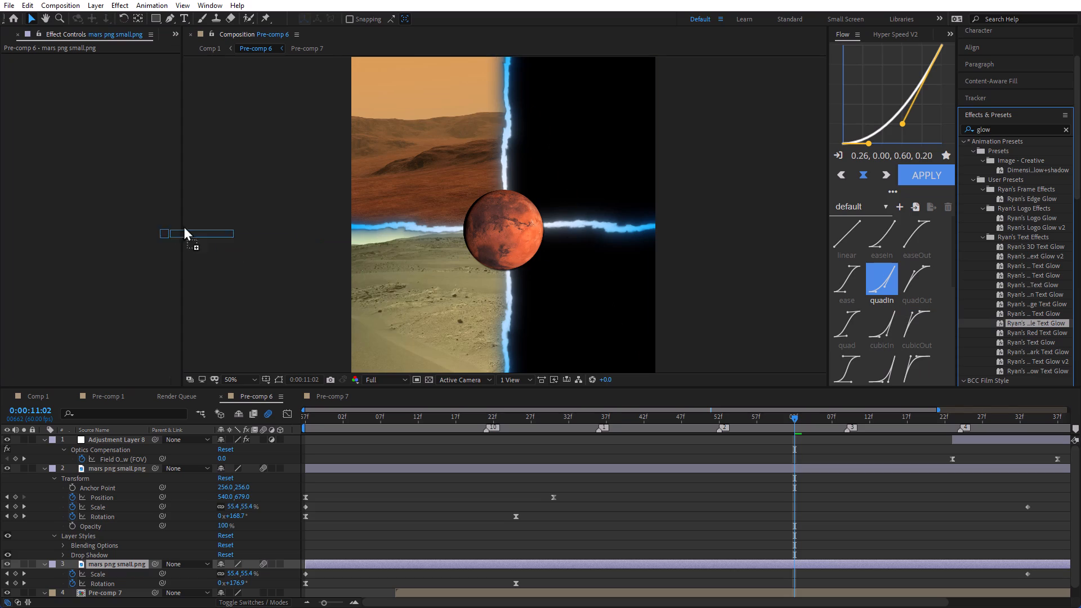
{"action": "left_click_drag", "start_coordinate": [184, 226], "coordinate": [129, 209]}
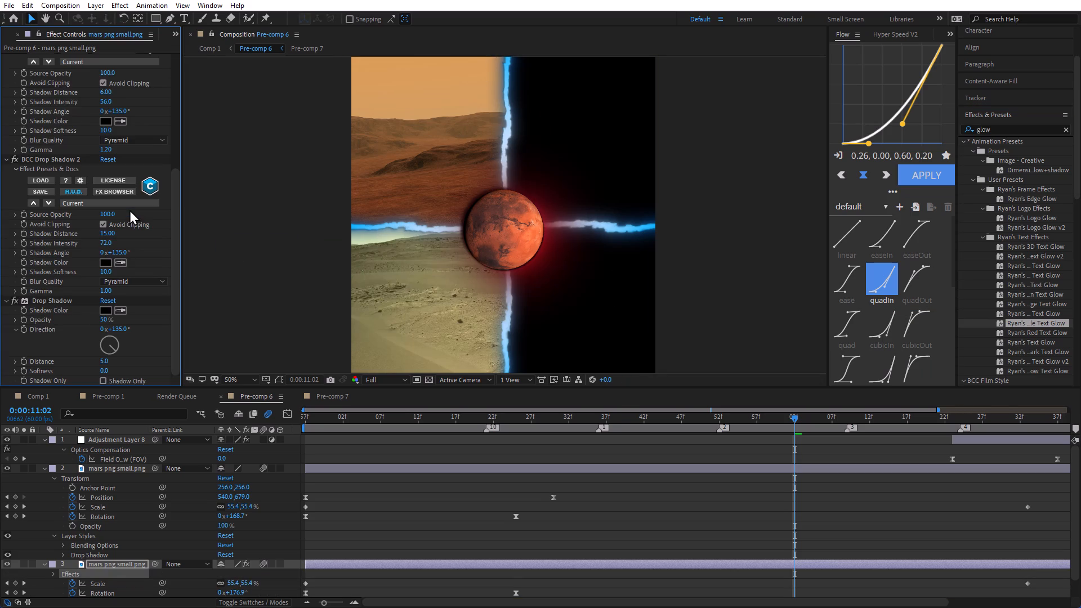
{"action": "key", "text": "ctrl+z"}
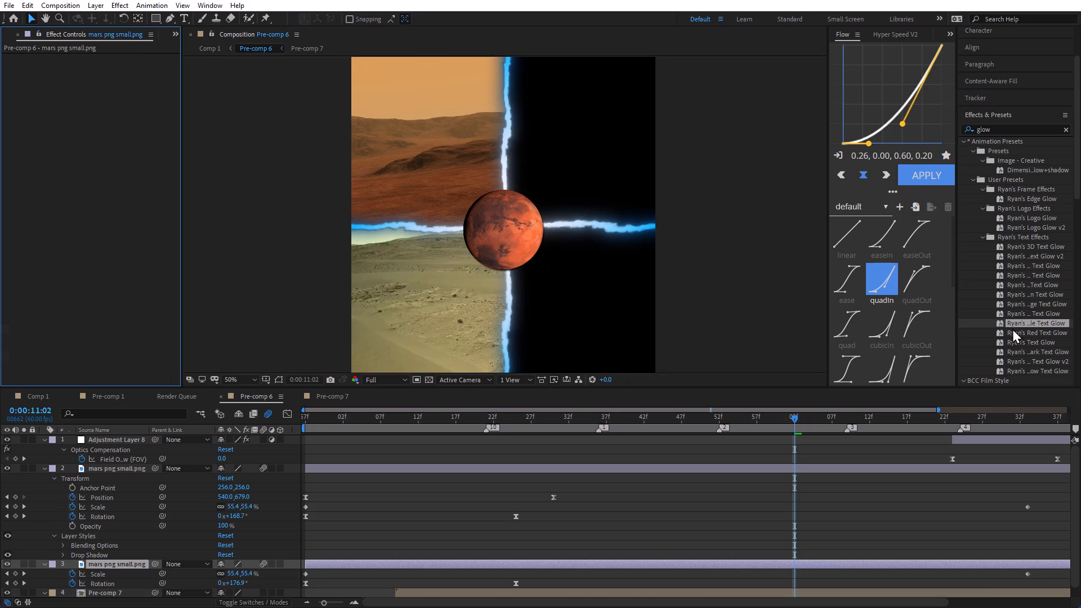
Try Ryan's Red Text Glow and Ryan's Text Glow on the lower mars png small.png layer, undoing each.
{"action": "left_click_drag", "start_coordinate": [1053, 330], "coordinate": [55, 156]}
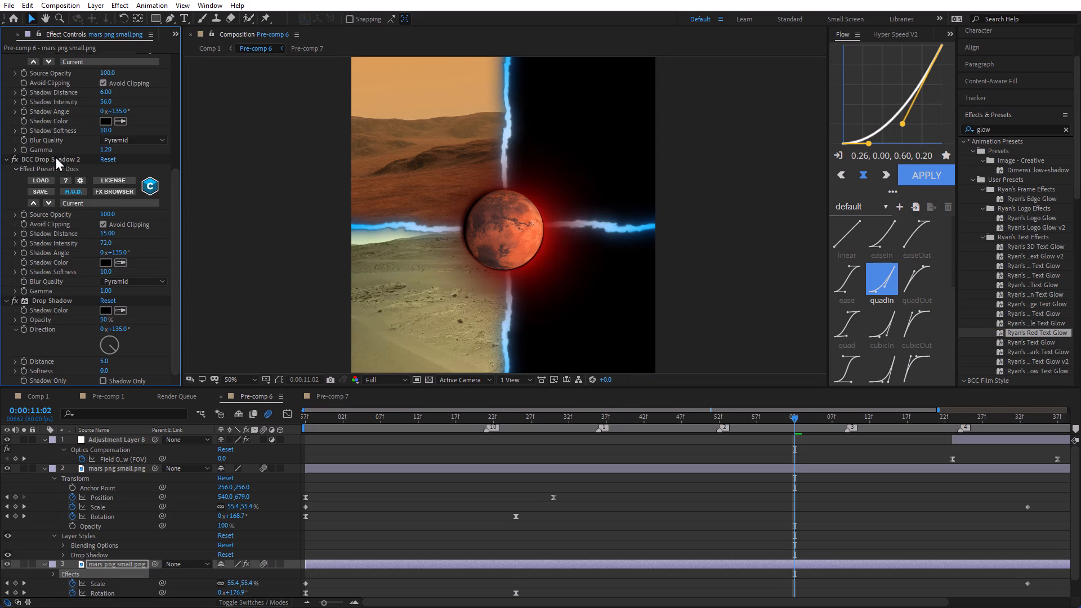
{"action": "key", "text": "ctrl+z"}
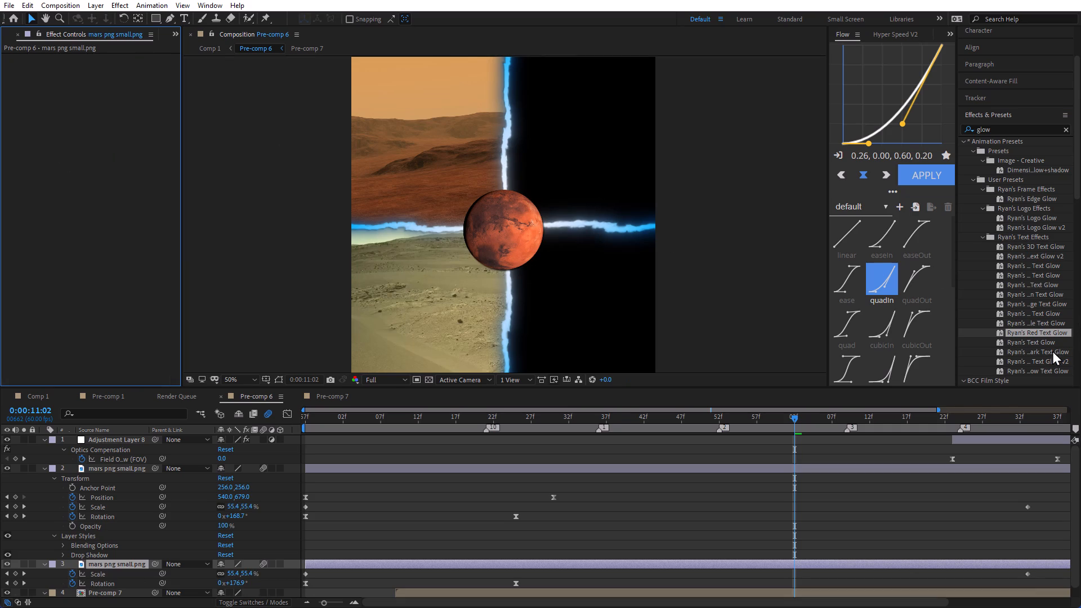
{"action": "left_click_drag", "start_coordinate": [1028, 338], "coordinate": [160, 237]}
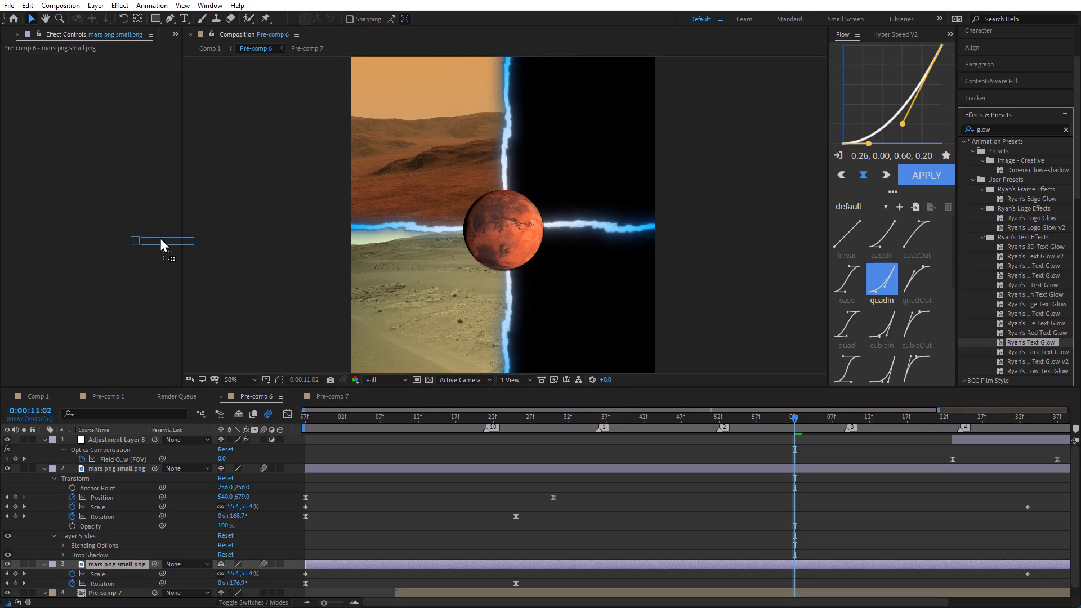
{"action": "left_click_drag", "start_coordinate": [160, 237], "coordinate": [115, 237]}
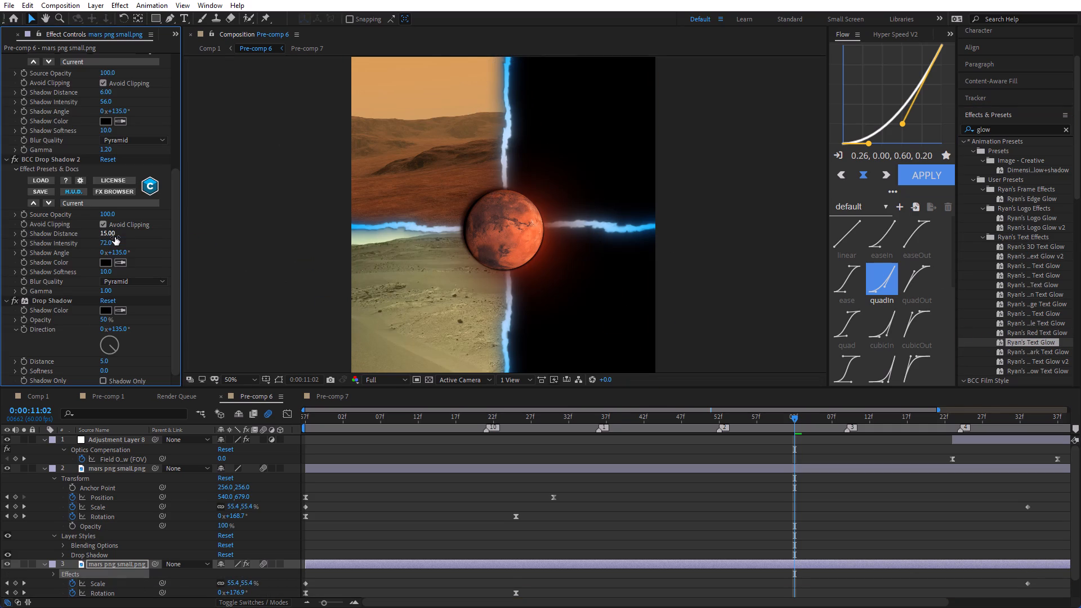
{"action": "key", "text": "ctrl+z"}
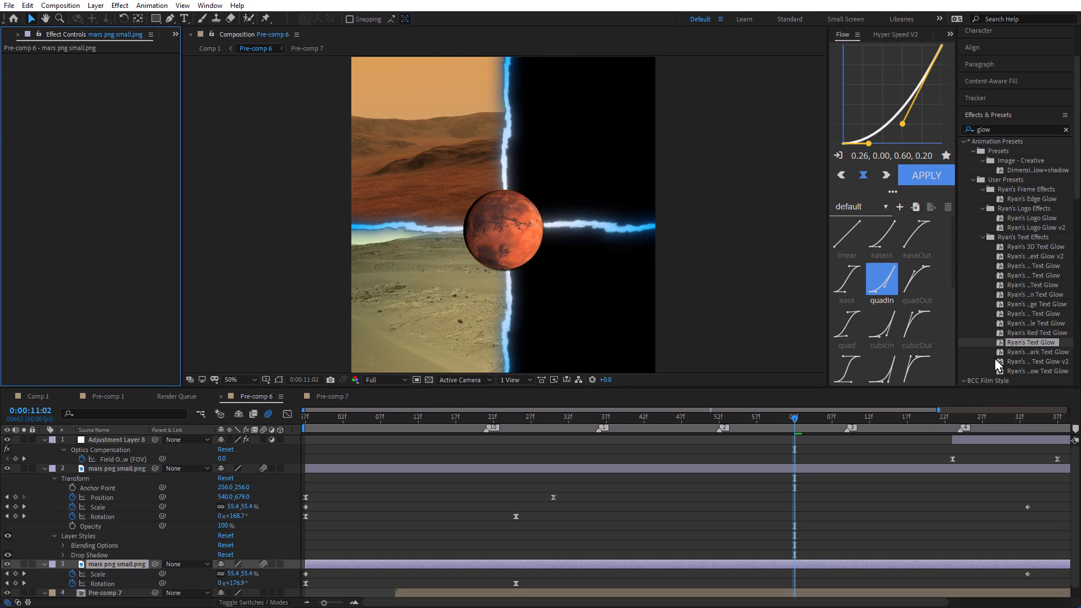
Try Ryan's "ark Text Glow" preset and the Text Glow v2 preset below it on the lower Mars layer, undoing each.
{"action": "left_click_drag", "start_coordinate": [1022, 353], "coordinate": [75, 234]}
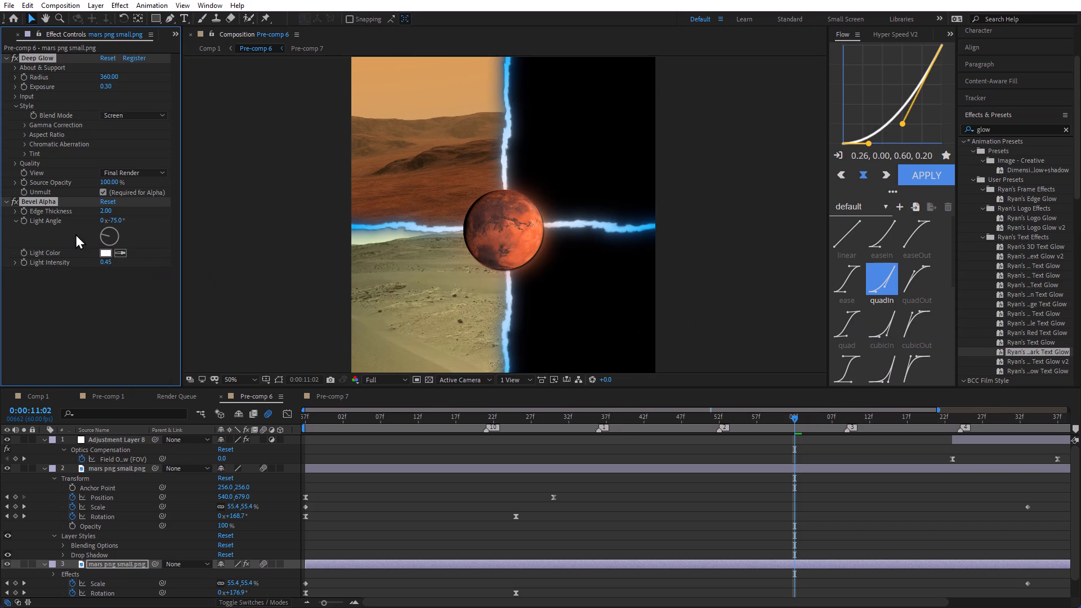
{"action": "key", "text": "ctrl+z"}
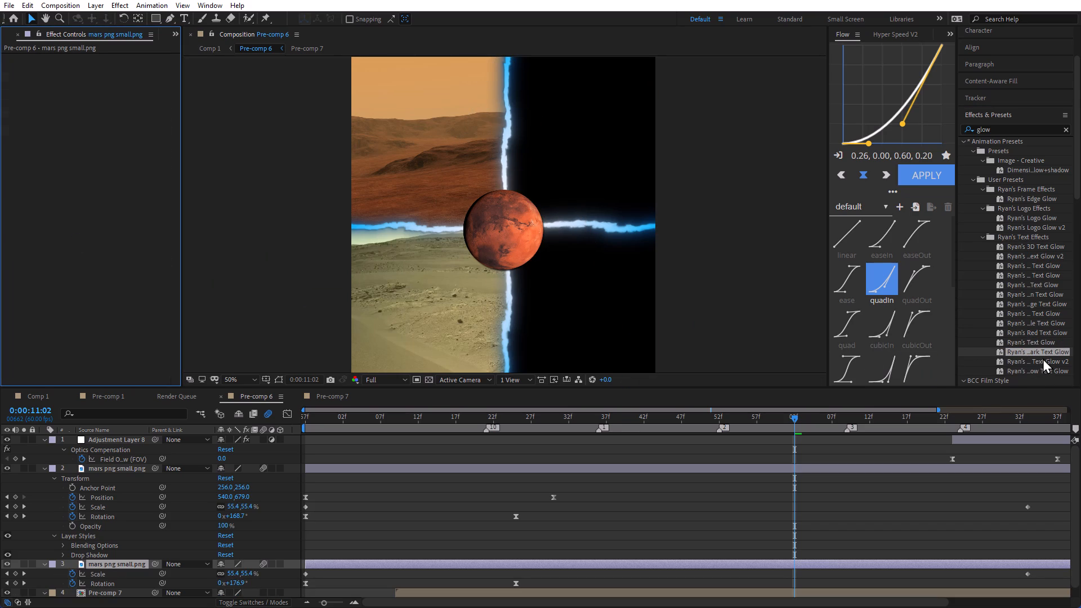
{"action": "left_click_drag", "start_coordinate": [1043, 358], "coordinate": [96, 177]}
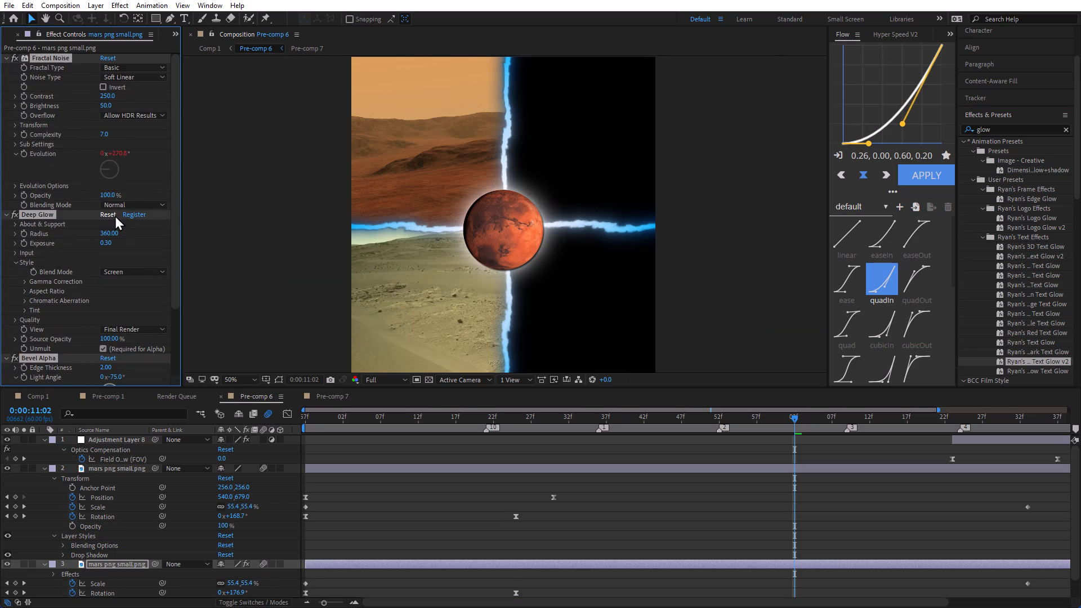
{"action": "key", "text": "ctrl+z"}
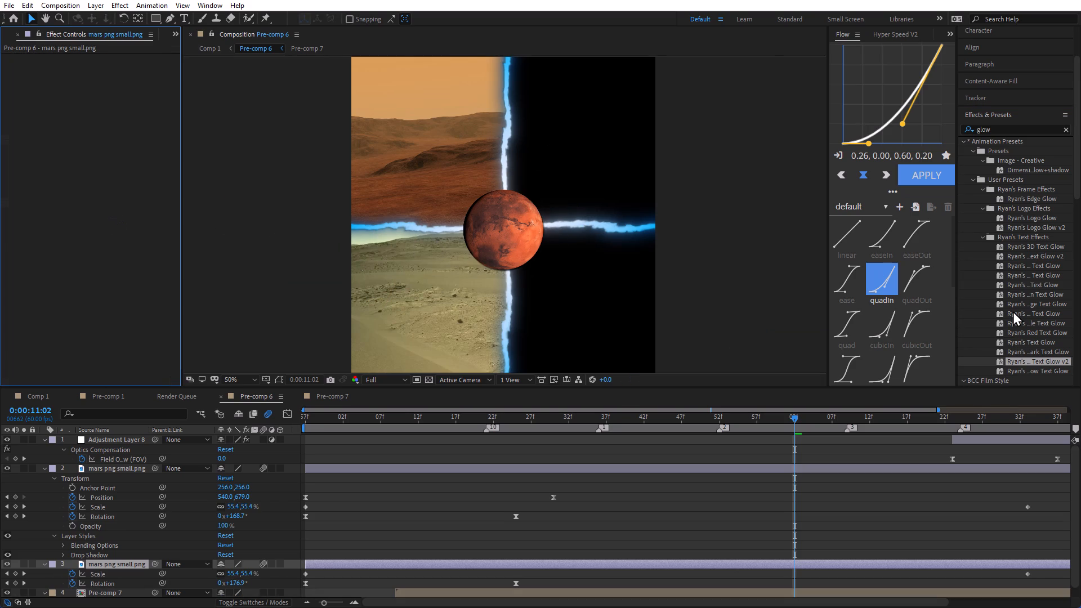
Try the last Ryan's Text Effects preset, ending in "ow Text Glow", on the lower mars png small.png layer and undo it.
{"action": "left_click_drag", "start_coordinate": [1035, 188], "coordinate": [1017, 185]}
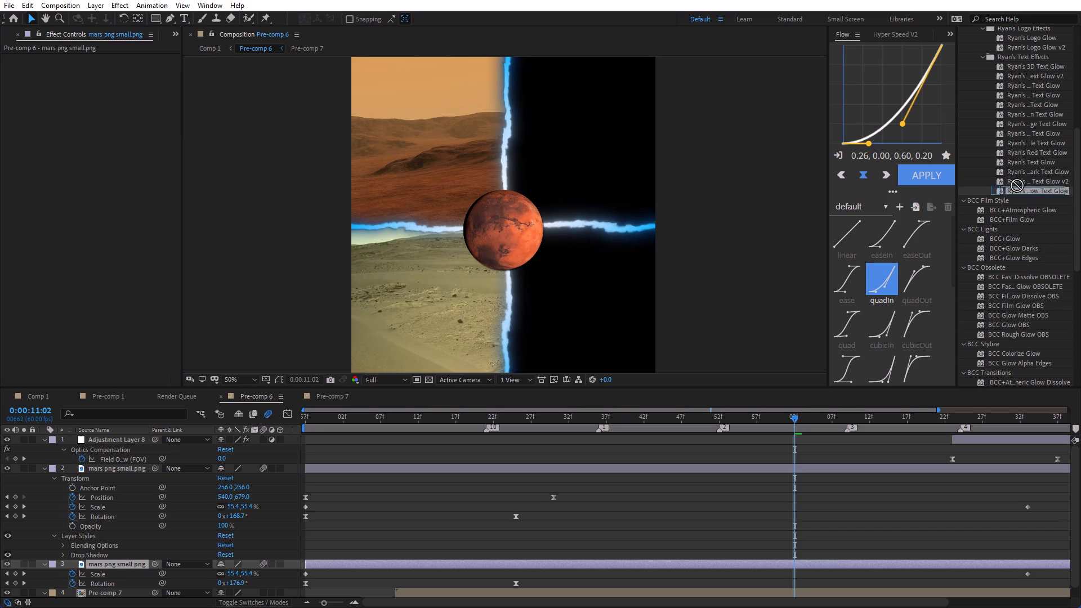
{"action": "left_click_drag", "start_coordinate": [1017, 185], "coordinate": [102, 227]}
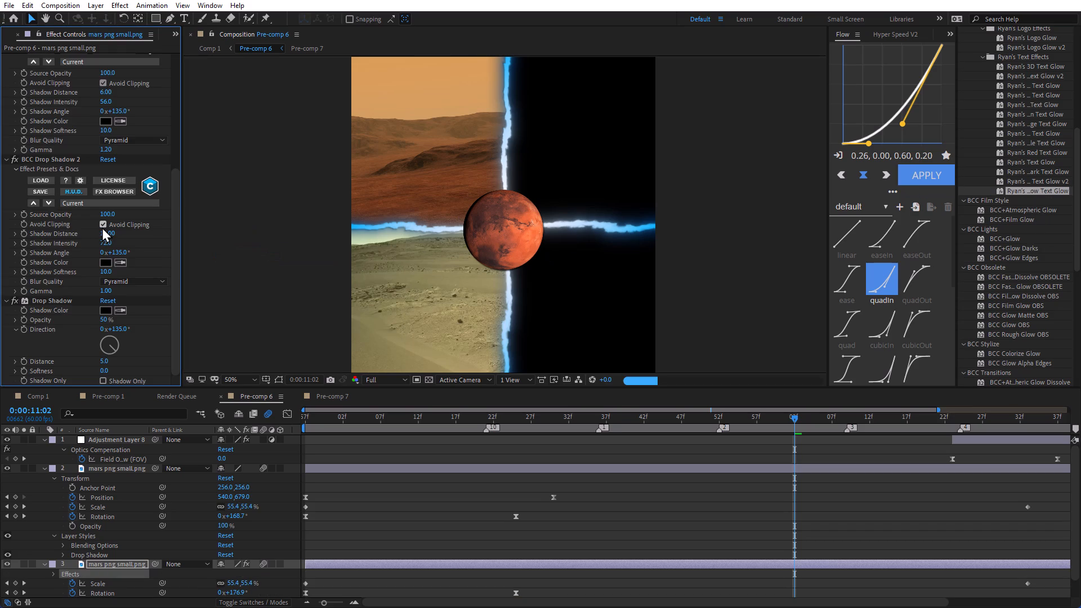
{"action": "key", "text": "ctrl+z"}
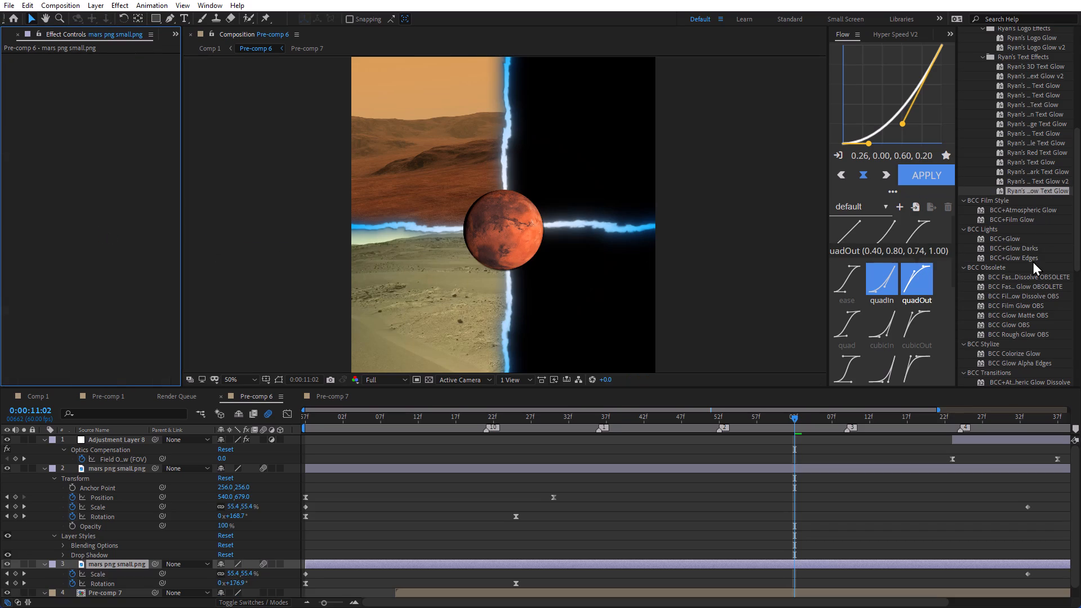
Search the effects and presets for gx and expand the Gxarco preset folder.
{"action": "scroll", "coordinate": [1040, 254], "scroll_direction": "down", "scroll_amount": 1}
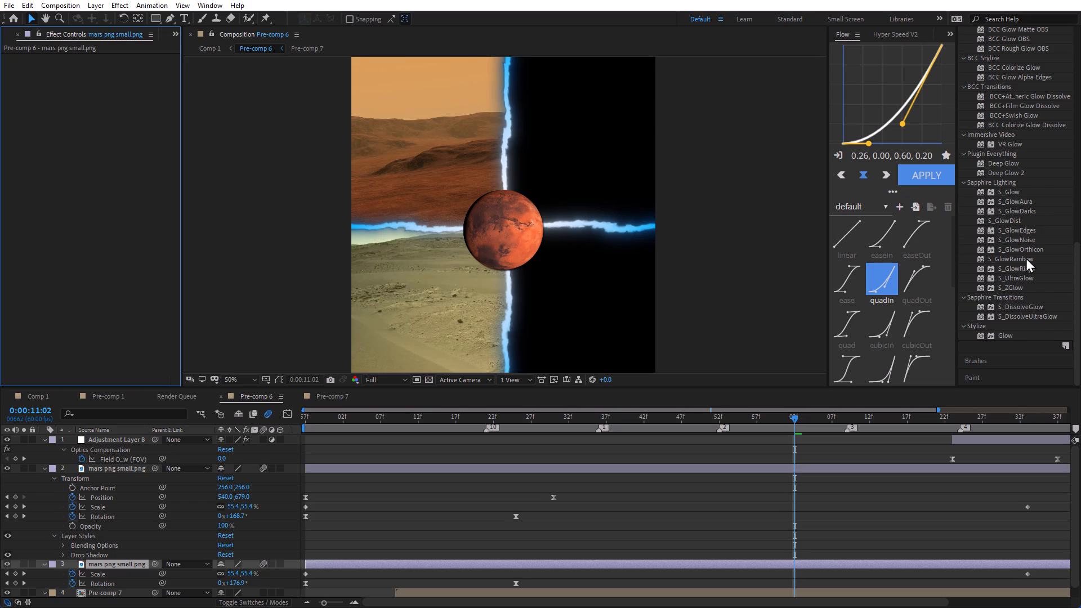
{"action": "scroll", "coordinate": [1029, 205], "scroll_direction": "up", "scroll_amount": 3}
{"action": "left_click_drag", "start_coordinate": [1004, 203], "coordinate": [919, 204]}
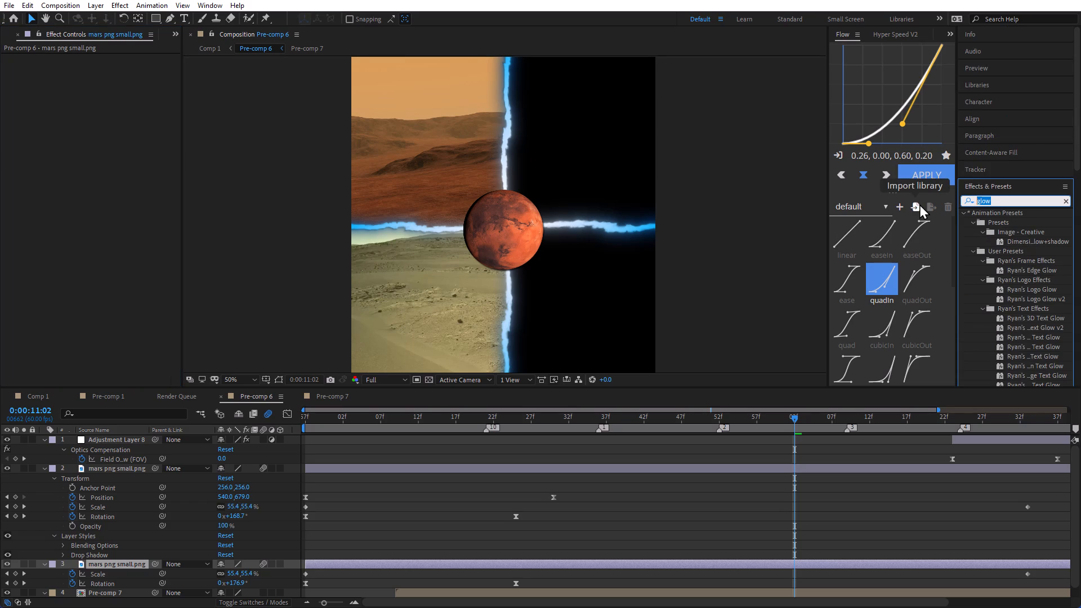
{"action": "type", "text": "gx"}
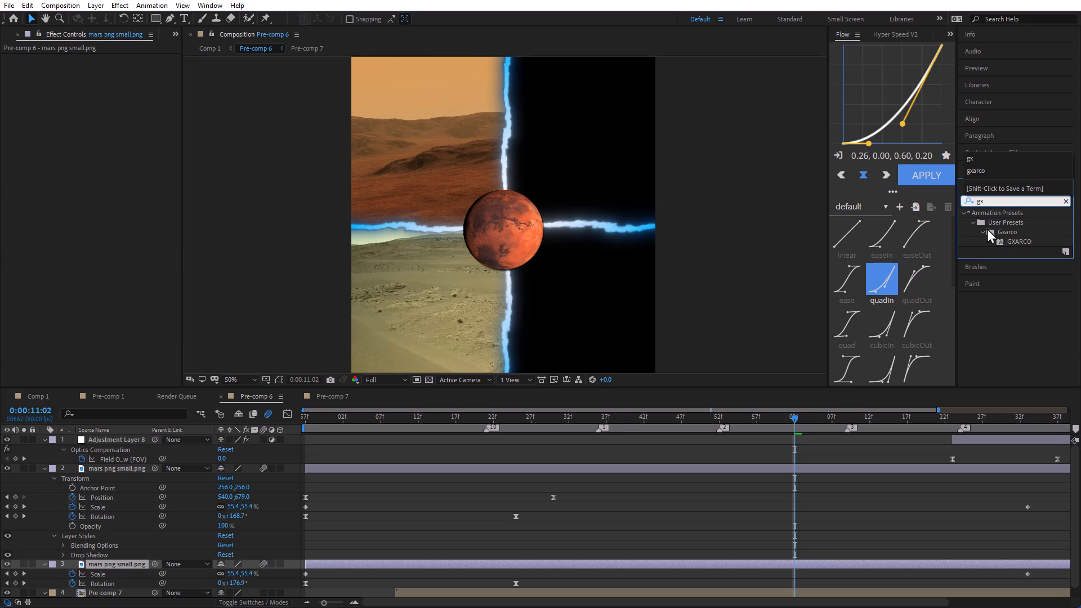
{"action": "left_click", "coordinate": [981, 232]}
{"action": "left_click", "coordinate": [981, 232]}
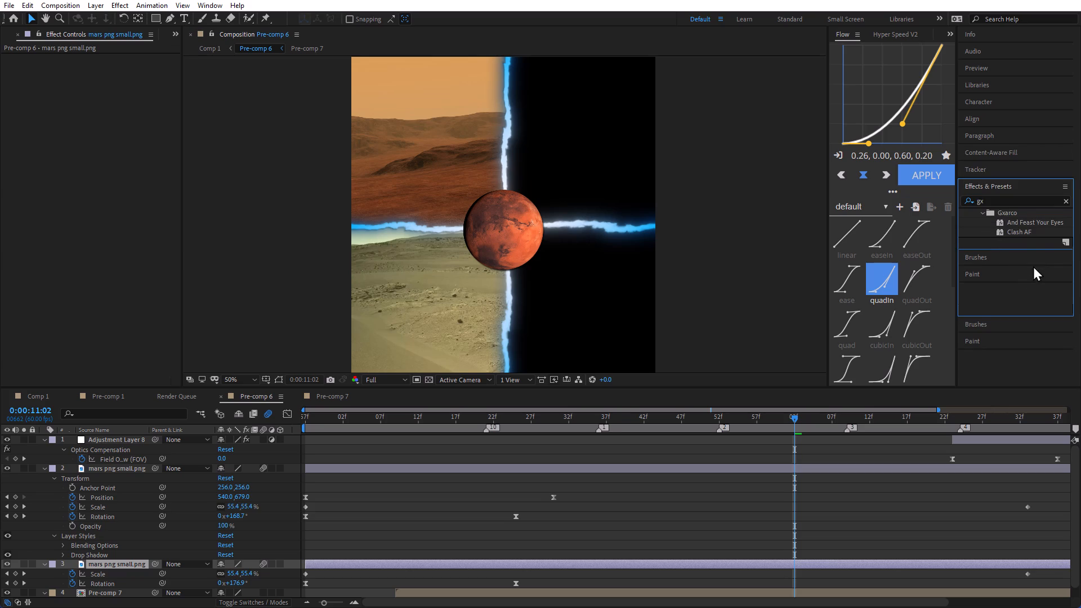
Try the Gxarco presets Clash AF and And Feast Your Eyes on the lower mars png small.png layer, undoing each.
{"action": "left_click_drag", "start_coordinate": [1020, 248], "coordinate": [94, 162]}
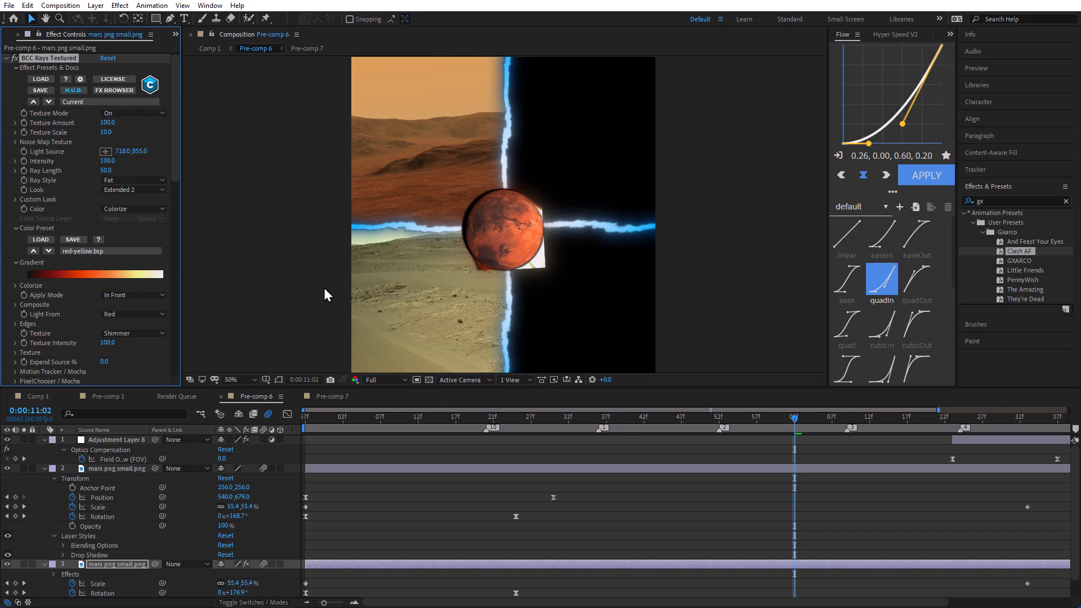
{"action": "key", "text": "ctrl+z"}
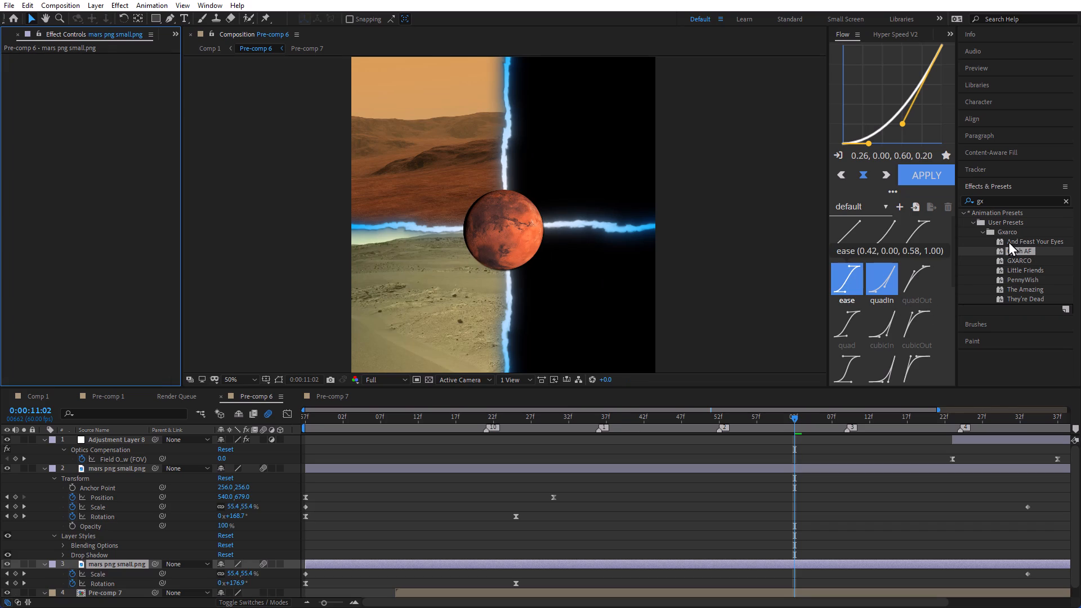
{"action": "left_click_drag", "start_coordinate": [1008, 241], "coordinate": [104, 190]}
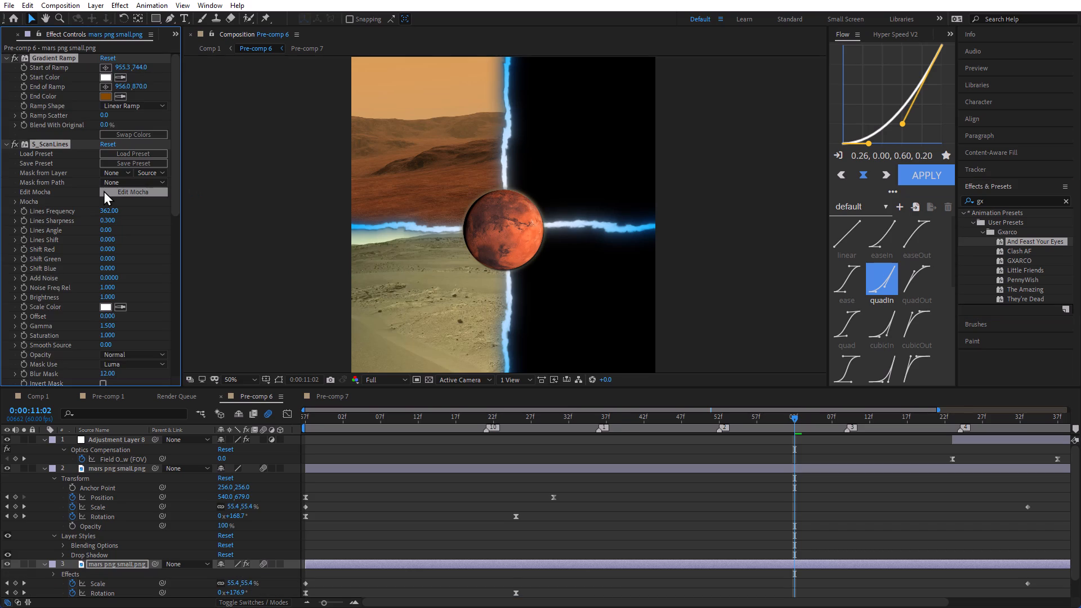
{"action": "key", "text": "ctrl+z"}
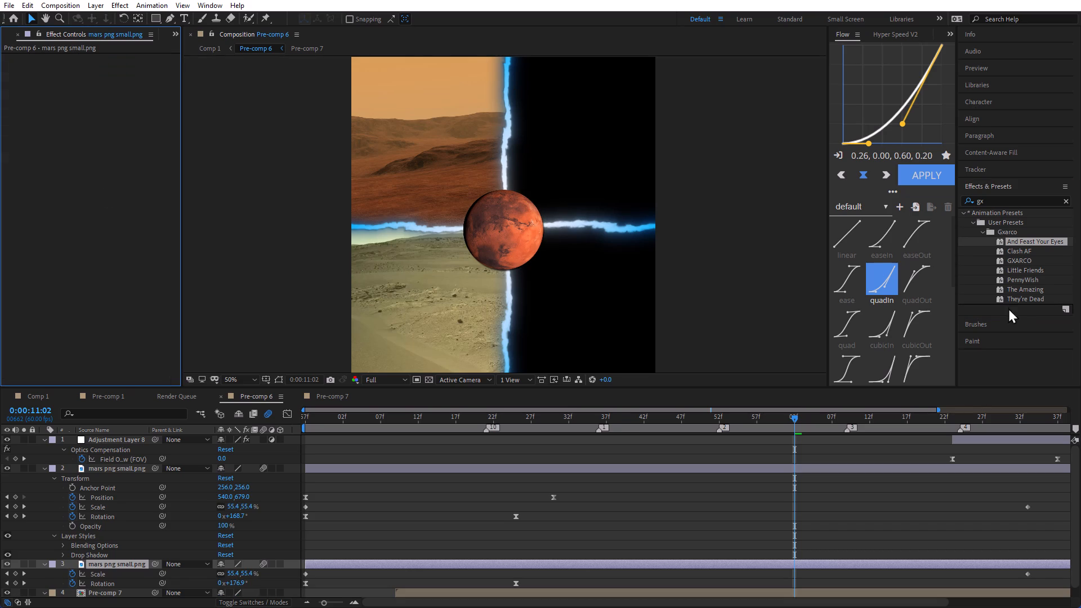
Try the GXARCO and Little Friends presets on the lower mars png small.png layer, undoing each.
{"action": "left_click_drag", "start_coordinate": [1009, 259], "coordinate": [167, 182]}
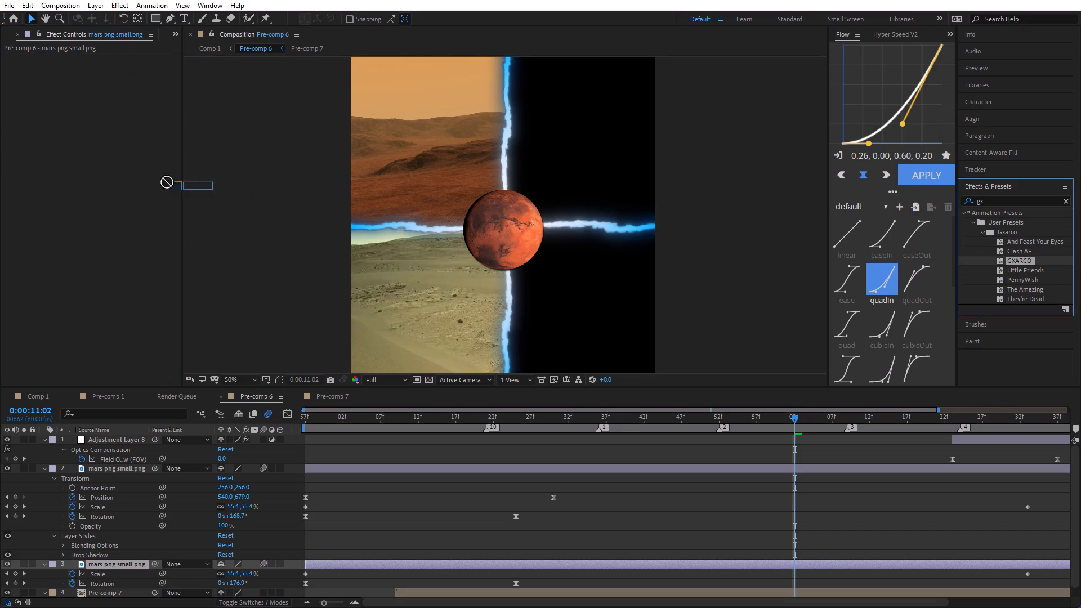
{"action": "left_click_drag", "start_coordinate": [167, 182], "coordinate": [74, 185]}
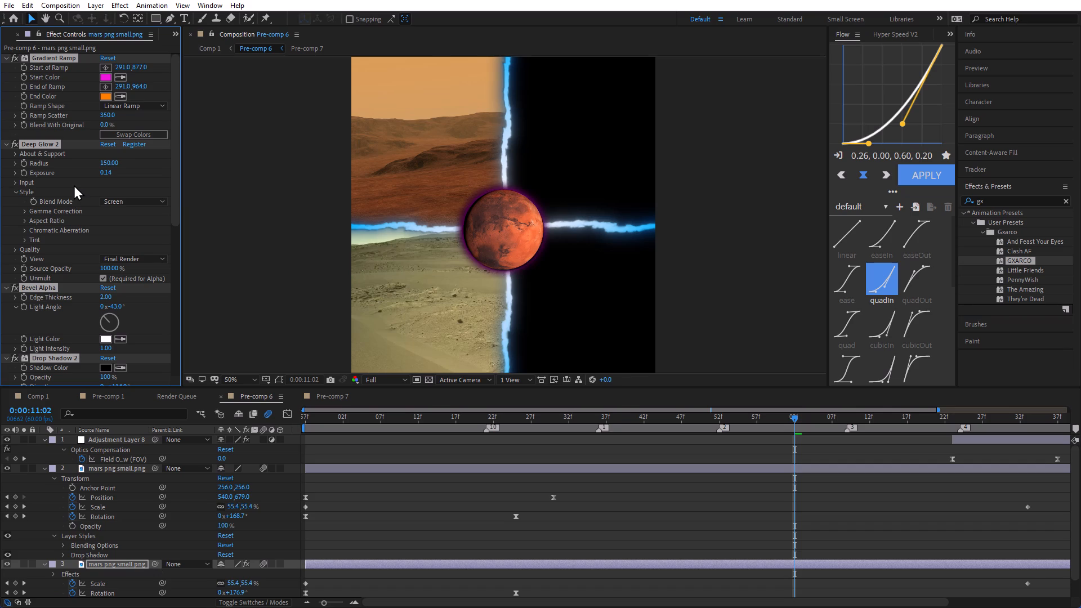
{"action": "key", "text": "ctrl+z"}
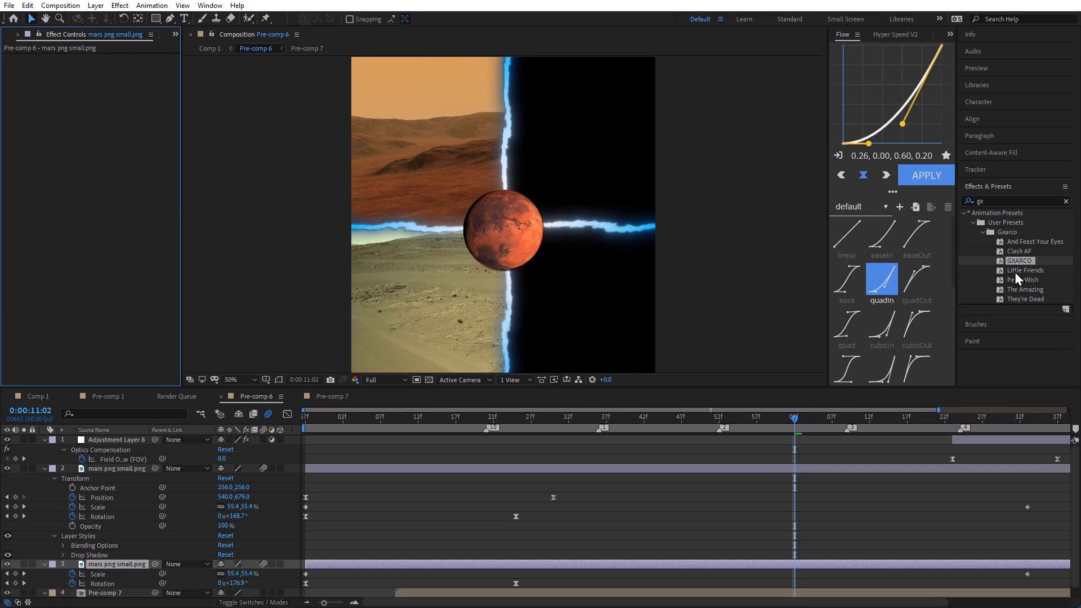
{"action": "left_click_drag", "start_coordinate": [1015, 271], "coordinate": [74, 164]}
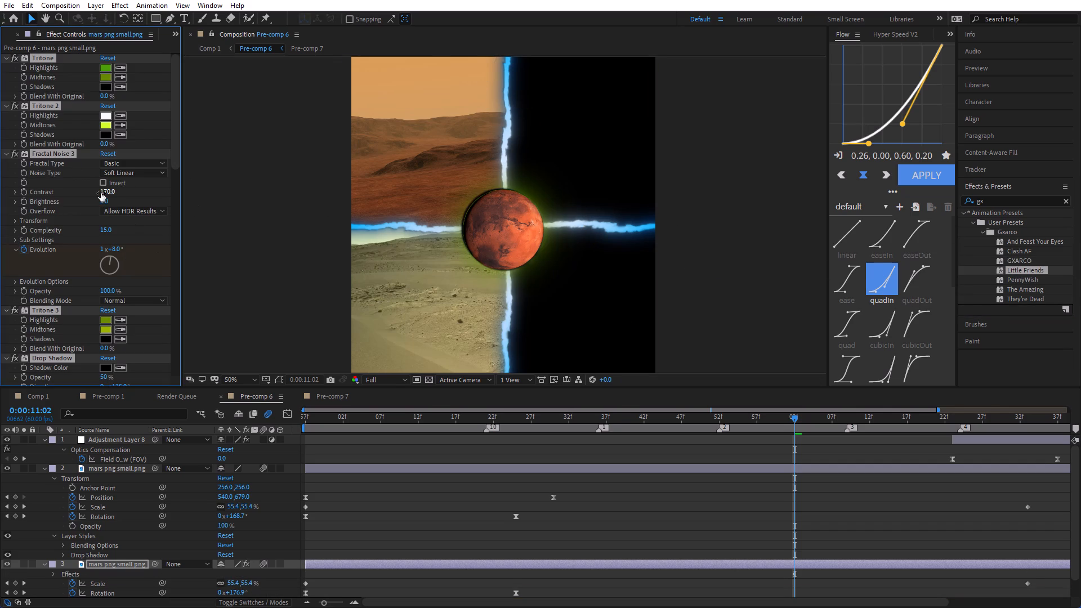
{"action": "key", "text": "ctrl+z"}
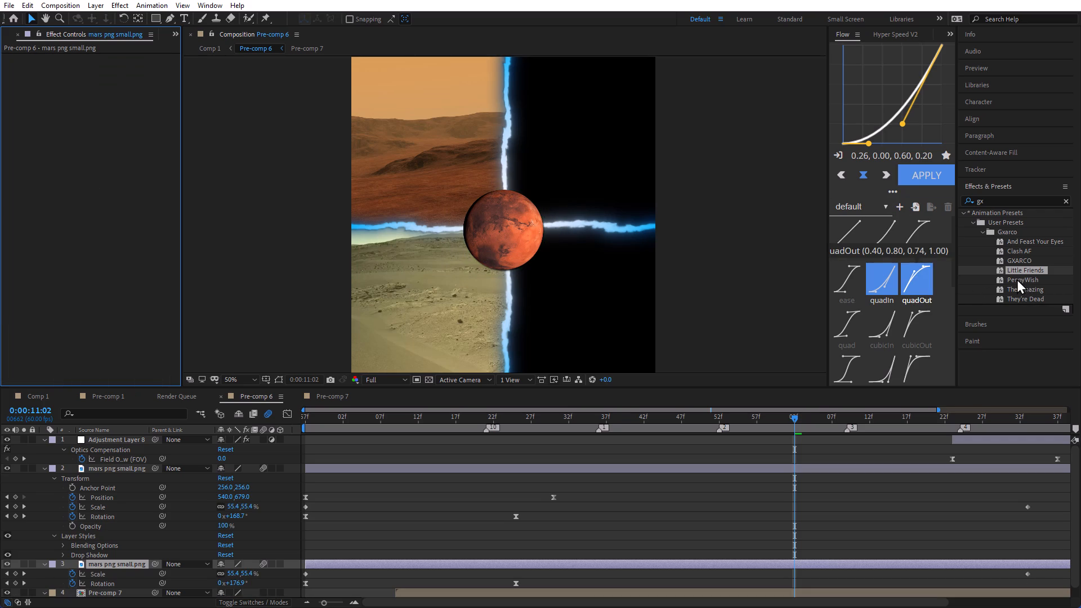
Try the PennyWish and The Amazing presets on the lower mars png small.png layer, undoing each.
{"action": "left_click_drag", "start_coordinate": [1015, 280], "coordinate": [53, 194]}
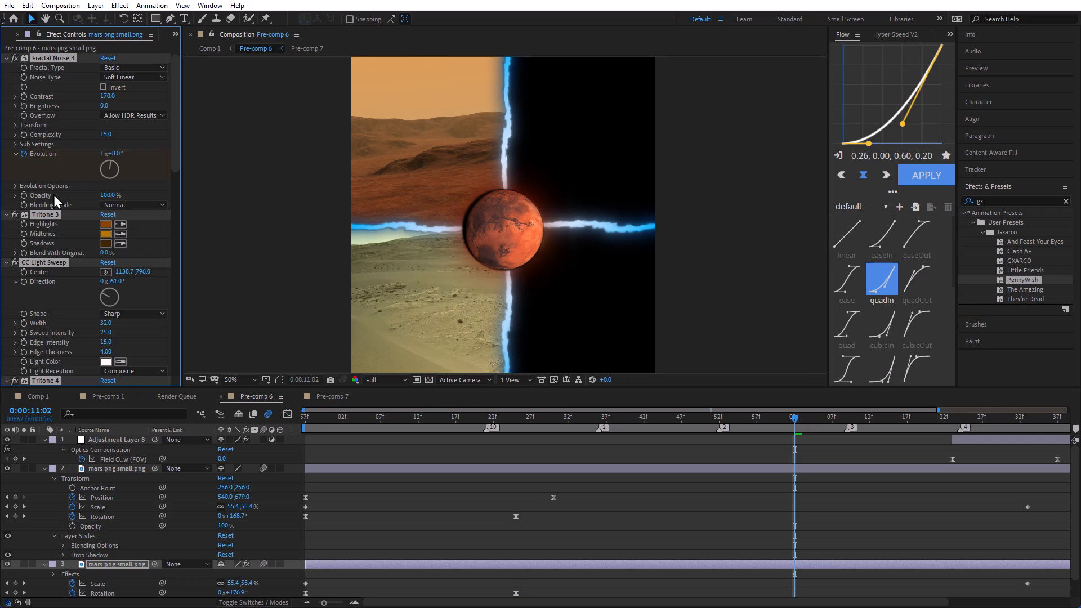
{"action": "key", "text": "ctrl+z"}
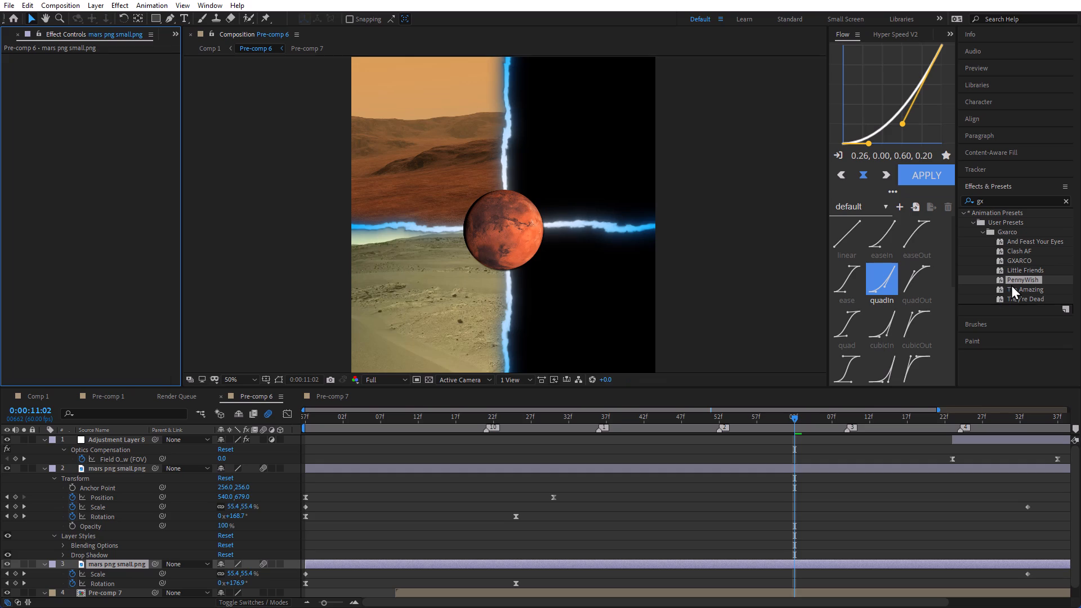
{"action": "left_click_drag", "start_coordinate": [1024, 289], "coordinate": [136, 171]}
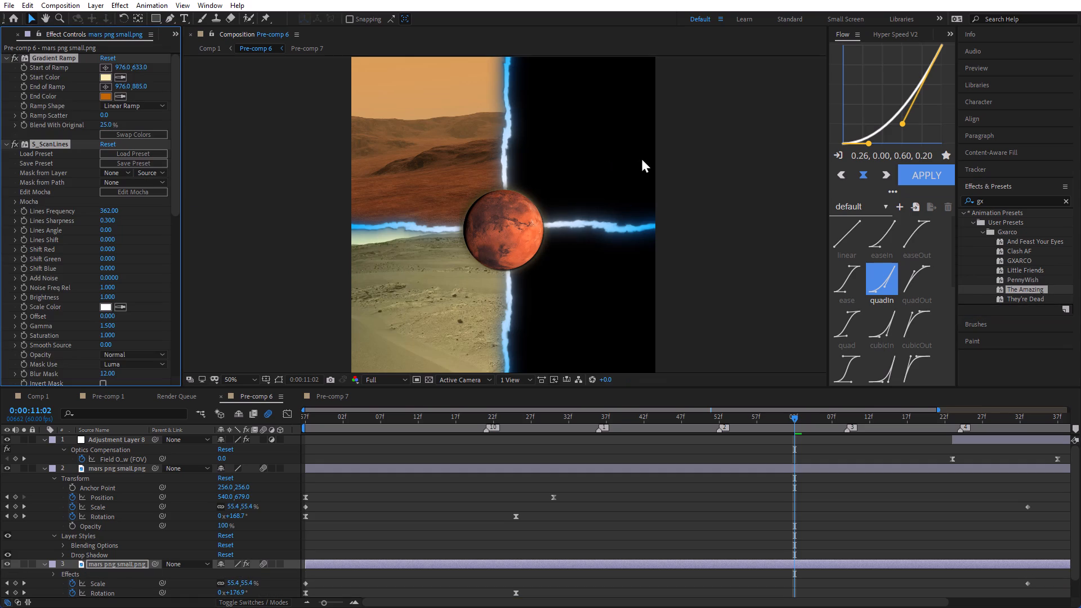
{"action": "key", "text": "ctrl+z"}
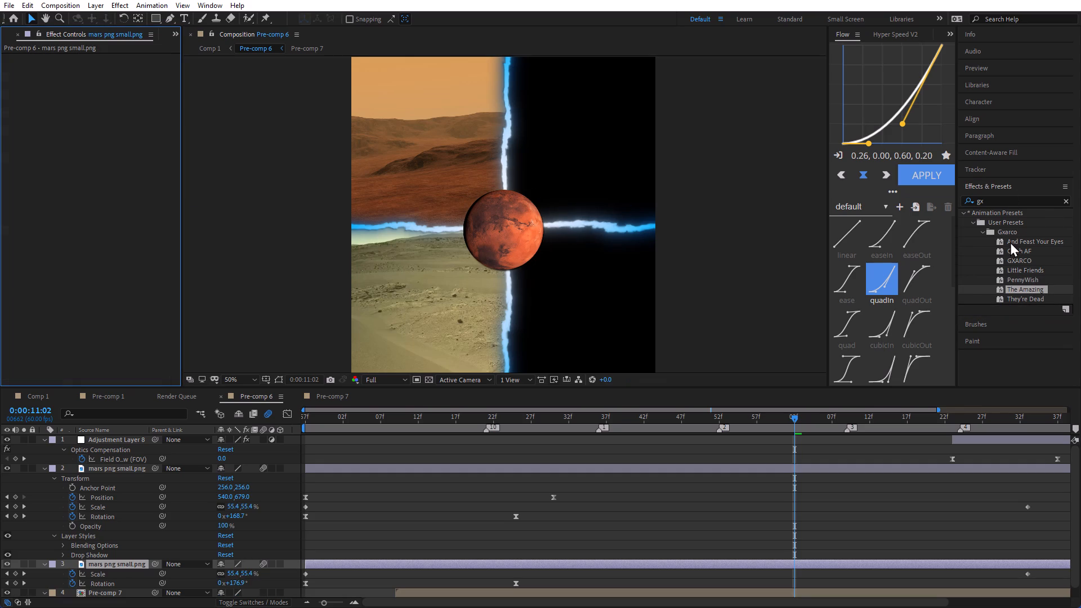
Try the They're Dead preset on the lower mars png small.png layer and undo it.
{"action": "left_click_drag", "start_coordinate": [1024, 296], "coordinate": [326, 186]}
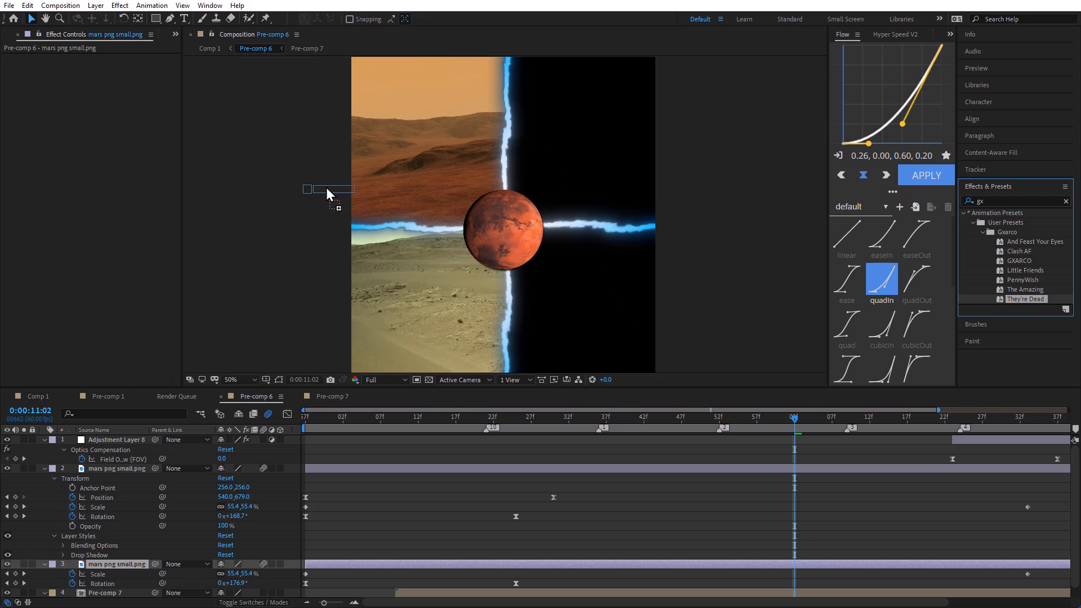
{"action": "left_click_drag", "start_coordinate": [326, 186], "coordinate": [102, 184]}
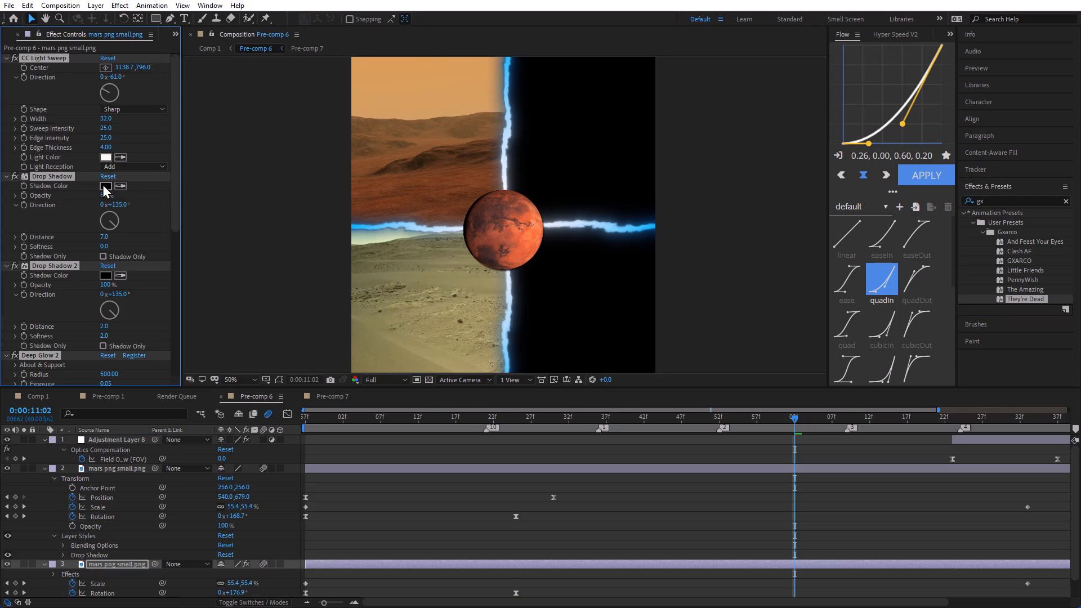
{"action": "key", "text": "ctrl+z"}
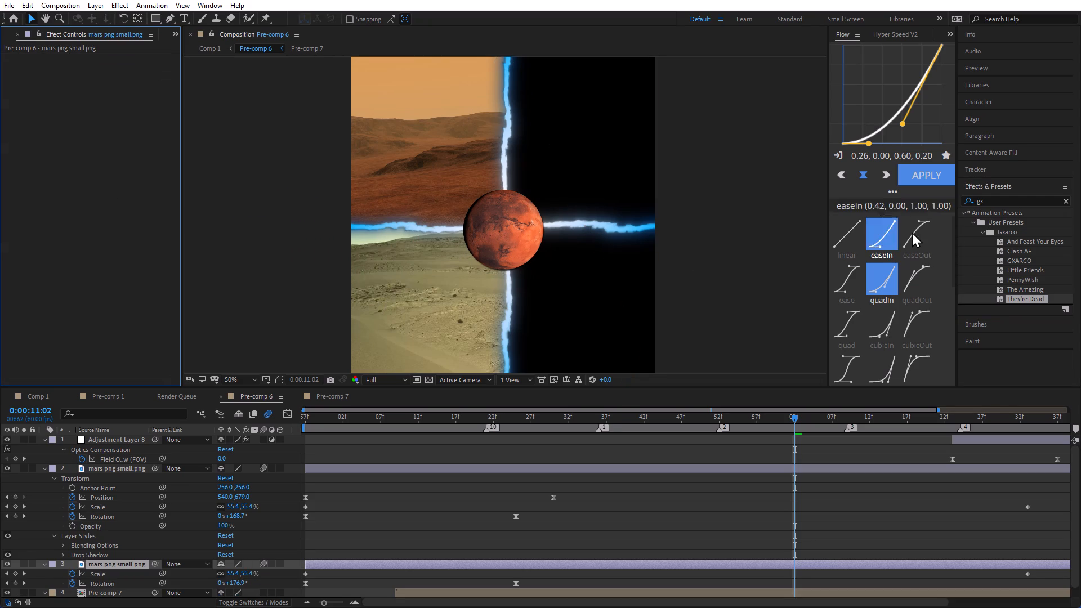
Replace the effects and presets search term with rya to list Ryan's presets.
{"action": "left_click", "coordinate": [991, 208]}
{"action": "left_click_drag", "start_coordinate": [998, 204], "coordinate": [941, 202]}
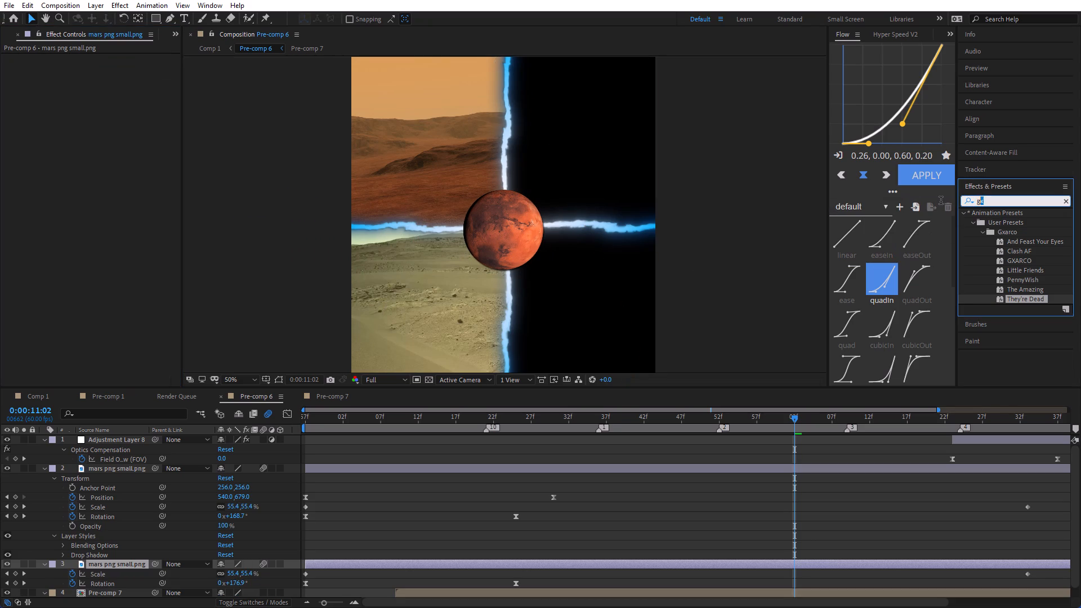
{"action": "left_click_drag", "start_coordinate": [941, 202], "coordinate": [910, 198]}
{"action": "type", "text": "rya"}
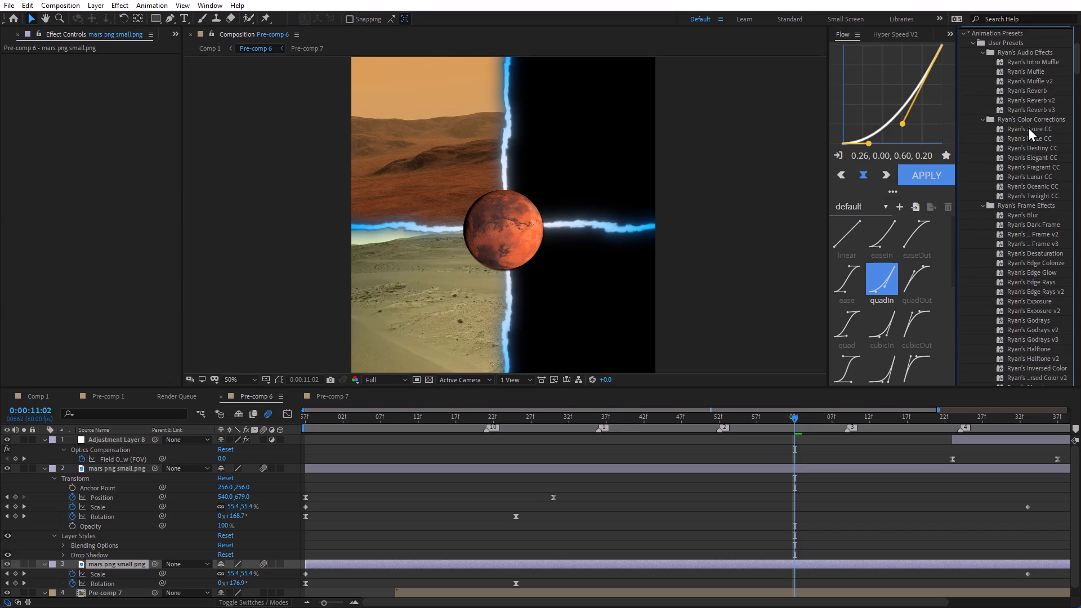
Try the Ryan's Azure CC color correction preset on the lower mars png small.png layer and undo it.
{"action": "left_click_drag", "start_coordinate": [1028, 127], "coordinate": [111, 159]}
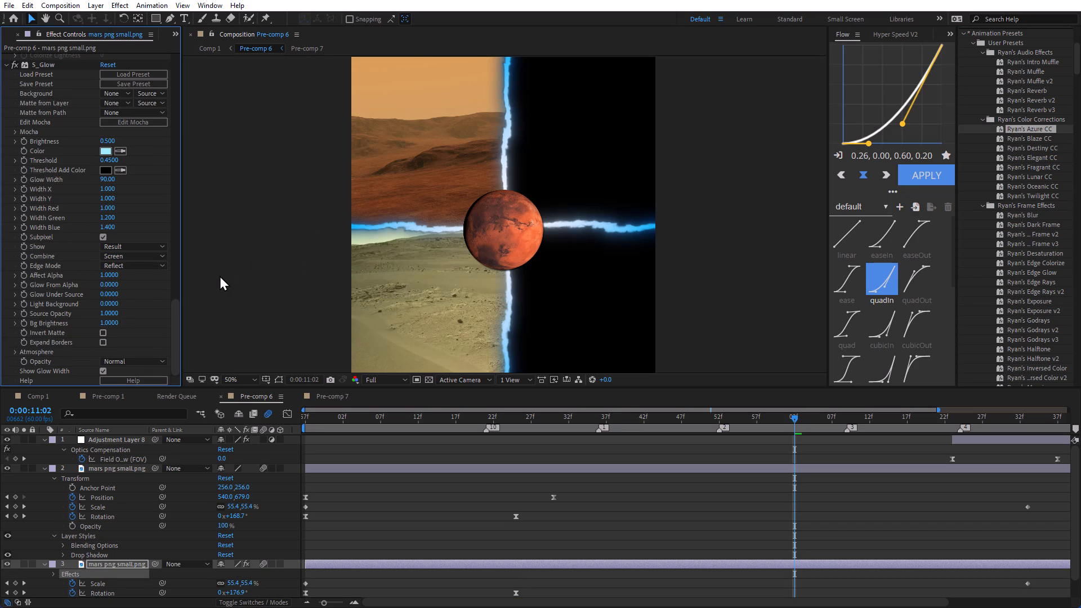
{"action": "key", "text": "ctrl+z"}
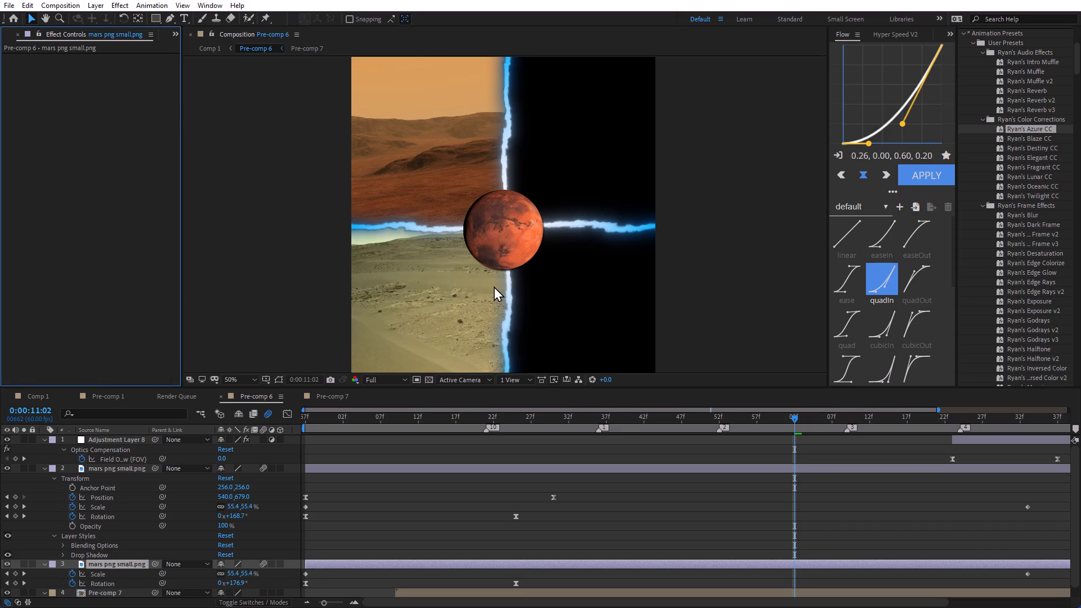
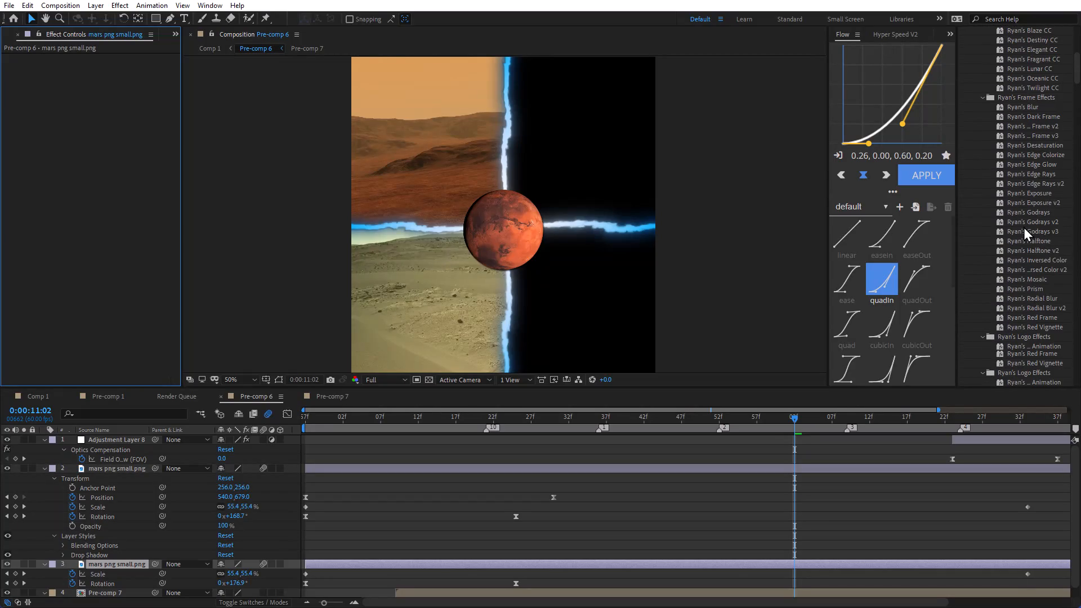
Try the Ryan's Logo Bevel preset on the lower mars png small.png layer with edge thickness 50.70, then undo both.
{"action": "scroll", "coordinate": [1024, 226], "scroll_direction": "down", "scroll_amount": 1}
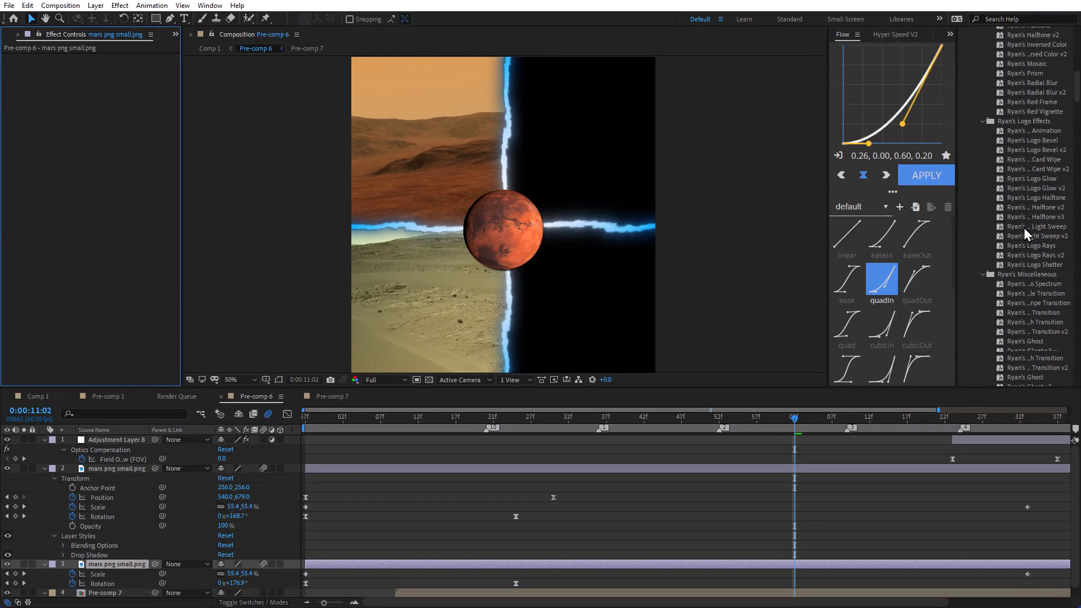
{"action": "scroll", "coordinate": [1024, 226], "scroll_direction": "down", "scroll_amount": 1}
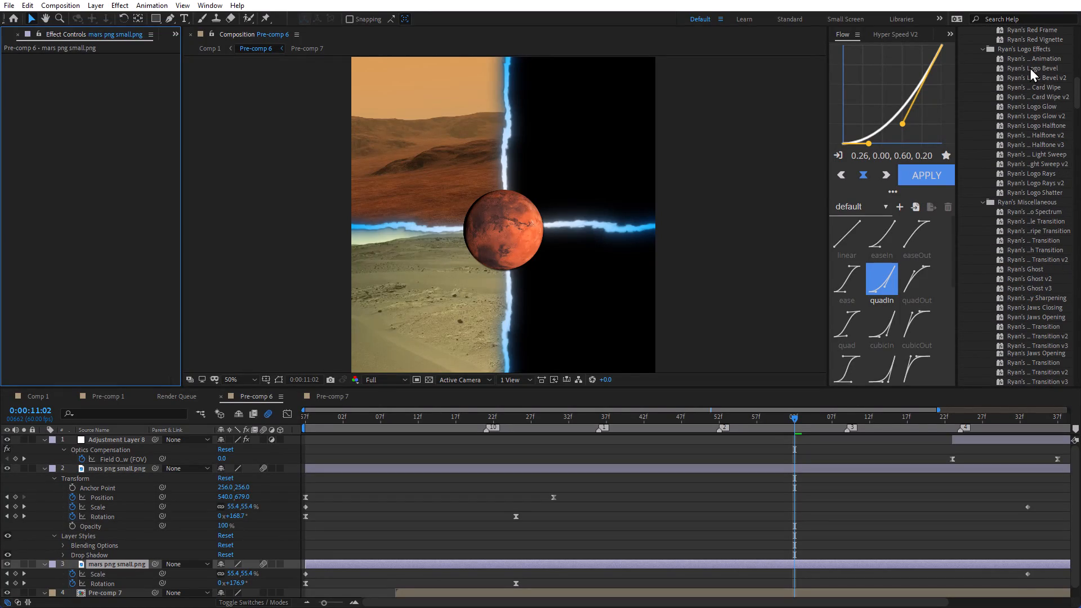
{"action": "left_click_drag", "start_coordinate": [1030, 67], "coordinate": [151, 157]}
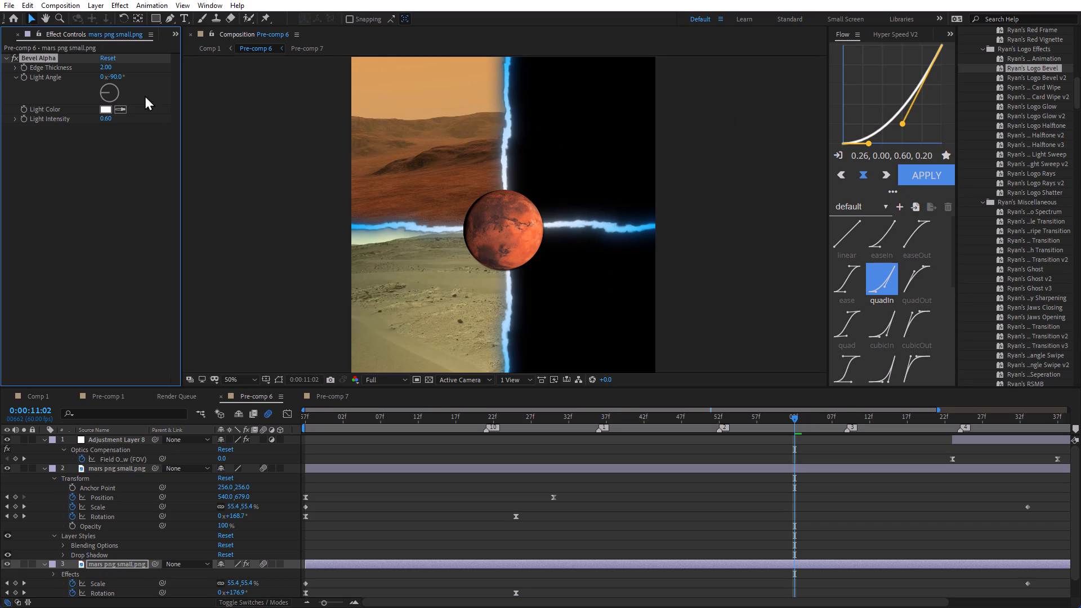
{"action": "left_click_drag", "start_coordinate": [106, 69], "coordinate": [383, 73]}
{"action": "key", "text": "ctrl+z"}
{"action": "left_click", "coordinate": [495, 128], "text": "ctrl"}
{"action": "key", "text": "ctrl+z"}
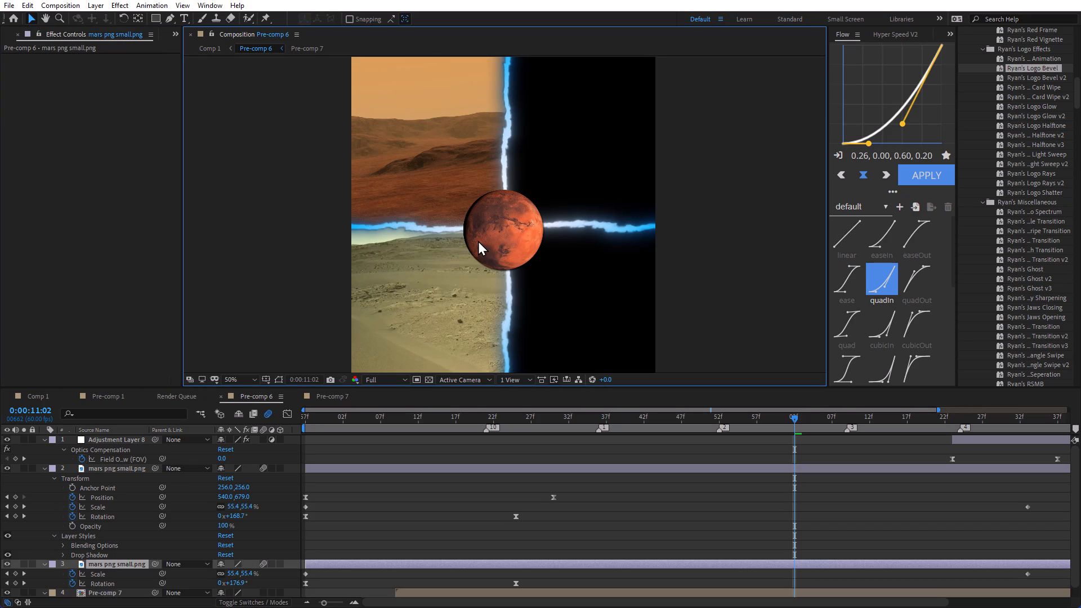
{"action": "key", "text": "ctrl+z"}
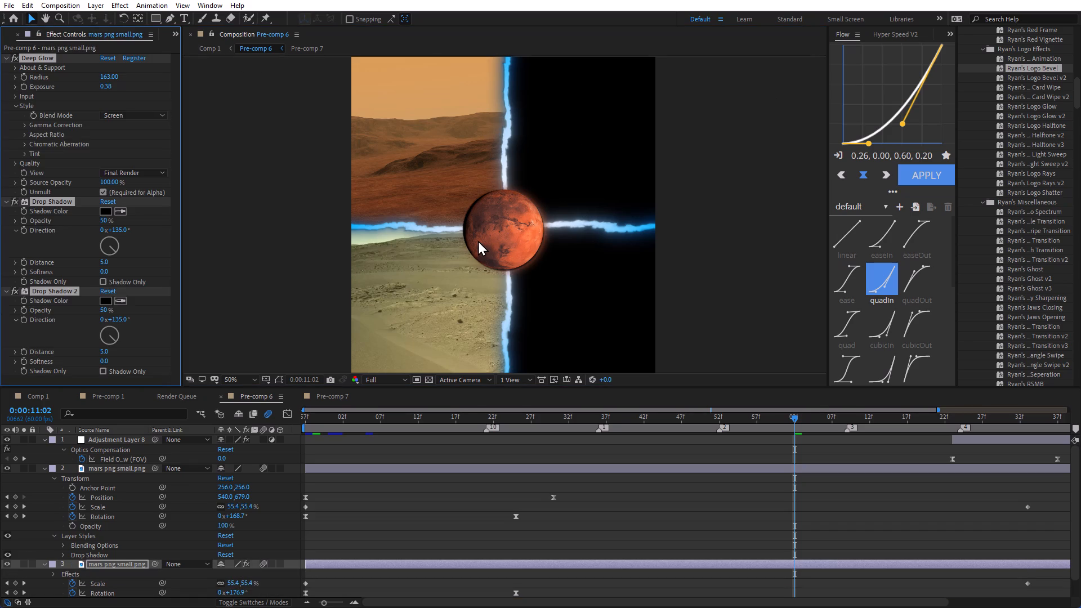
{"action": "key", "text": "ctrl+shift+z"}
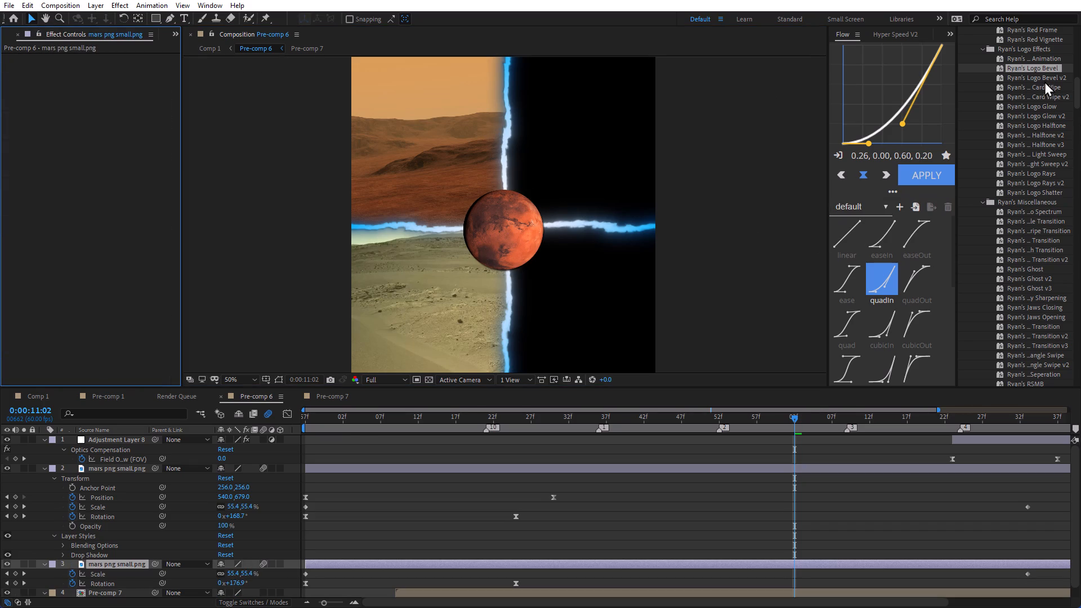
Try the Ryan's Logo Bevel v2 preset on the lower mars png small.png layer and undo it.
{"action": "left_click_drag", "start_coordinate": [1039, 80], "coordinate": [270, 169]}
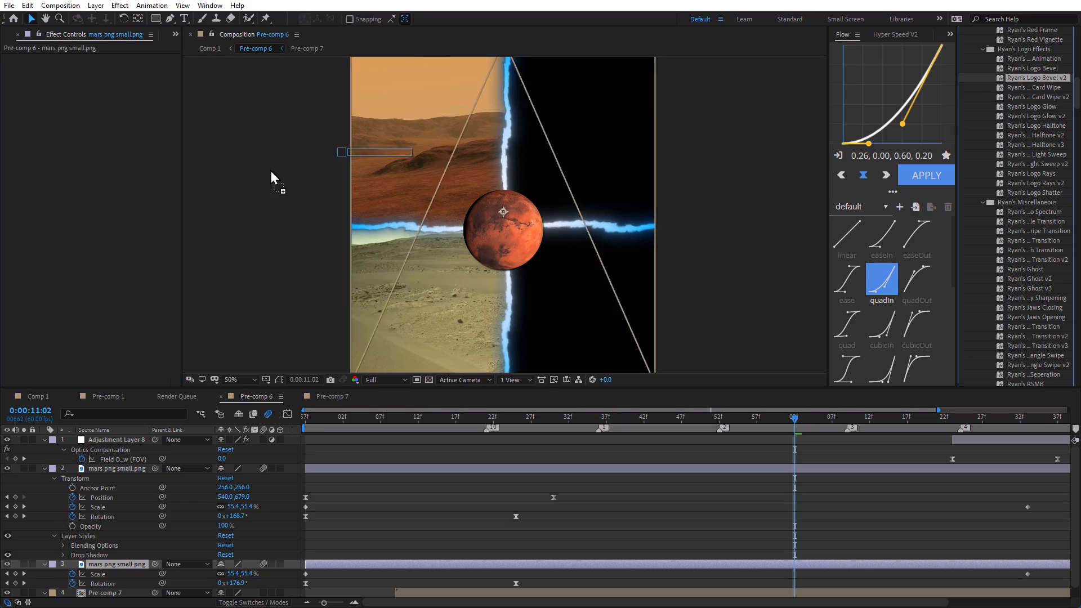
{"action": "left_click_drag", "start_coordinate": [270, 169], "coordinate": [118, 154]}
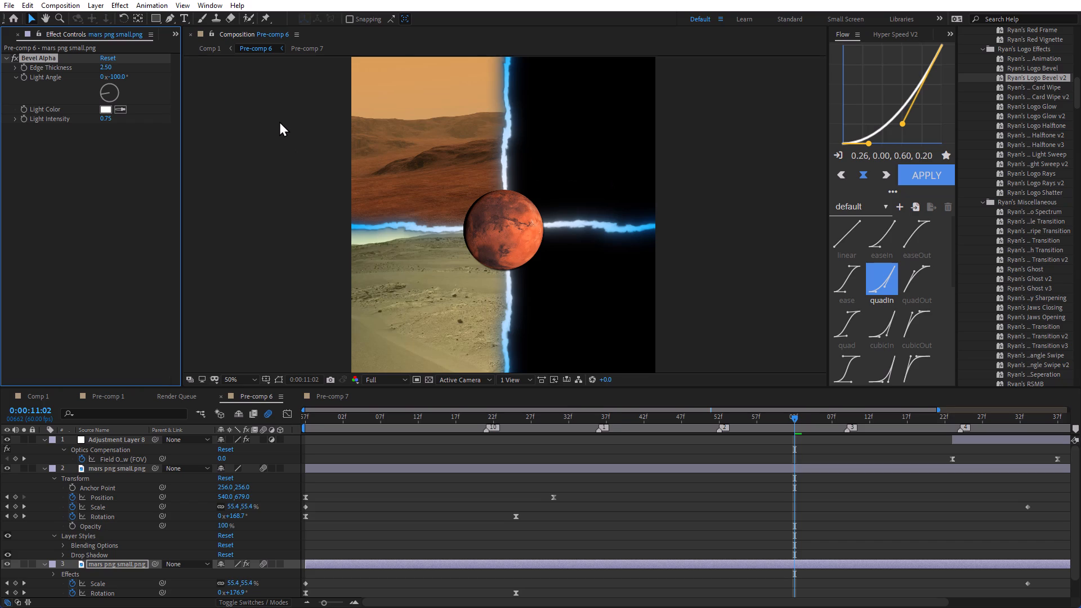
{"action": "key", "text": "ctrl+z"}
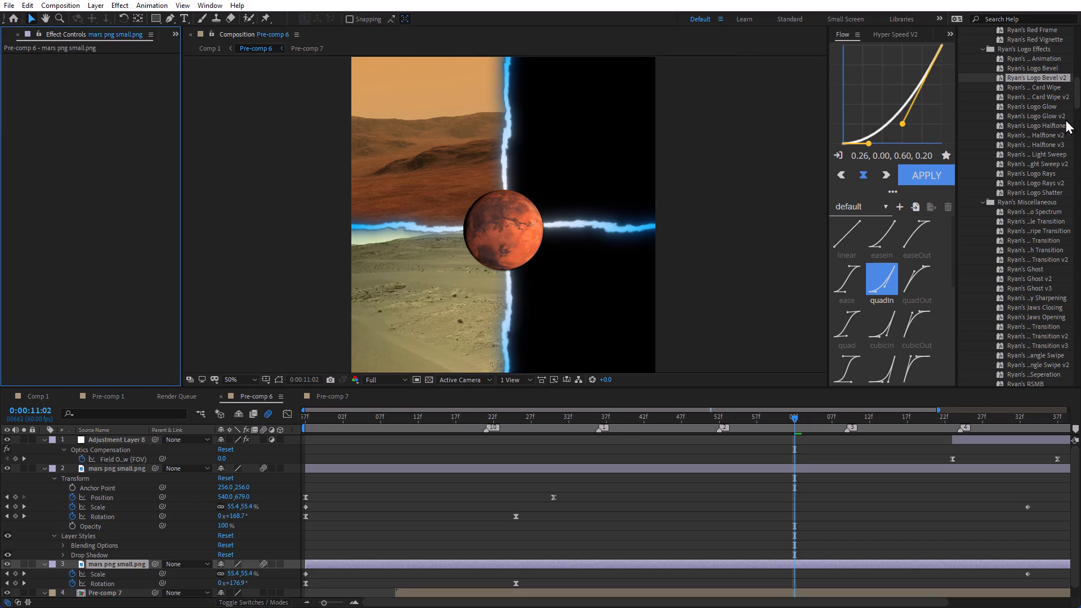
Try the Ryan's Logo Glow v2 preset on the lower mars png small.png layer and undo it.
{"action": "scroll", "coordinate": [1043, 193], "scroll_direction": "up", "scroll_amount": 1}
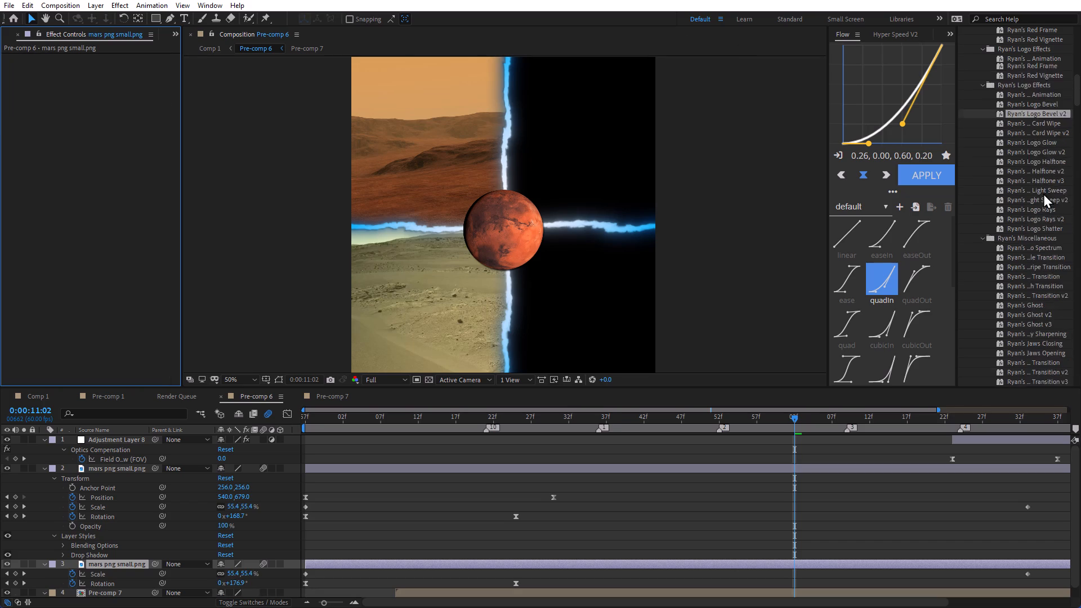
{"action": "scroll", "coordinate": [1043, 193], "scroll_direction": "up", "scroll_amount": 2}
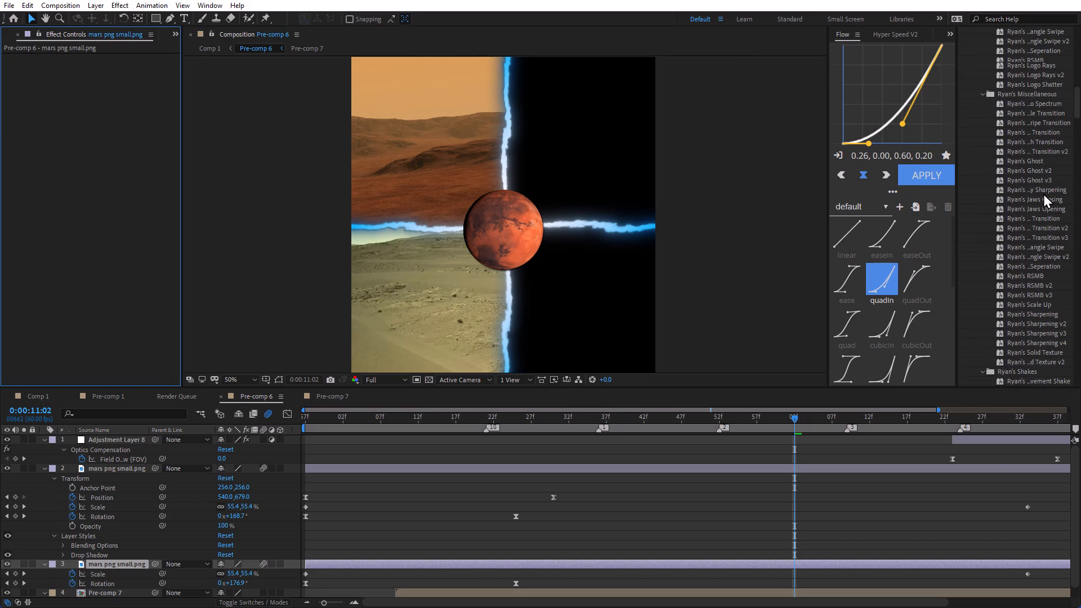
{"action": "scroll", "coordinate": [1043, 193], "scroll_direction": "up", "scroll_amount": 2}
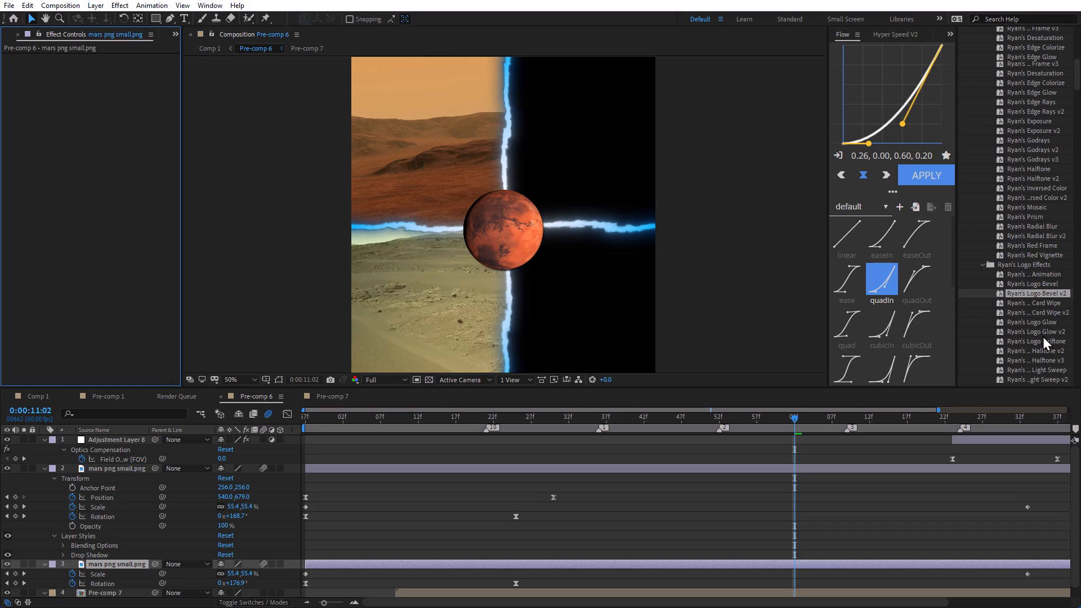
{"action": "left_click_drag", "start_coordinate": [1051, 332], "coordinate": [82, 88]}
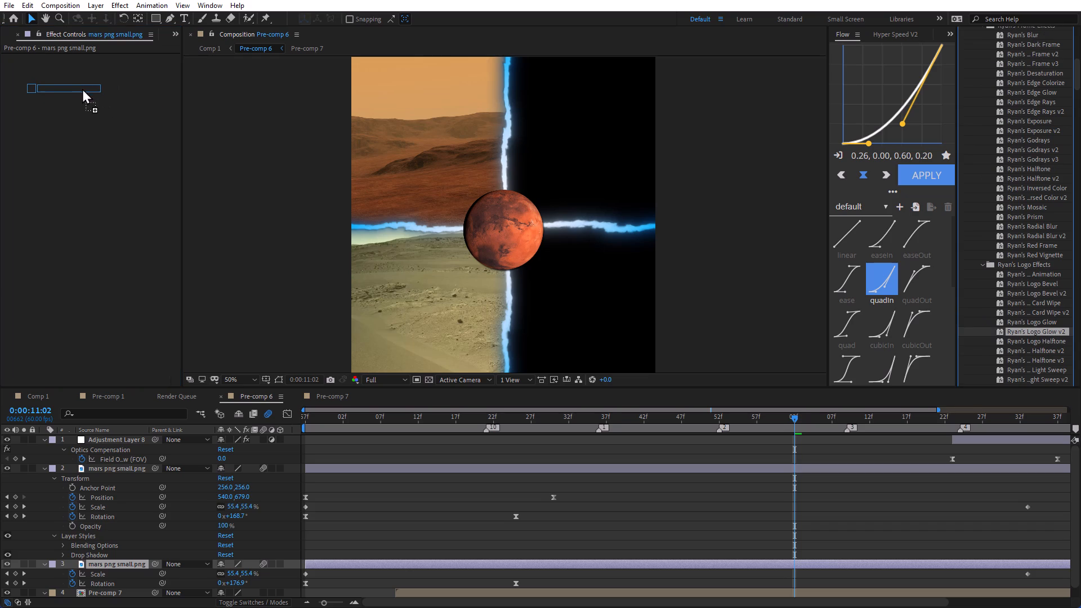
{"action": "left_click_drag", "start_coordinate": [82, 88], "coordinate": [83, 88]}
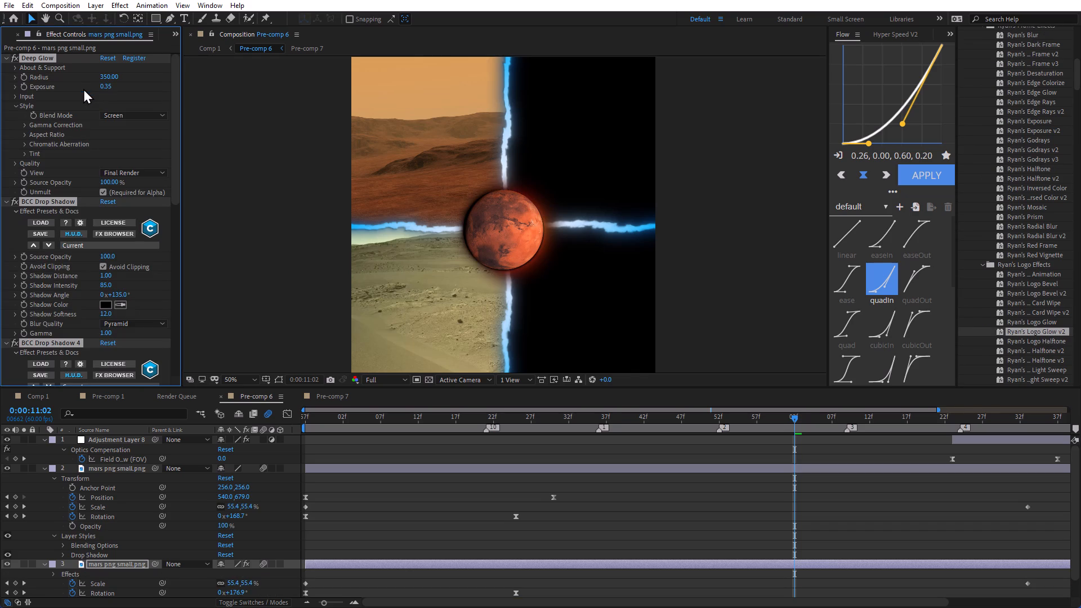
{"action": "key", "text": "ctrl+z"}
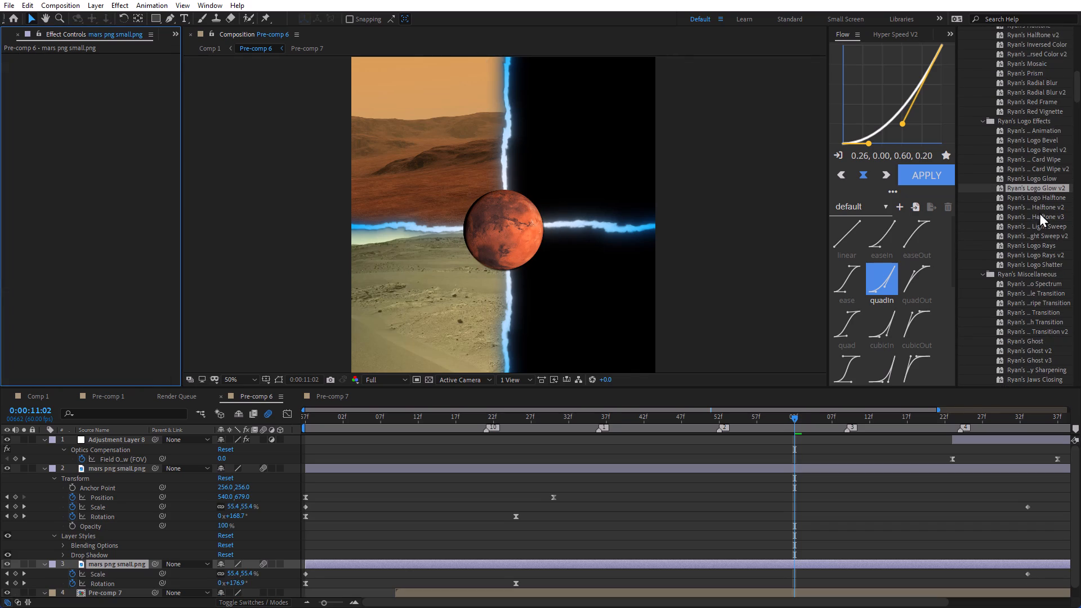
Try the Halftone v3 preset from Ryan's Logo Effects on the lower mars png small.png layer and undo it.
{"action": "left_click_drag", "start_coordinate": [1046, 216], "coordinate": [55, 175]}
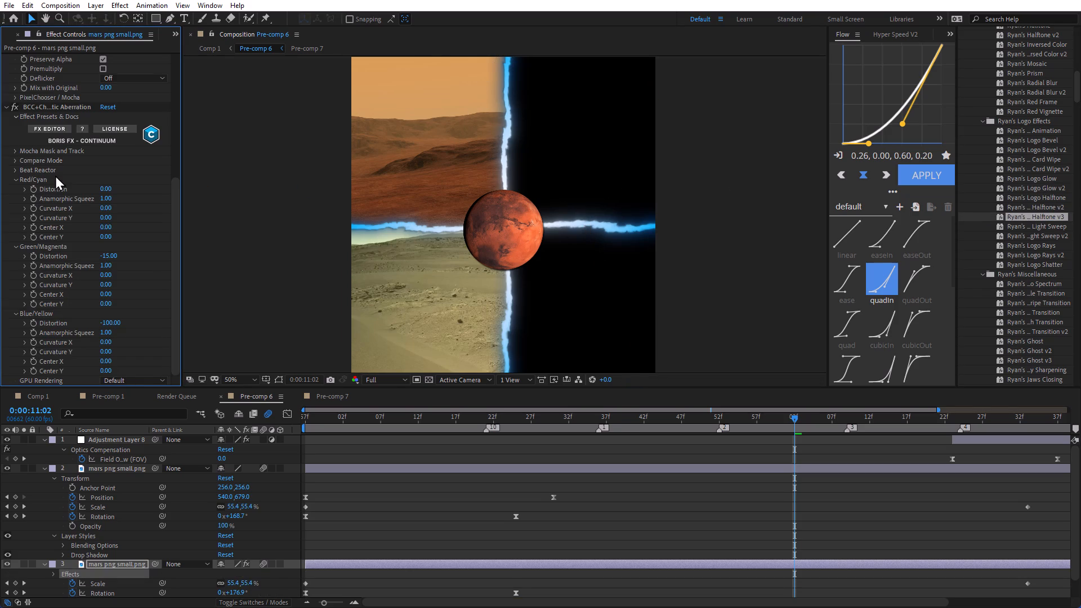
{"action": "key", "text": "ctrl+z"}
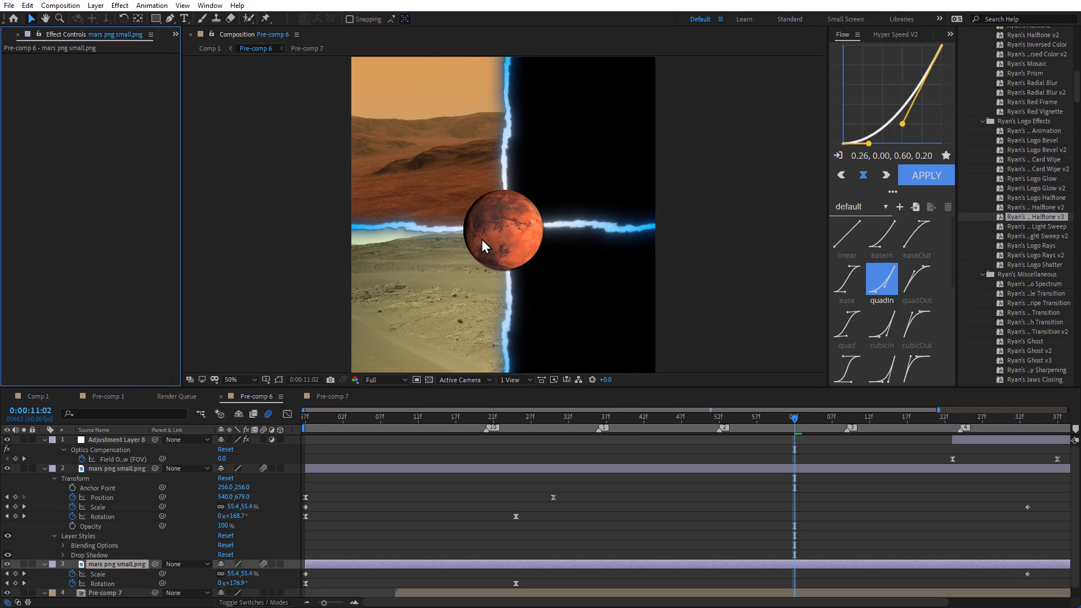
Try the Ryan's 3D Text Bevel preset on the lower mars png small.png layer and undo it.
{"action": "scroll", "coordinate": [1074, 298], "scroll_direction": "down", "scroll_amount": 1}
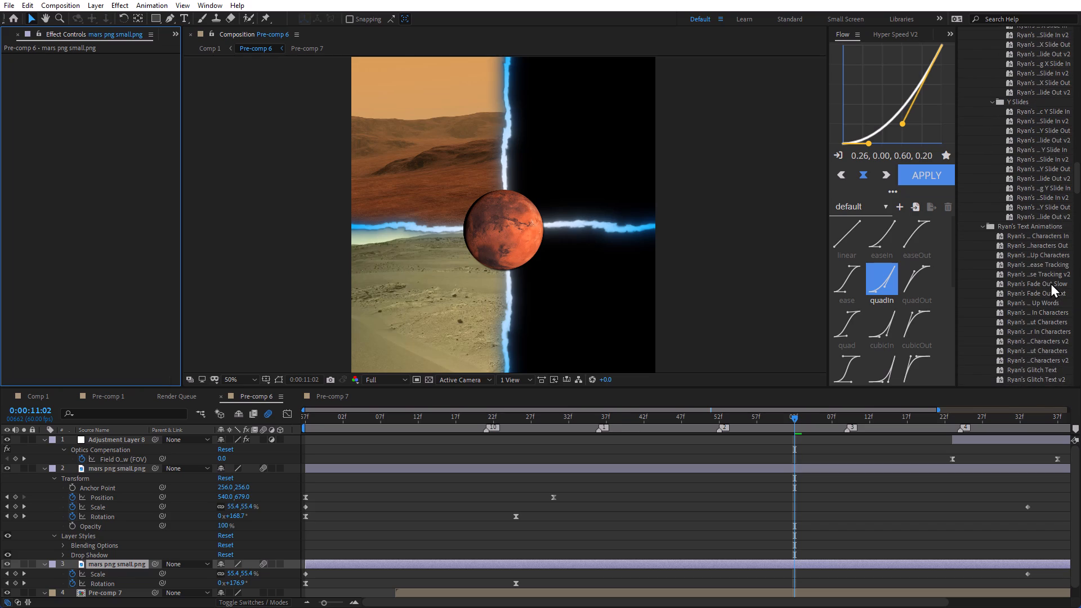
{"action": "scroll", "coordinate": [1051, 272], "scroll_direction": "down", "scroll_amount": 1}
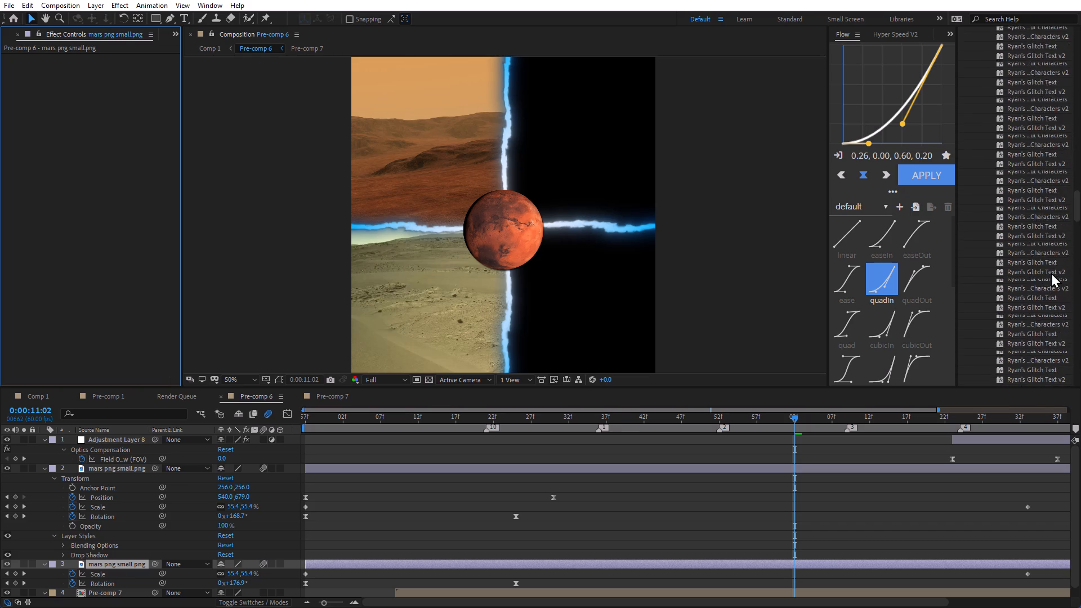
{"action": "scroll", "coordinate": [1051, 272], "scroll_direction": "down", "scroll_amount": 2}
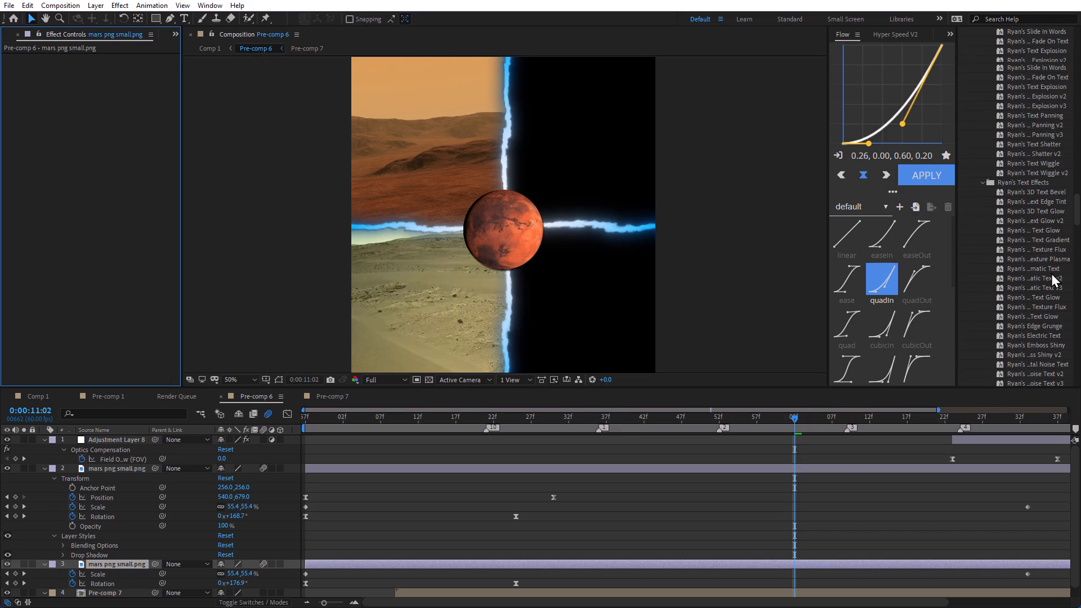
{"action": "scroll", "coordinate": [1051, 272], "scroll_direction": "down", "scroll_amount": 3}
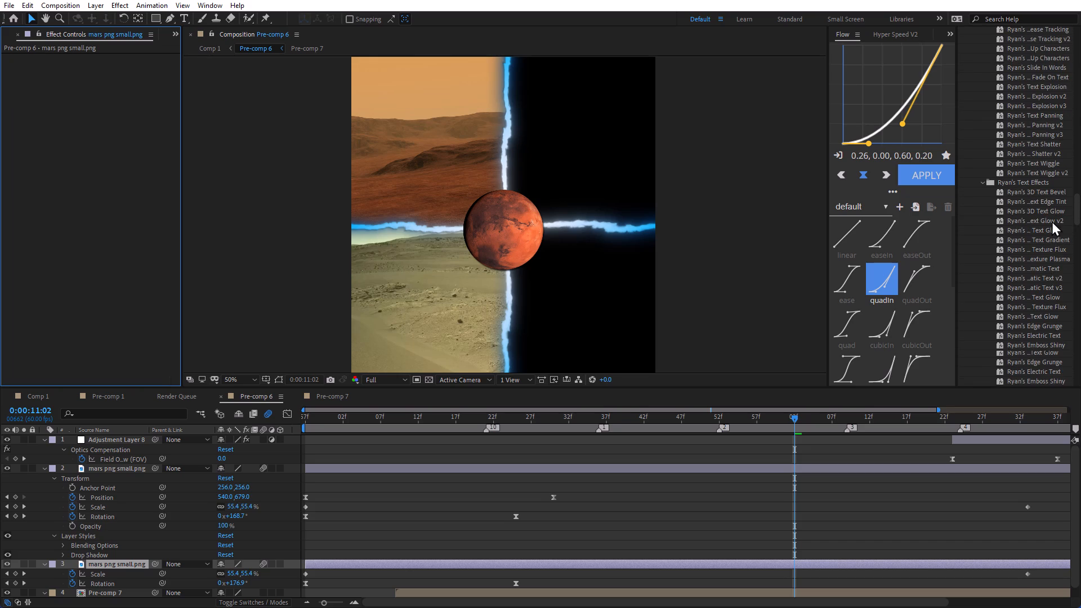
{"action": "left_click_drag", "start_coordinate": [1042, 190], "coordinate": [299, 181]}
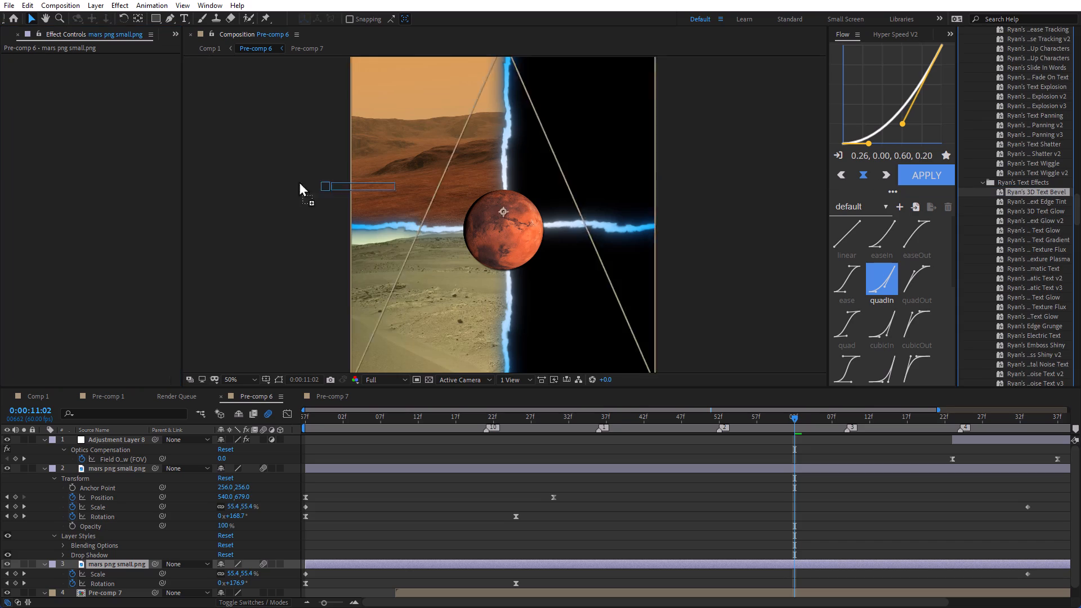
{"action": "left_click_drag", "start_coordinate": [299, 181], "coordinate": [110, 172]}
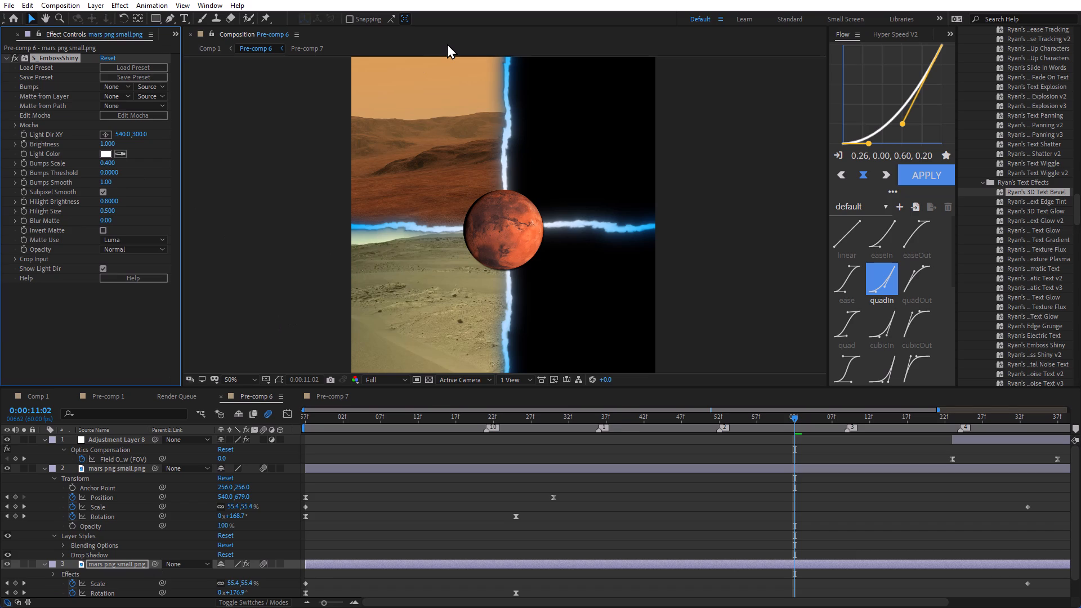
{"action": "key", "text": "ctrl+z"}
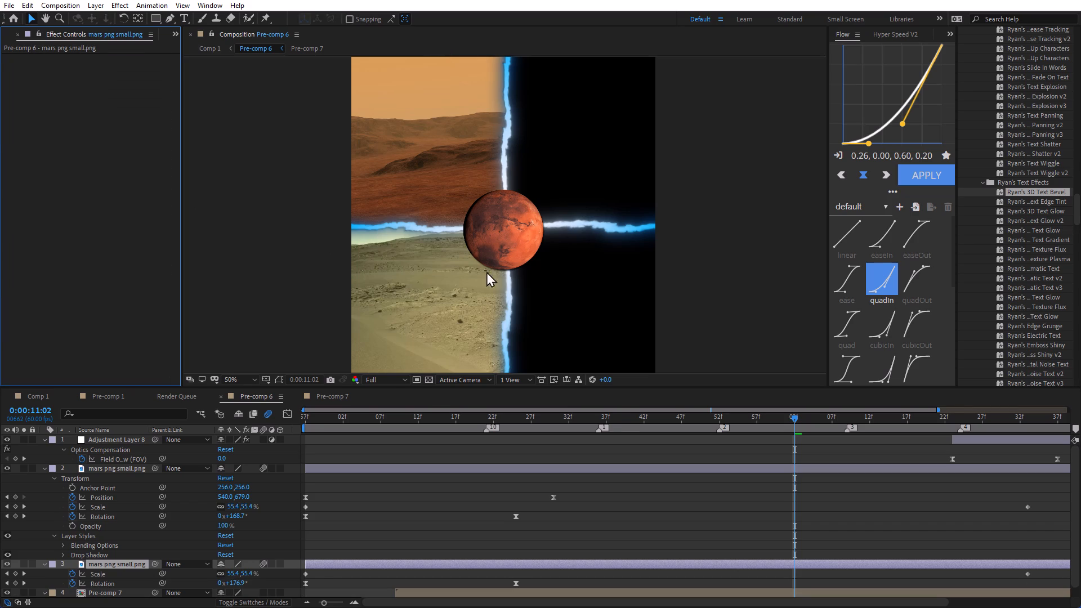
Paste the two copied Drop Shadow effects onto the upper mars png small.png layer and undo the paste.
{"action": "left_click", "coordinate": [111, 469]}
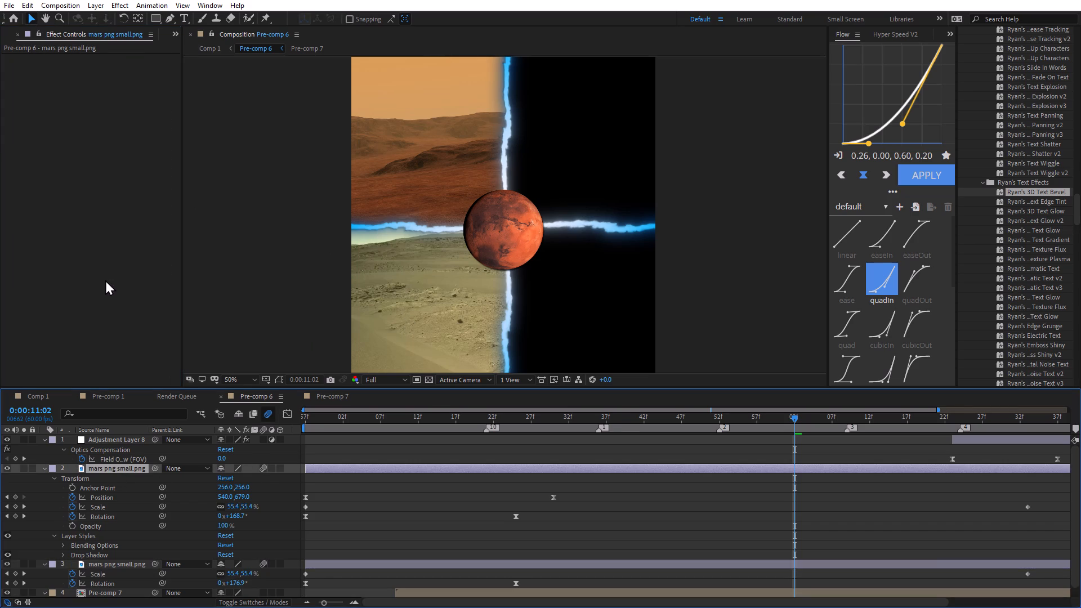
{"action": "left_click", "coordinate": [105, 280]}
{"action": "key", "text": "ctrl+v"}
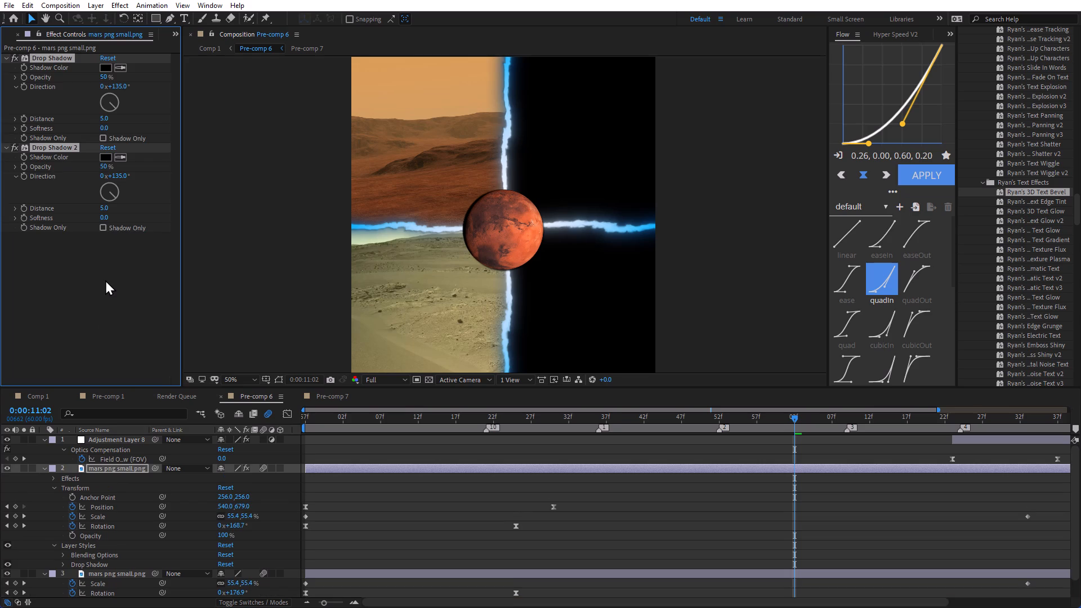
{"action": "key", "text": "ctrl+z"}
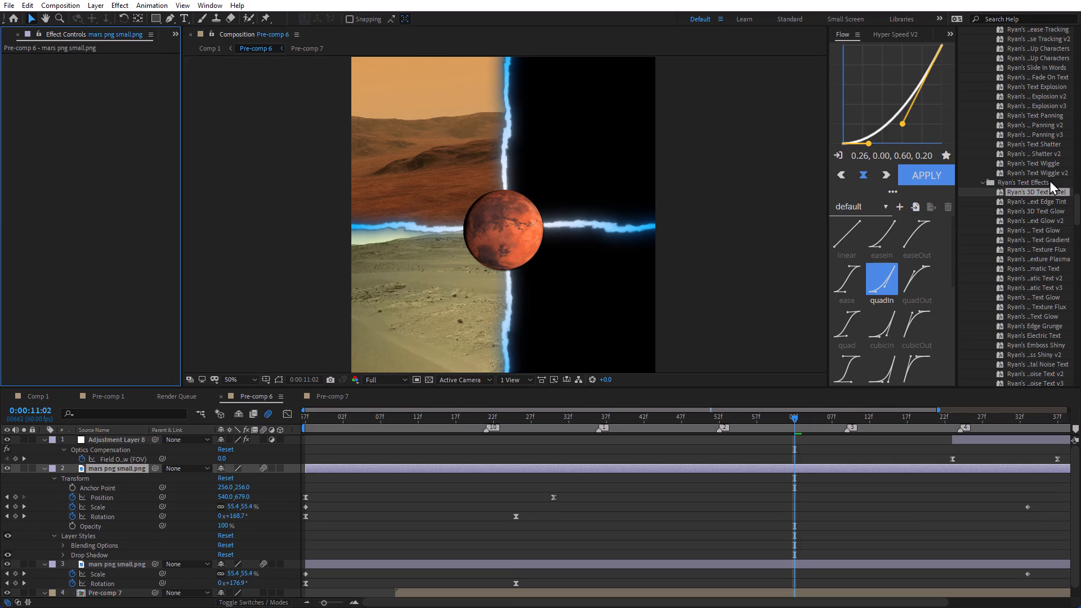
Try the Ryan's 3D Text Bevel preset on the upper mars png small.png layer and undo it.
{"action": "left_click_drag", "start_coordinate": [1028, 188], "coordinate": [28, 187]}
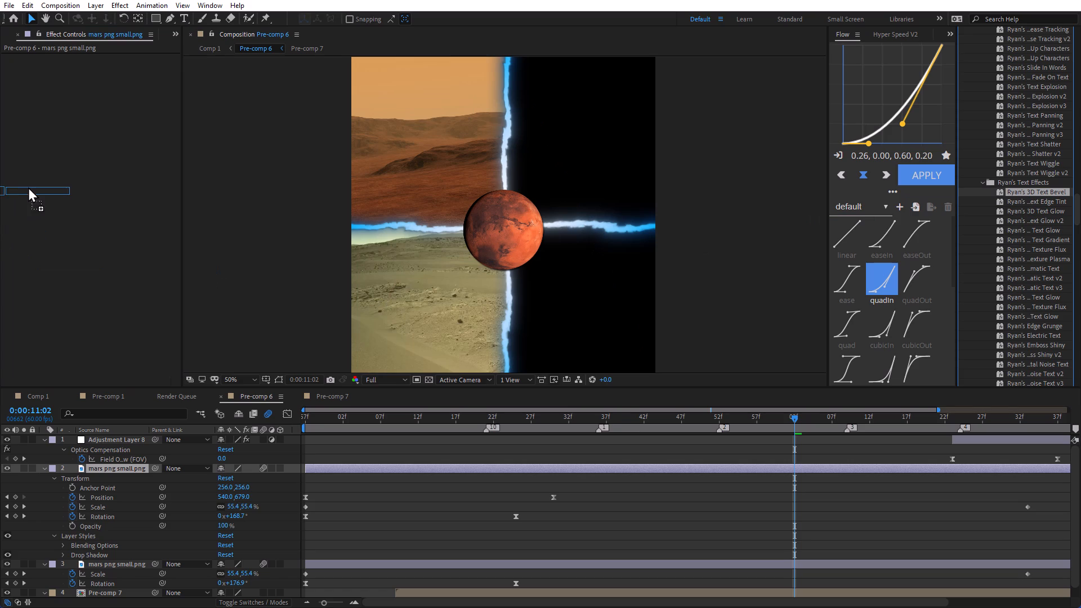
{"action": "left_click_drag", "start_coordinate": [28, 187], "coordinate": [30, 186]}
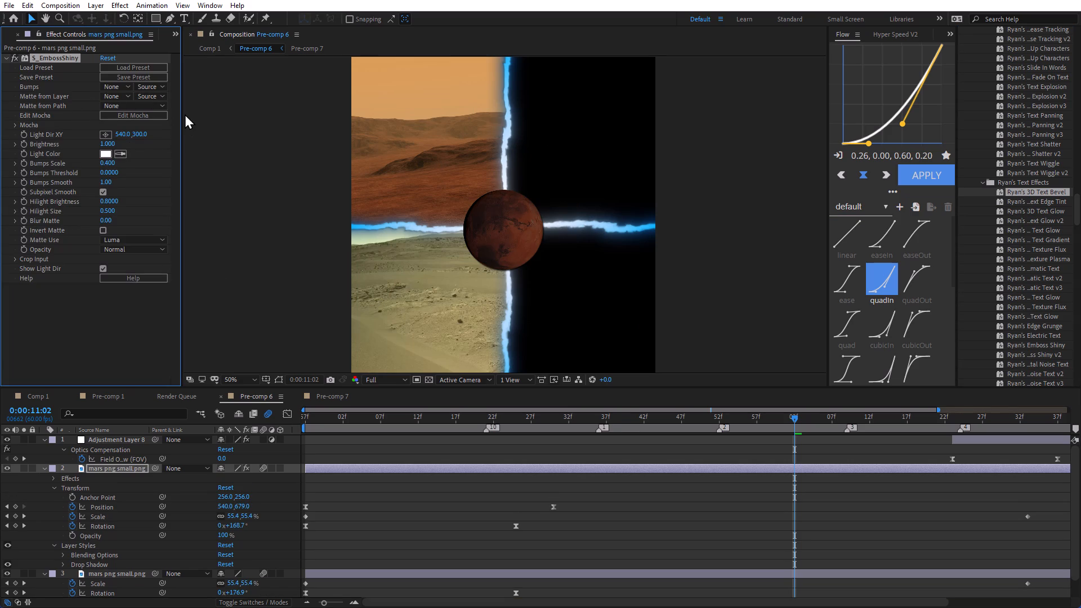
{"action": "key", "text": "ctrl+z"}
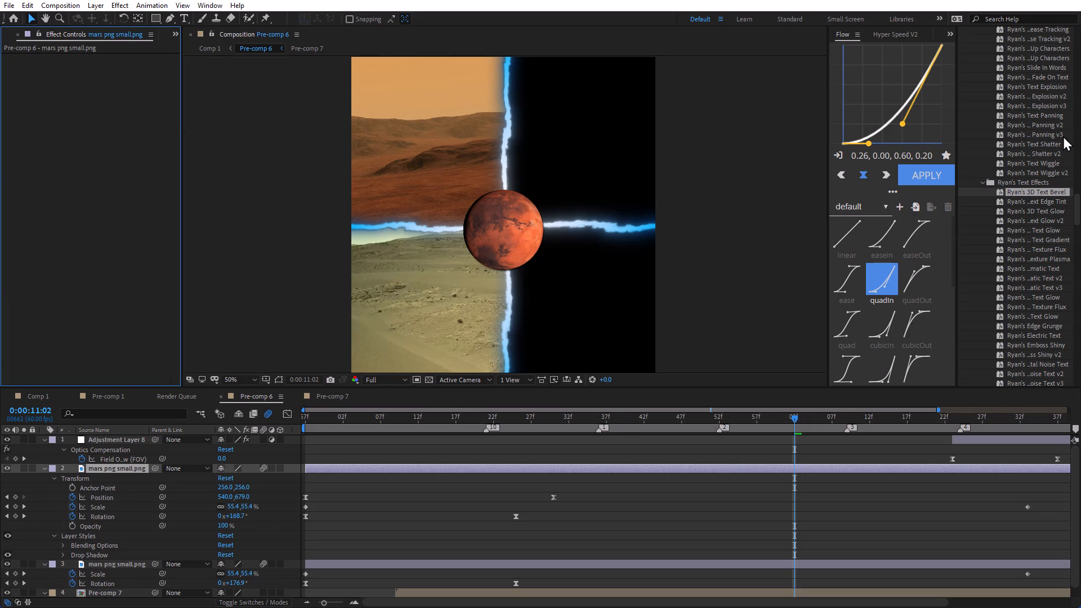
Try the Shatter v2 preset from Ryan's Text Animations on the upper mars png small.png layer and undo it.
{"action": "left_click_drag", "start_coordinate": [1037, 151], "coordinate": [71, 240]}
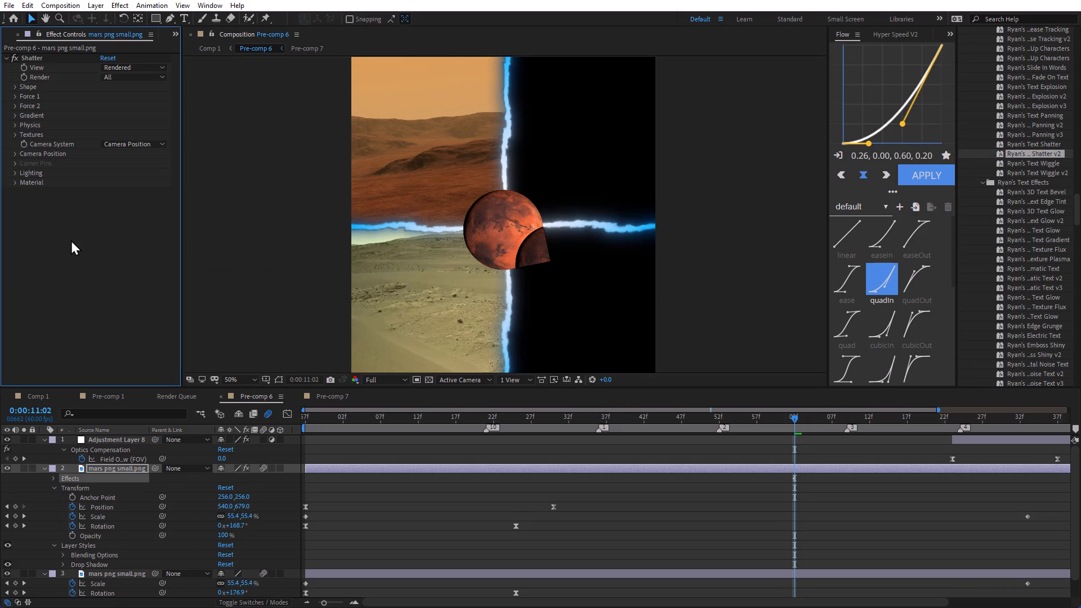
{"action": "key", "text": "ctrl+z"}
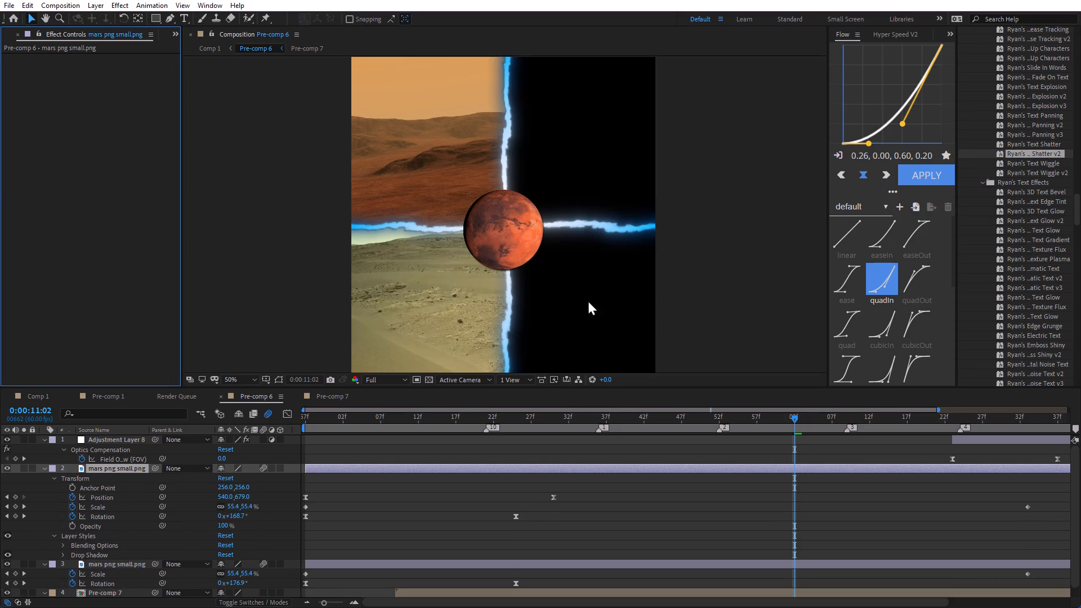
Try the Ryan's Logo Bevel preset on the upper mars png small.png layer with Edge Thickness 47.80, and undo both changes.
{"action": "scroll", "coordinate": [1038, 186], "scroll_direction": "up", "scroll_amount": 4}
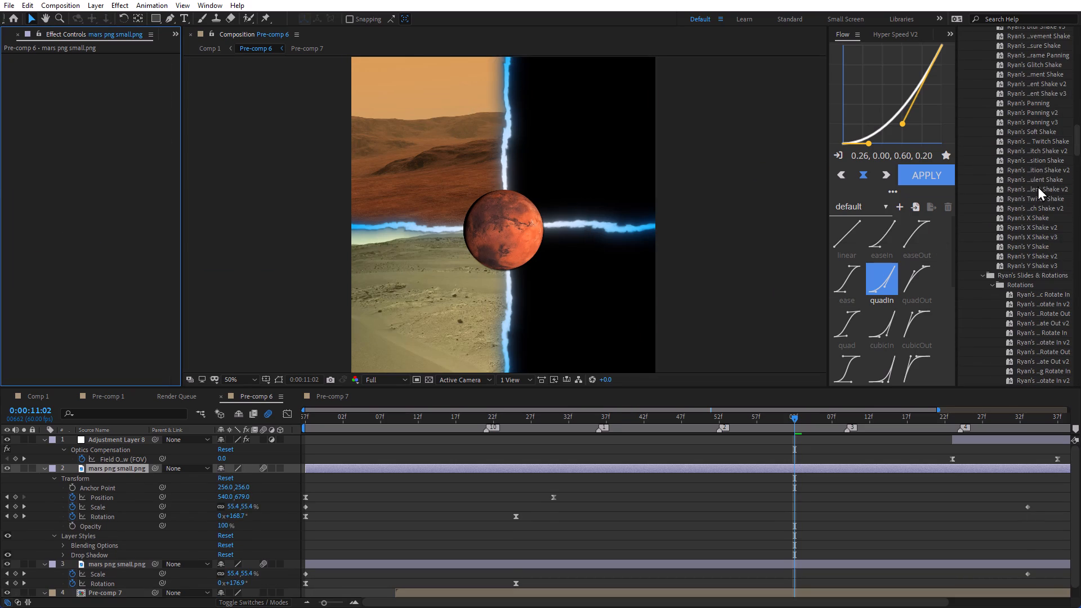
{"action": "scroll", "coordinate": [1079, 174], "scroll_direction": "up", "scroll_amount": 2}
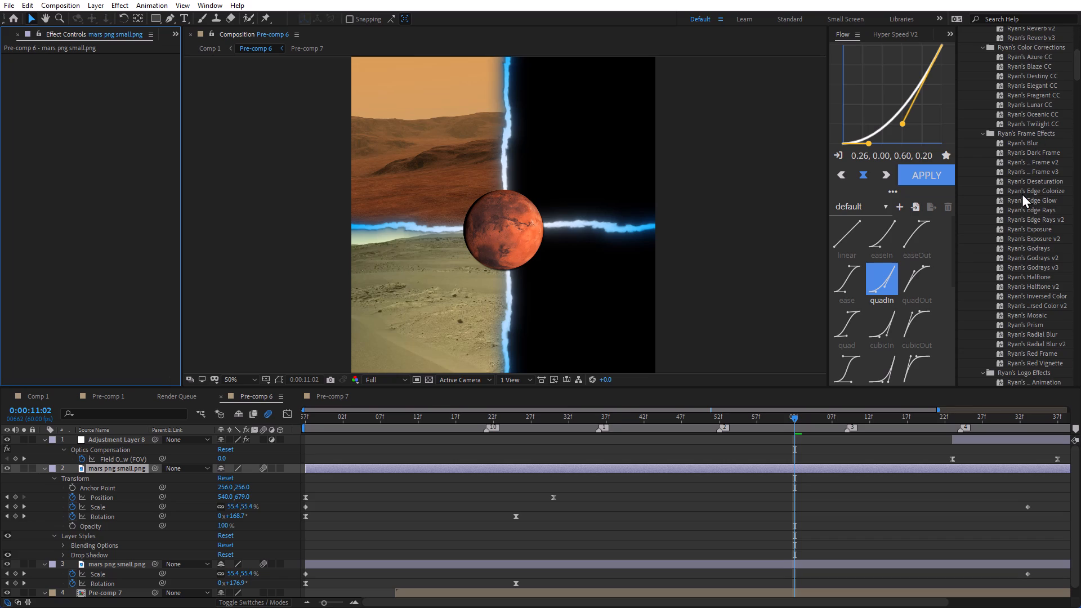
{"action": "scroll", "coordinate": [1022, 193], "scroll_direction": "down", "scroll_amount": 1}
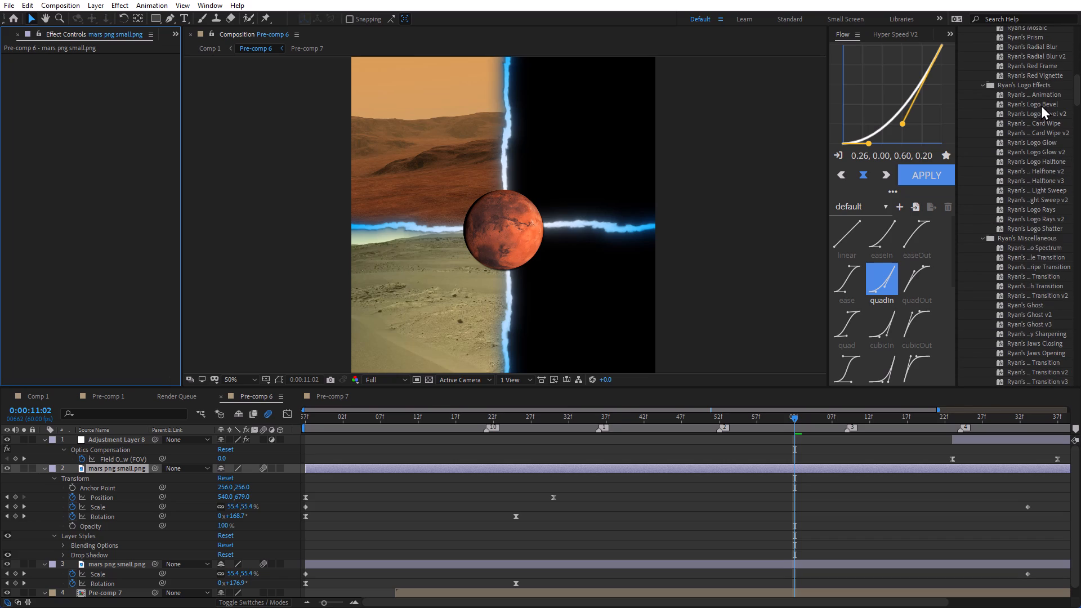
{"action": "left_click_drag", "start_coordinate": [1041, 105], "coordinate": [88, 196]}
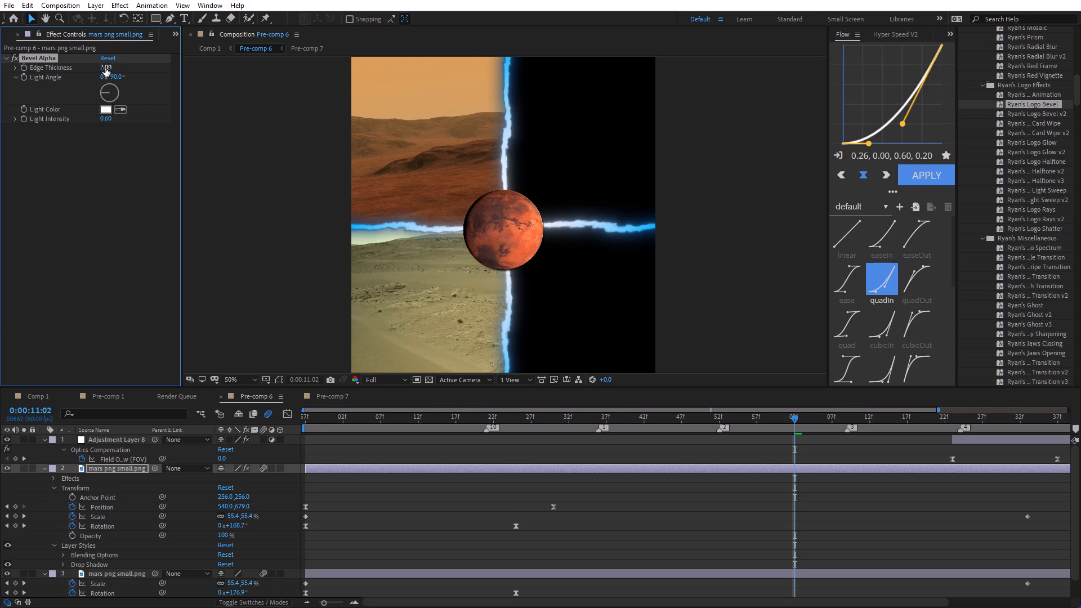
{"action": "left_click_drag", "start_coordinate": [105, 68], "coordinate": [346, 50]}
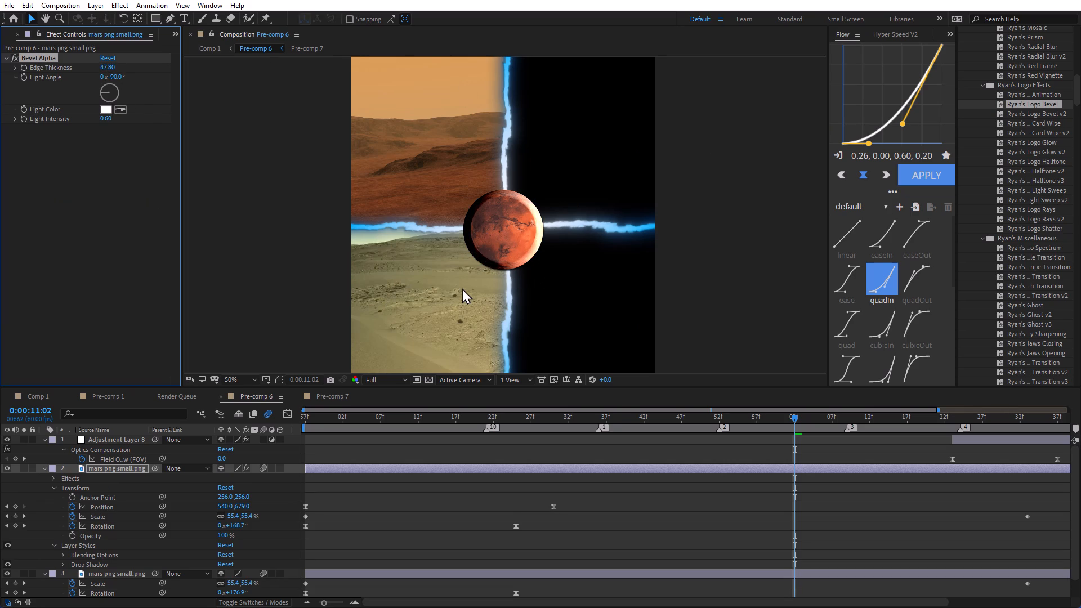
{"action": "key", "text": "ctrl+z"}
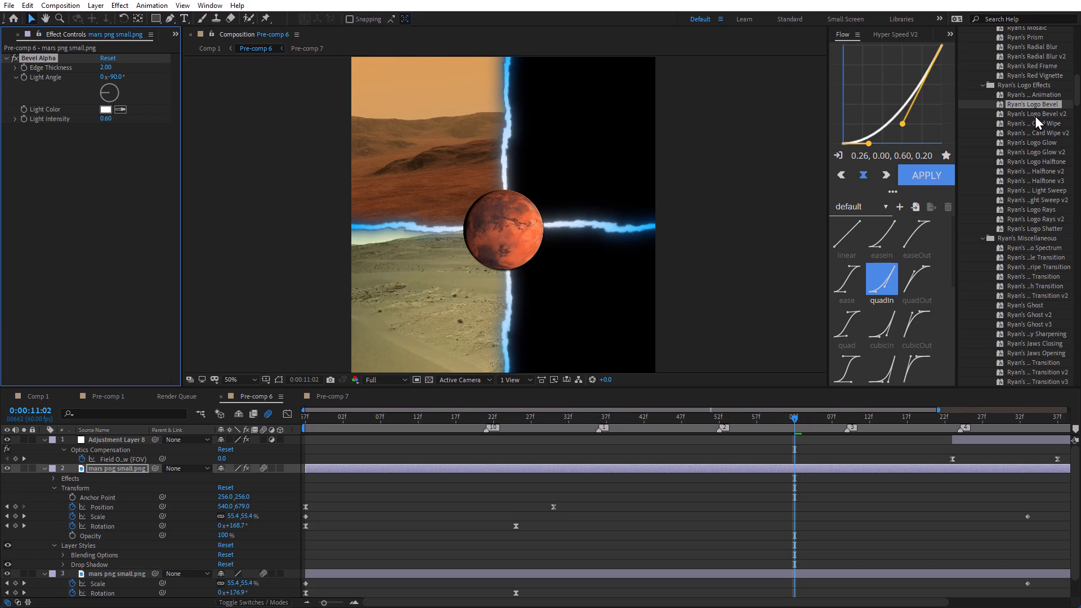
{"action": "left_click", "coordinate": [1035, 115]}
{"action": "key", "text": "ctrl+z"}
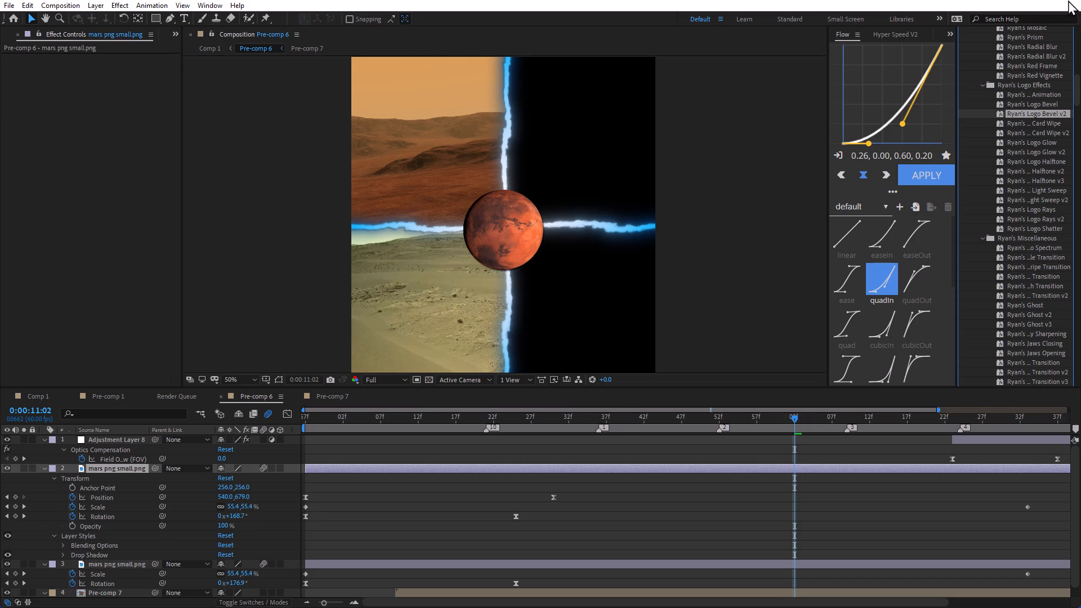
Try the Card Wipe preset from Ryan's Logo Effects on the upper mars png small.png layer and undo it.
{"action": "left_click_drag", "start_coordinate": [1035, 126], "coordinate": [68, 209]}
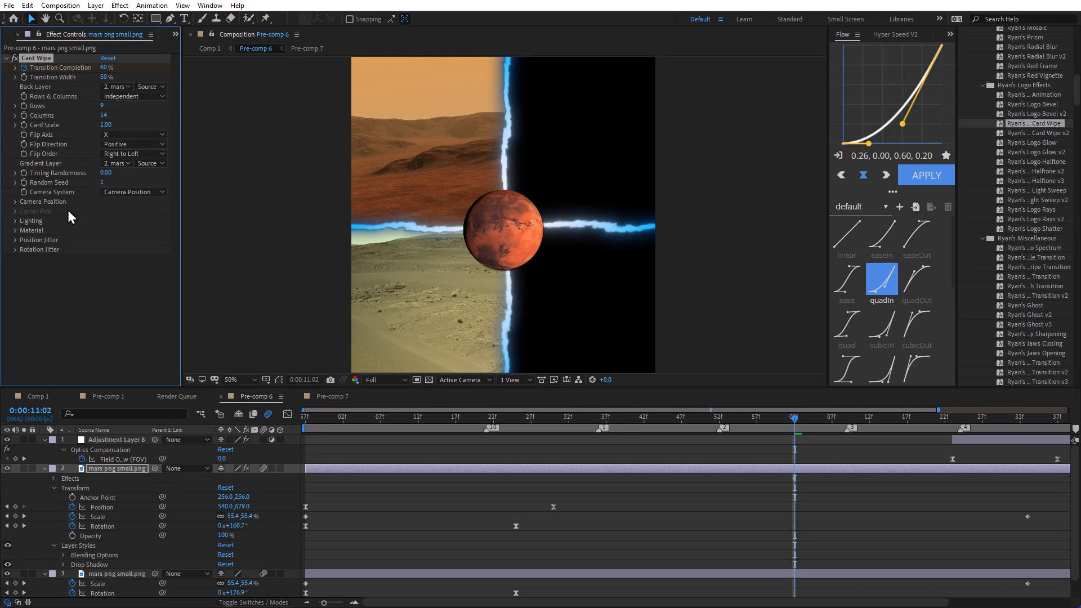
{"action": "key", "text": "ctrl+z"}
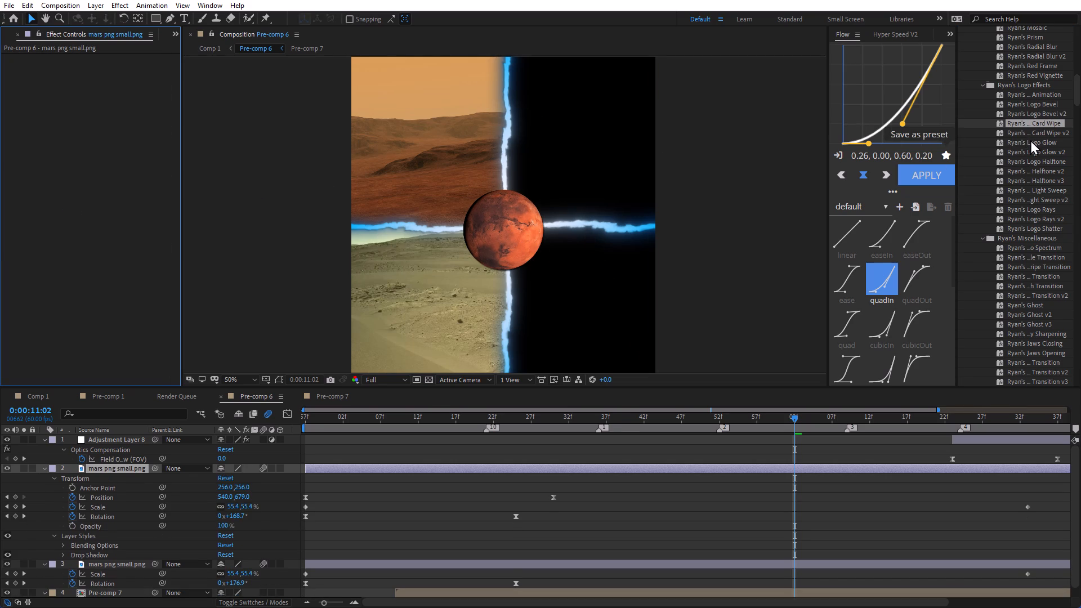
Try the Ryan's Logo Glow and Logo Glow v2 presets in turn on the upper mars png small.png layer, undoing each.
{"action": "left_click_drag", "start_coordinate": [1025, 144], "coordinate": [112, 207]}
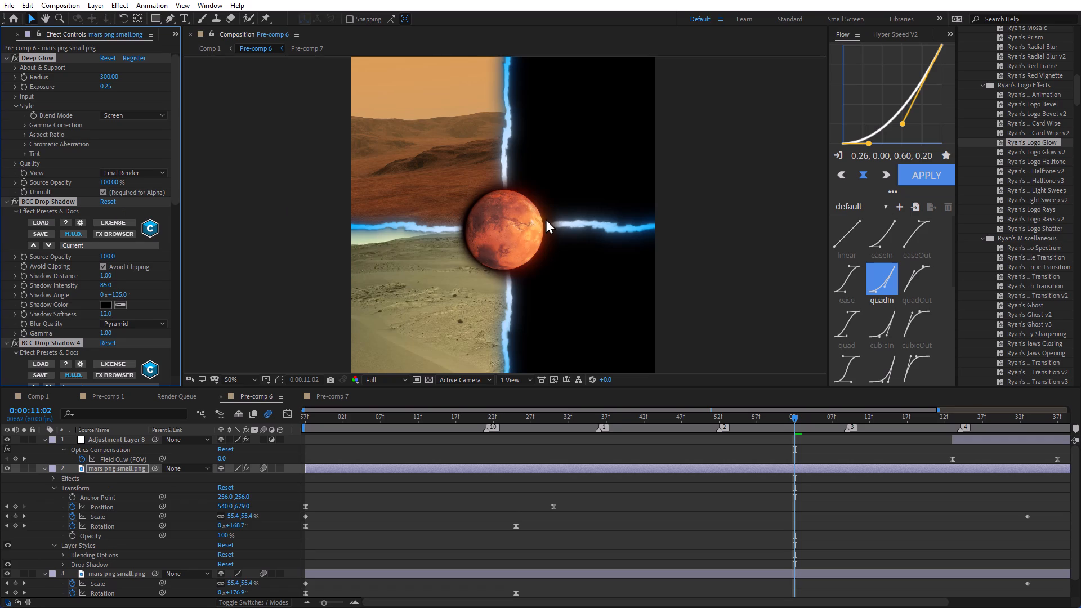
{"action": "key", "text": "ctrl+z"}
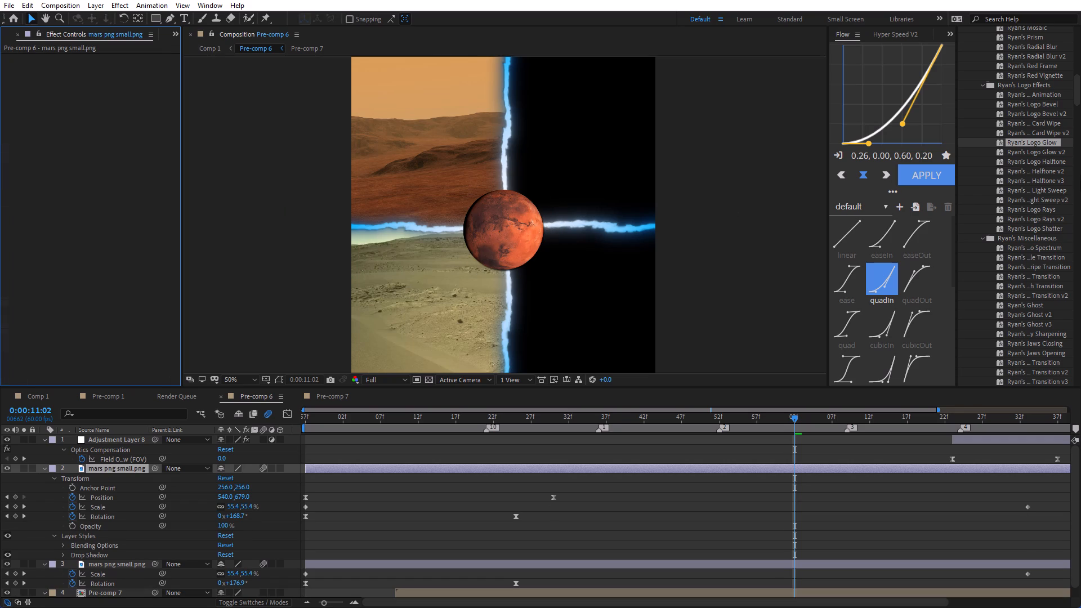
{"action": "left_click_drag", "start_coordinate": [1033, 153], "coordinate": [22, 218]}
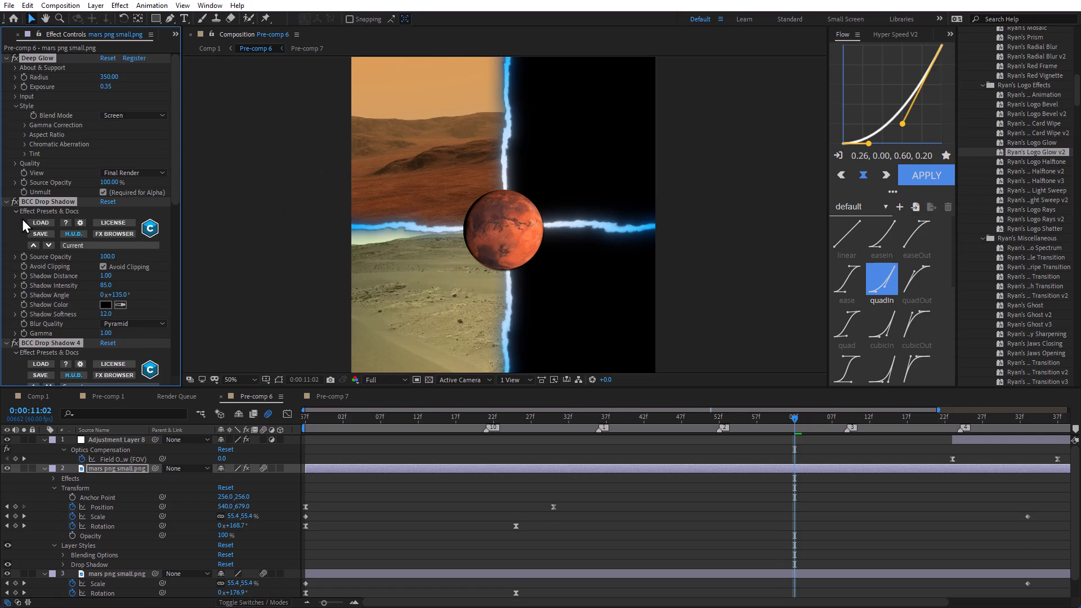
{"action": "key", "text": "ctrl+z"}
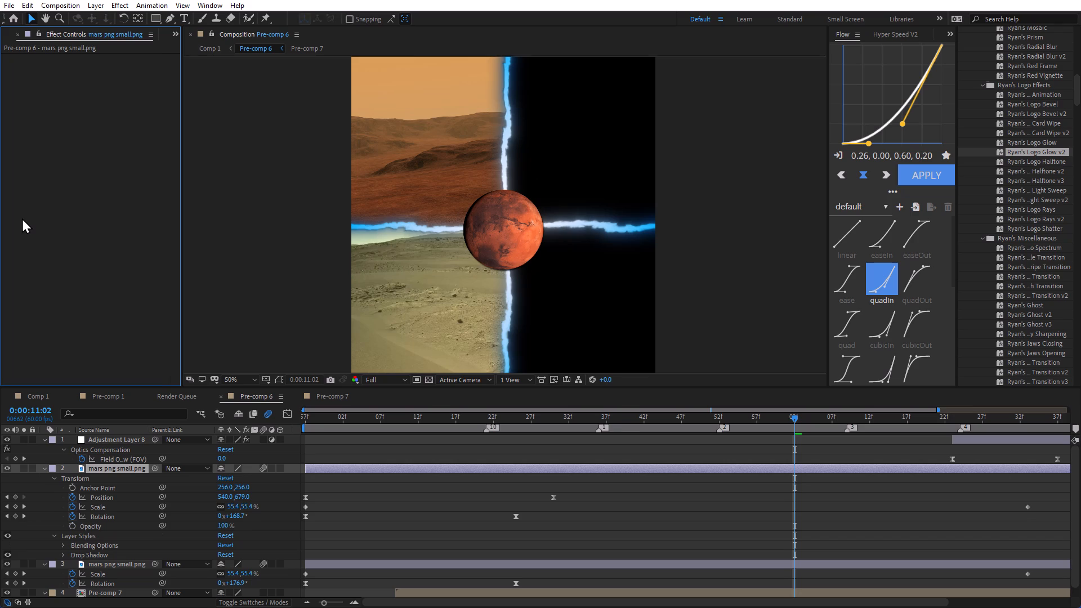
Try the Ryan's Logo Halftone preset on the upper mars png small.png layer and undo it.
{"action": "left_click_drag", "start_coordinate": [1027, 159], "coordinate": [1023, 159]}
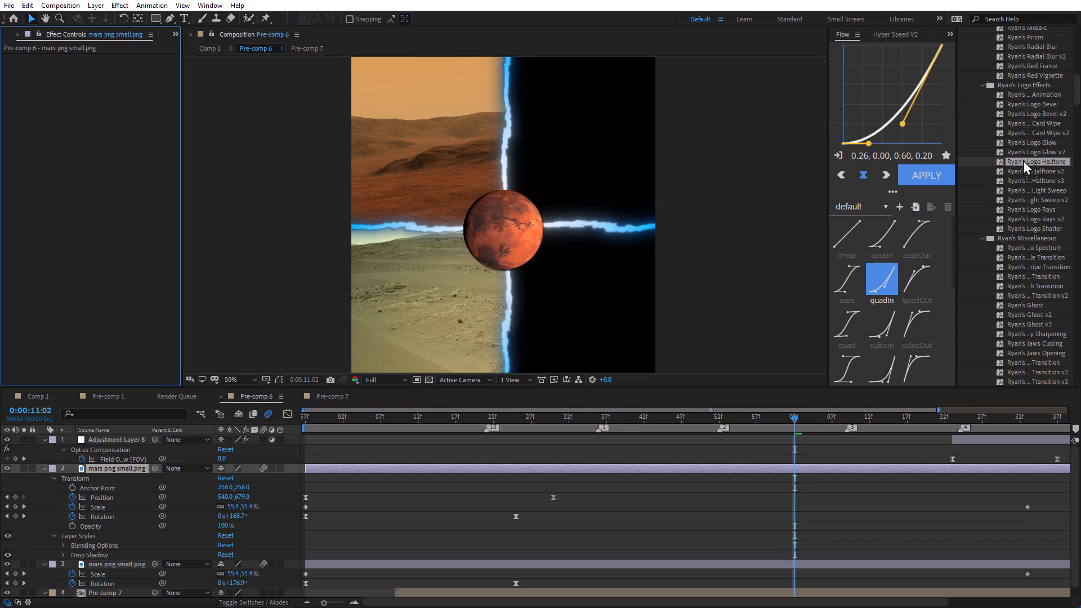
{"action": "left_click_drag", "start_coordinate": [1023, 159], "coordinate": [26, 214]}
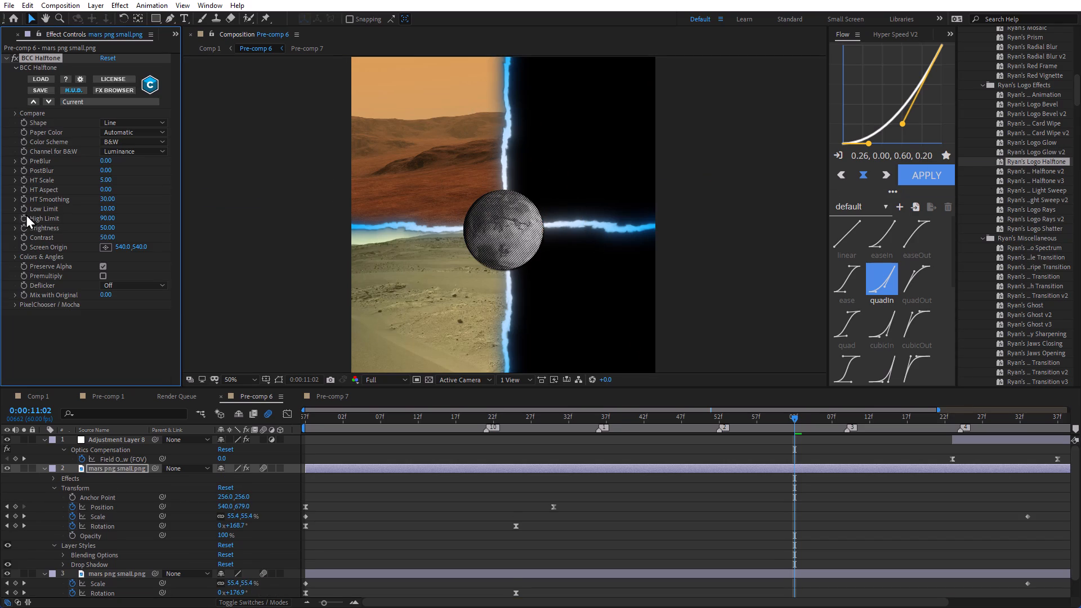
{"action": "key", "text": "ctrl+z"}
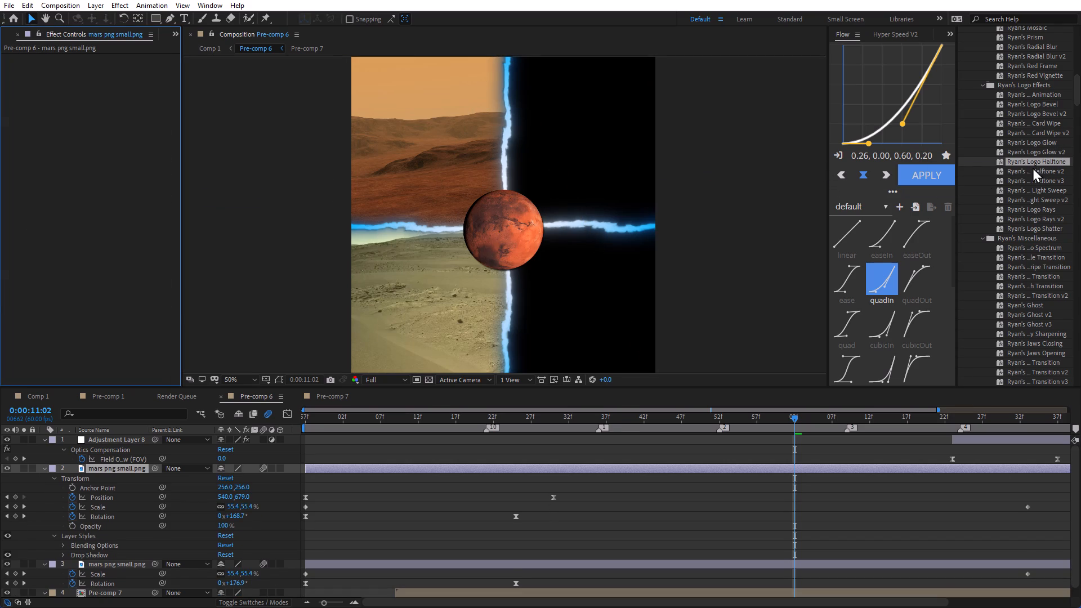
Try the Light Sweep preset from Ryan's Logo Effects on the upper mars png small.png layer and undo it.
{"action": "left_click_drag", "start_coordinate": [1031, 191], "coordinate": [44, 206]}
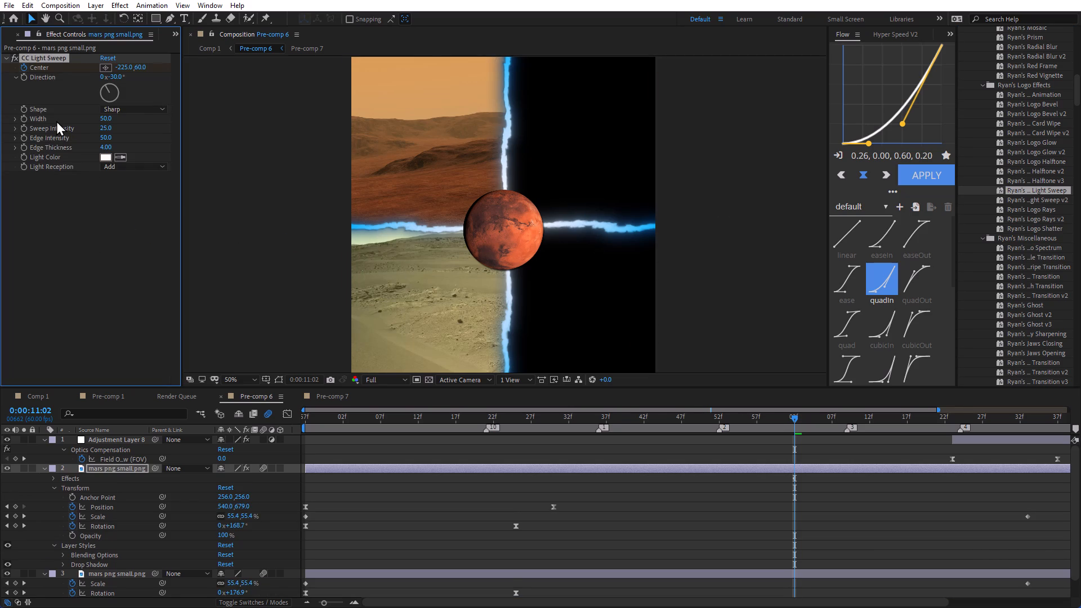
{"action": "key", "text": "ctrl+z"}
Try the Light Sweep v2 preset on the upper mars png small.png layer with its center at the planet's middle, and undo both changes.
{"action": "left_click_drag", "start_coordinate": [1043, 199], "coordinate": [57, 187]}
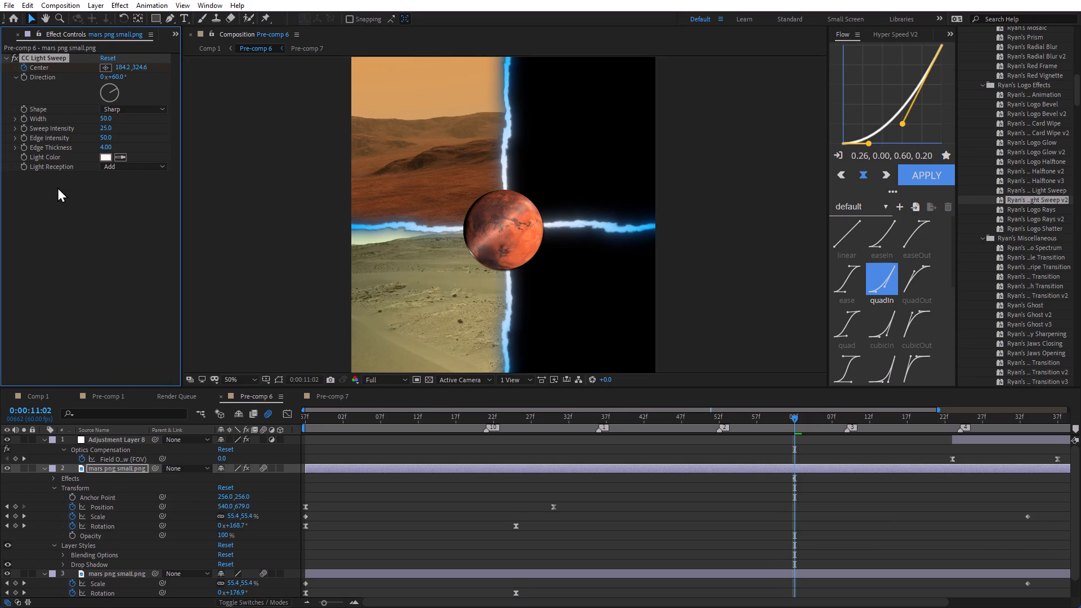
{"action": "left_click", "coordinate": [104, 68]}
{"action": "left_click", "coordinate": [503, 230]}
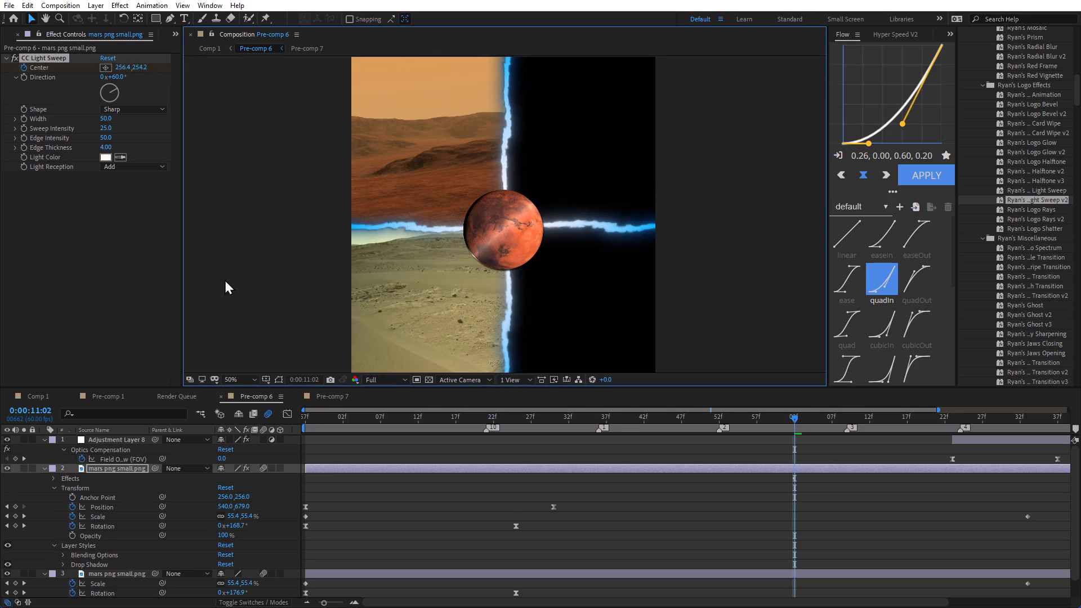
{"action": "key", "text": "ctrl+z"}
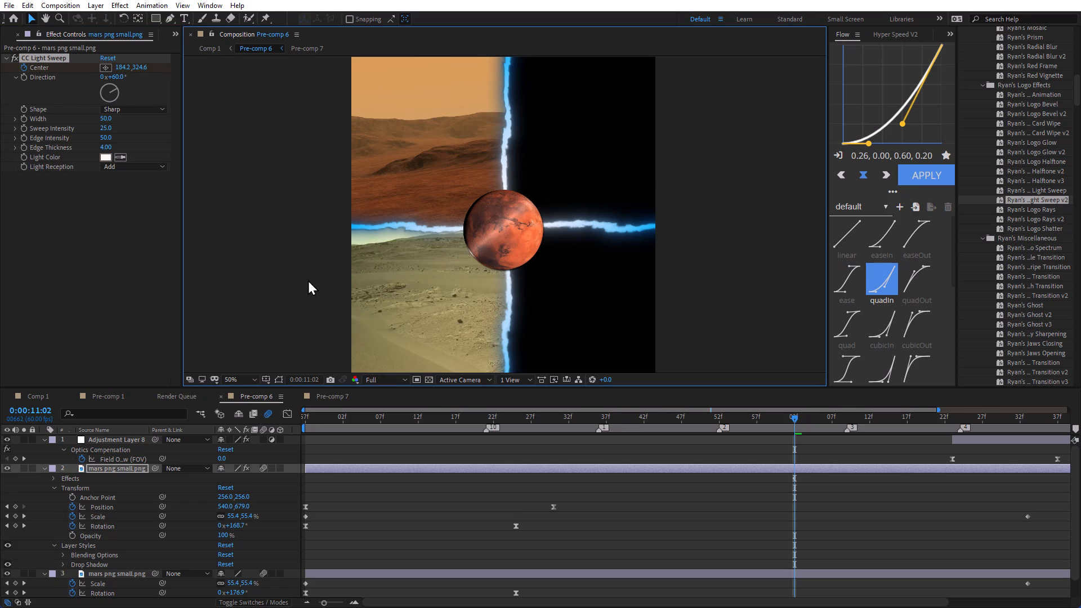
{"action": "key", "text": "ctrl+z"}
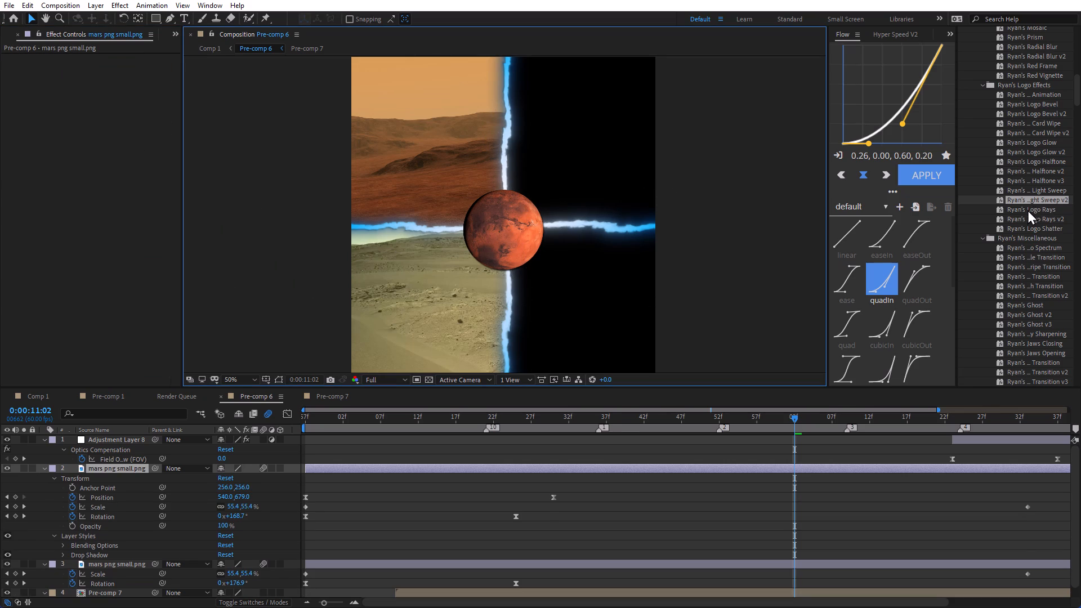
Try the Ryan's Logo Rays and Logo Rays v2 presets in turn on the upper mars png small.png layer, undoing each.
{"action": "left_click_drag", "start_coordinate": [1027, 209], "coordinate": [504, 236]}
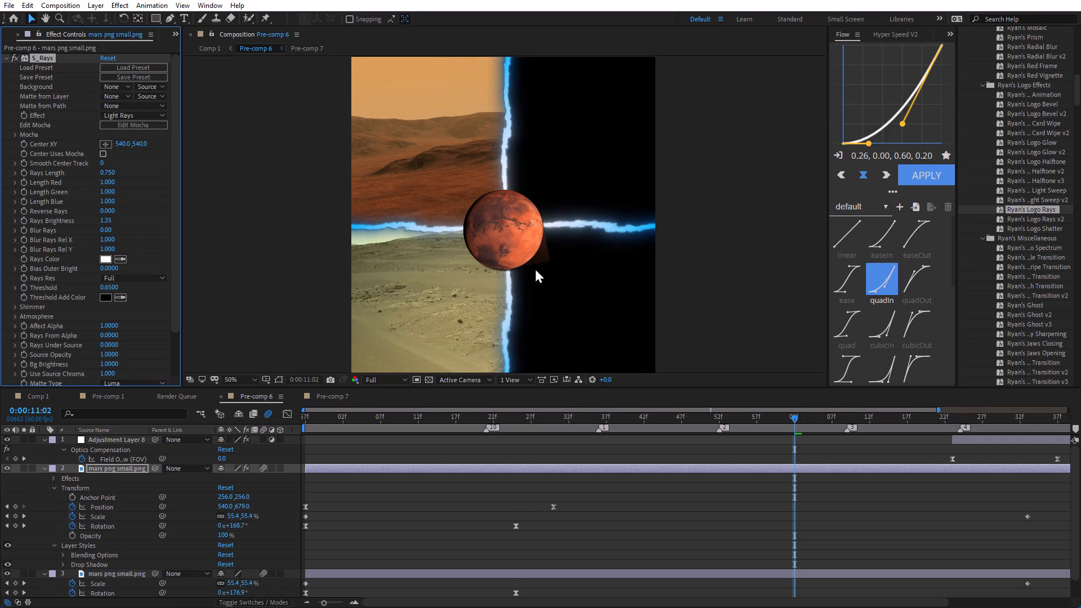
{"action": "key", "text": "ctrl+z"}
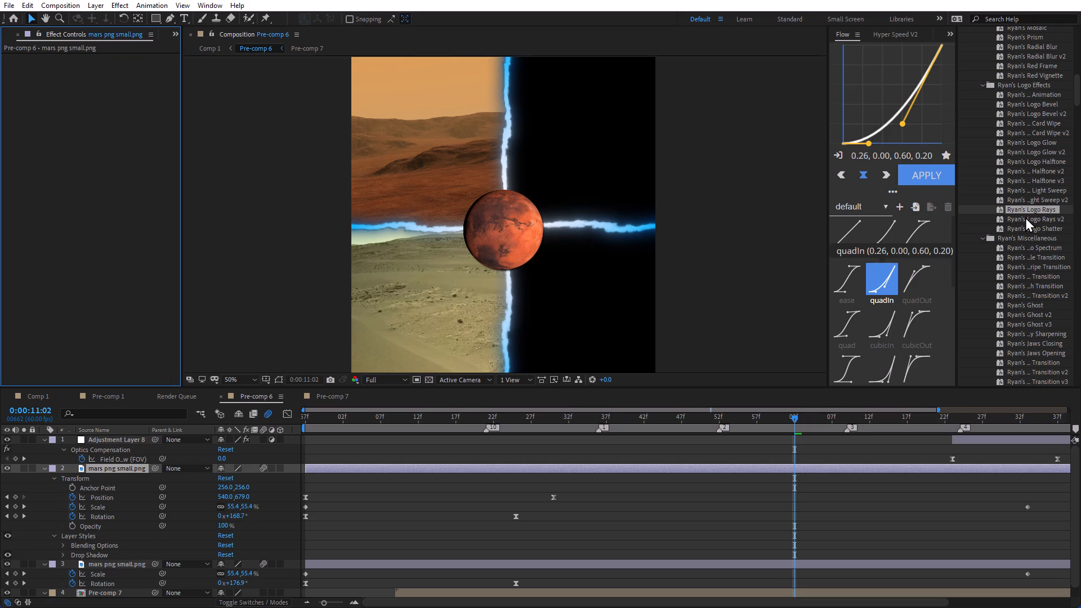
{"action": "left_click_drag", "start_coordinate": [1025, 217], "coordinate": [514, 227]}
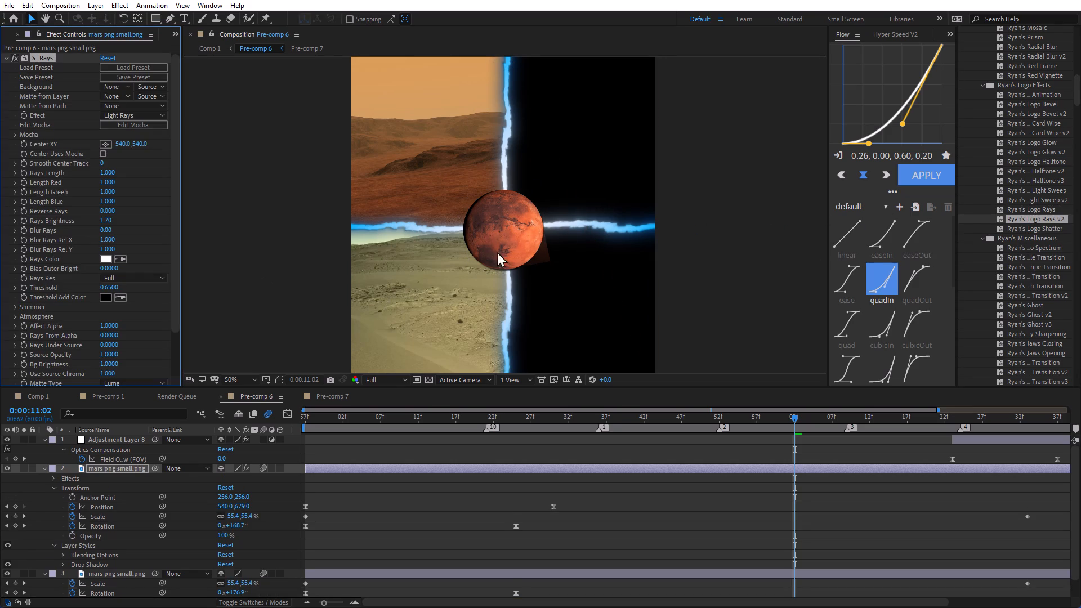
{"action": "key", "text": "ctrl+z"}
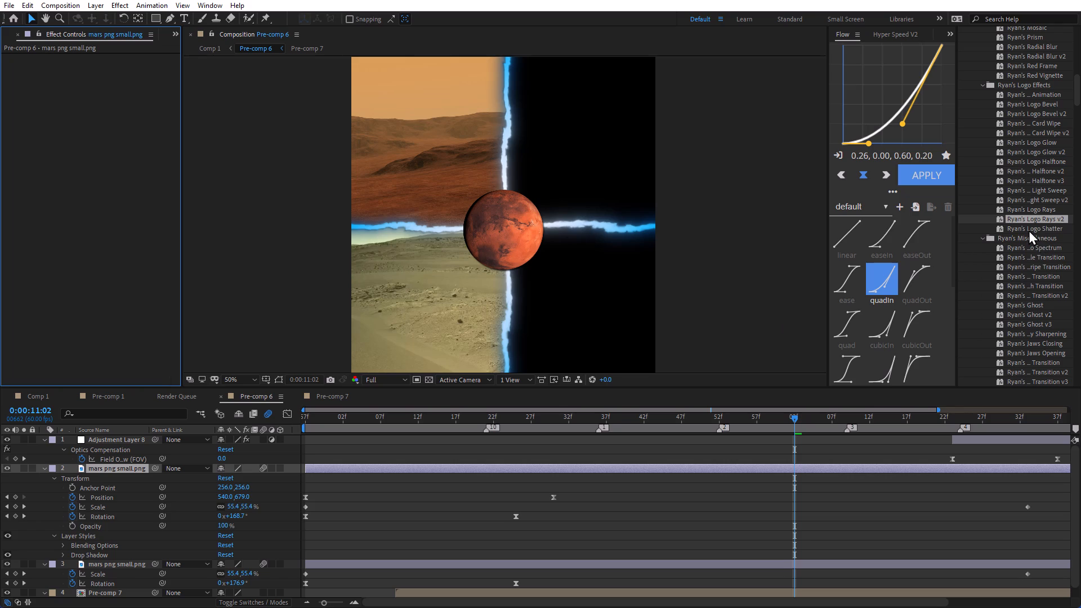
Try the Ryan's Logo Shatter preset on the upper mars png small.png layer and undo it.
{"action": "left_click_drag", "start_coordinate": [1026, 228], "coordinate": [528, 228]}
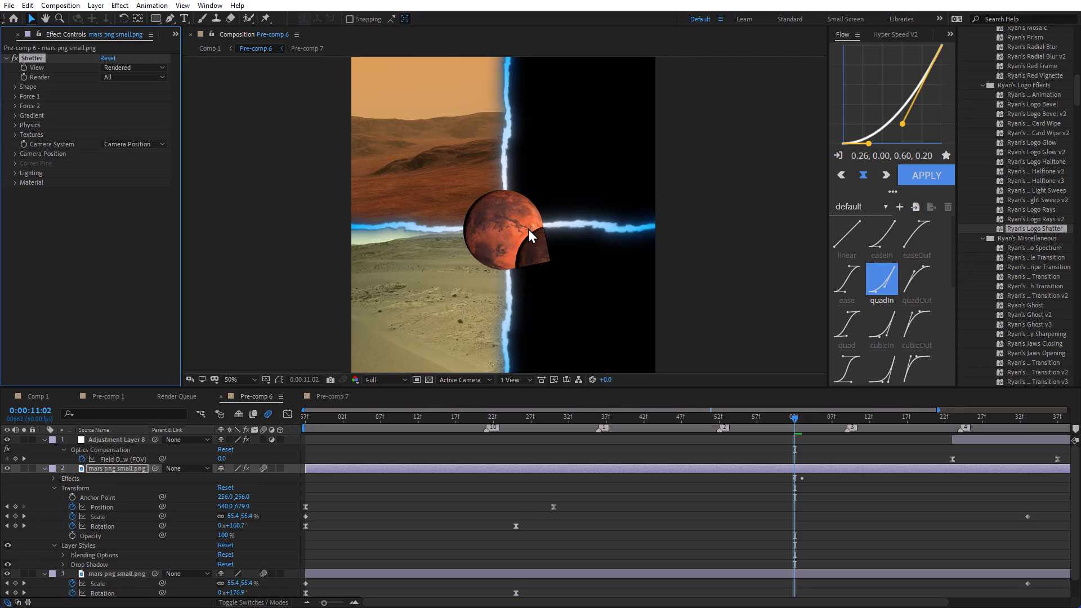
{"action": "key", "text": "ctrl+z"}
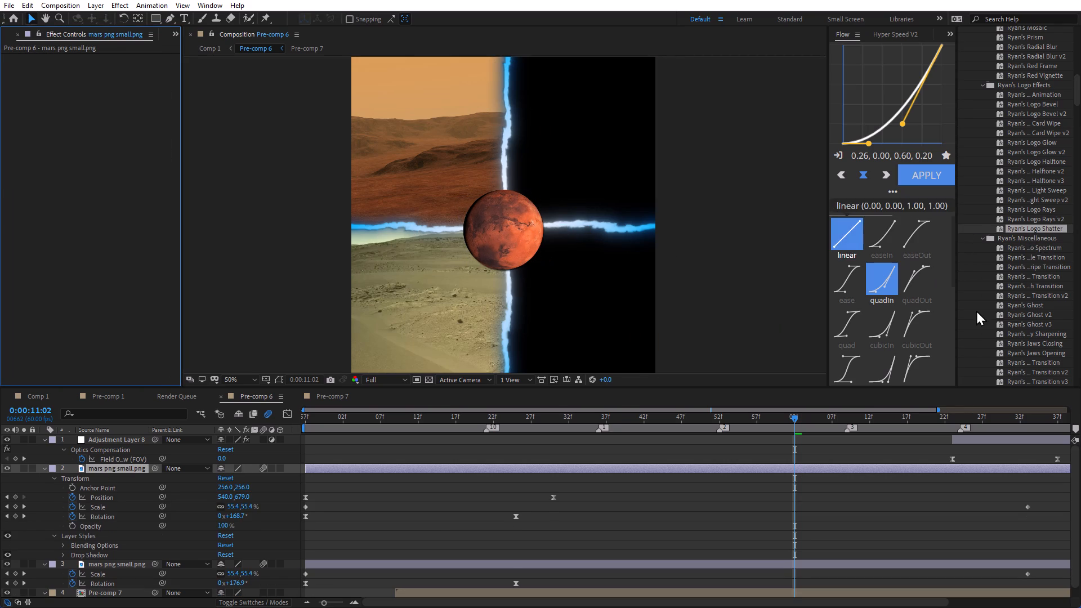
Apply the Ryan's 3D Text Bevel preset from Ryan's Text Effects to the upper mars png small.png layer.
{"action": "scroll", "coordinate": [976, 310], "scroll_direction": "down", "scroll_amount": 1}
{"action": "scroll", "coordinate": [976, 310], "scroll_direction": "up", "scroll_amount": 8}
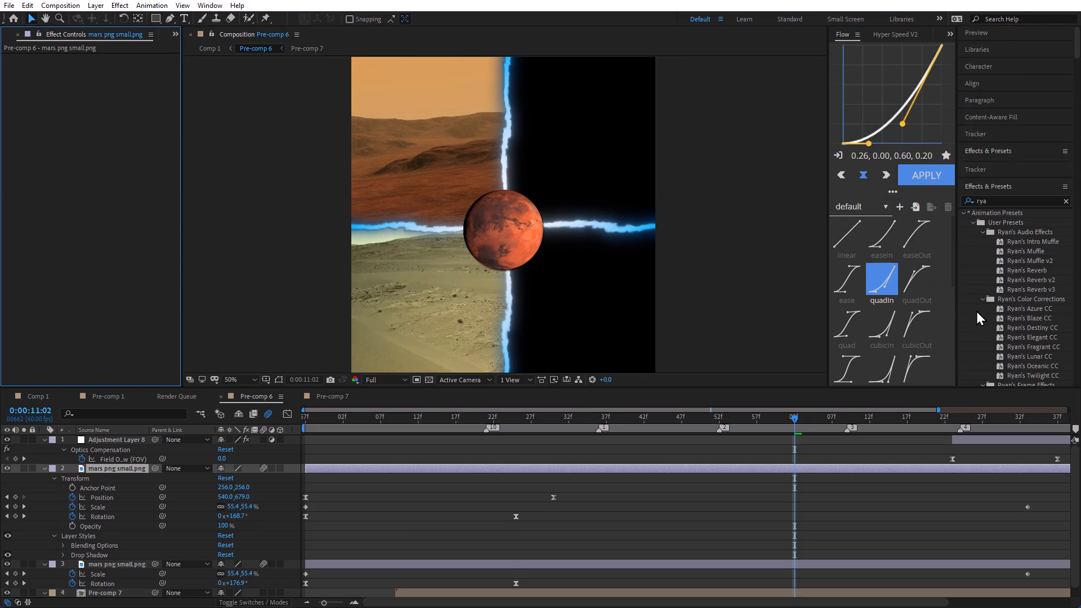
{"action": "scroll", "coordinate": [1009, 319], "scroll_direction": "down", "scroll_amount": 1}
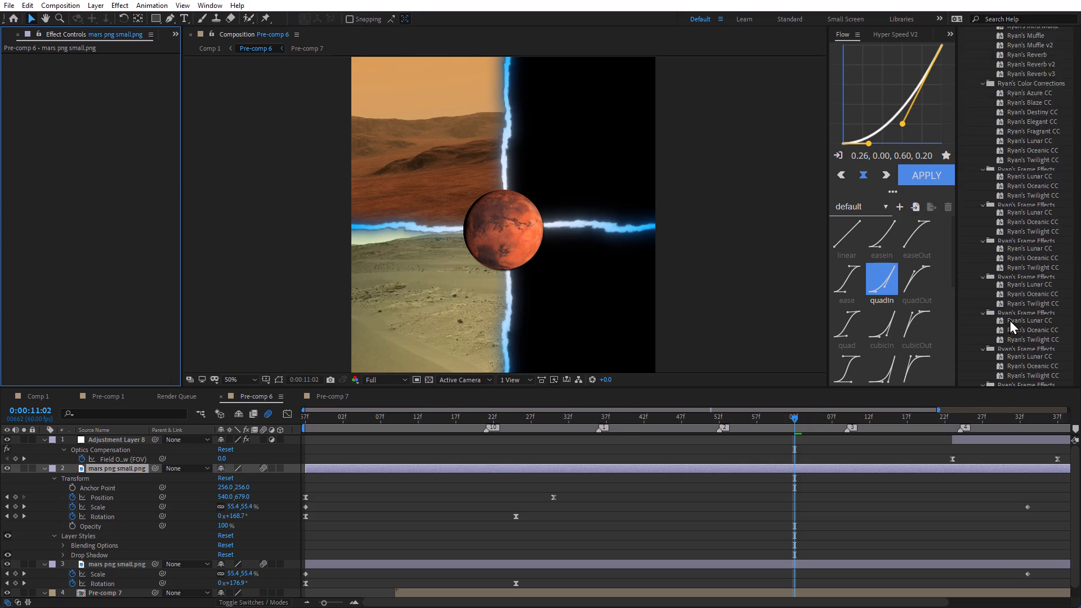
{"action": "scroll", "coordinate": [1009, 319], "scroll_direction": "down", "scroll_amount": 1}
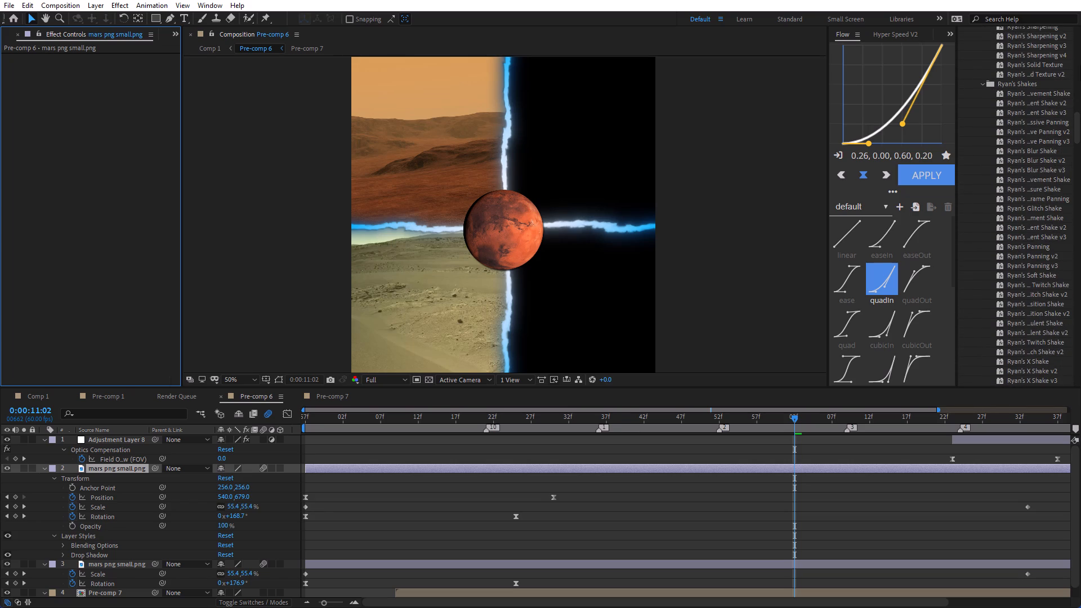
{"action": "scroll", "coordinate": [1030, 154], "scroll_direction": "down", "scroll_amount": 1}
{"action": "scroll", "coordinate": [993, 218], "scroll_direction": "down", "scroll_amount": 1}
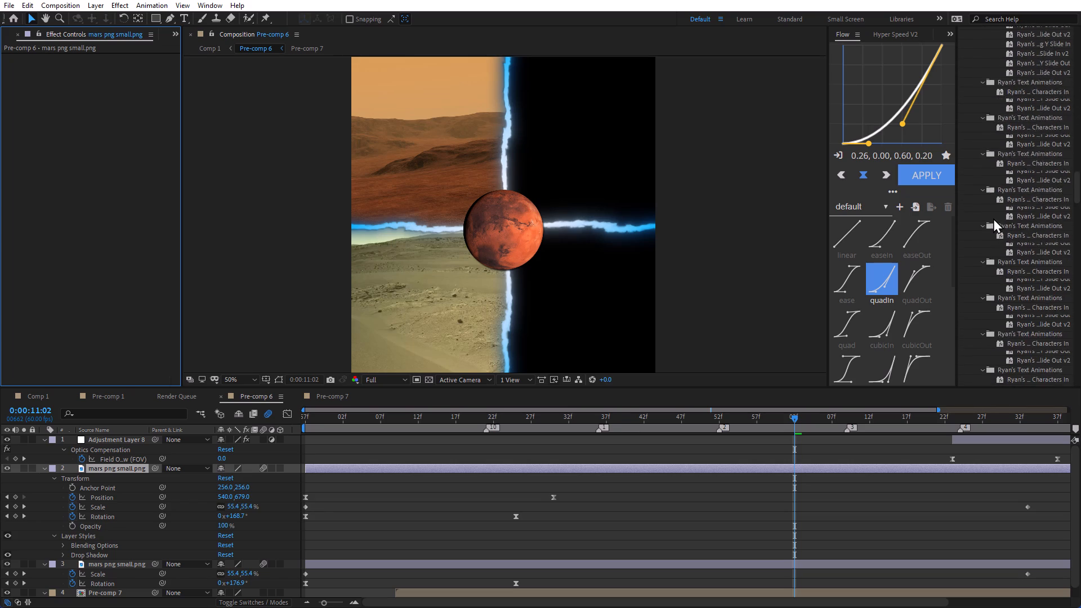
{"action": "scroll", "coordinate": [993, 218], "scroll_direction": "down", "scroll_amount": 1}
{"action": "scroll", "coordinate": [1038, 150], "scroll_direction": "up", "scroll_amount": 1}
{"action": "scroll", "coordinate": [1038, 150], "scroll_direction": "down", "scroll_amount": 1}
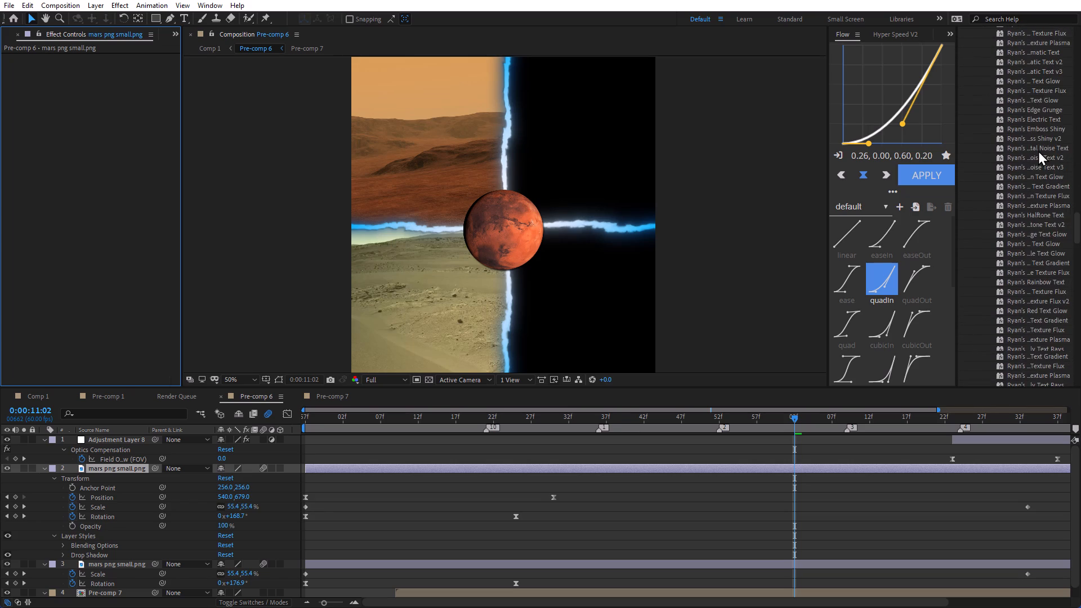
{"action": "scroll", "coordinate": [1038, 150], "scroll_direction": "down", "scroll_amount": 1}
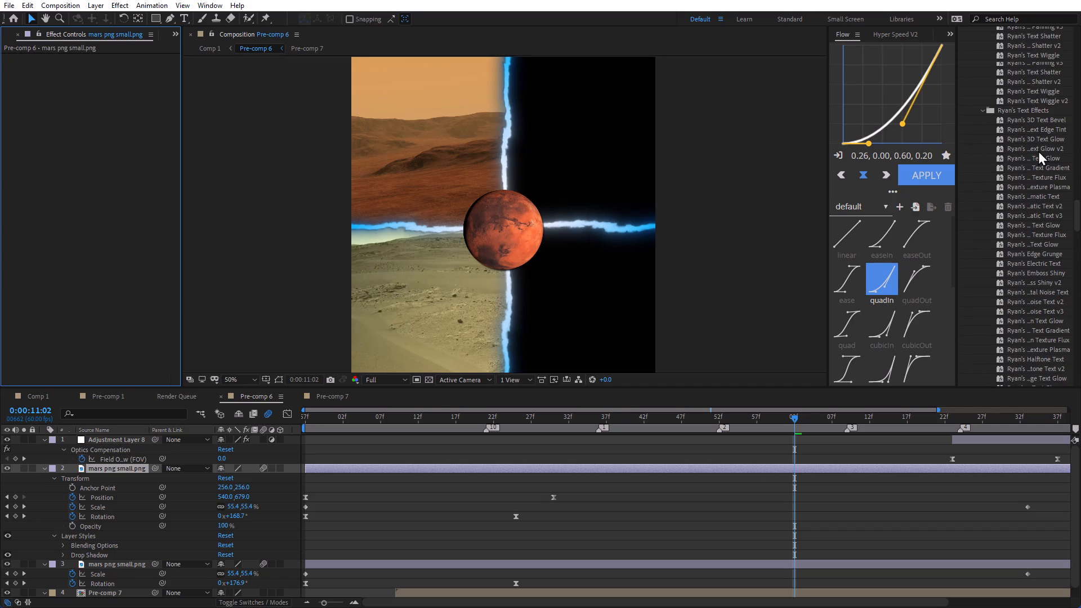
{"action": "scroll", "coordinate": [1038, 150], "scroll_direction": "down", "scroll_amount": 1}
{"action": "left_click_drag", "start_coordinate": [1042, 115], "coordinate": [494, 223]}
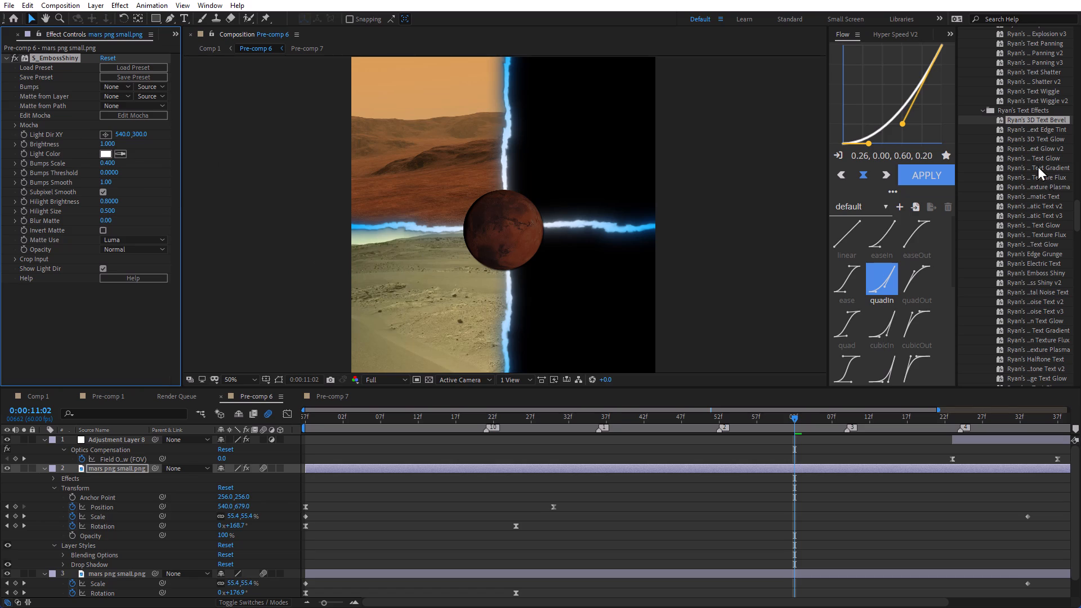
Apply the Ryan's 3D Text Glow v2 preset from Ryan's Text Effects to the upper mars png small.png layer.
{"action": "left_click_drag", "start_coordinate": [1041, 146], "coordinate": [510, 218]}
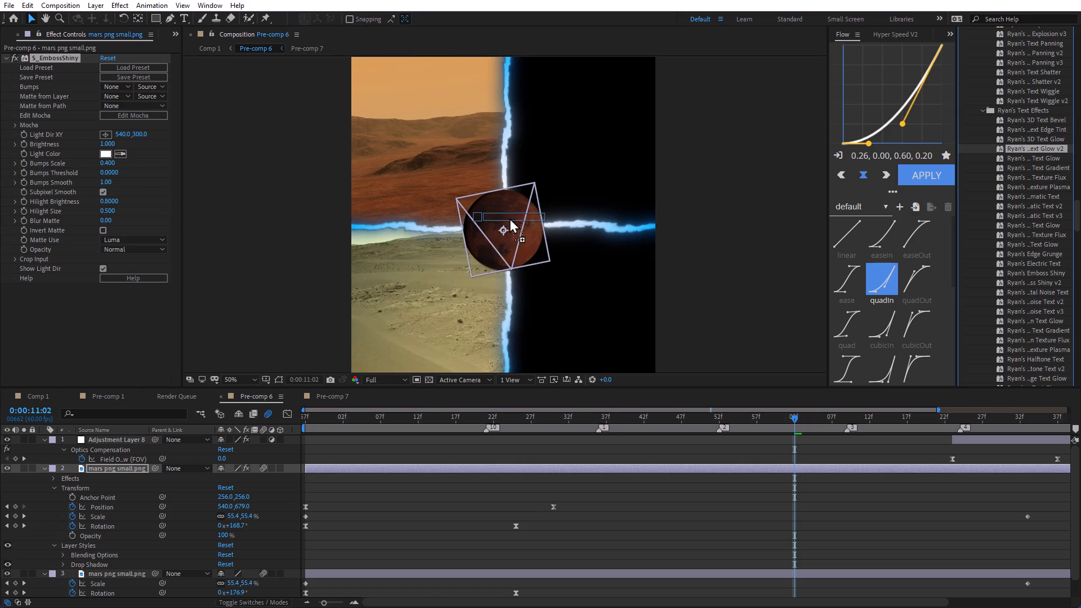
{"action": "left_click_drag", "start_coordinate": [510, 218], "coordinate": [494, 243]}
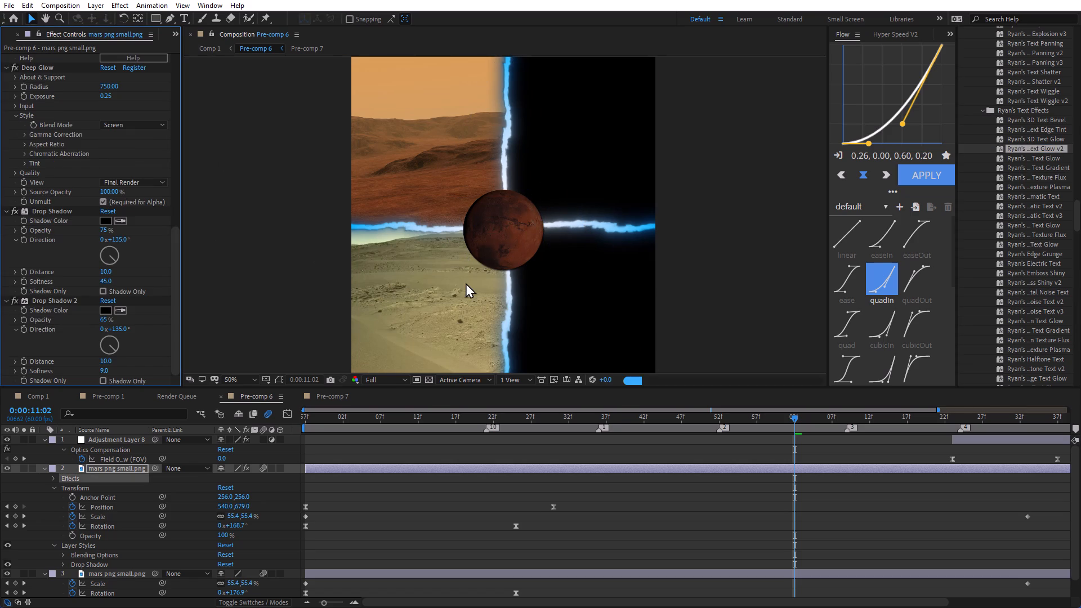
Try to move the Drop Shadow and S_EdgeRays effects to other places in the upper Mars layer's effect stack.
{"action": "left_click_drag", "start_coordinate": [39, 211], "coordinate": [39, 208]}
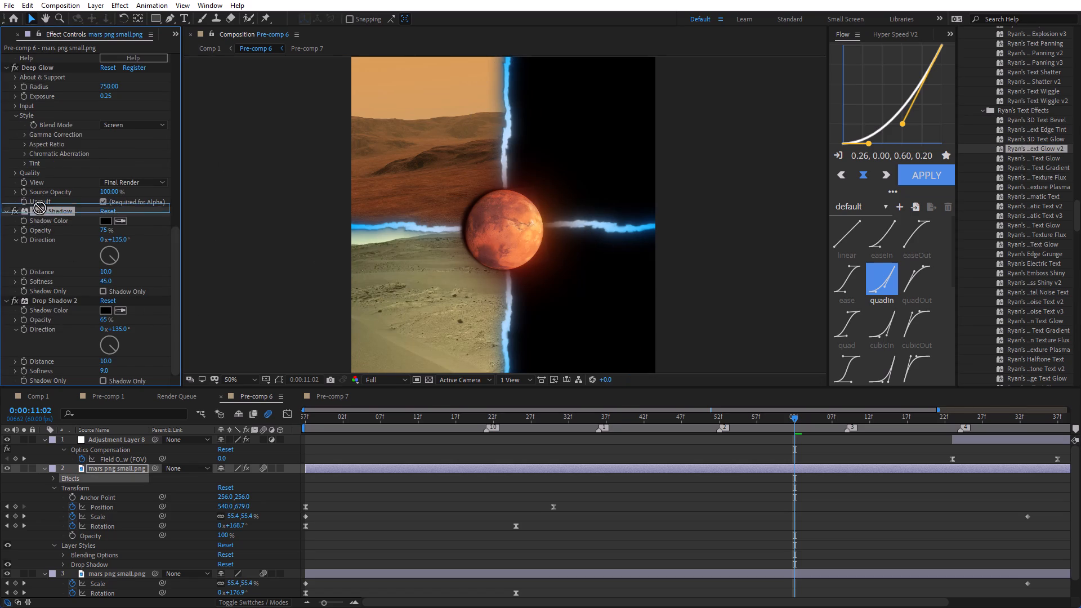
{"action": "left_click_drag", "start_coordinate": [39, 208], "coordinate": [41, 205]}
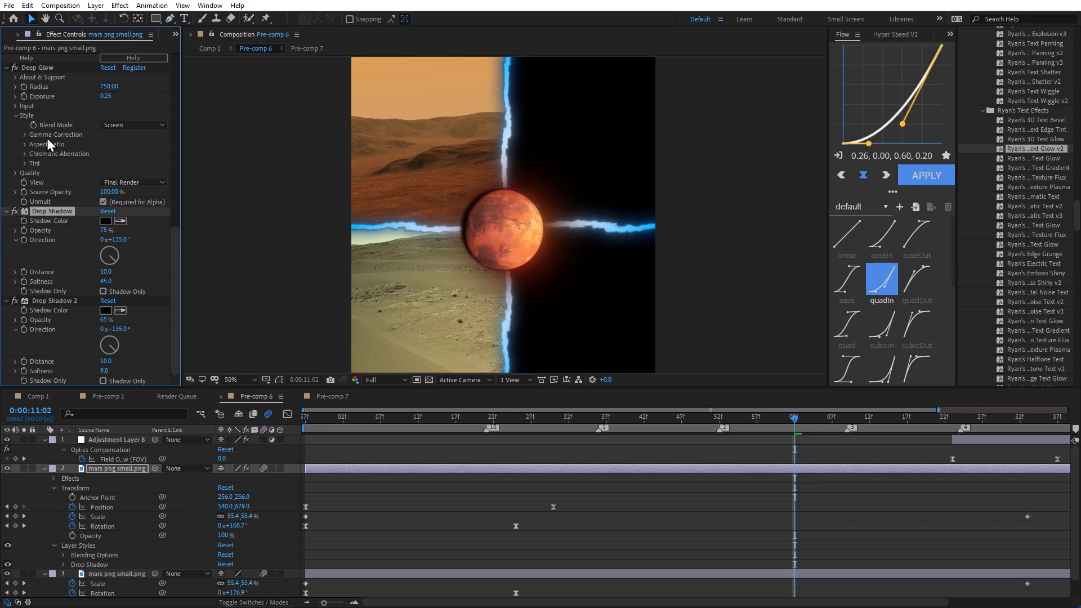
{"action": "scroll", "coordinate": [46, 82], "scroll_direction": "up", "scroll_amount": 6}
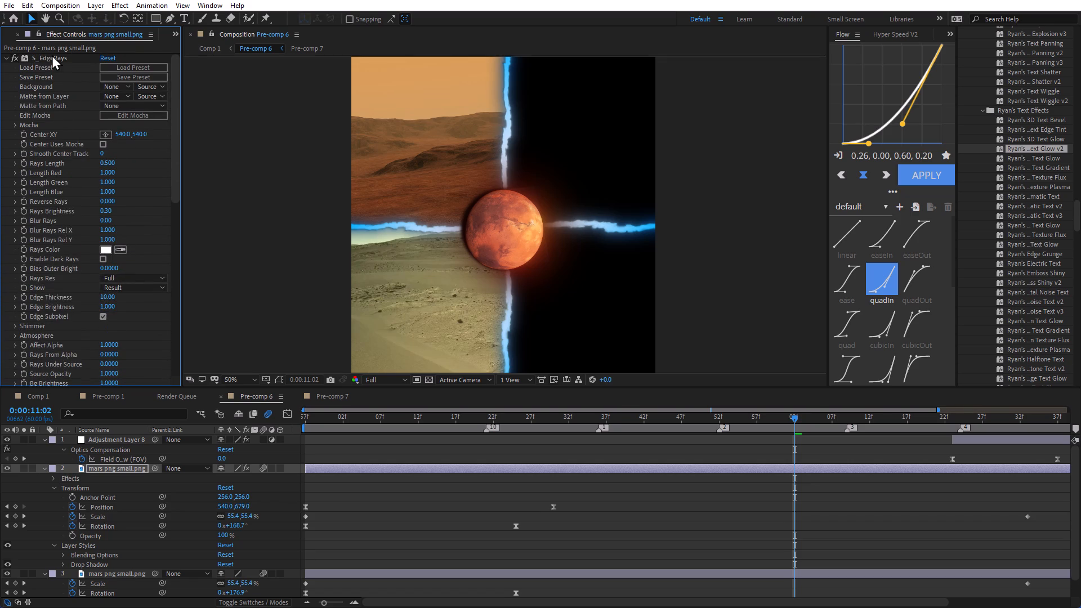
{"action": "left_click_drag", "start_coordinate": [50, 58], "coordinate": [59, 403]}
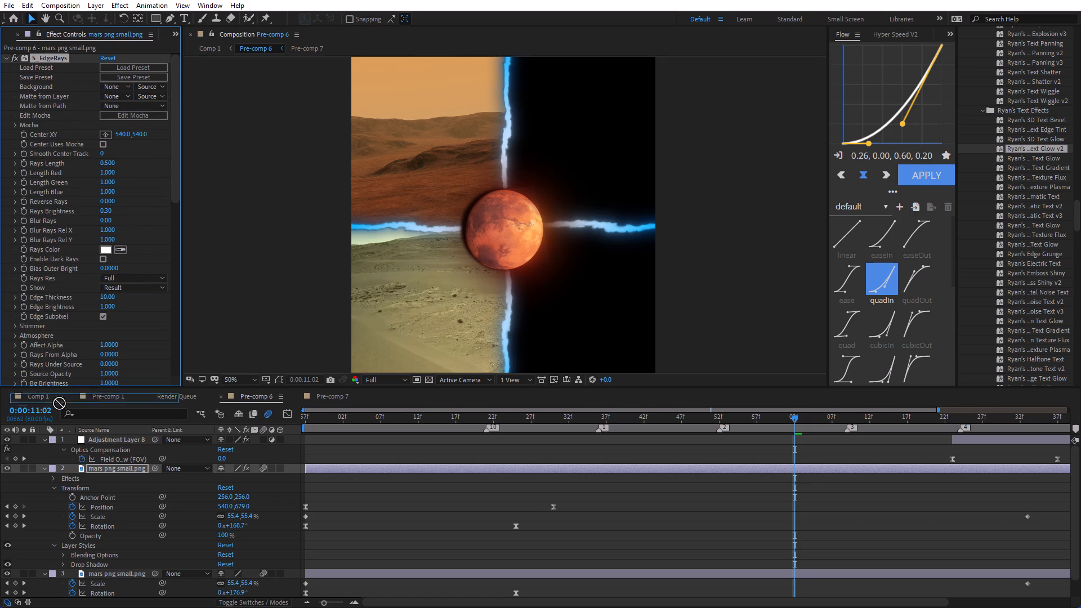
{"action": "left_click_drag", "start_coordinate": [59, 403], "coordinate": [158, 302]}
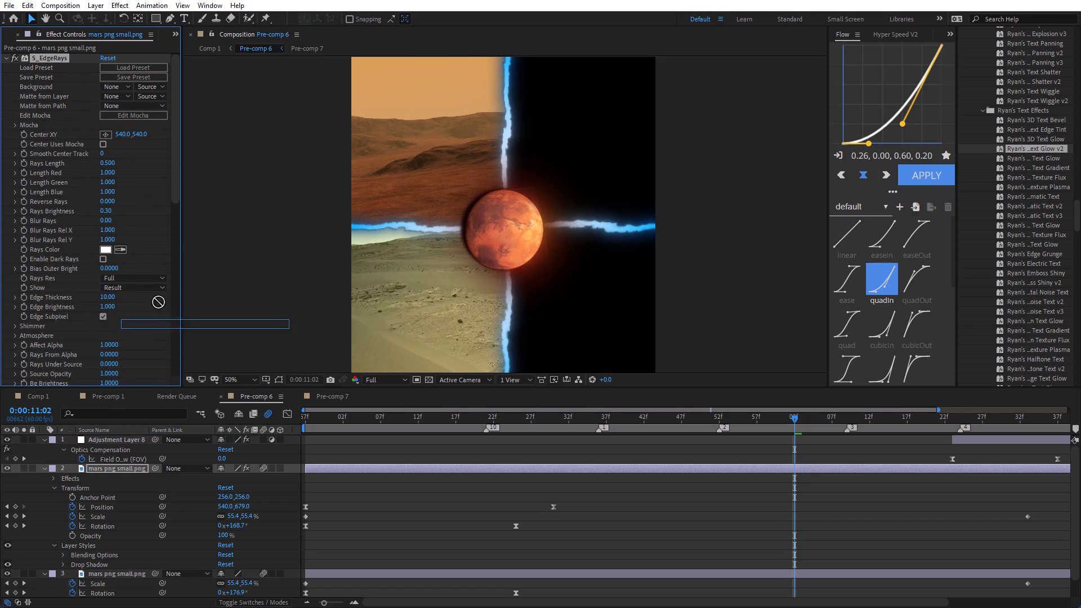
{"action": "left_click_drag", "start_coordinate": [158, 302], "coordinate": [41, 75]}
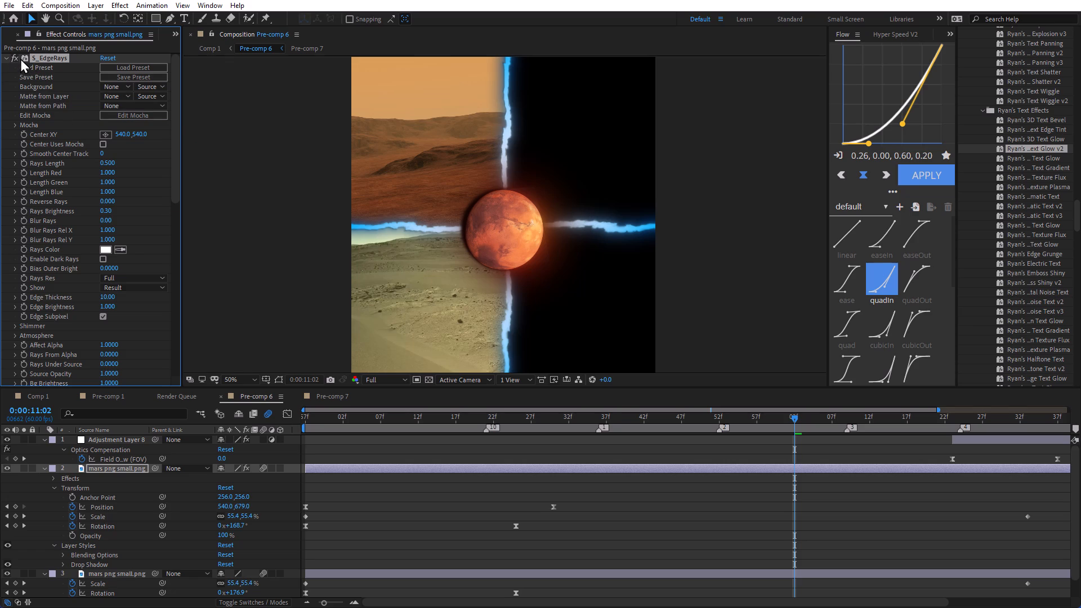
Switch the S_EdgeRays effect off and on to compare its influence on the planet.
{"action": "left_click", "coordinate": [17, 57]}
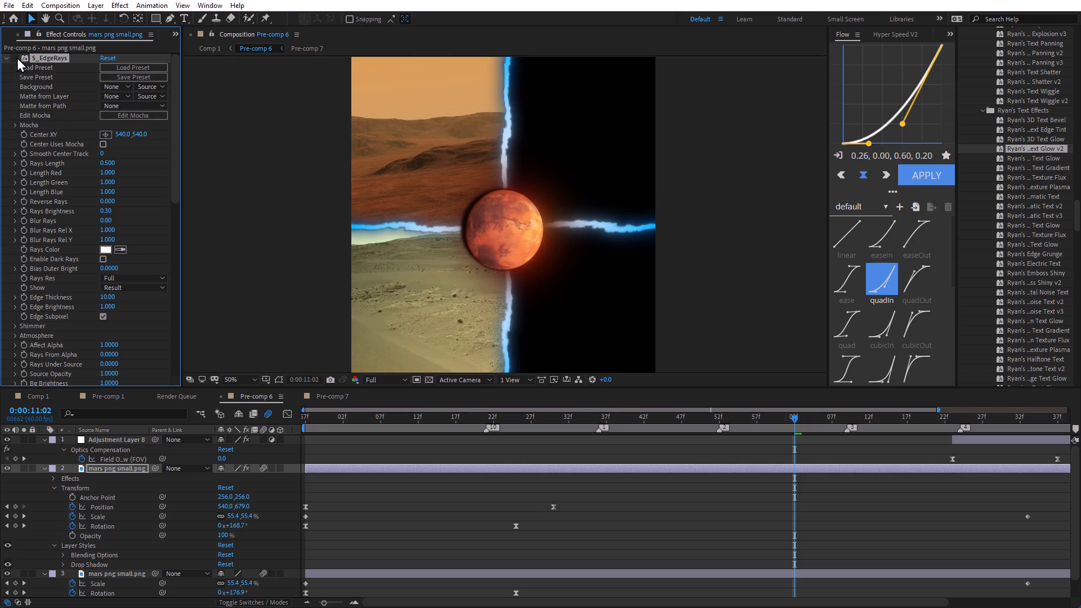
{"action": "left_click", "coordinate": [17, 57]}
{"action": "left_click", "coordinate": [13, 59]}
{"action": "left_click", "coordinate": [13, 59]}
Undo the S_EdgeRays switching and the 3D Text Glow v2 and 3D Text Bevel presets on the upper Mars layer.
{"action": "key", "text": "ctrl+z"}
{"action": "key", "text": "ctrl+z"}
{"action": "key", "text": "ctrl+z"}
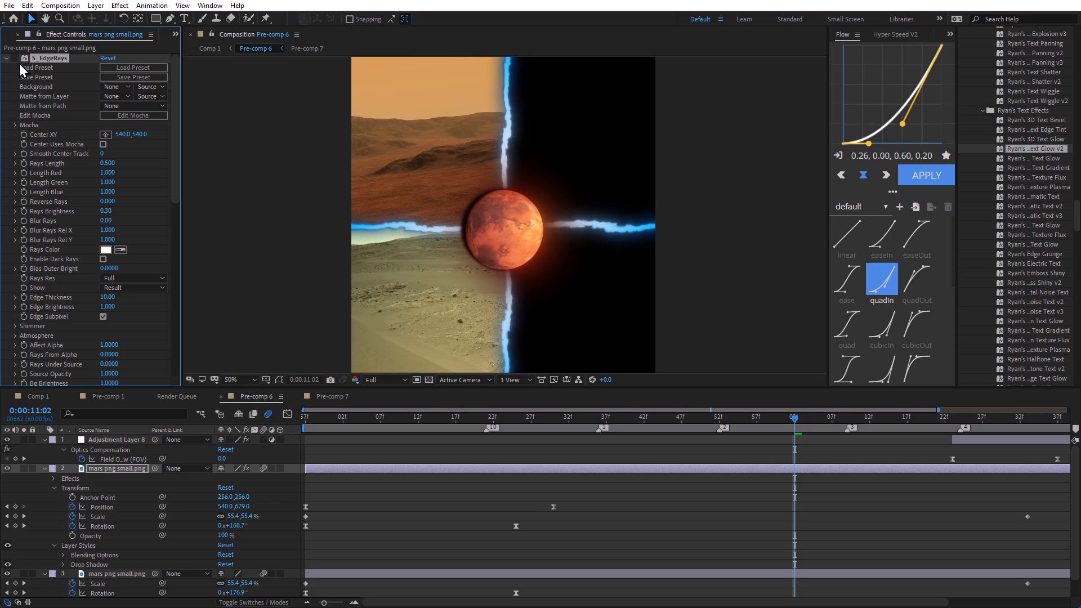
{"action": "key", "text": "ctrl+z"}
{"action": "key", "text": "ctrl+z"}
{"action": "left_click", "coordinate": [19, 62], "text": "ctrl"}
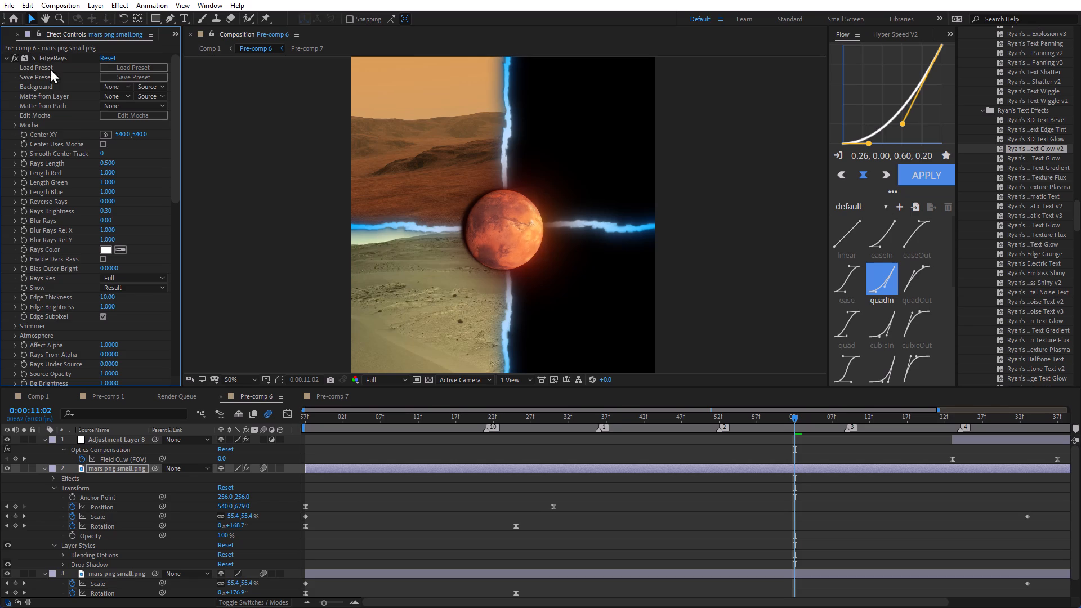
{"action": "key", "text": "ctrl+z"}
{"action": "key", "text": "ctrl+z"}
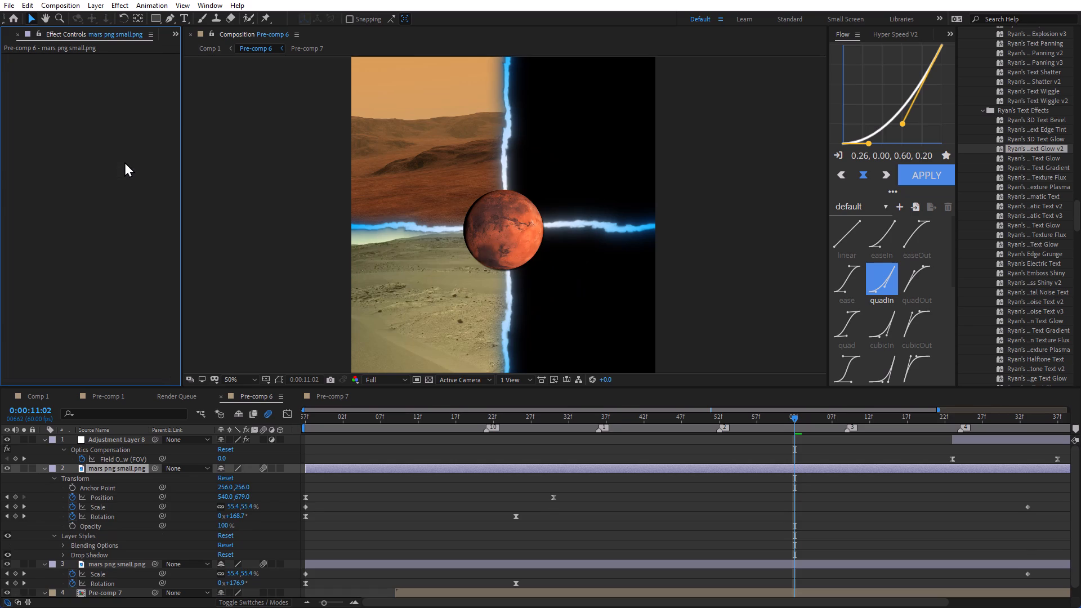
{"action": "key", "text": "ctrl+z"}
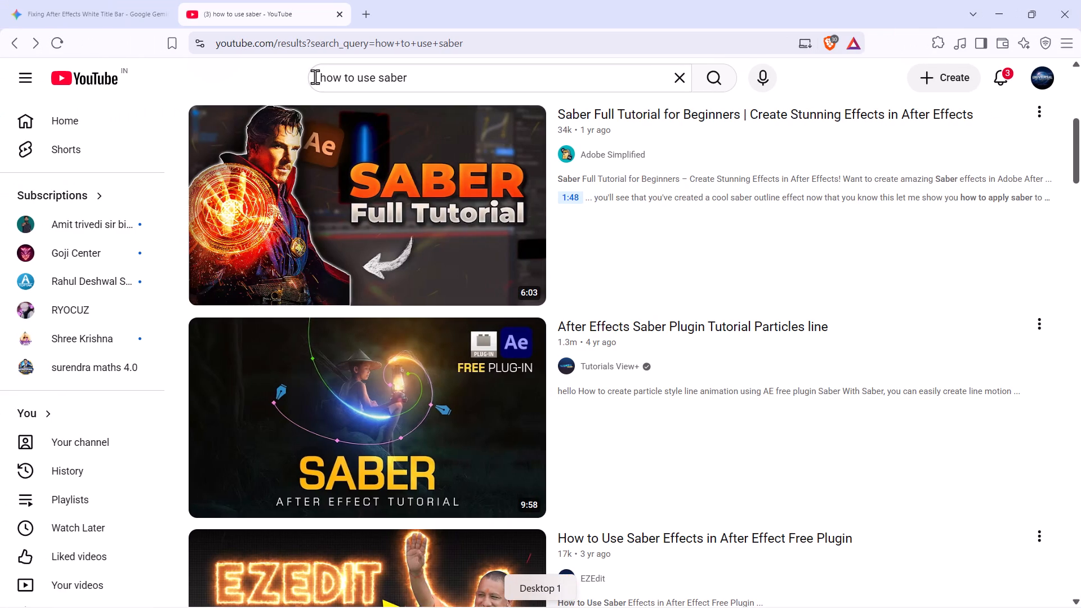
Switch to the Brave browser and search YouTube for "how to make 3d effect in after effects".
{"action": "left_click_drag", "start_coordinate": [415, 81], "coordinate": [199, 67]}
{"action": "type", "text": "how to mmak"}
{"action": "key", "text": "BackSpace"}
{"action": "key", "text": "BackSpace"}
{"action": "key", "text": "BackSpace"}
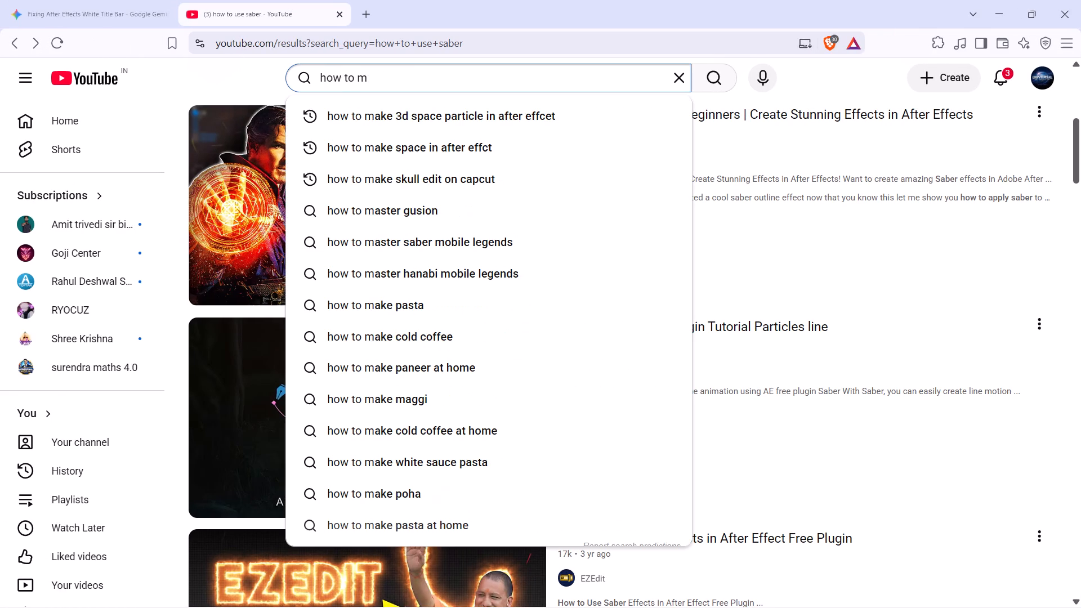
{"action": "type", "text": "ake b"}
{"action": "key", "text": "BackSpace"}
{"action": "type", "text": "3d effect"}
{"action": "key", "text": "space"}
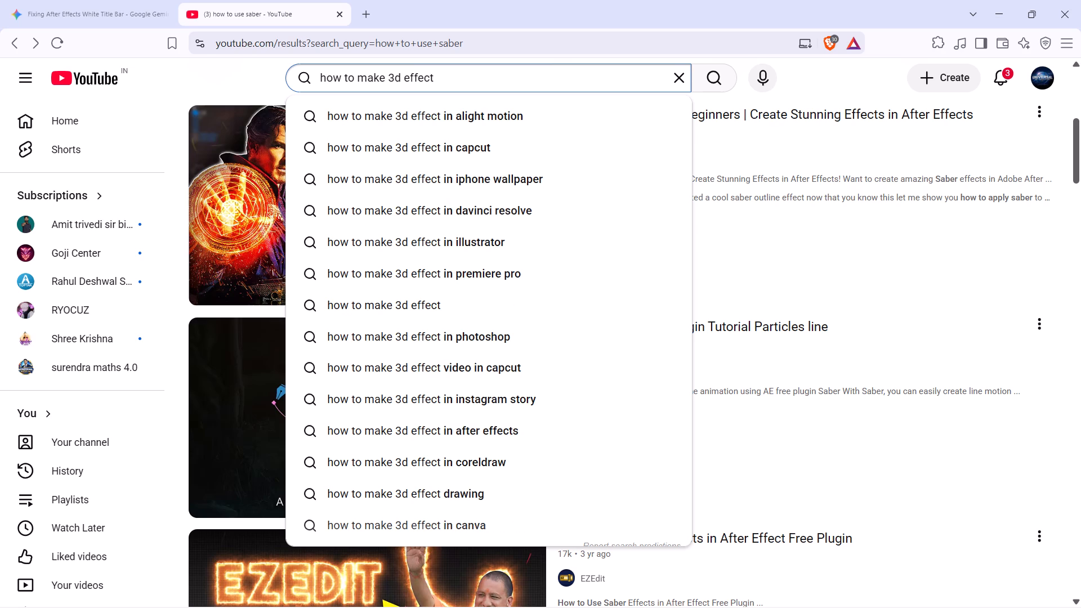
{"action": "type", "text": "in after"}
{"action": "left_click", "coordinate": [445, 116]}
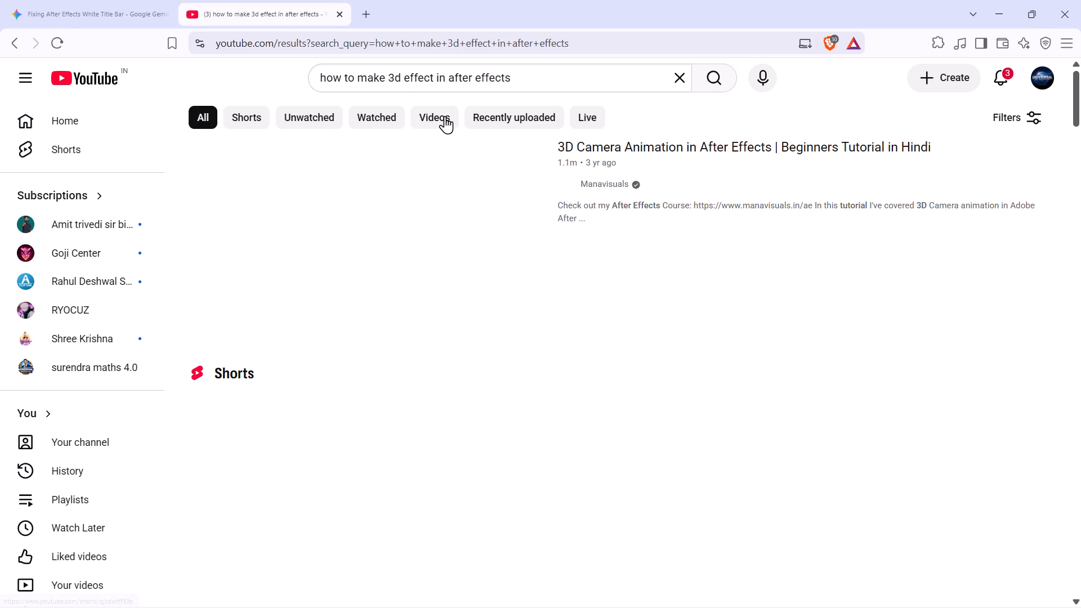
Look through the YouTube results for a tutorial on a 3D effect that would suit the planet.
{"action": "scroll", "coordinate": [434, 489], "scroll_direction": "down", "scroll_amount": 1}
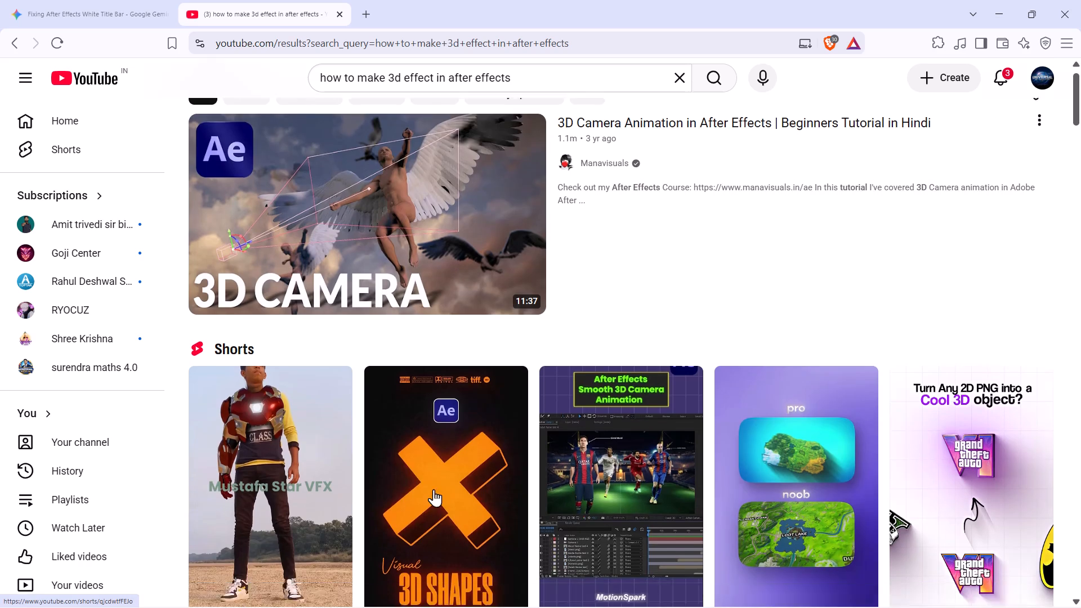
{"action": "scroll", "coordinate": [434, 489], "scroll_direction": "down", "scroll_amount": 1}
{"action": "scroll", "coordinate": [457, 278], "scroll_direction": "down", "scroll_amount": 3}
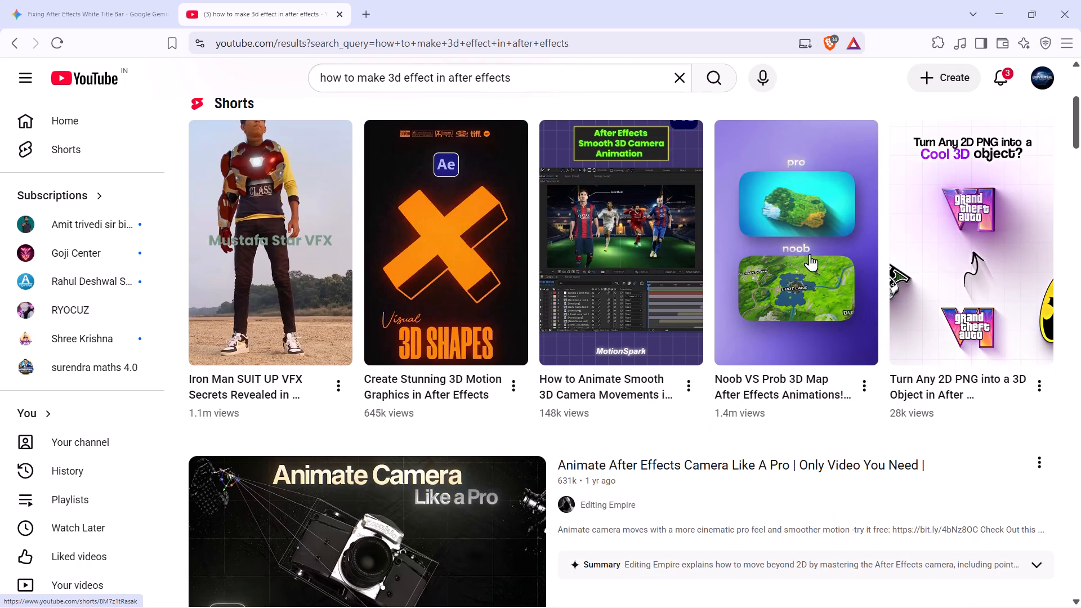
{"action": "scroll", "coordinate": [671, 335], "scroll_direction": "down", "scroll_amount": 4}
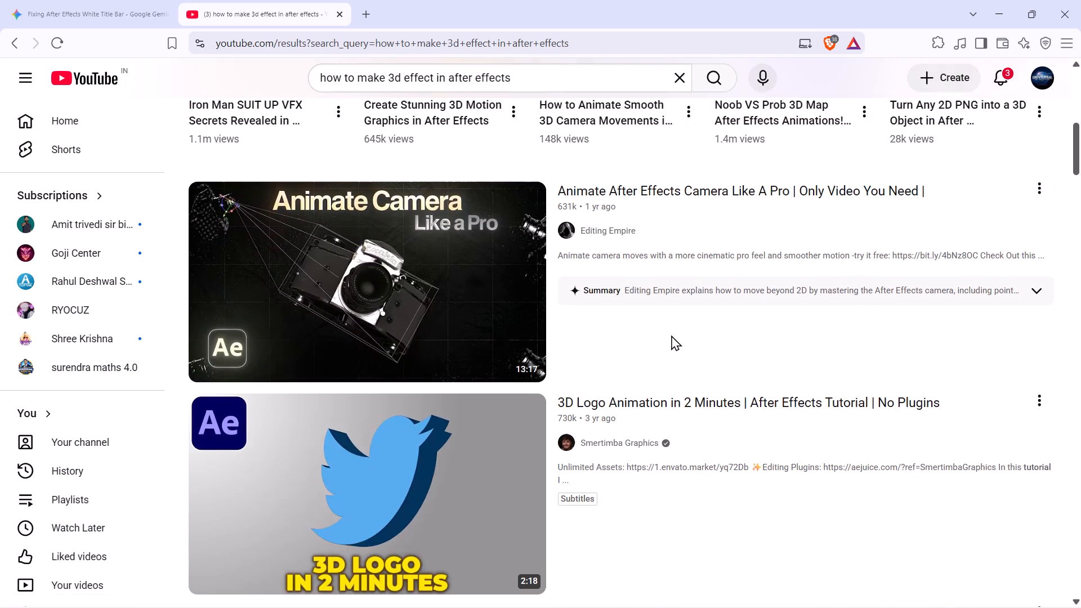
{"action": "scroll", "coordinate": [671, 335], "scroll_direction": "down", "scroll_amount": 2}
{"action": "scroll", "coordinate": [500, 367], "scroll_direction": "down", "scroll_amount": 4}
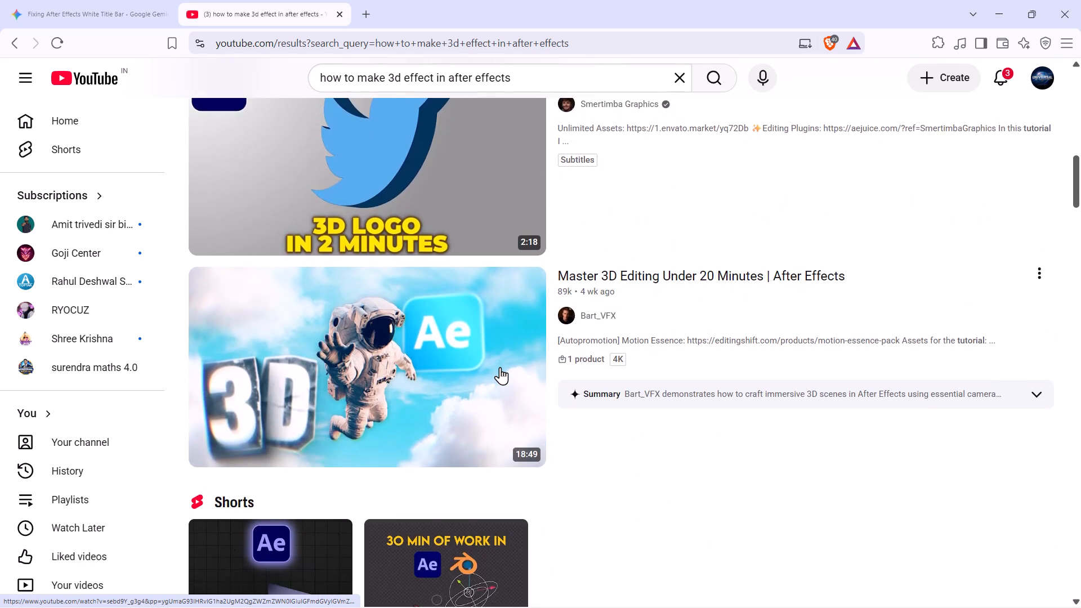
{"action": "scroll", "coordinate": [500, 367], "scroll_direction": "down", "scroll_amount": 6}
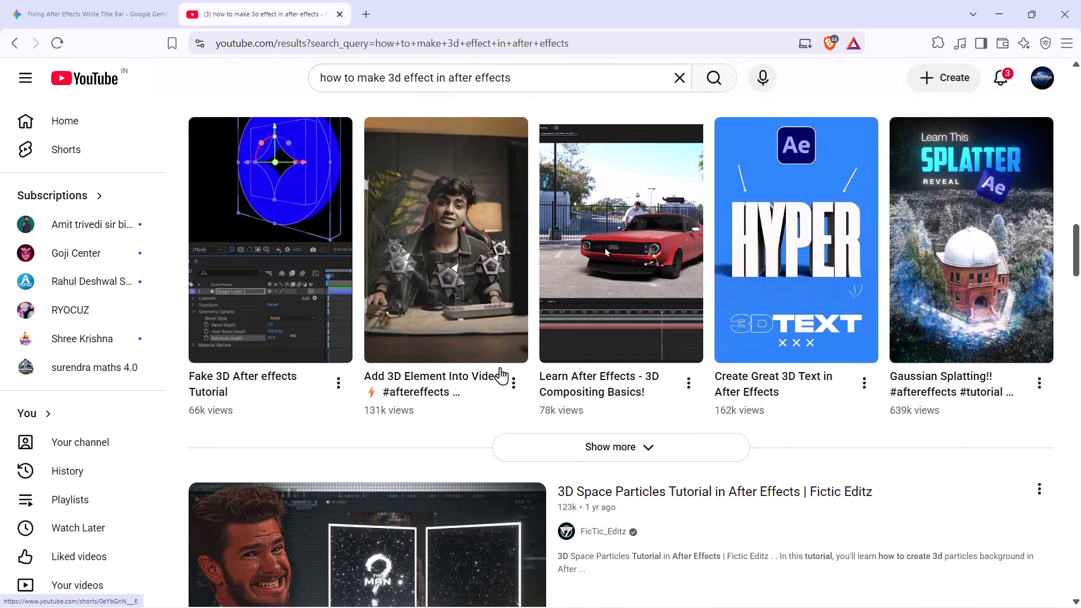
{"action": "scroll", "coordinate": [500, 367], "scroll_direction": "down", "scroll_amount": 5}
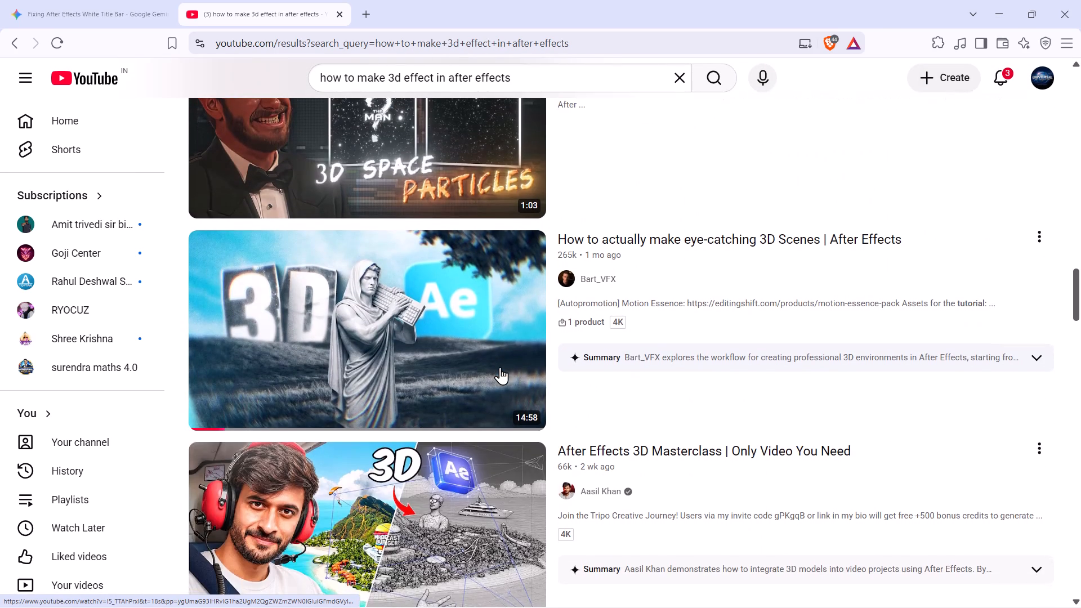
{"action": "scroll", "coordinate": [500, 367], "scroll_direction": "down", "scroll_amount": 5}
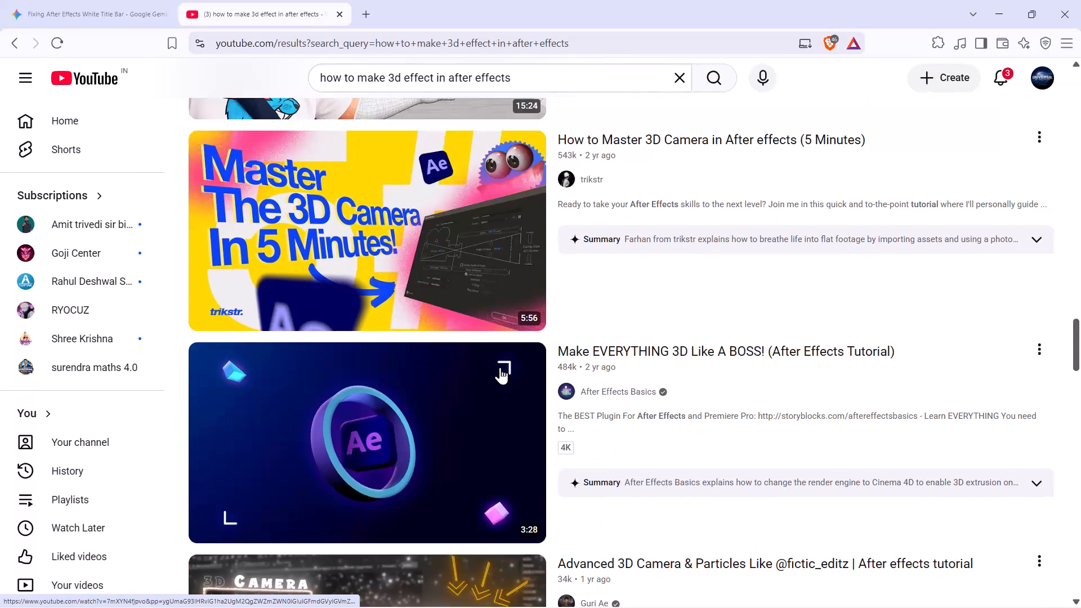
{"action": "scroll", "coordinate": [500, 367], "scroll_direction": "down", "scroll_amount": 4}
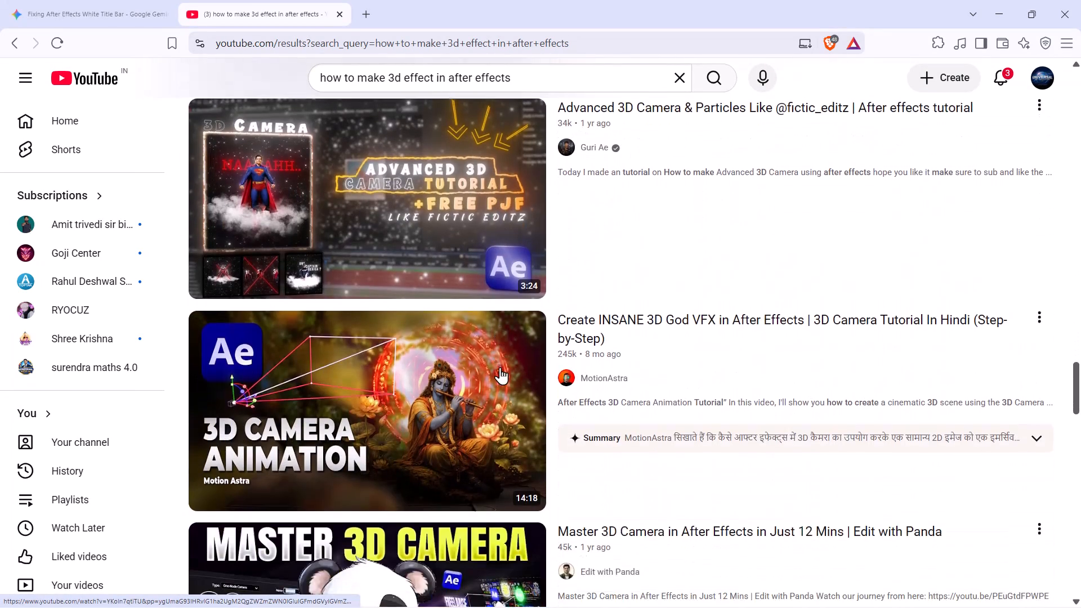
{"action": "scroll", "coordinate": [500, 367], "scroll_direction": "down", "scroll_amount": 3}
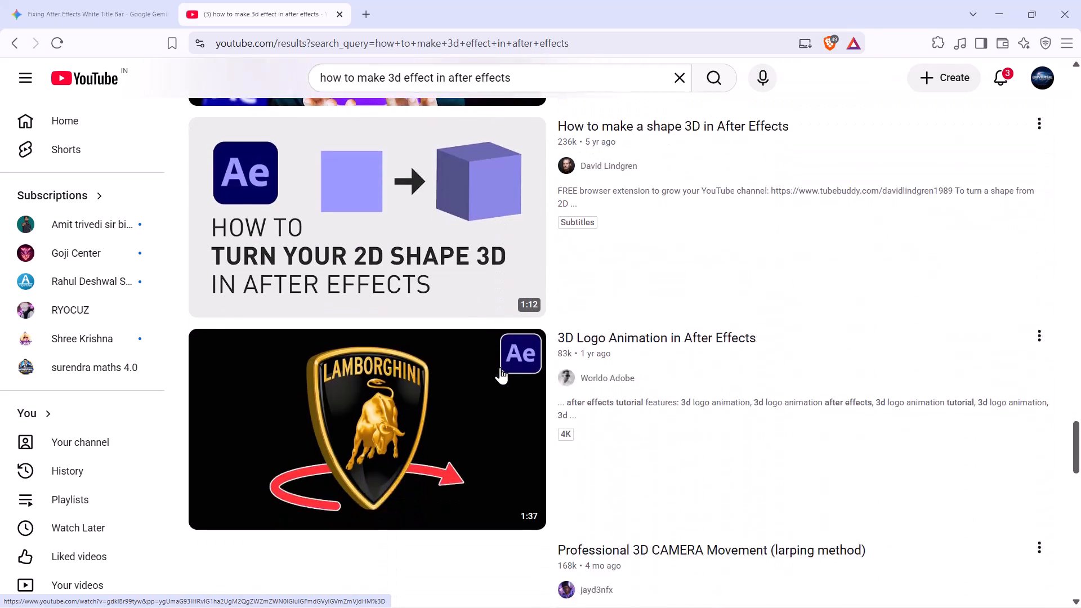
{"action": "scroll", "coordinate": [500, 367], "scroll_direction": "down", "scroll_amount": 9}
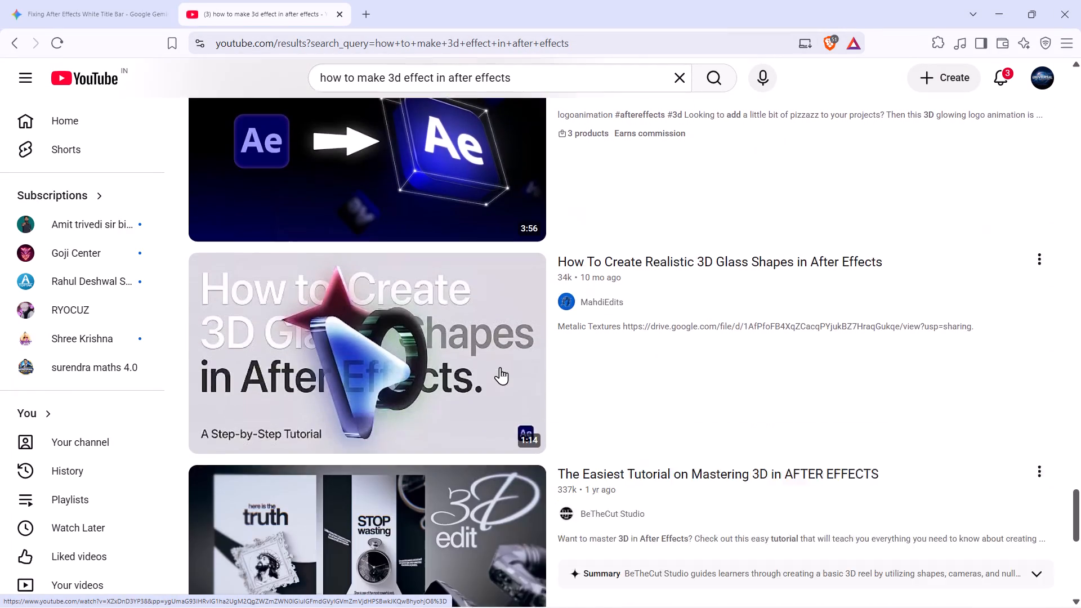
{"action": "scroll", "coordinate": [500, 367], "scroll_direction": "down", "scroll_amount": 3}
{"action": "scroll", "coordinate": [500, 367], "scroll_direction": "up", "scroll_amount": 7}
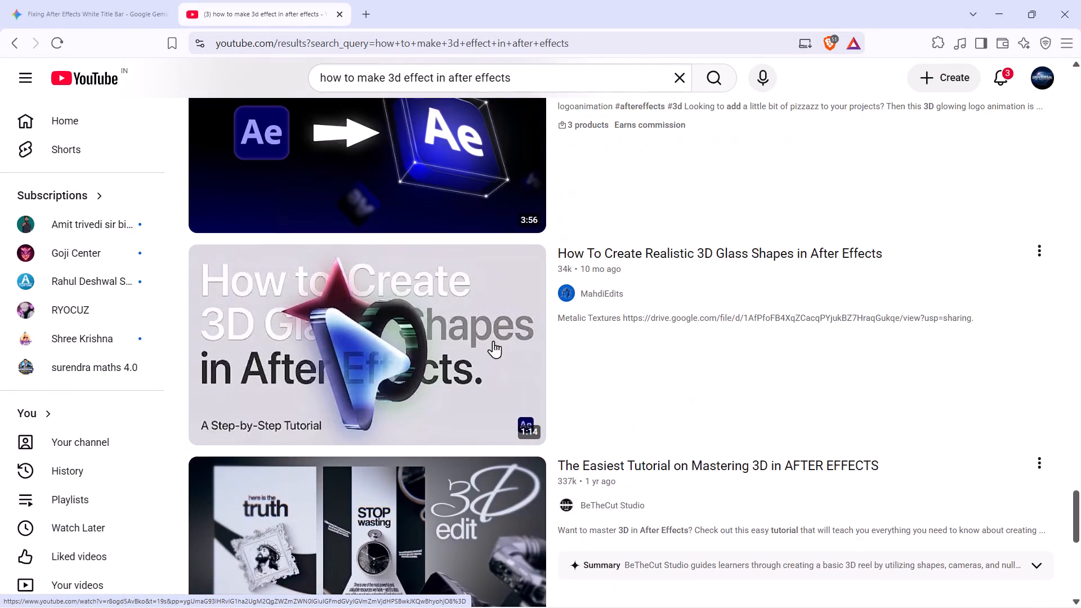
Change the YouTube search to "how to make 3d bevel in after effects".
{"action": "left_click_drag", "start_coordinate": [526, 80], "coordinate": [404, 87]}
{"action": "type", "text": "bevel"}
{"action": "left_click", "coordinate": [452, 116]}
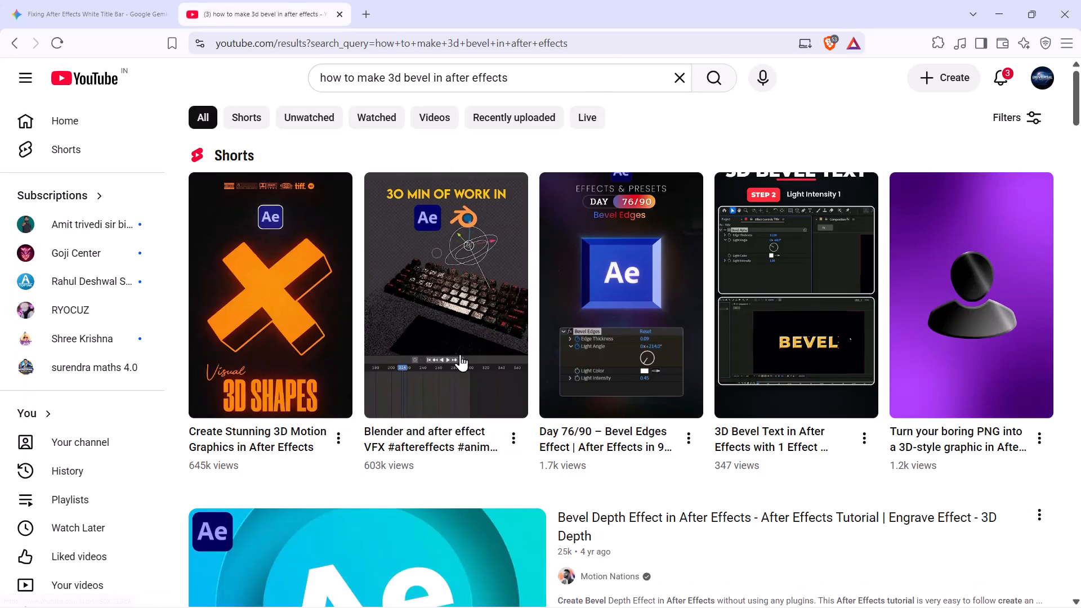
Look through the 3D bevel search results and preview the Bevel Depth Effect video for a technique that would suit the planet.
{"action": "scroll", "coordinate": [460, 354], "scroll_direction": "down", "scroll_amount": 5}
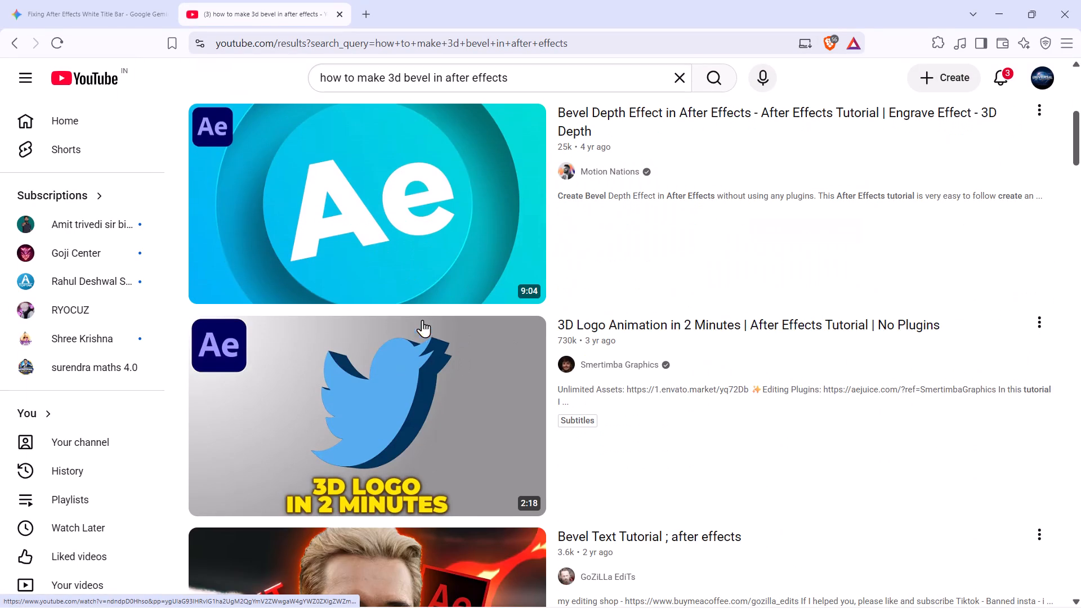
{"action": "scroll", "coordinate": [416, 332], "scroll_direction": "down", "scroll_amount": 1}
{"action": "scroll", "coordinate": [416, 332], "scroll_direction": "up", "scroll_amount": 1}
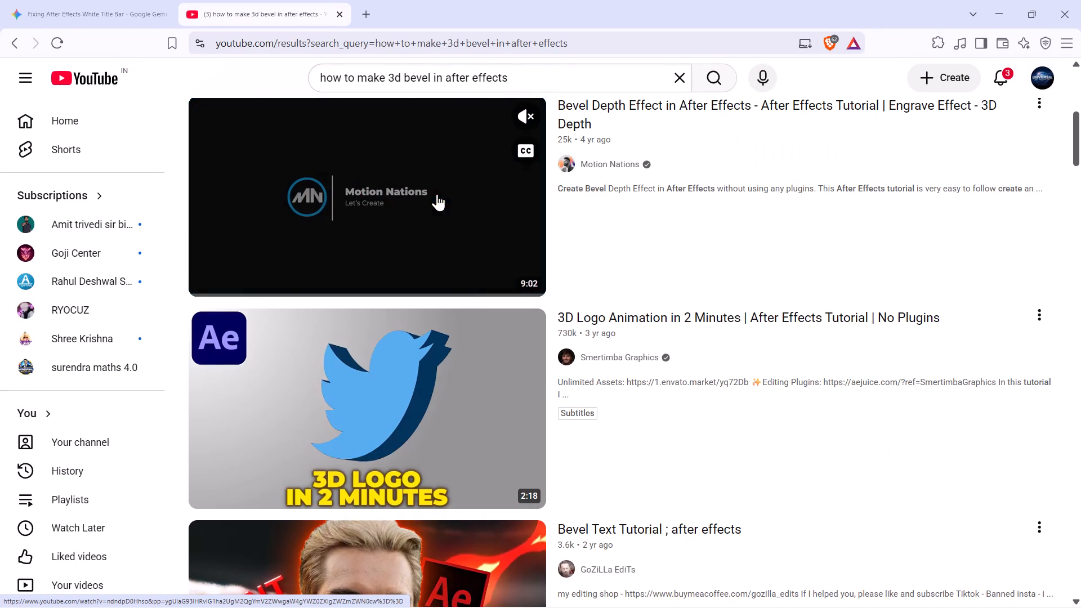
{"action": "left_click", "coordinate": [246, 287]}
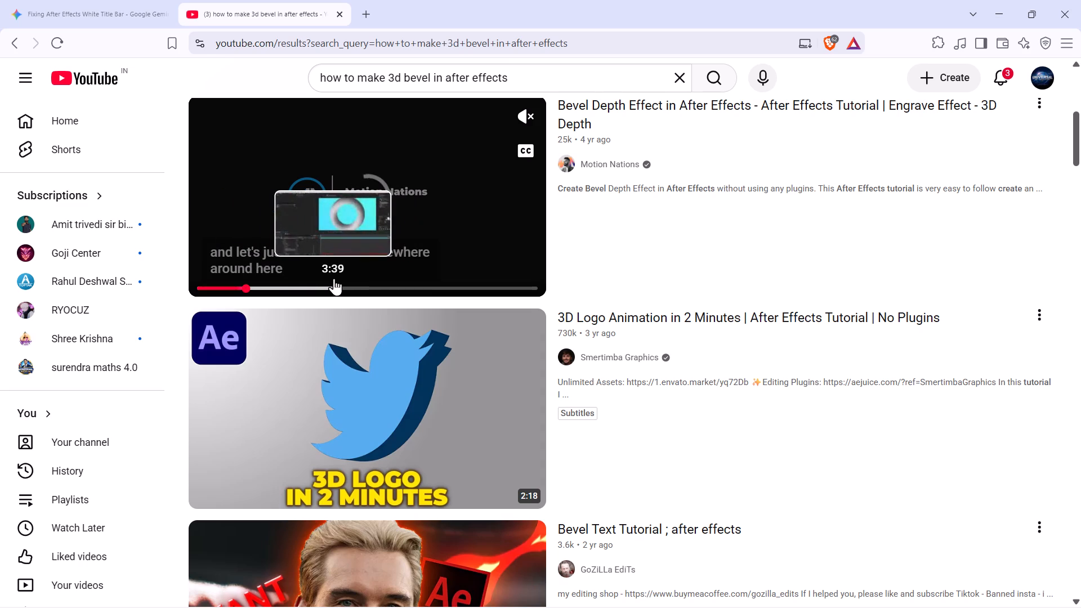
{"action": "scroll", "coordinate": [439, 290], "scroll_direction": "down", "scroll_amount": 1}
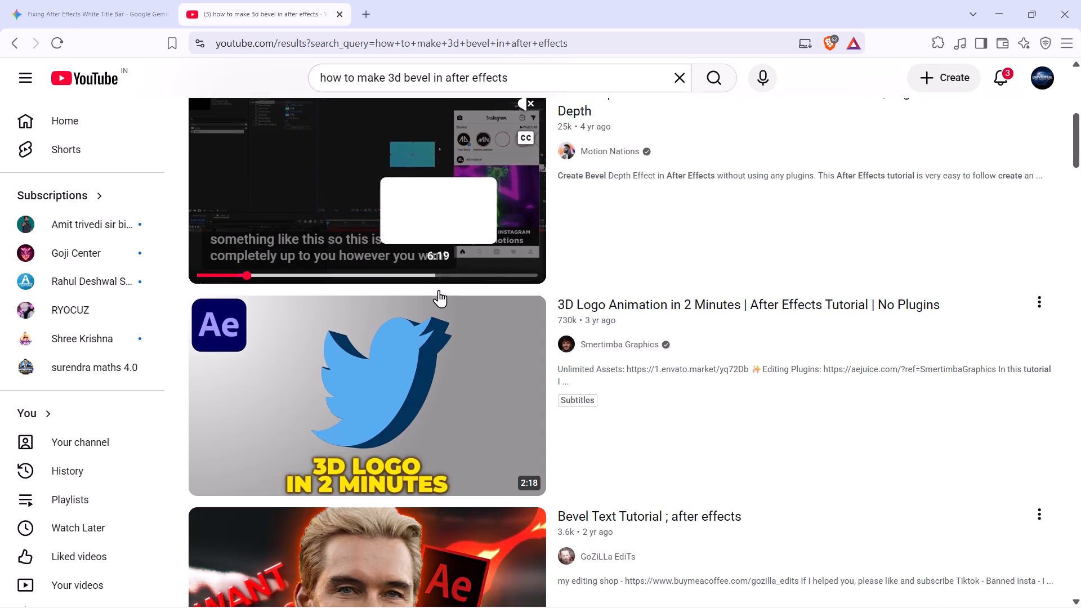
{"action": "scroll", "coordinate": [439, 290], "scroll_direction": "down", "scroll_amount": 7}
{"action": "scroll", "coordinate": [439, 290], "scroll_direction": "up", "scroll_amount": 1}
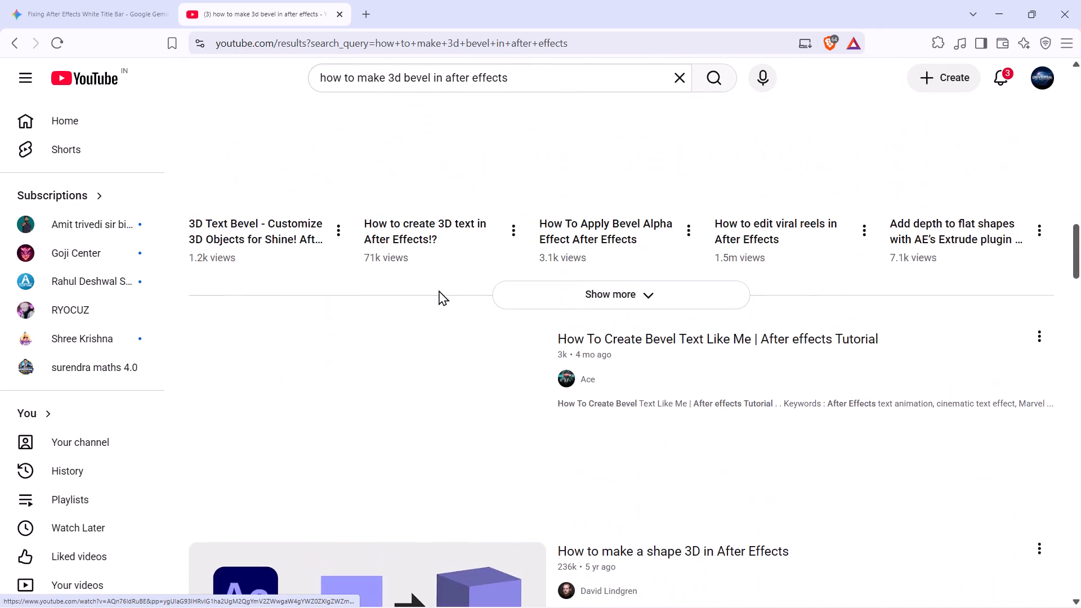
{"action": "scroll", "coordinate": [439, 290], "scroll_direction": "up", "scroll_amount": 1}
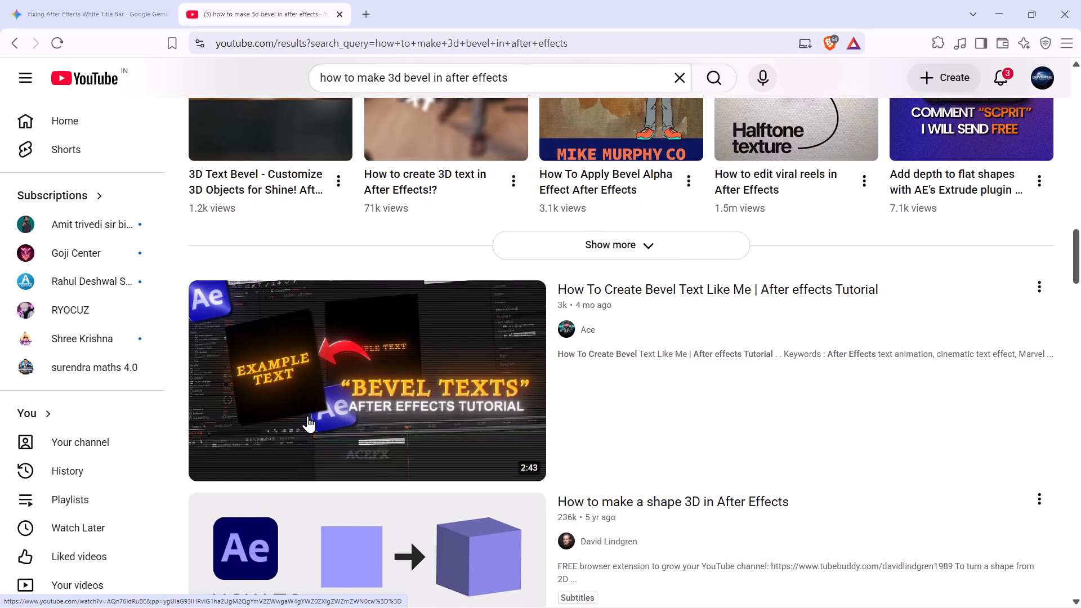
{"action": "scroll", "coordinate": [307, 415], "scroll_direction": "down", "scroll_amount": 6}
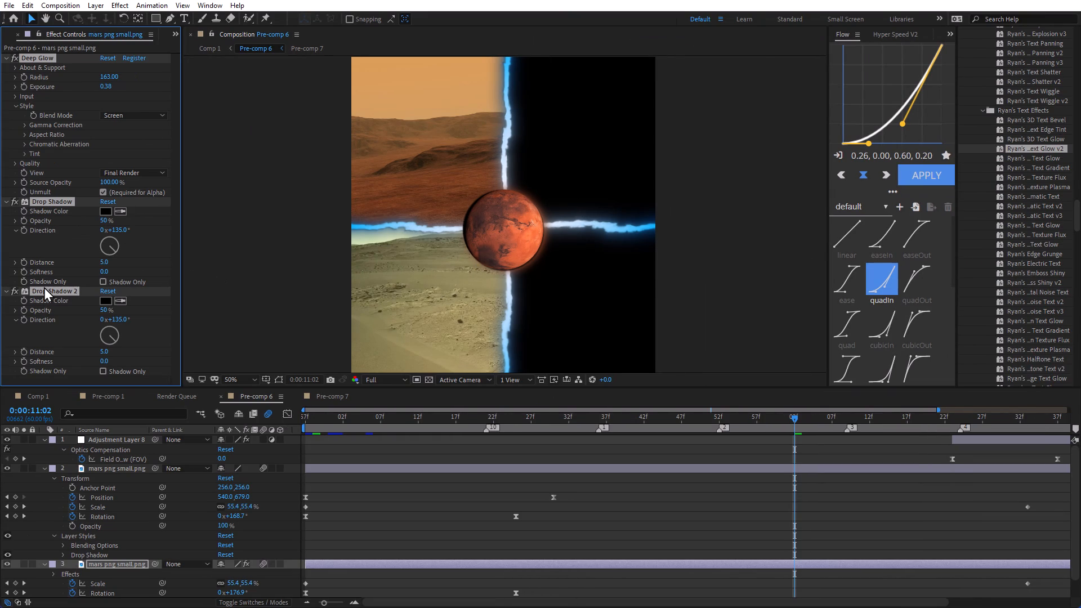
Switch to After Effects and set the lower Mars layer's Deep Glow radius to 586 and exposure to 0.29, previewing at different frames.
{"action": "scroll", "coordinate": [122, 196], "scroll_direction": "up", "scroll_amount": 1}
{"action": "left_click_drag", "start_coordinate": [111, 76], "coordinate": [155, 75]}
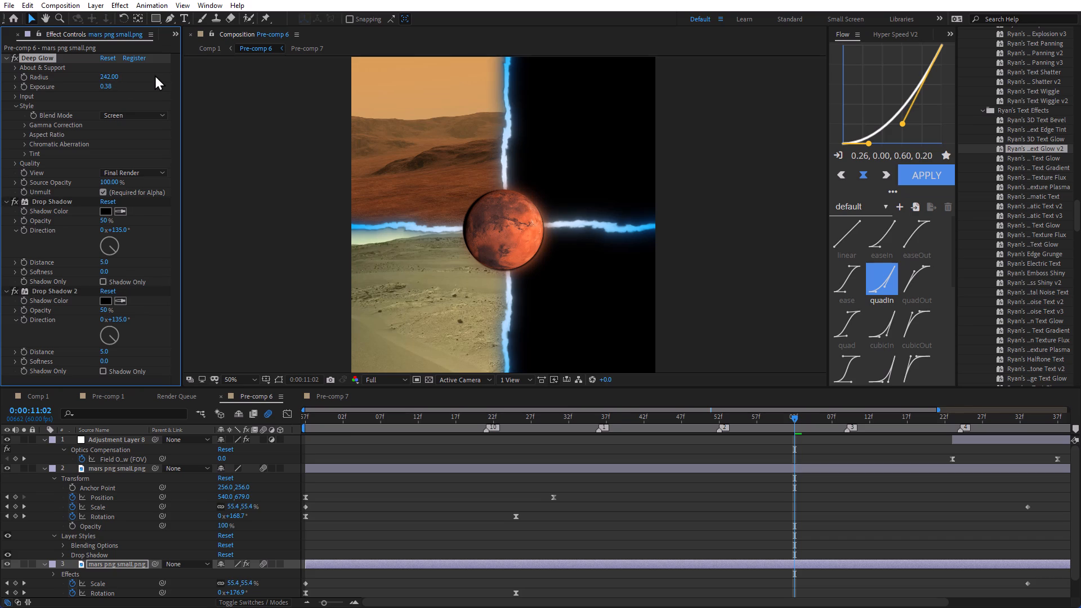
{"action": "left_click_drag", "start_coordinate": [105, 79], "coordinate": [363, 65]}
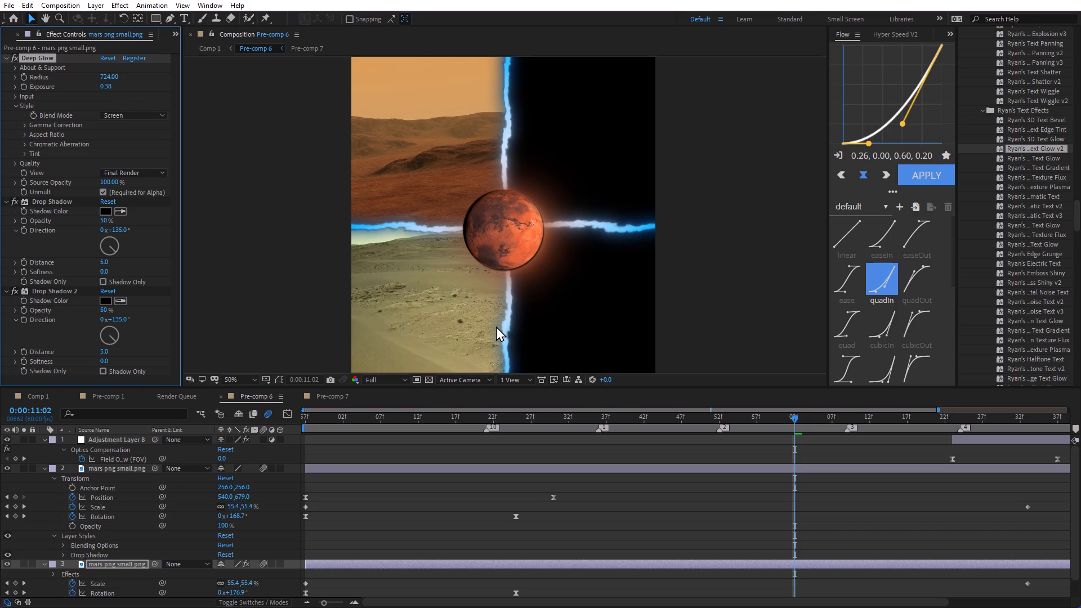
{"action": "left_click", "coordinate": [979, 413]}
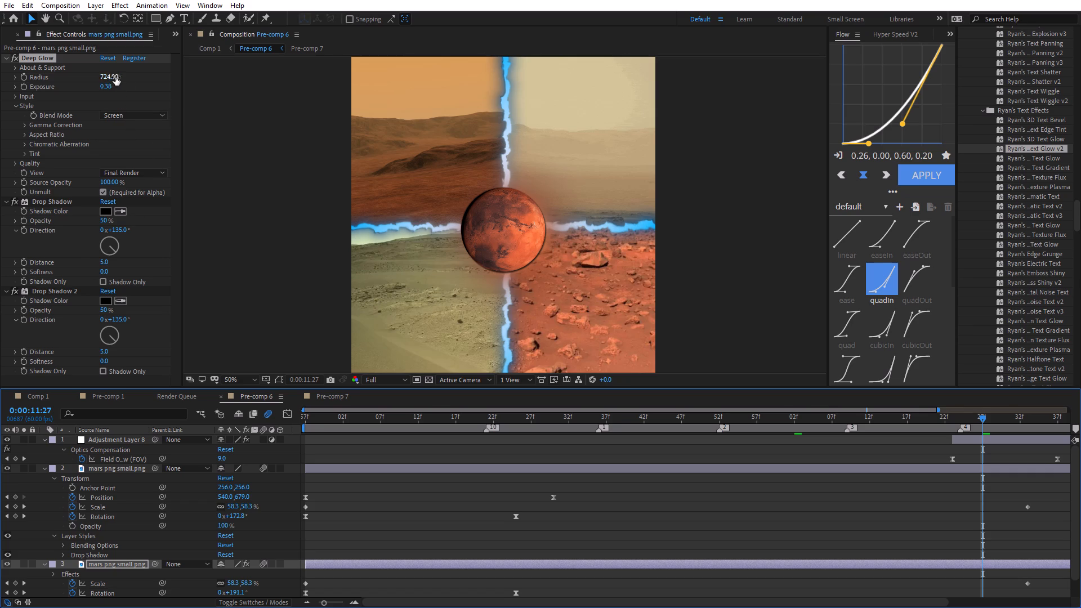
{"action": "left_click_drag", "start_coordinate": [112, 78], "coordinate": [35, 102]}
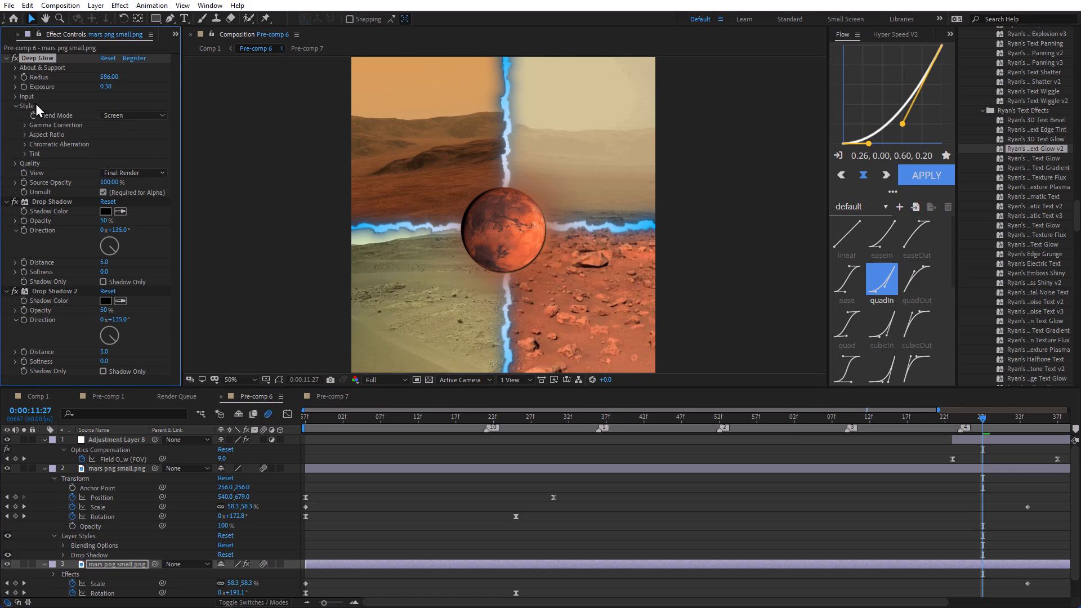
{"action": "left_click_drag", "start_coordinate": [102, 87], "coordinate": [103, 93]}
{"action": "left_click", "coordinate": [692, 421]}
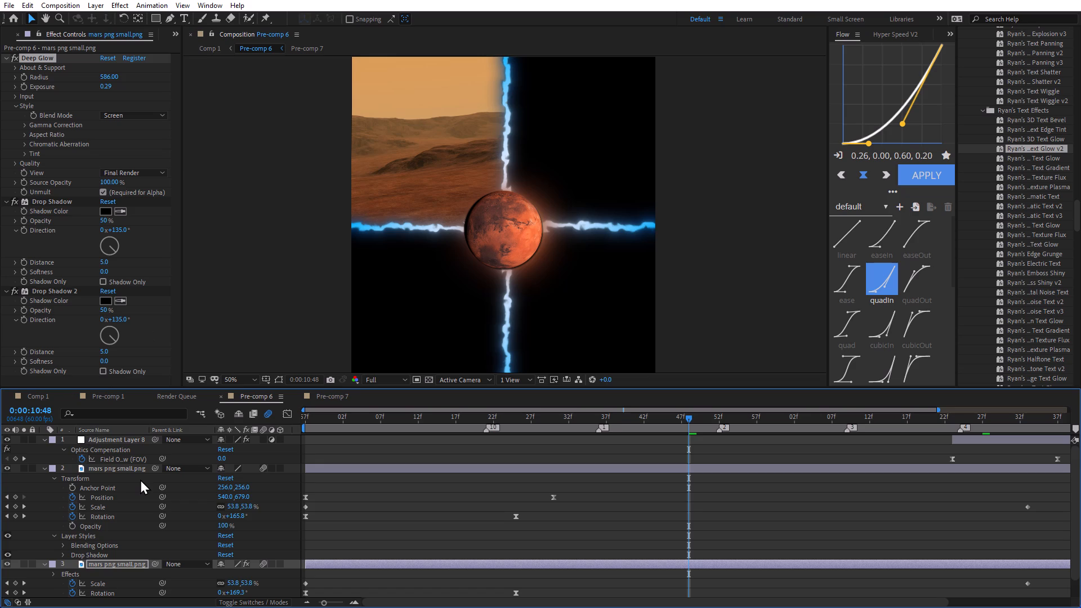
Select the upper Mars layer and search the effects and presets for "glow".
{"action": "left_click", "coordinate": [123, 467]}
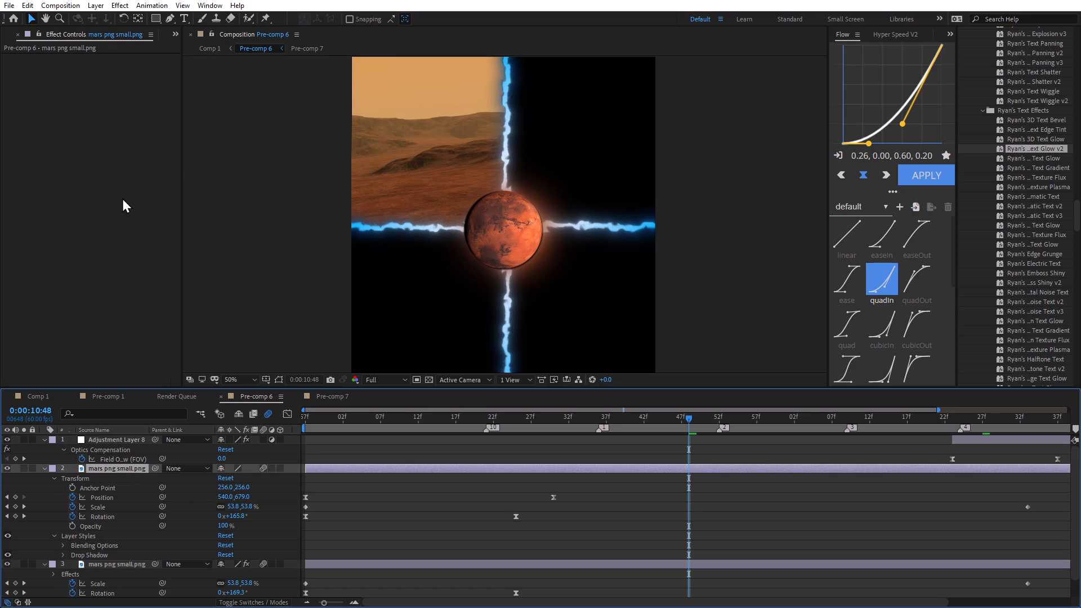
{"action": "scroll", "coordinate": [1025, 144], "scroll_direction": "up", "scroll_amount": 5}
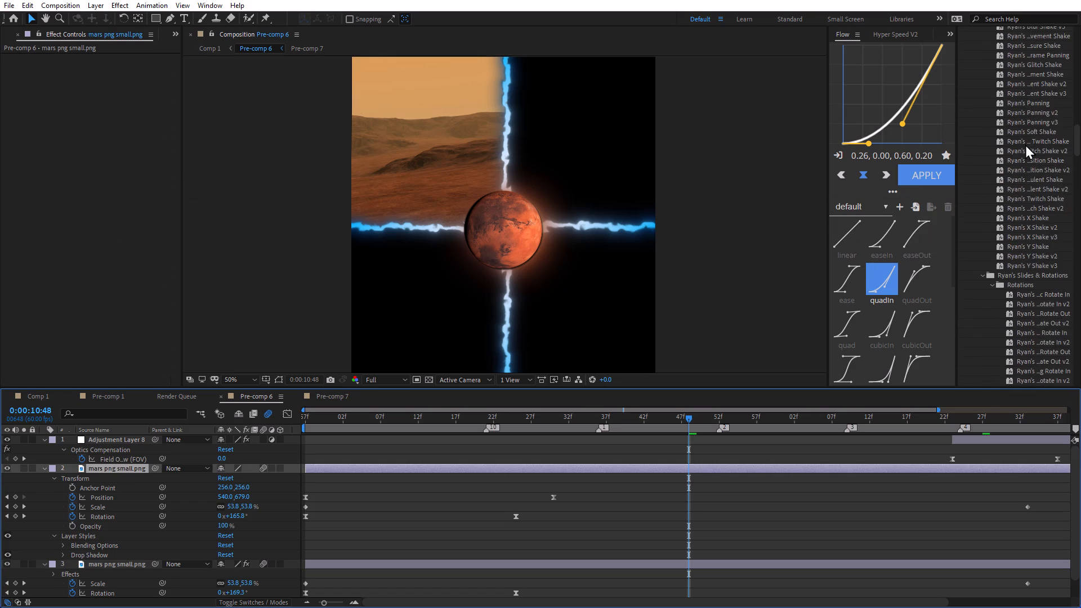
{"action": "scroll", "coordinate": [1025, 144], "scroll_direction": "up", "scroll_amount": 11}
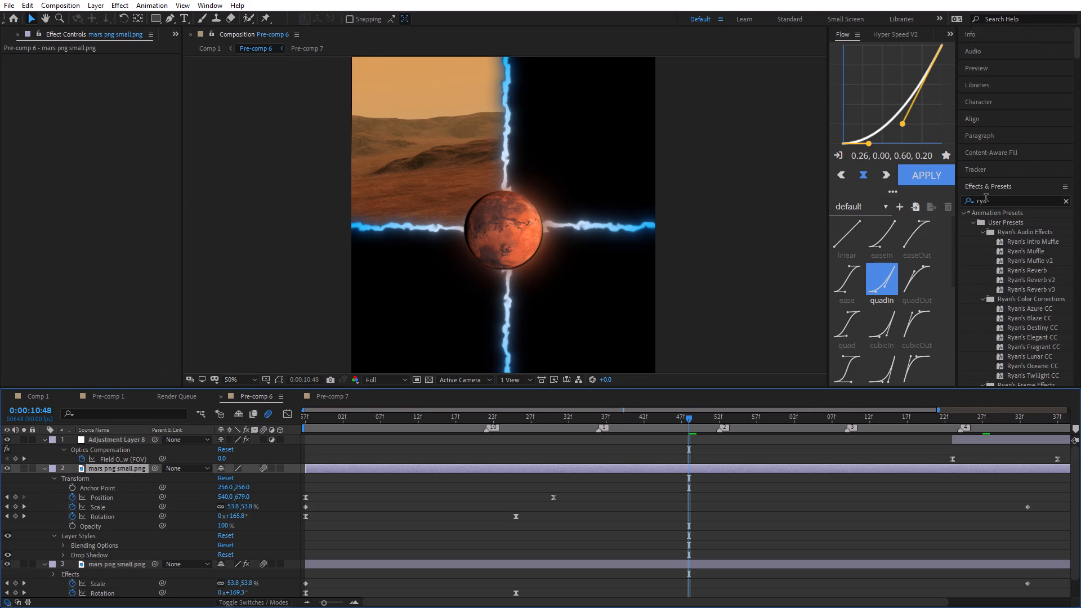
{"action": "left_click_drag", "start_coordinate": [992, 204], "coordinate": [882, 204]}
{"action": "type", "text": "glow"}
{"action": "scroll", "coordinate": [1042, 309], "scroll_direction": "down", "scroll_amount": 5}
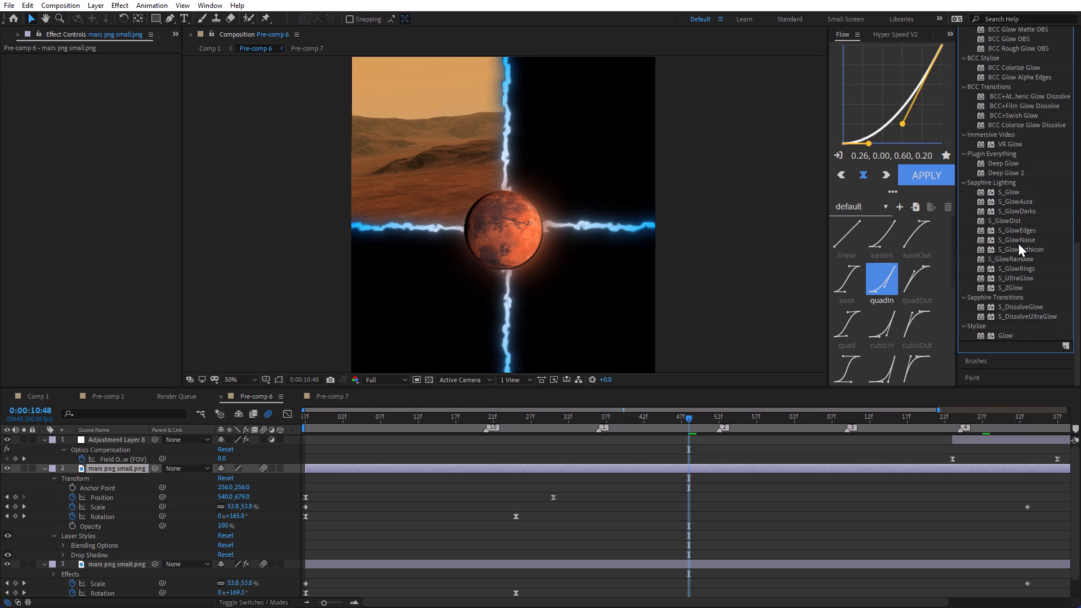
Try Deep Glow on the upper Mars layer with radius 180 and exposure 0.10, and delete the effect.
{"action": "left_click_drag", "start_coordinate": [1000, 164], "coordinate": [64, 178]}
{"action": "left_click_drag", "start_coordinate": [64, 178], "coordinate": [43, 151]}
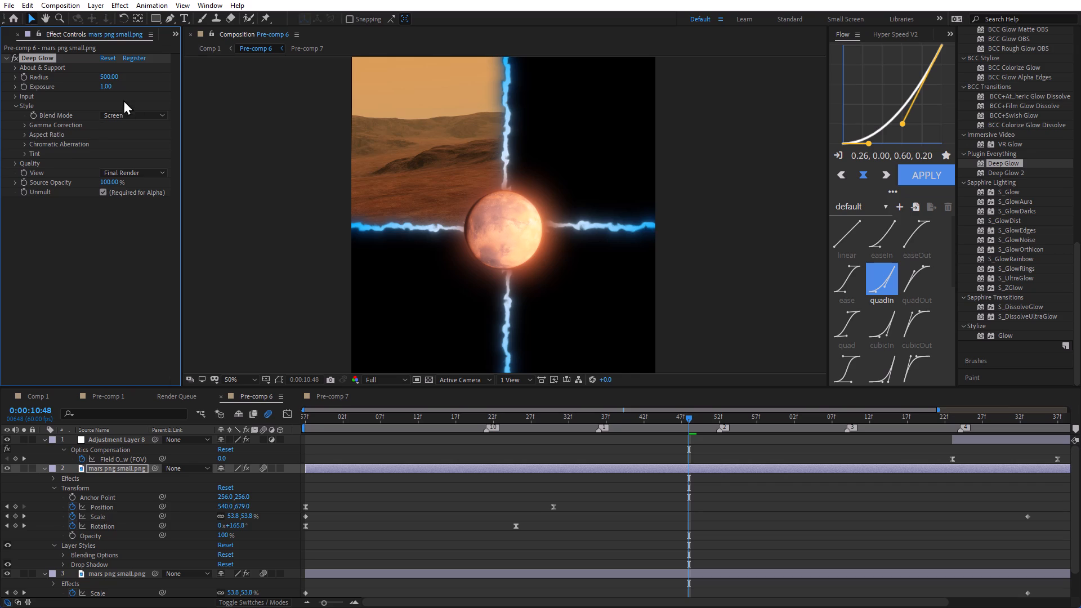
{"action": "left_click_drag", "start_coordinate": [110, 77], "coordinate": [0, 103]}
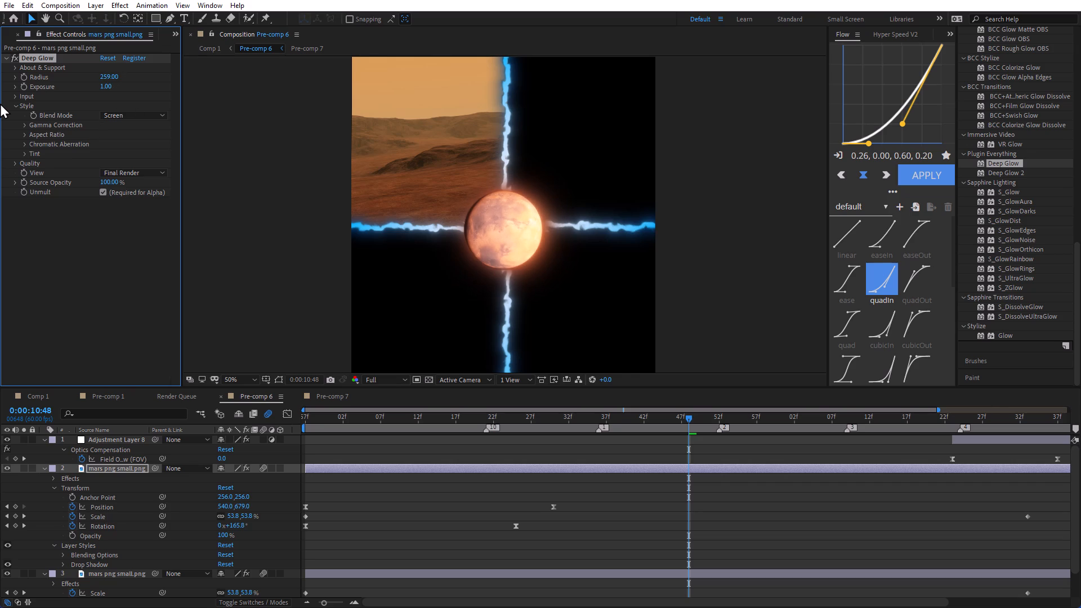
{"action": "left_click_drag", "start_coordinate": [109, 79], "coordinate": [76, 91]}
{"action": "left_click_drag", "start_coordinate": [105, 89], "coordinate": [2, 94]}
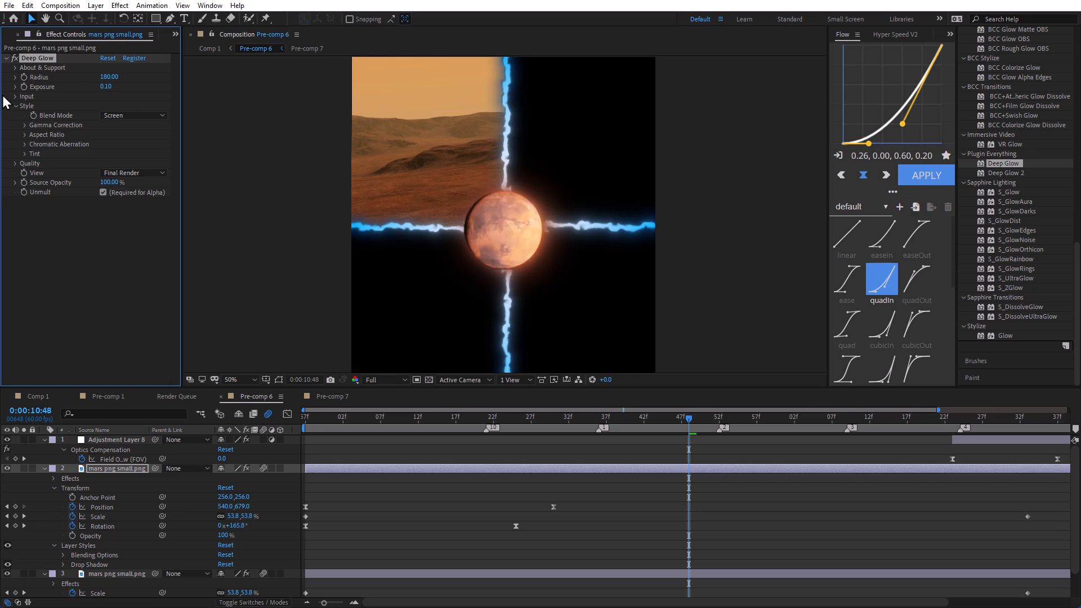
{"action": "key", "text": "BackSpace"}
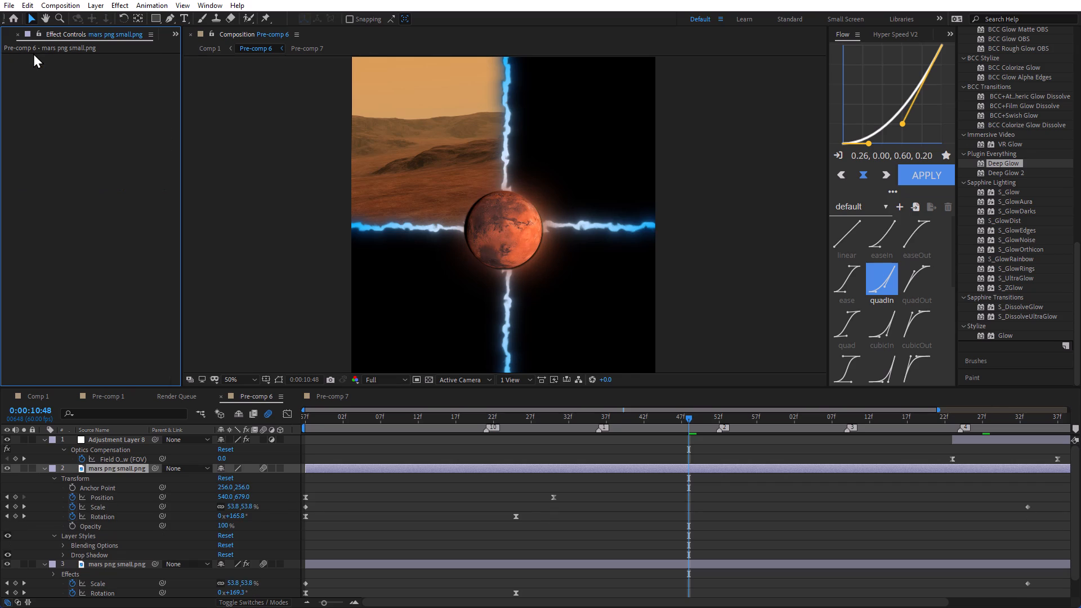
Apply the Deep Glow 2 effect to the upper Mars layer.
{"action": "left_click_drag", "start_coordinate": [1004, 172], "coordinate": [145, 172]}
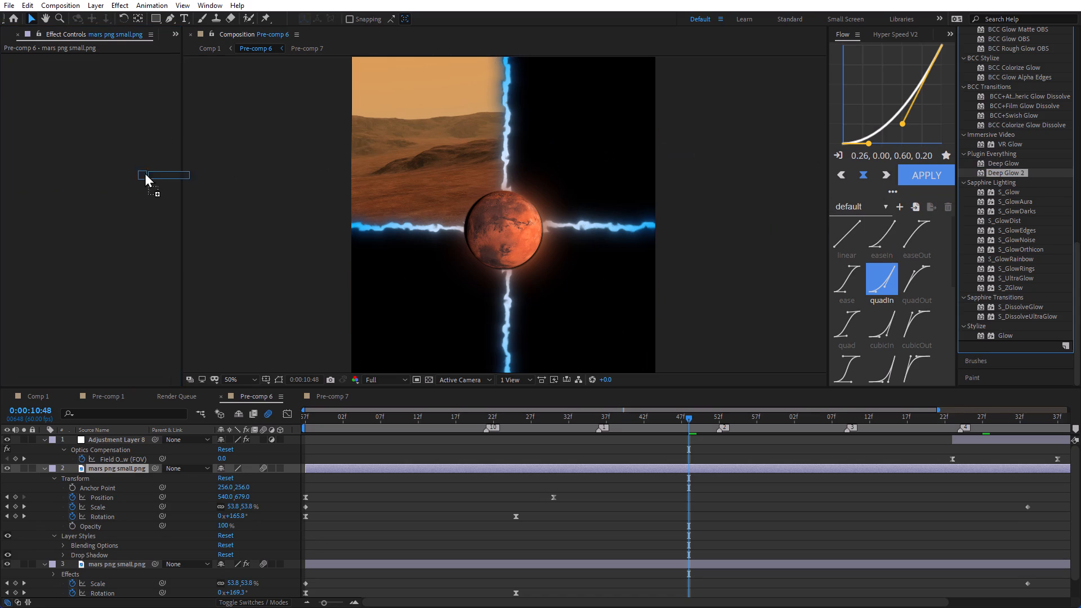
{"action": "left_click_drag", "start_coordinate": [145, 172], "coordinate": [131, 168]}
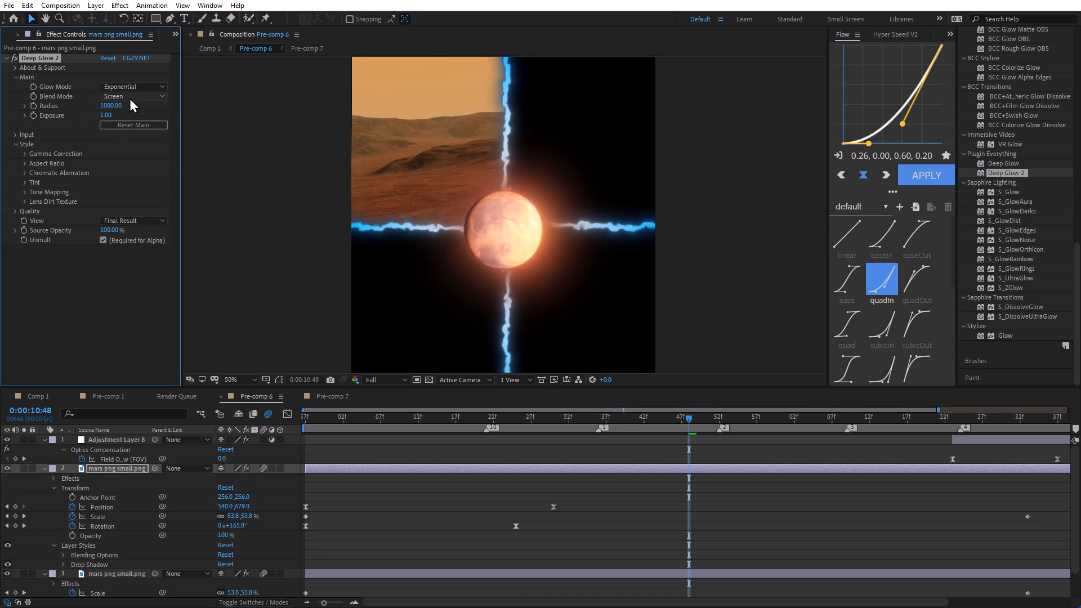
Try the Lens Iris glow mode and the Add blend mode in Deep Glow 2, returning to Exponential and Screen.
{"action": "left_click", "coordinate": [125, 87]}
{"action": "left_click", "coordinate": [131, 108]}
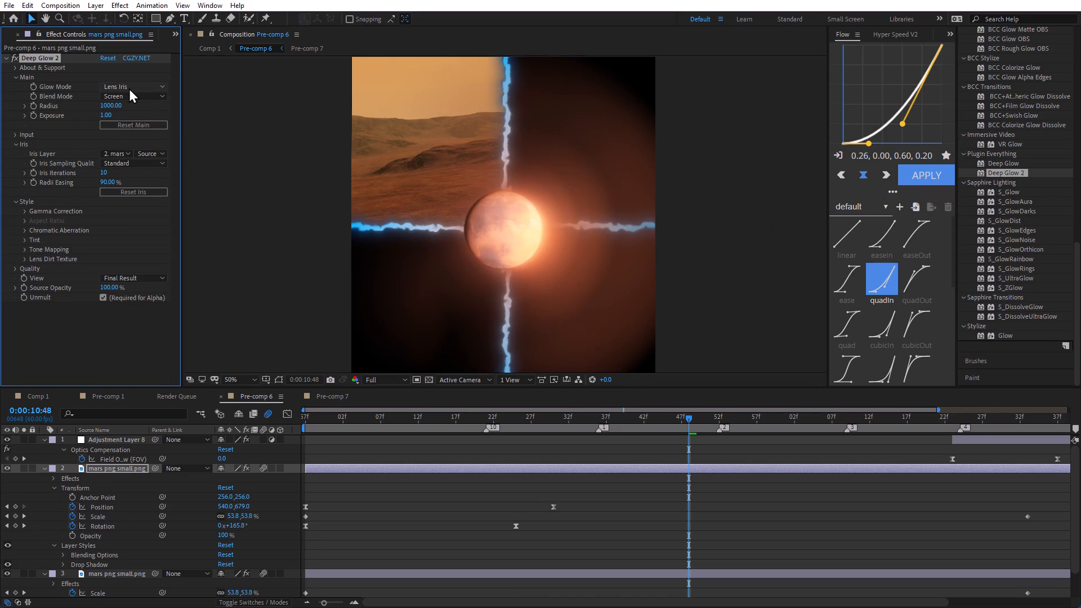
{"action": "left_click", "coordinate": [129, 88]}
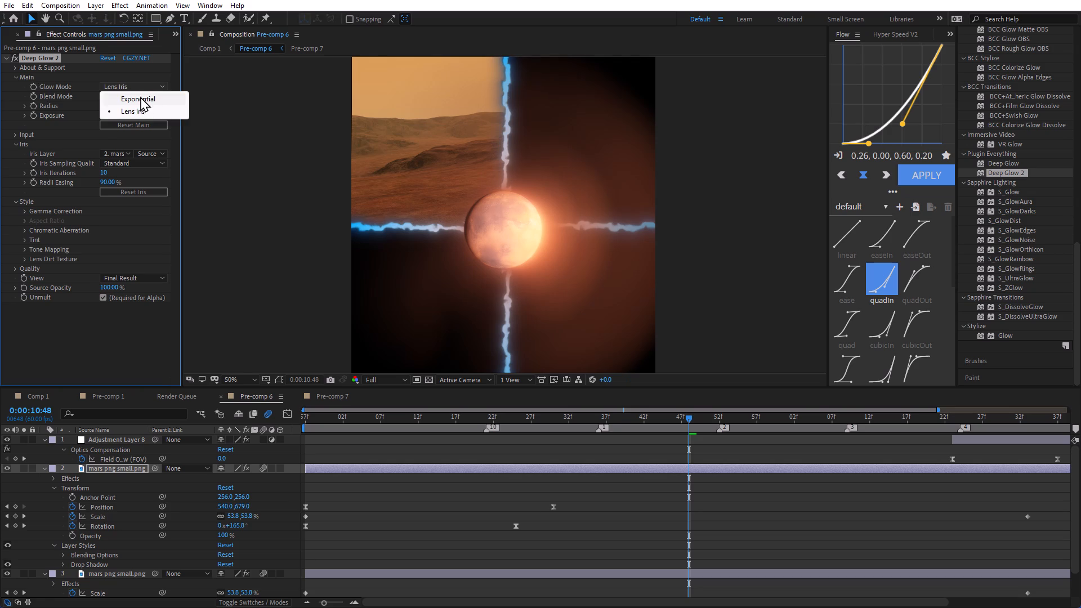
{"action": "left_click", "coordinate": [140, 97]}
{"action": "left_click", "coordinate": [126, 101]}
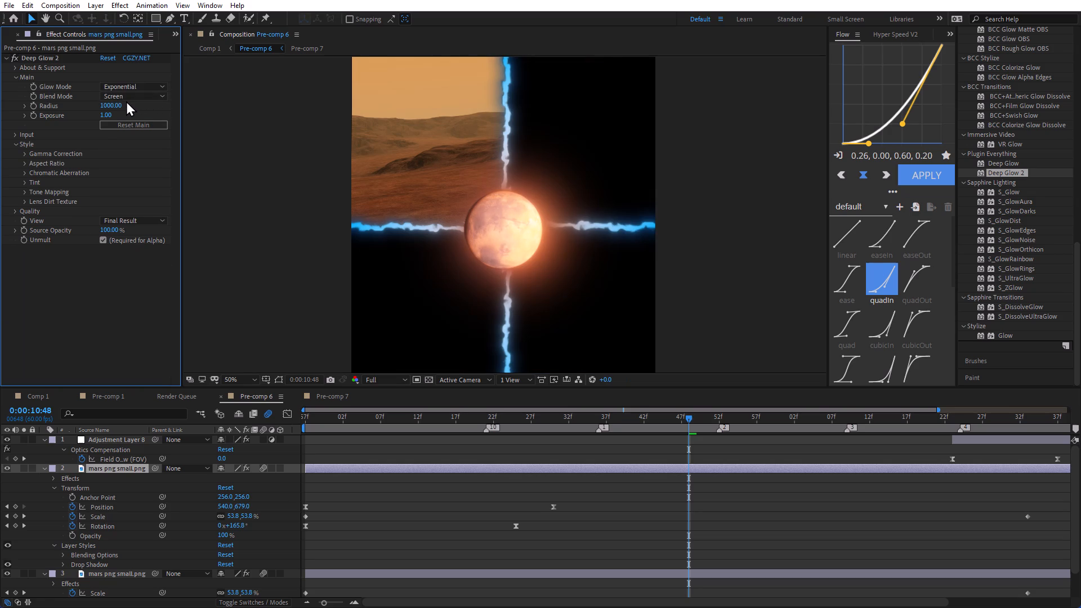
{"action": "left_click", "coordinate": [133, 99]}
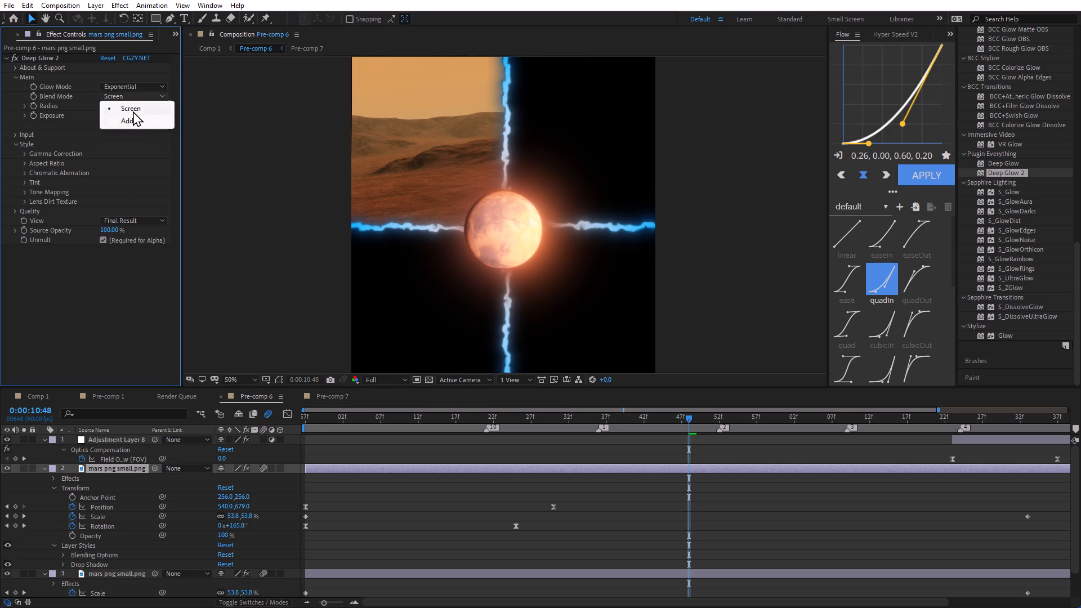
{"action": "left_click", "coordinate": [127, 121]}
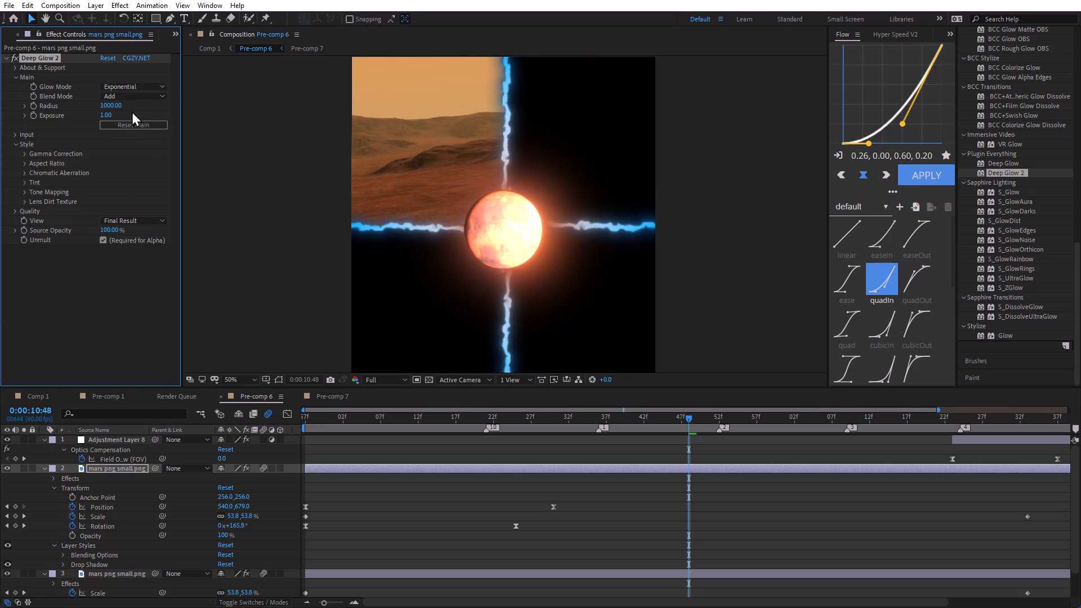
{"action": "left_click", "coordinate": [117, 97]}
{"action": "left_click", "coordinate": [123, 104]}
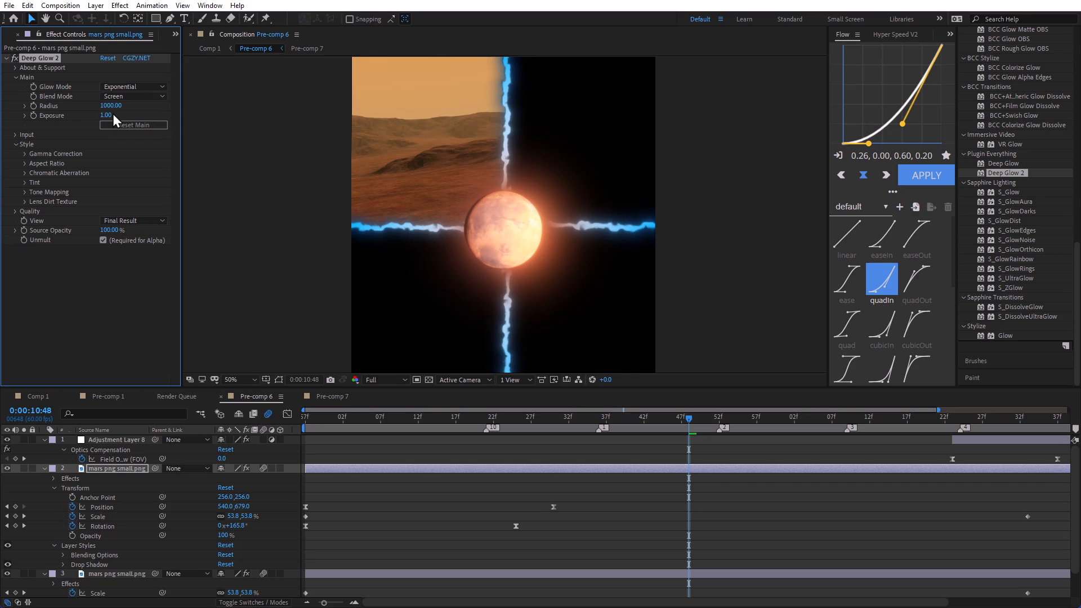
Reduce the Deep Glow 2 radius on the upper Mars layer to 518.
{"action": "left_click_drag", "start_coordinate": [114, 109], "coordinate": [0, 135]}
{"action": "left_click_drag", "start_coordinate": [114, 103], "coordinate": [0, 118]}
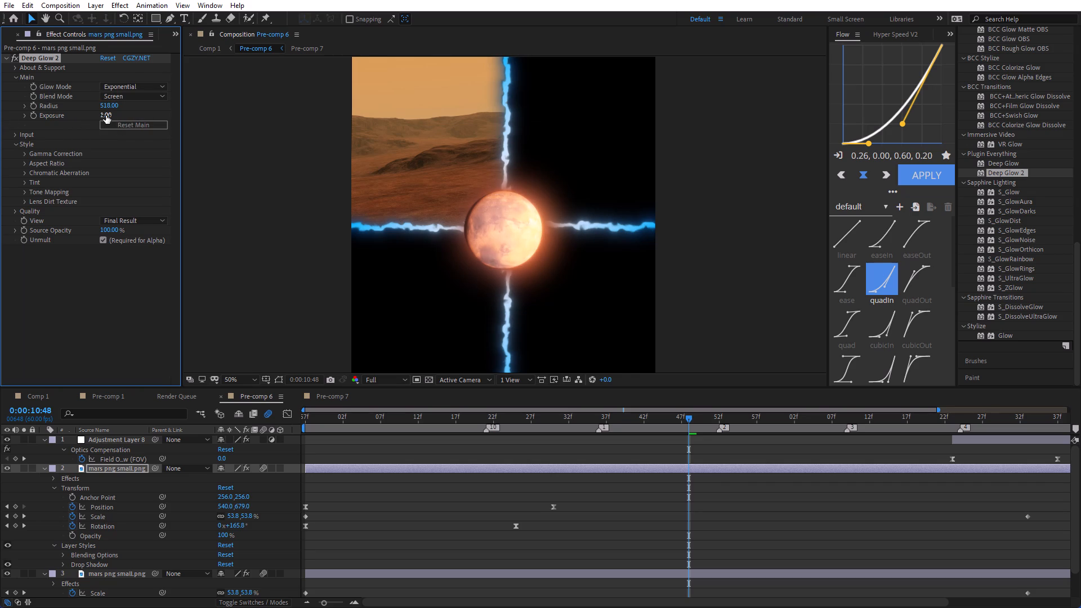
Try lower Deep Glow 2 exposure values on the upper Mars layer, down to 0.00, and settle on 0.14.
{"action": "left_click_drag", "start_coordinate": [106, 115], "coordinate": [0, 131]}
{"action": "left_click_drag", "start_coordinate": [111, 114], "coordinate": [0, 128]}
{"action": "left_click_drag", "start_coordinate": [108, 114], "coordinate": [0, 155]}
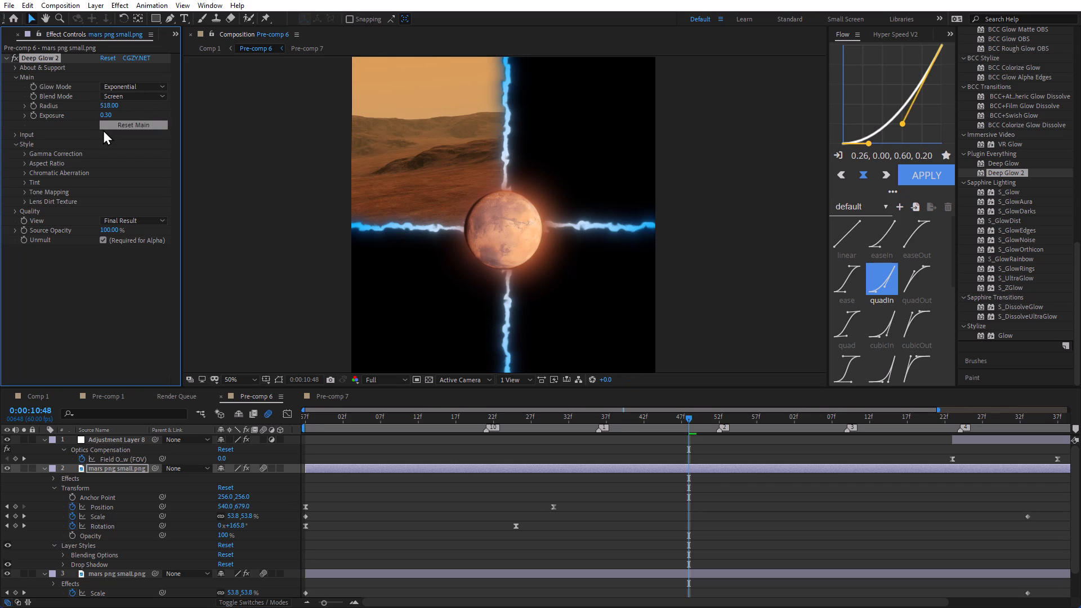
{"action": "left_click_drag", "start_coordinate": [105, 115], "coordinate": [0, 126]}
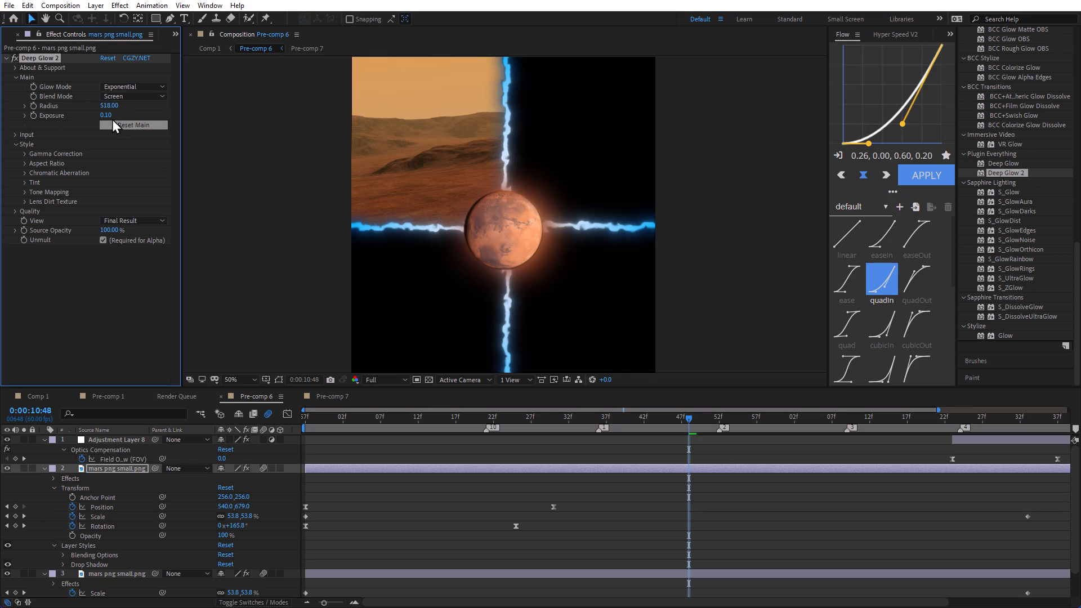
{"action": "left_click_drag", "start_coordinate": [105, 114], "coordinate": [0, 164]}
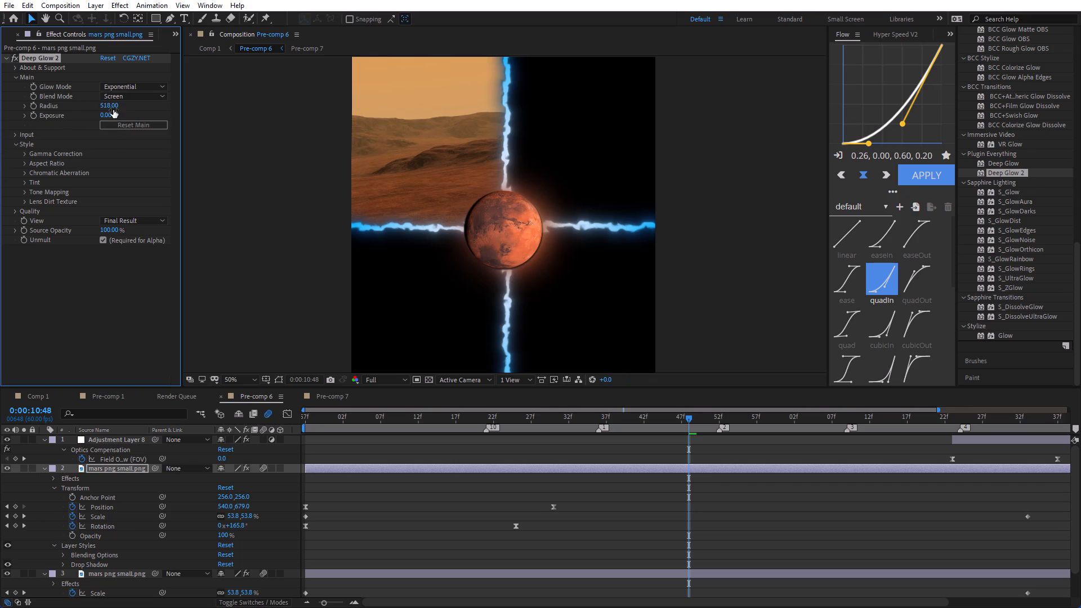
{"action": "left_click_drag", "start_coordinate": [108, 117], "coordinate": [114, 115]}
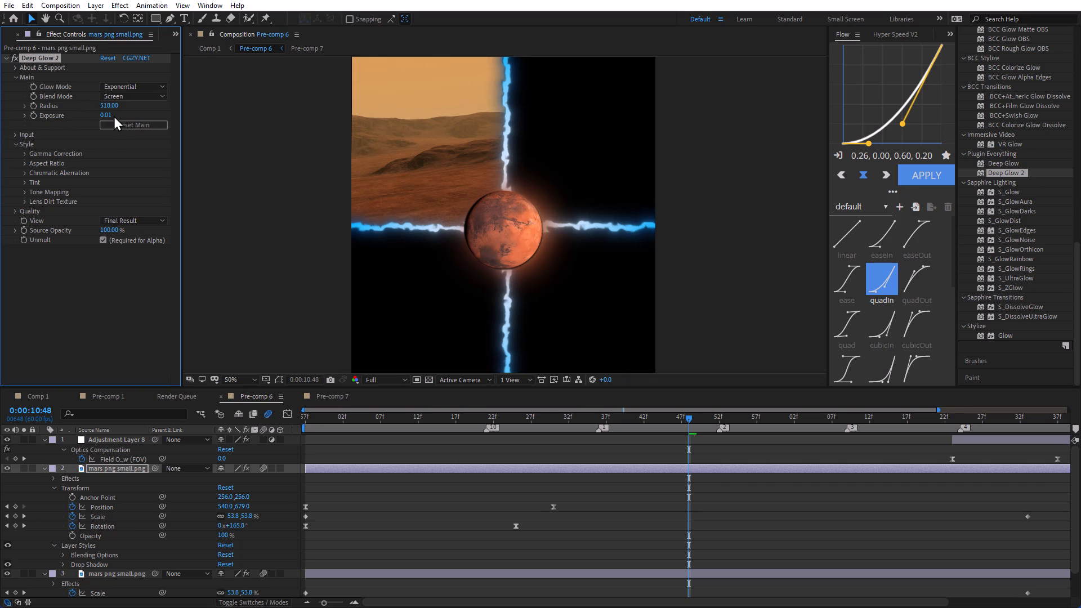
{"action": "left_click", "coordinate": [106, 116]}
{"action": "left_click_drag", "start_coordinate": [110, 111], "coordinate": [139, 113]}
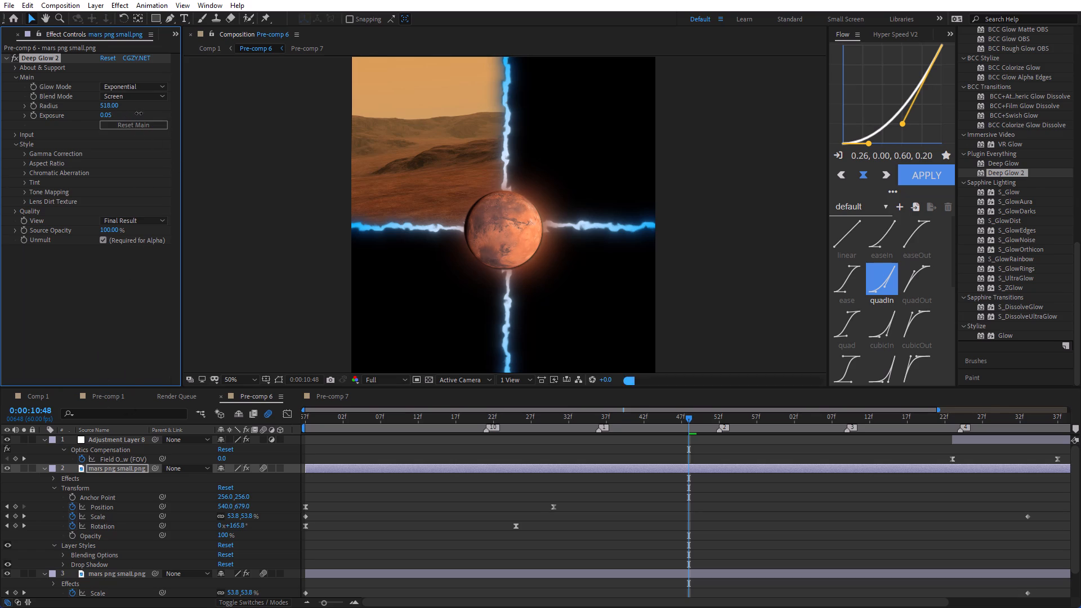
{"action": "left_click_drag", "start_coordinate": [139, 113], "coordinate": [176, 110]}
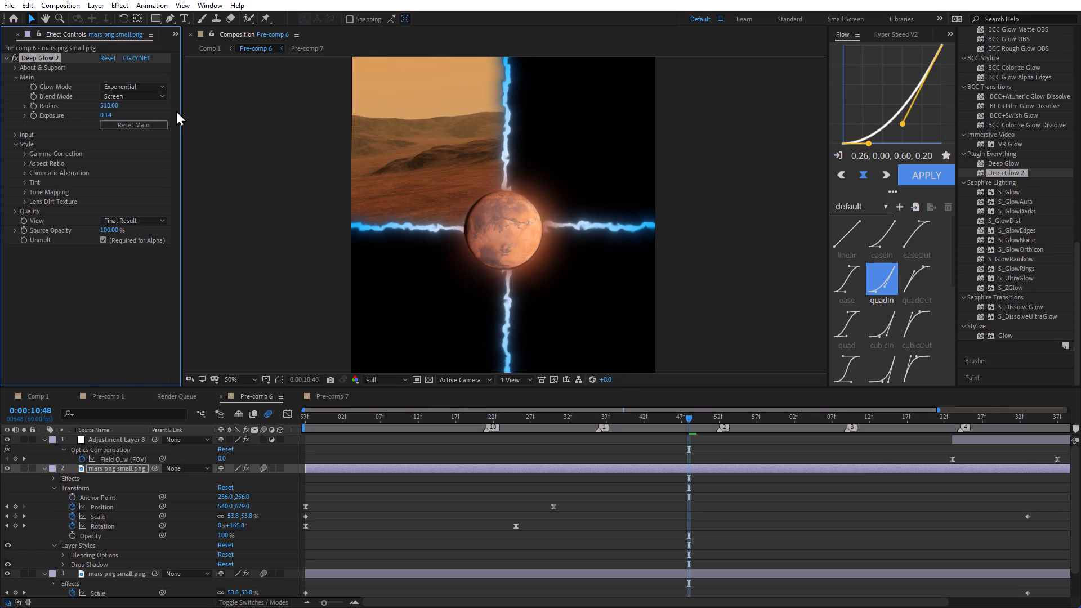
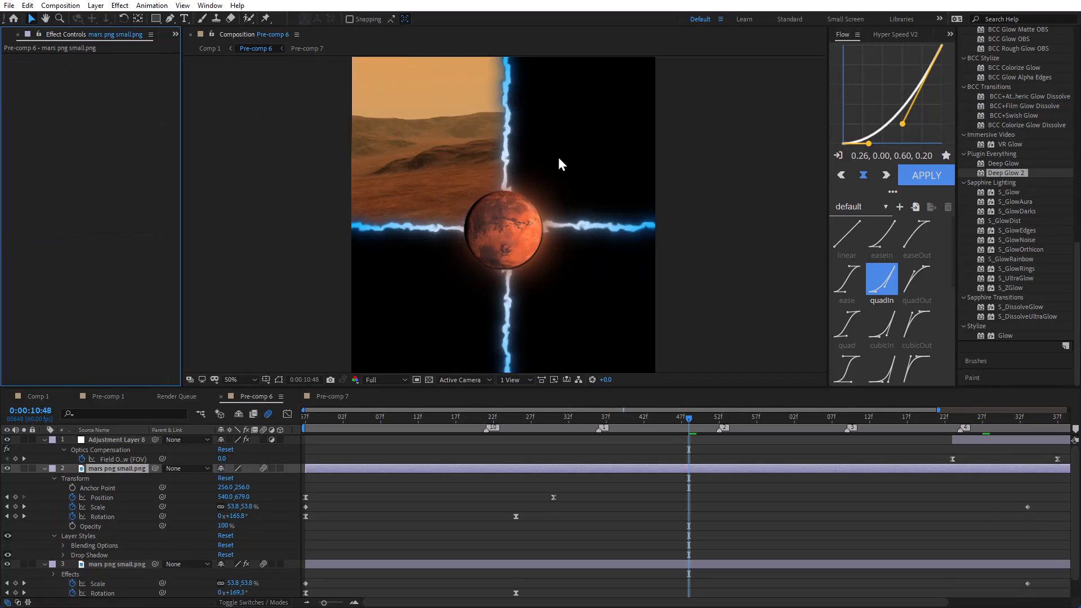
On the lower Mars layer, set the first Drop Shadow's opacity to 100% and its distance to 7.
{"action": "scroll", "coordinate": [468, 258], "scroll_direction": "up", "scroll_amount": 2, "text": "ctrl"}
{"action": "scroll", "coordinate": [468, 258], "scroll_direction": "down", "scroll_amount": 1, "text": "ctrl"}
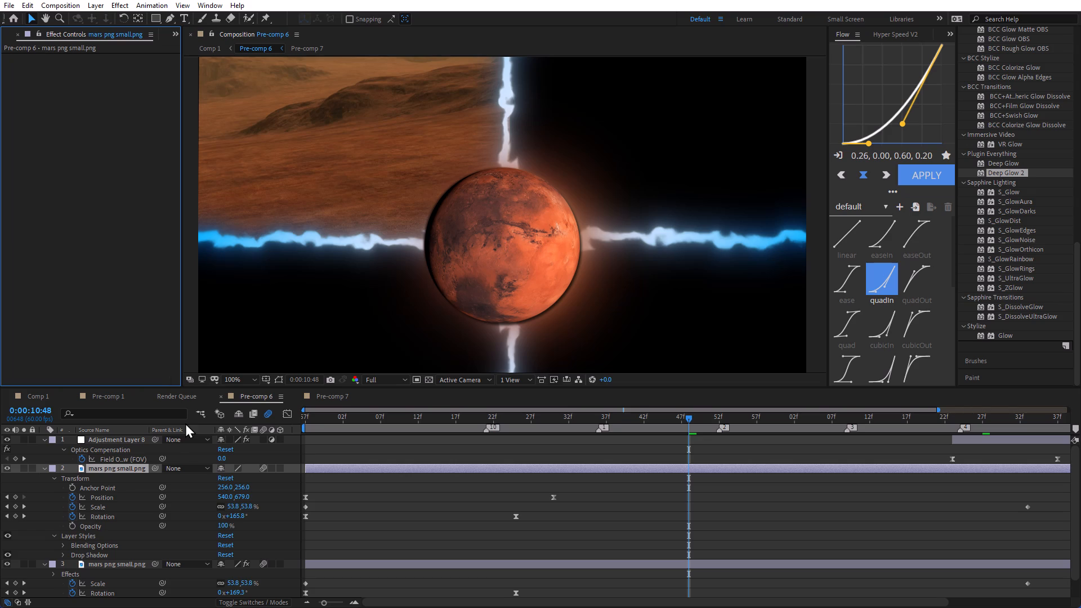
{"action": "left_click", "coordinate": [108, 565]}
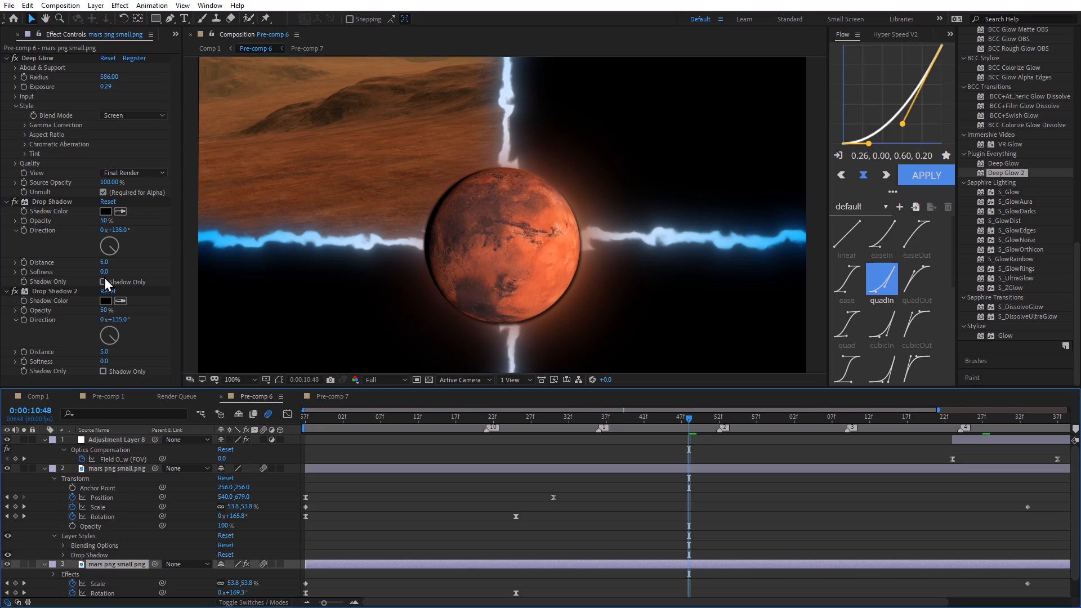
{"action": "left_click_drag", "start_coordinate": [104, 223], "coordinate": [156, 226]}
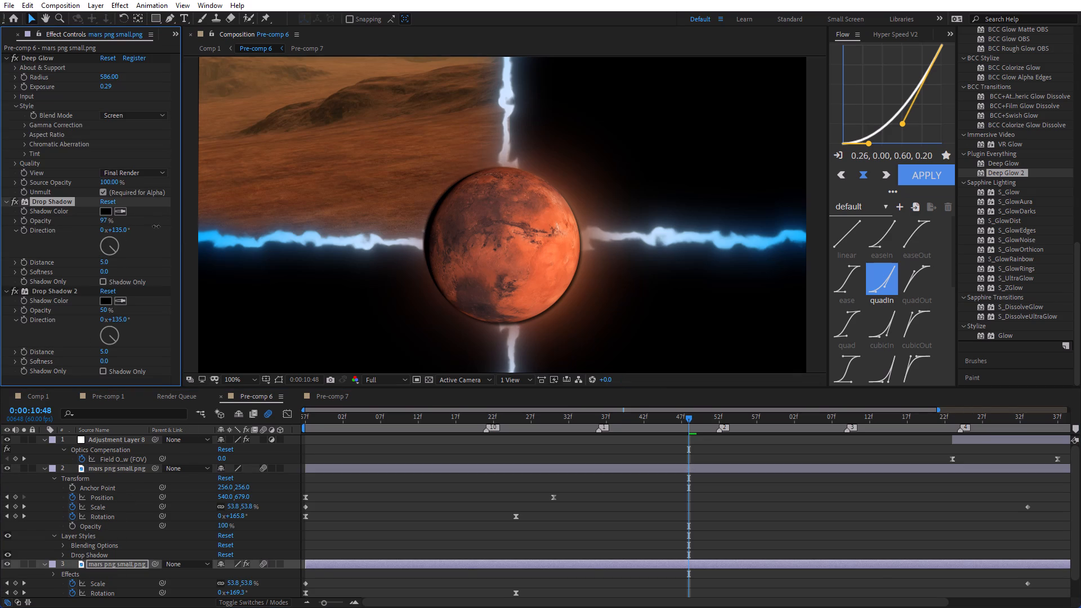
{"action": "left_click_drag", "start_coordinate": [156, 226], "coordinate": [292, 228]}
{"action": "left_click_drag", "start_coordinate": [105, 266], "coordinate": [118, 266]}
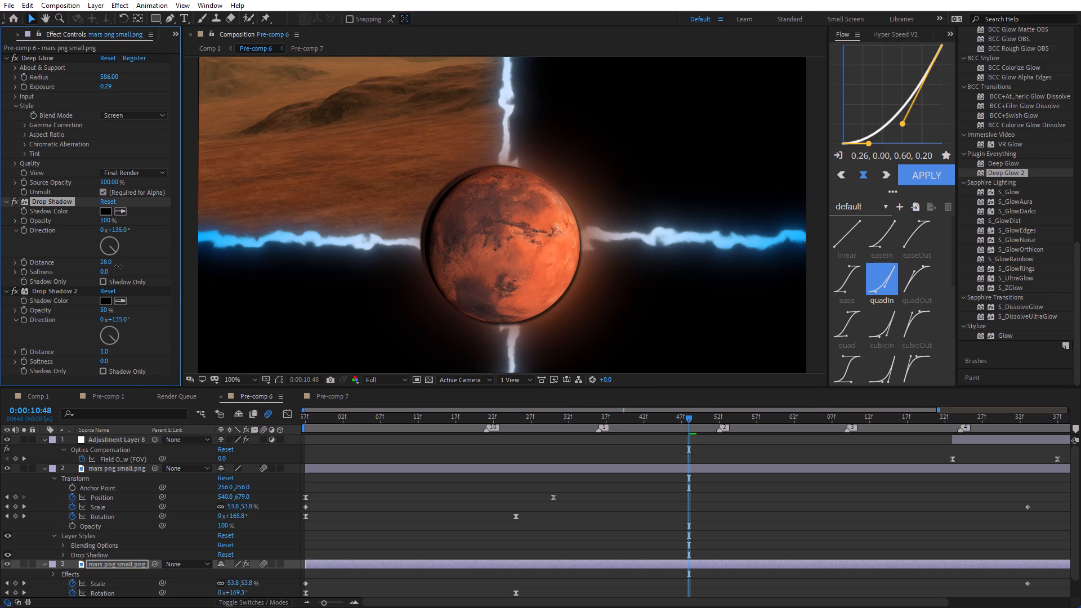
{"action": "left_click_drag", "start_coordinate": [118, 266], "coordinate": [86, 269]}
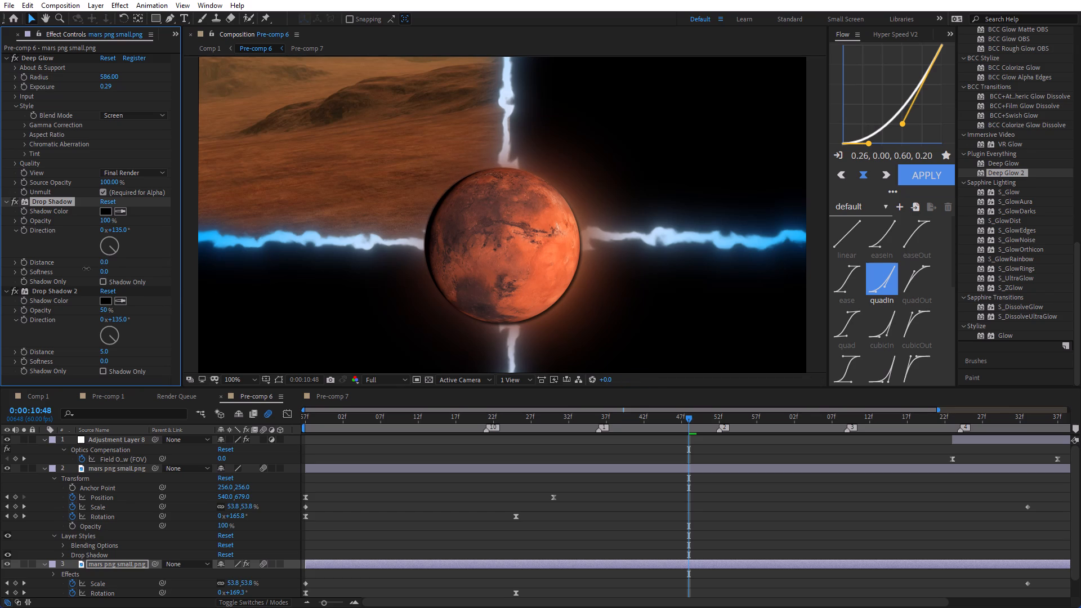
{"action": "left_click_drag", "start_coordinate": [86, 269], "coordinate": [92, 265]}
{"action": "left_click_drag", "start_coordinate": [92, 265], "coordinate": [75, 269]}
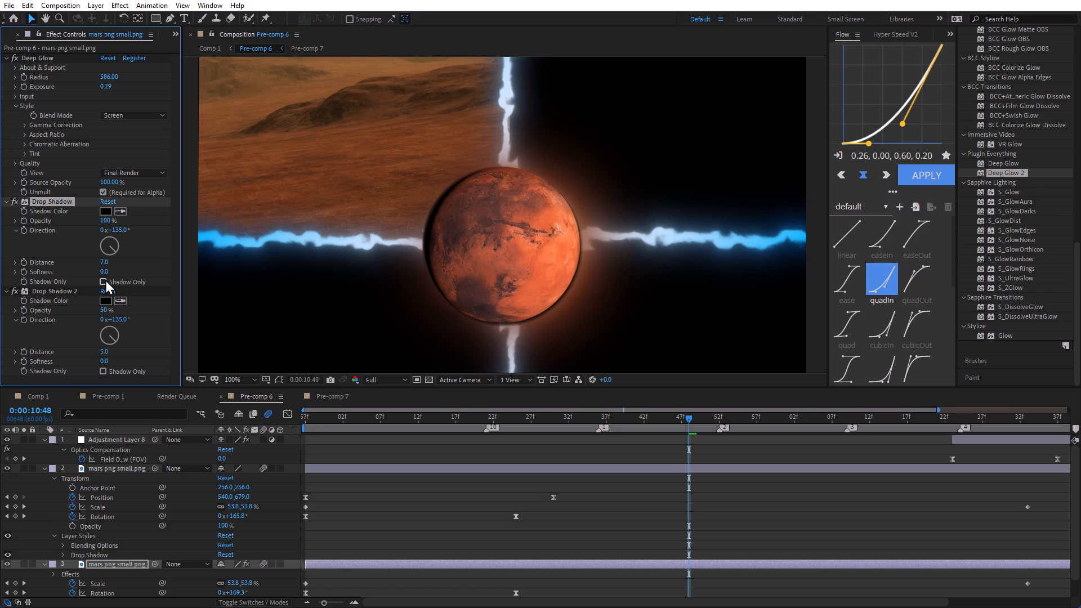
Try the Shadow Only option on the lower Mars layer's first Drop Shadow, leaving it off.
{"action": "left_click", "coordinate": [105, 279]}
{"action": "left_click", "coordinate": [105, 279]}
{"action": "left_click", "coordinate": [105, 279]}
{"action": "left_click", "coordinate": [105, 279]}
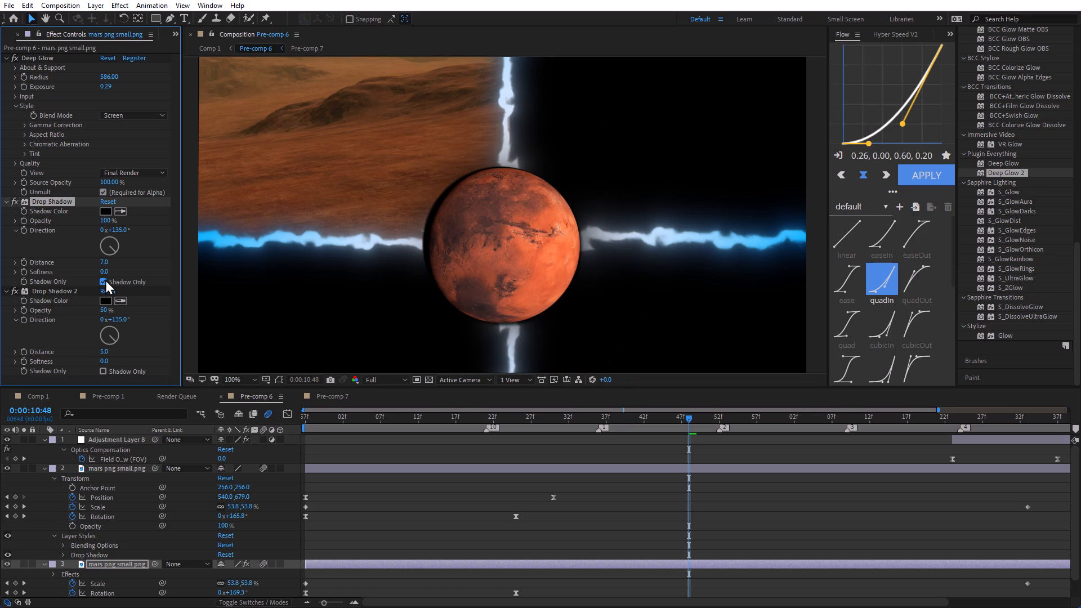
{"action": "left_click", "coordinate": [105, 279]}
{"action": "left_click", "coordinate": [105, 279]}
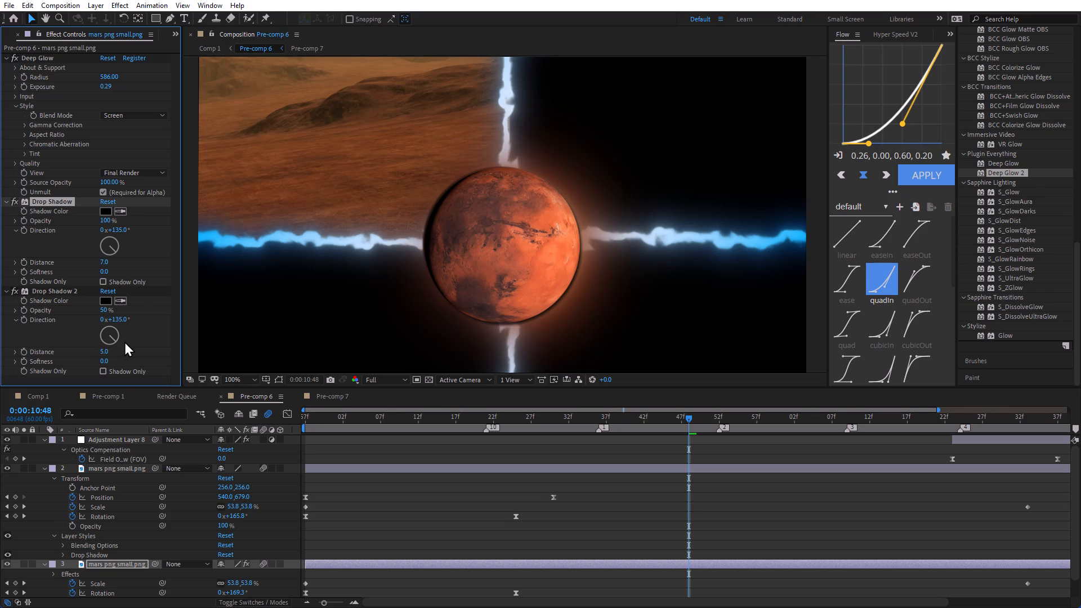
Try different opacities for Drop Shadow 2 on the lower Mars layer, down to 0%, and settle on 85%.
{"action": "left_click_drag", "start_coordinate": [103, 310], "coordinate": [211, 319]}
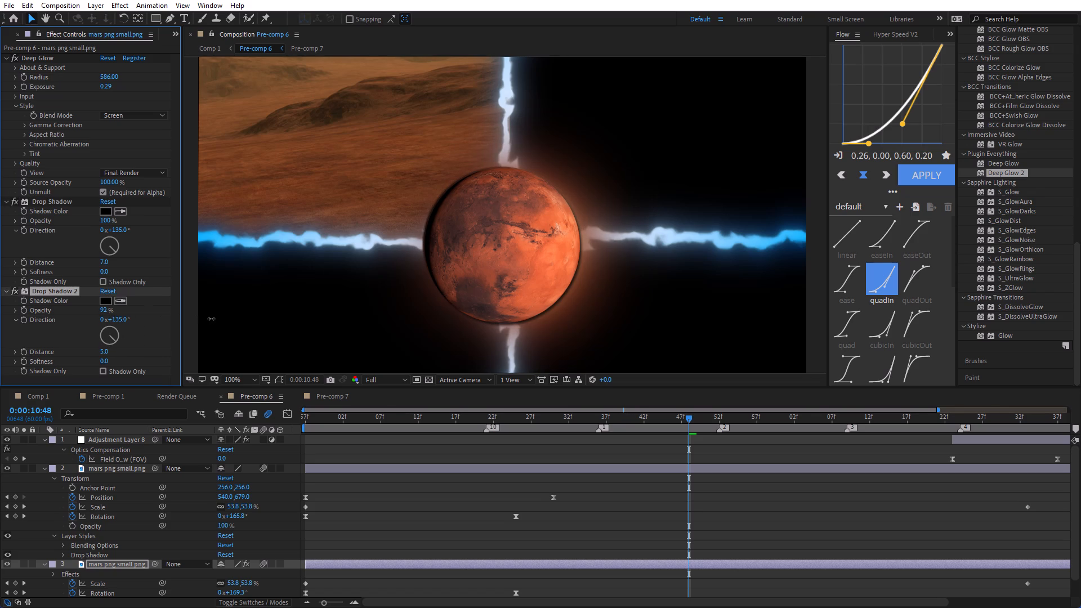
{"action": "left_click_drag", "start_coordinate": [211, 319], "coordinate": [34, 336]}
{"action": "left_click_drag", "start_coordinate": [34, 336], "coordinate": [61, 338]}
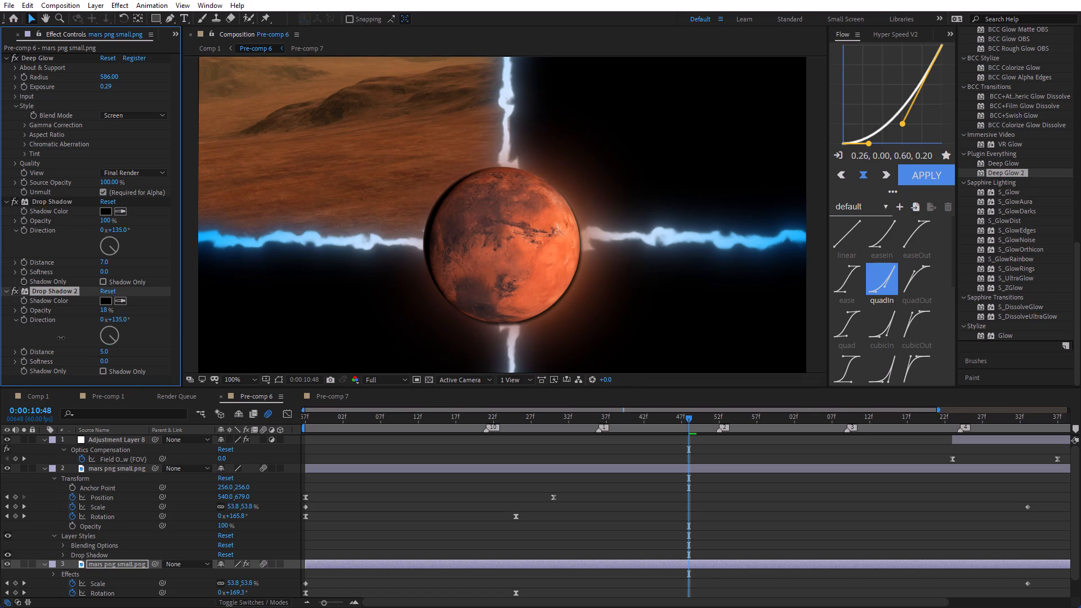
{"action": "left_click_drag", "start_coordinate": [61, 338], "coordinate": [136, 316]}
Delete the Deep Glow, Drop Shadow and Drop Shadow 2 effects from the lower Mars layer.
{"action": "scroll", "coordinate": [333, 277], "scroll_direction": "down", "scroll_amount": 1, "text": "ctrl"}
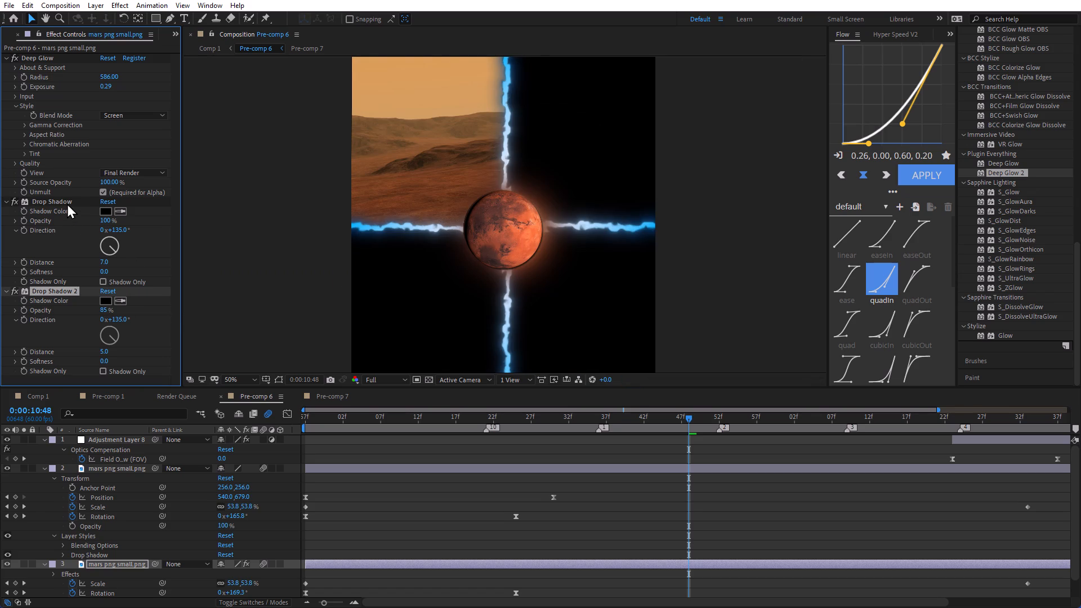
{"action": "scroll", "coordinate": [72, 199], "scroll_direction": "up", "scroll_amount": 3}
{"action": "left_click", "coordinate": [37, 57]}
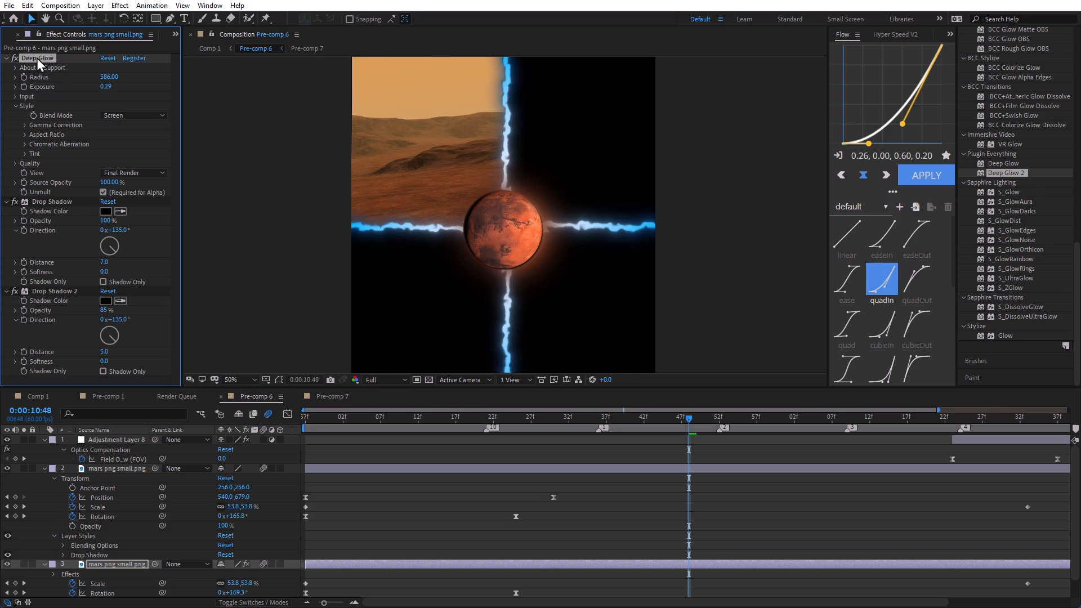
{"action": "key", "text": "BackSpace"}
{"action": "left_click", "coordinate": [37, 57]}
{"action": "key", "text": "BackSpace"}
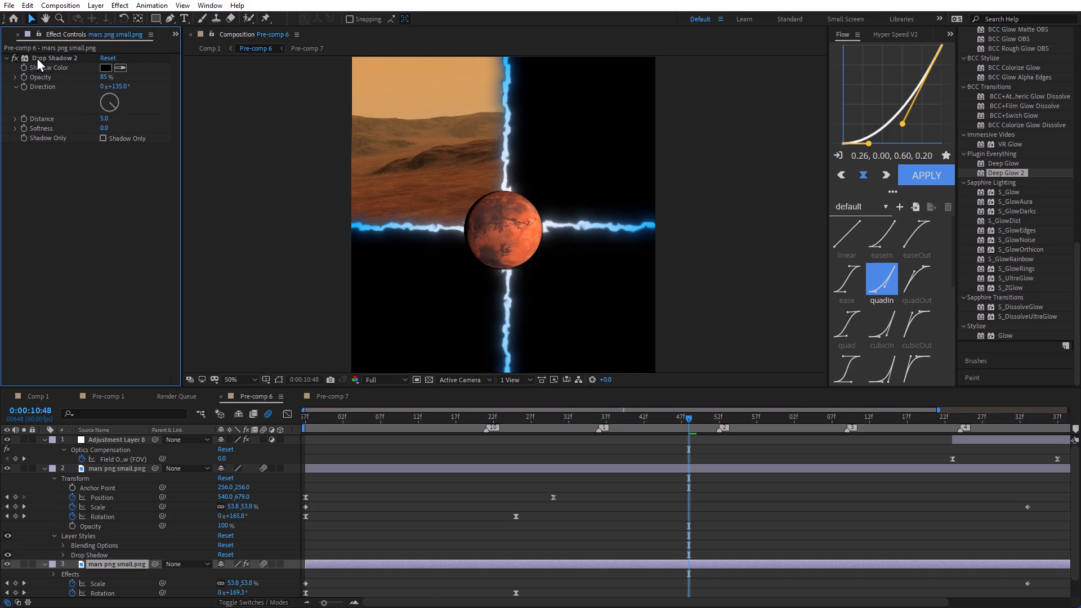
{"action": "left_click", "coordinate": [37, 57]}
{"action": "key", "text": "BackSpace"}
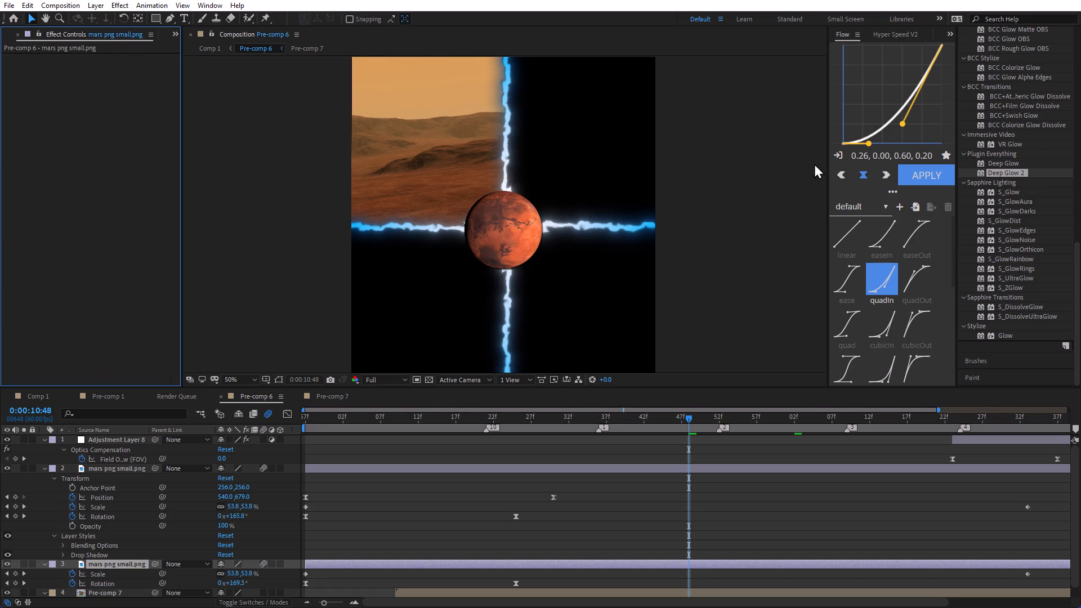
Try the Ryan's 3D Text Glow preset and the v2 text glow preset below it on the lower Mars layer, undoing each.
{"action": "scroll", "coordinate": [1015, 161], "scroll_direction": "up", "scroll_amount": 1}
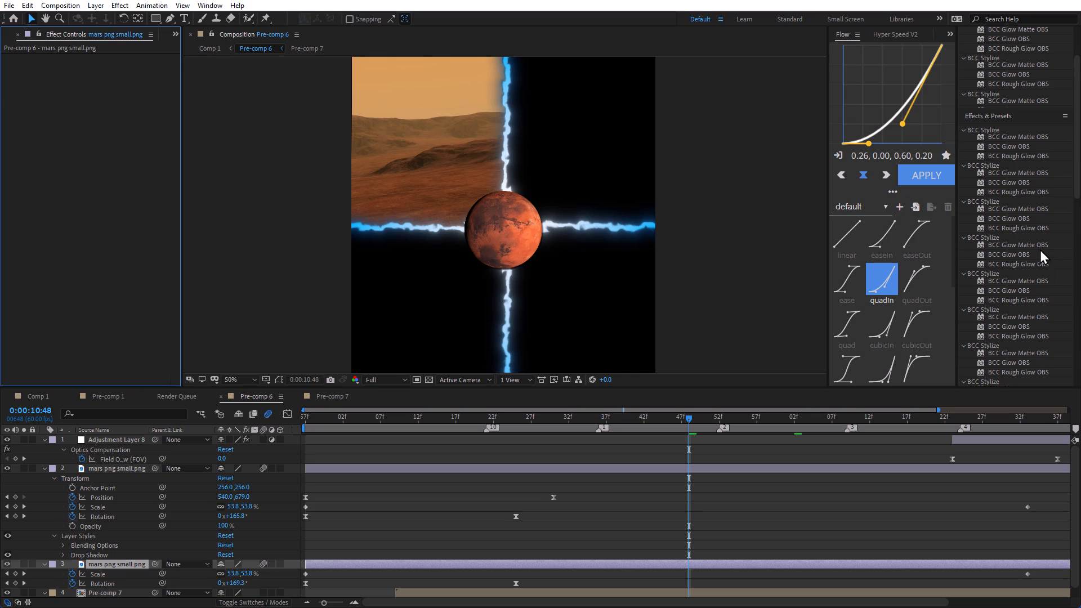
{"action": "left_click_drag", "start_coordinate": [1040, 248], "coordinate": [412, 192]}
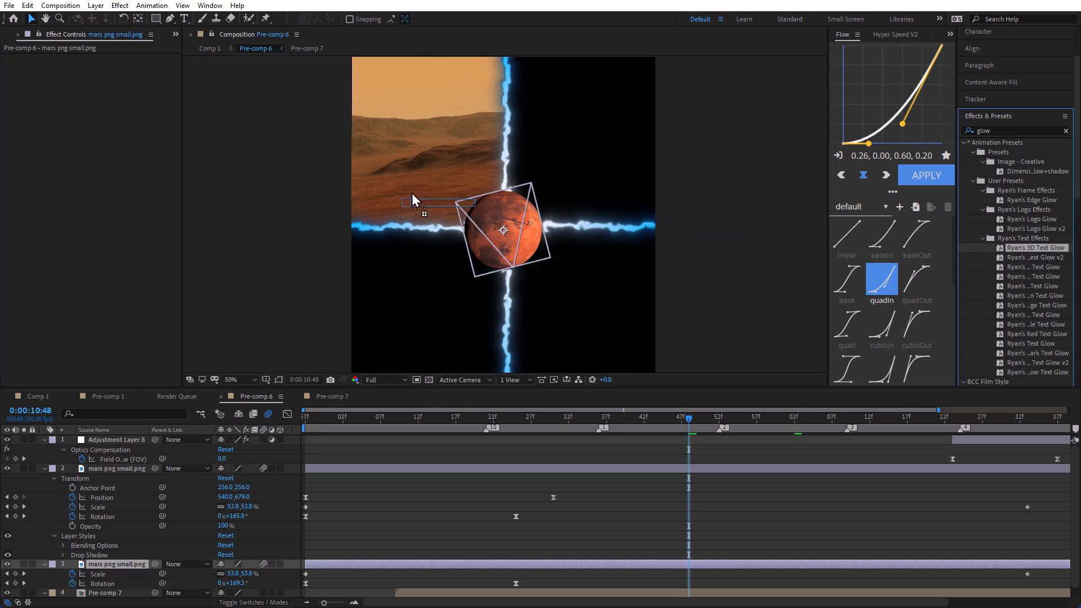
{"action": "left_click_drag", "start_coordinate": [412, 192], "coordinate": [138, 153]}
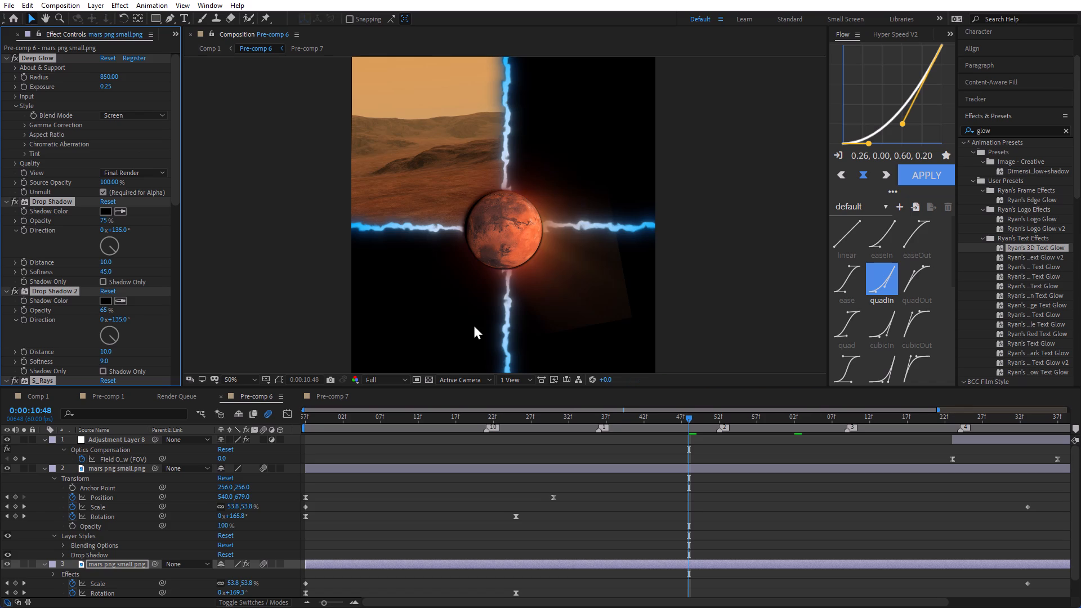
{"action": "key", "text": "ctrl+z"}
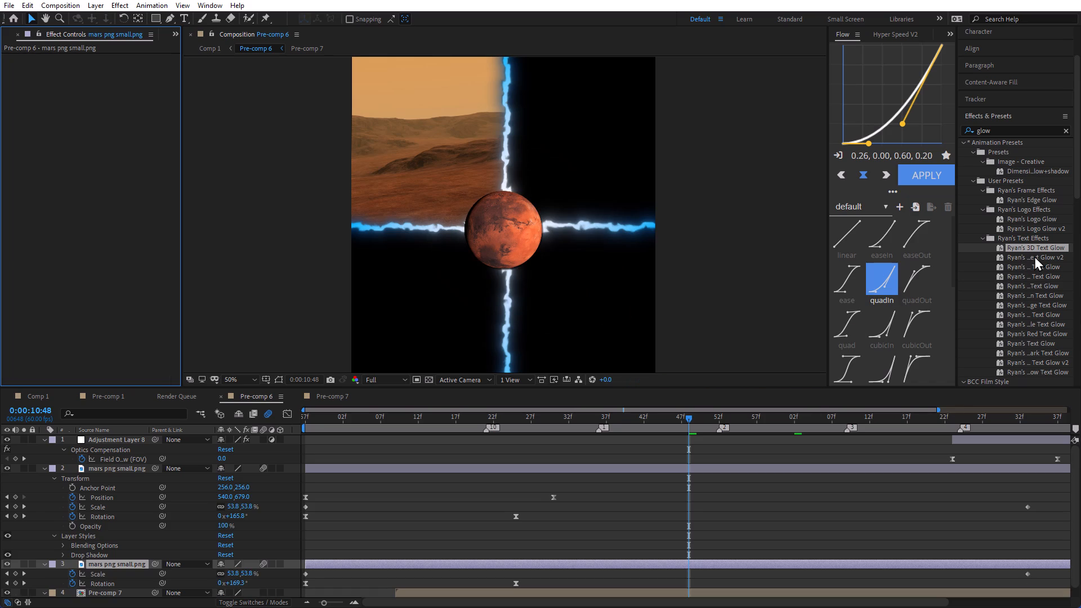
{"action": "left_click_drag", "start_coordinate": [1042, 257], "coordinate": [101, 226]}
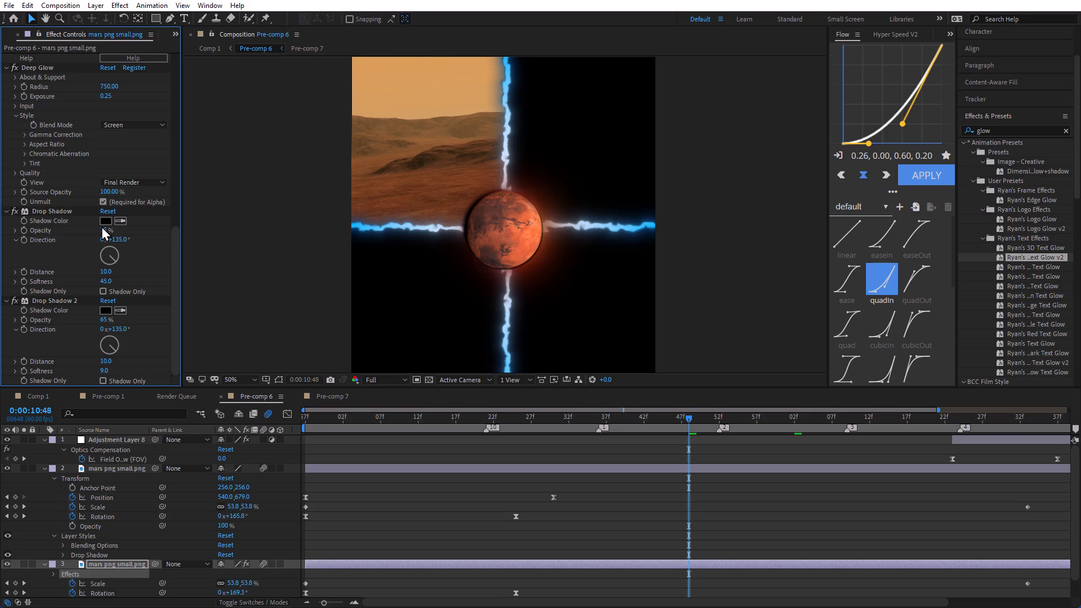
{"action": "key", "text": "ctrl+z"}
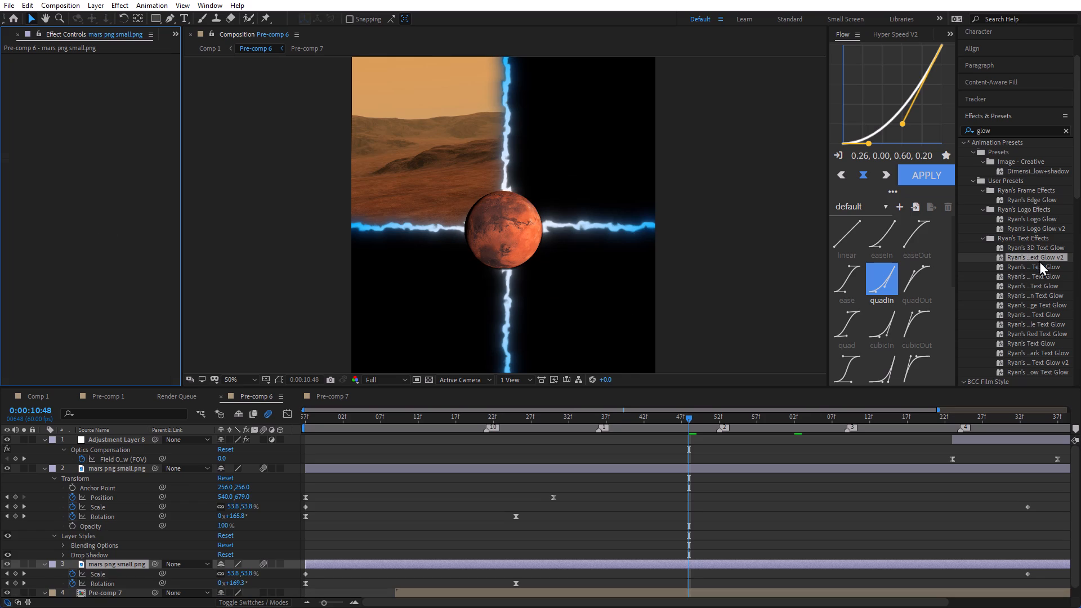
Apply the third preset in Ryan's Text Effects, directly below the first v2 text glow, to the lower Mars layer and inspect it.
{"action": "left_click_drag", "start_coordinate": [1042, 267], "coordinate": [86, 222]}
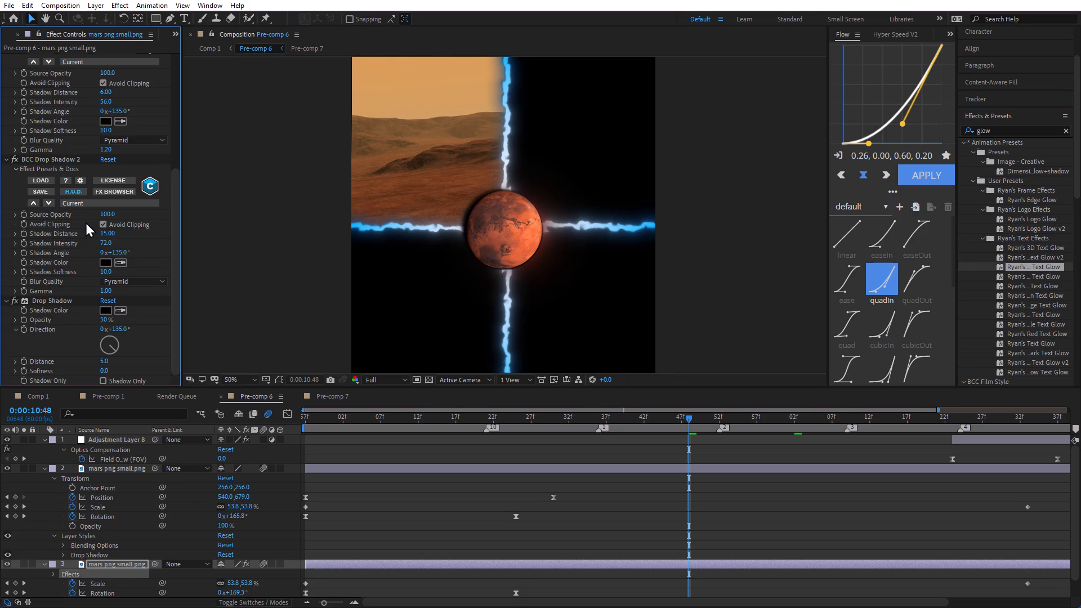
{"action": "scroll", "coordinate": [556, 216], "scroll_direction": "up", "scroll_amount": 2, "text": "ctrl"}
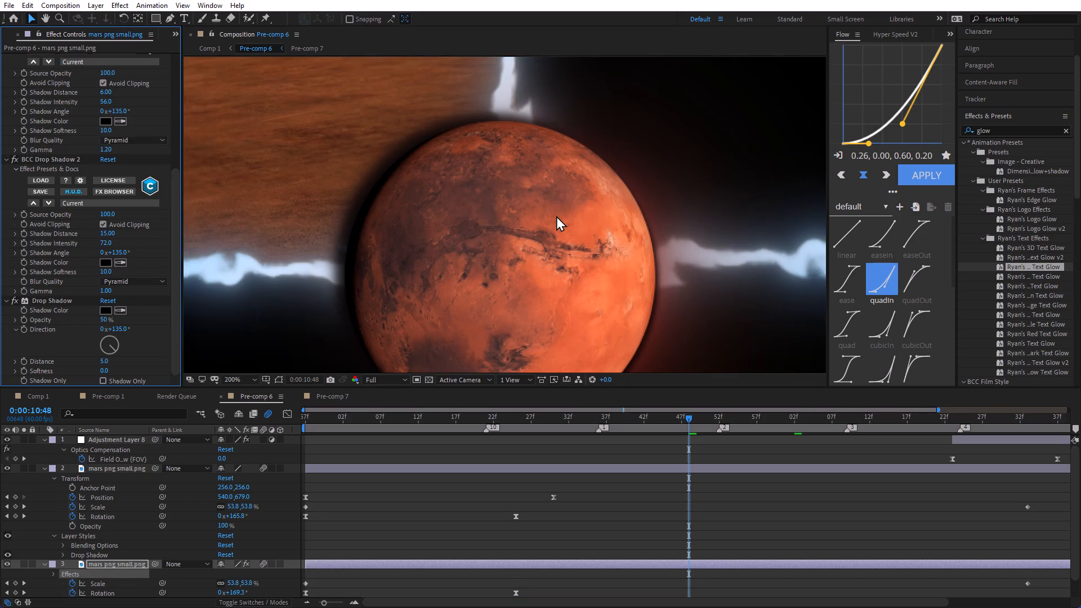
{"action": "scroll", "coordinate": [556, 216], "scroll_direction": "down", "scroll_amount": 1, "text": "ctrl"}
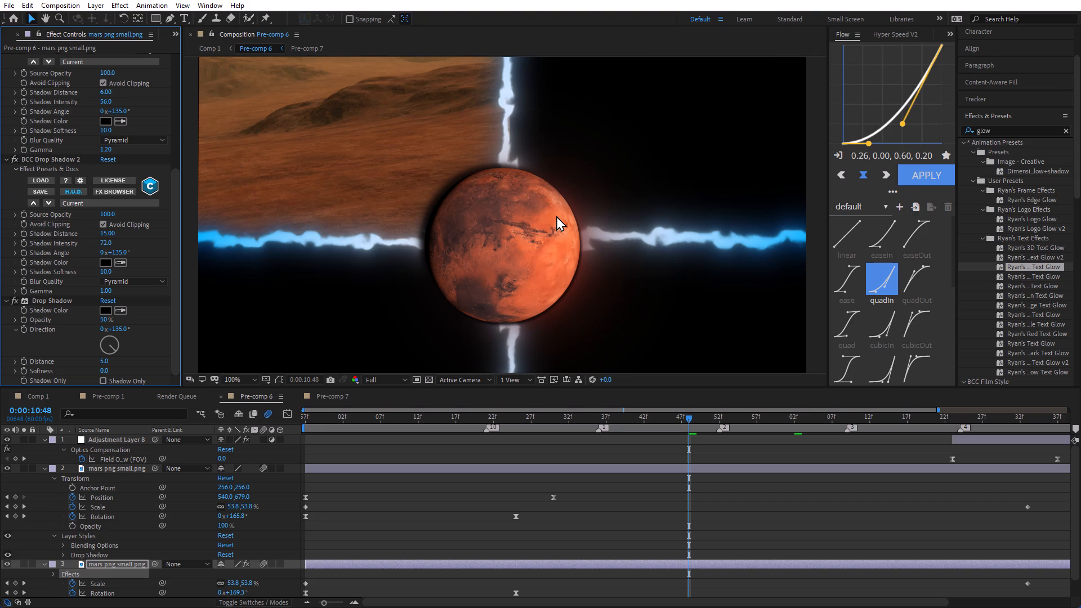
{"action": "scroll", "coordinate": [490, 202], "scroll_direction": "down", "scroll_amount": 1, "text": "ctrl"}
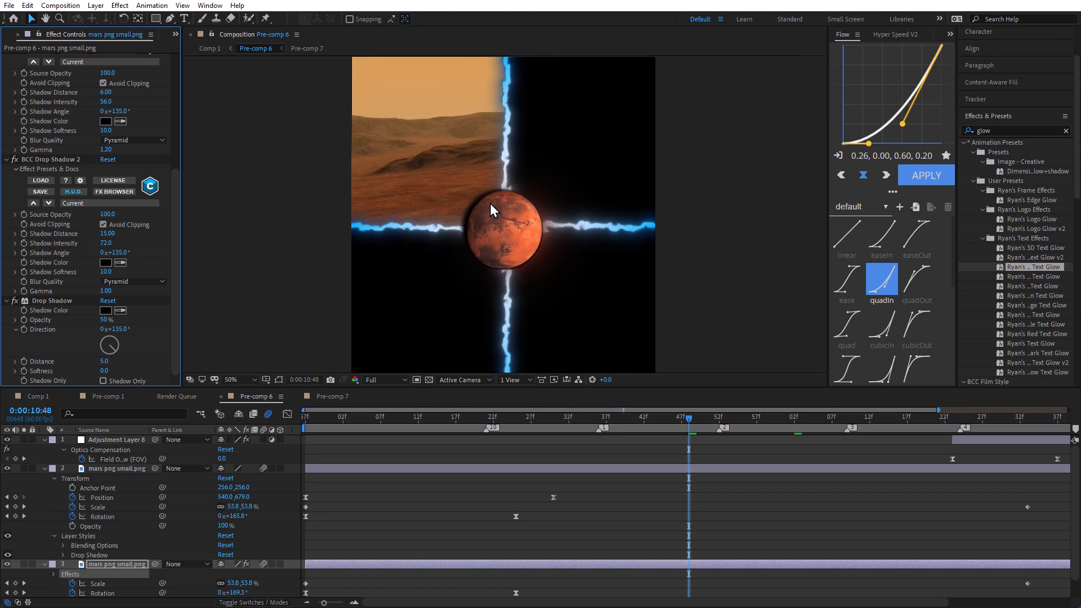
Preview Comp 1 from 0:00:09:58 to check the Mars section in the full edit.
{"action": "left_click", "coordinate": [45, 391]}
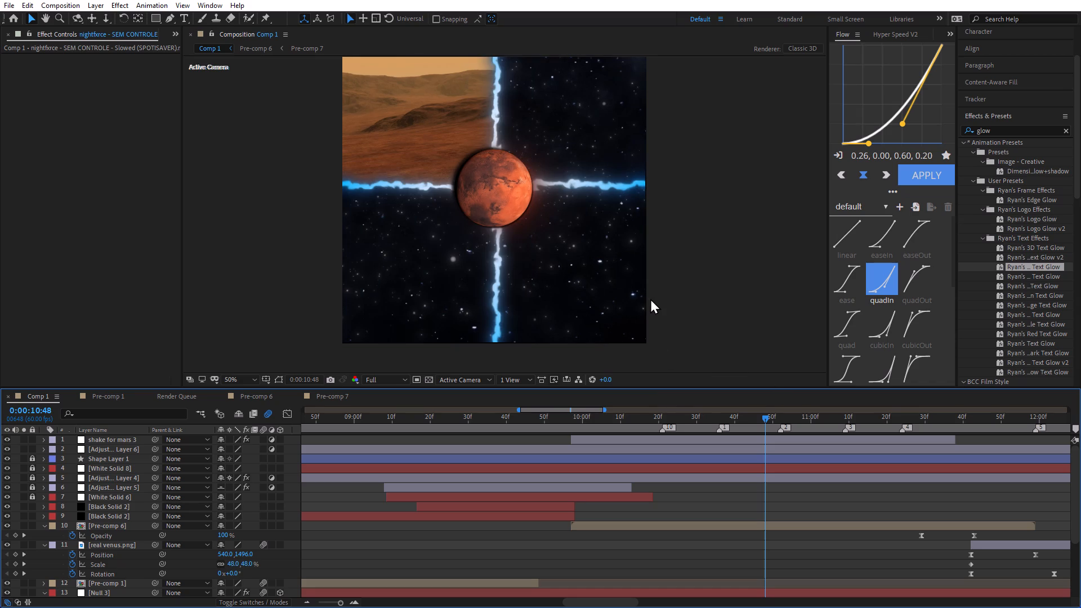
{"action": "scroll", "coordinate": [650, 298], "scroll_direction": "down", "scroll_amount": 1, "text": "ctrl"}
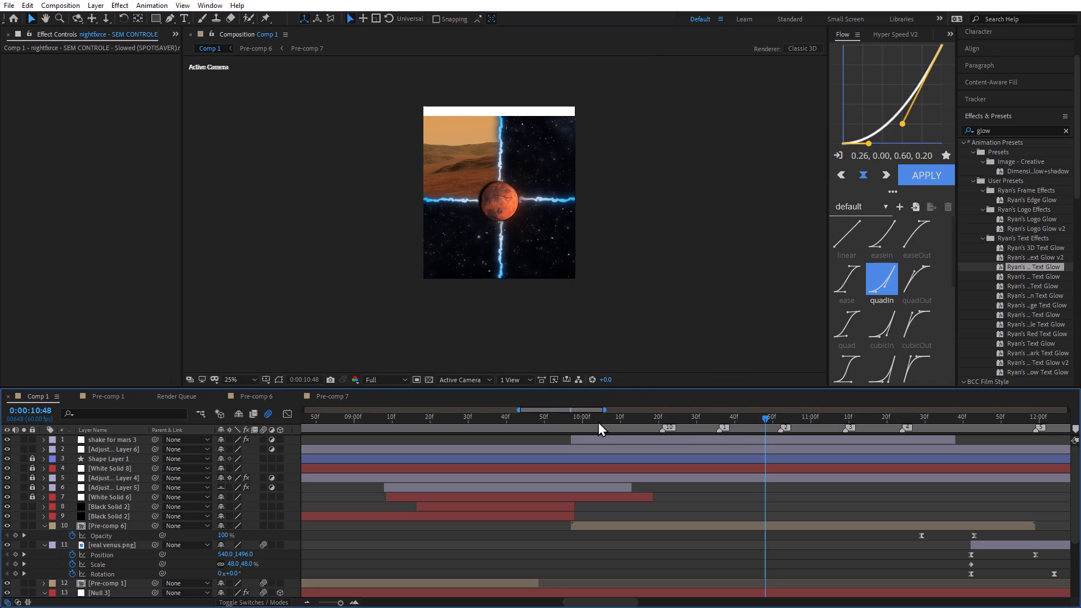
{"action": "left_click", "coordinate": [574, 414]}
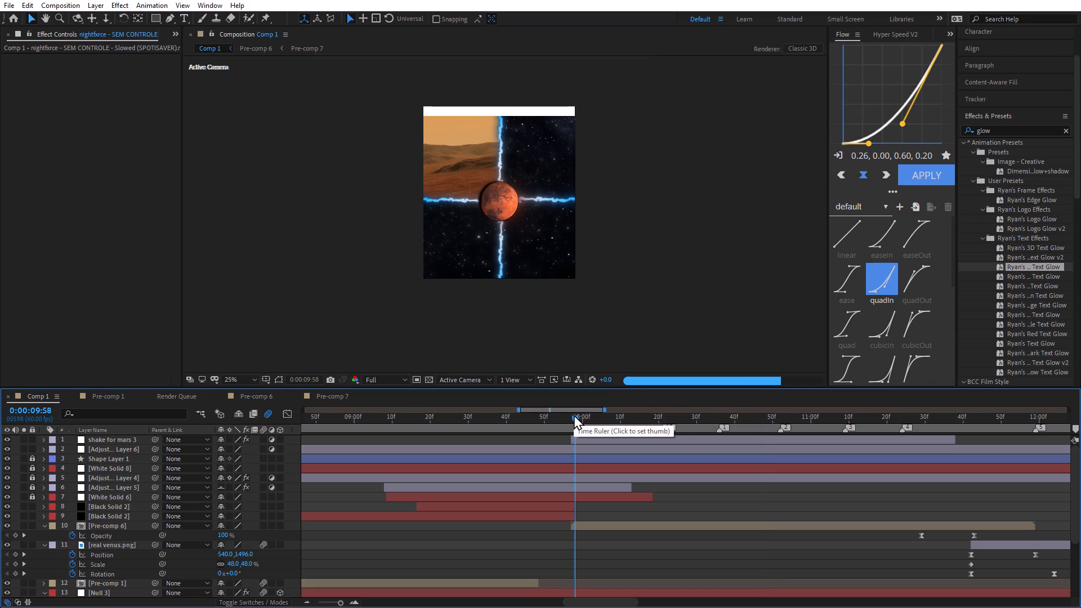
{"action": "key", "text": "space"}
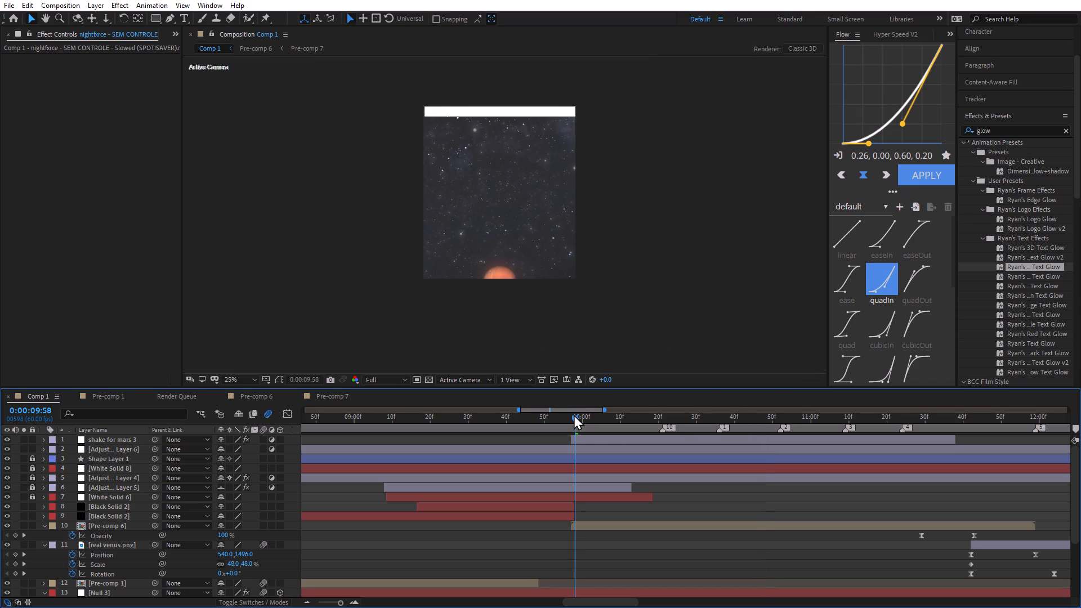
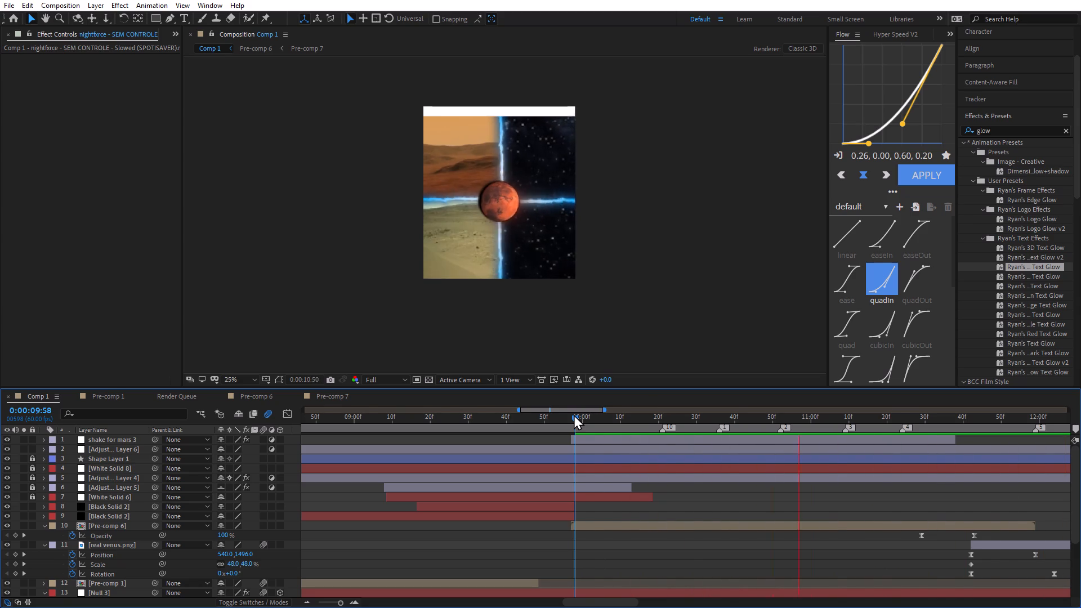
Stop the Comp 1 preview and reveal the Saber effect's Core Distortion settings for the topmost Royal Blue Solid 3 layer in Pre-comp 7.
{"action": "key", "text": "space"}
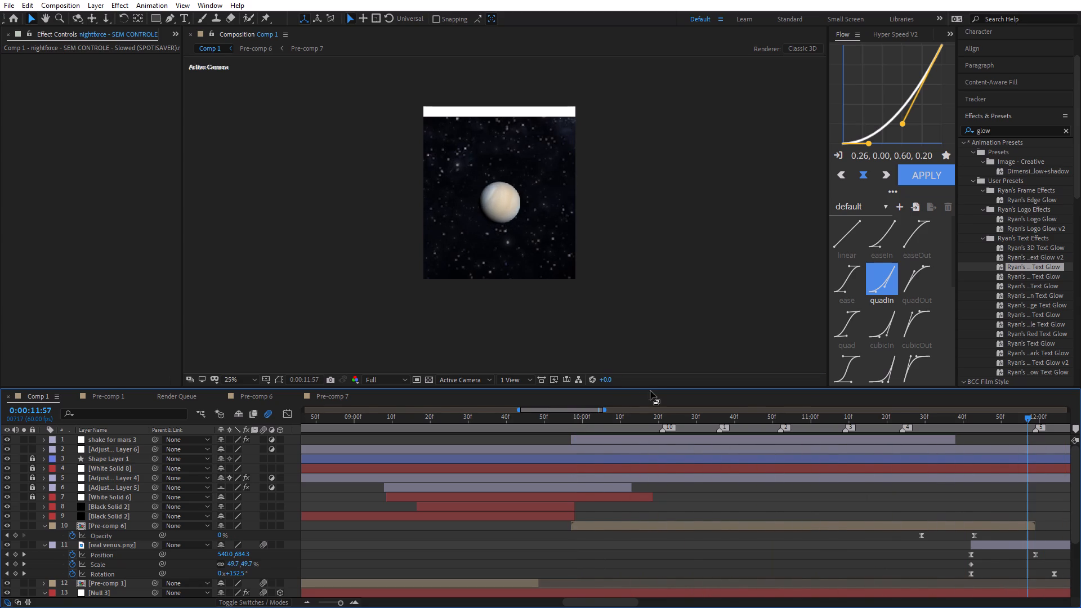
{"action": "left_click", "coordinate": [330, 396]}
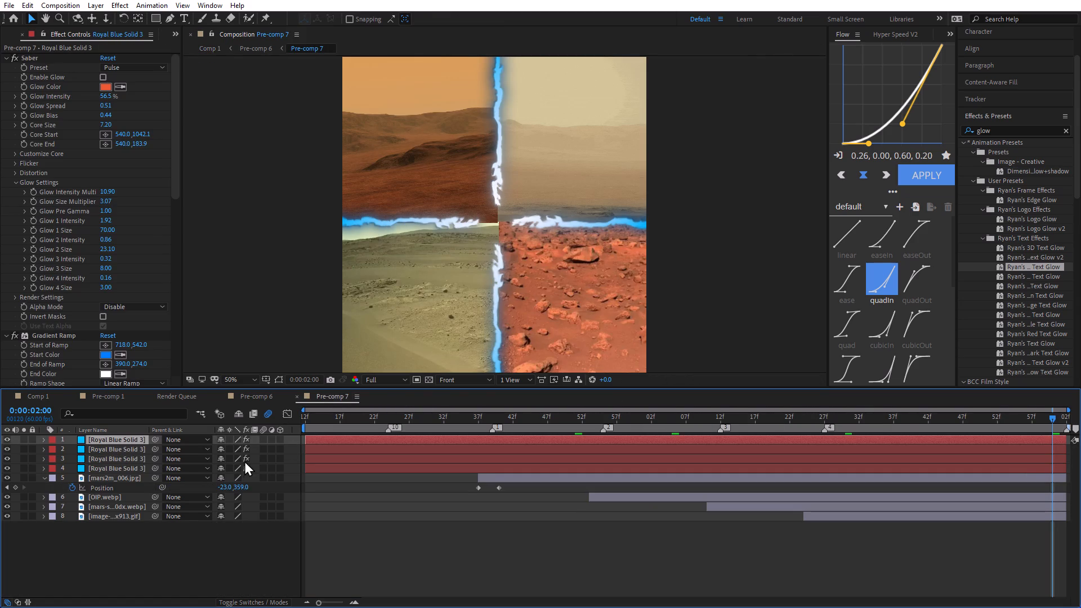
{"action": "scroll", "coordinate": [531, 269], "scroll_direction": "up", "scroll_amount": 2, "text": "ctrl"}
{"action": "scroll", "coordinate": [531, 269], "scroll_direction": "down", "scroll_amount": 1, "text": "ctrl"}
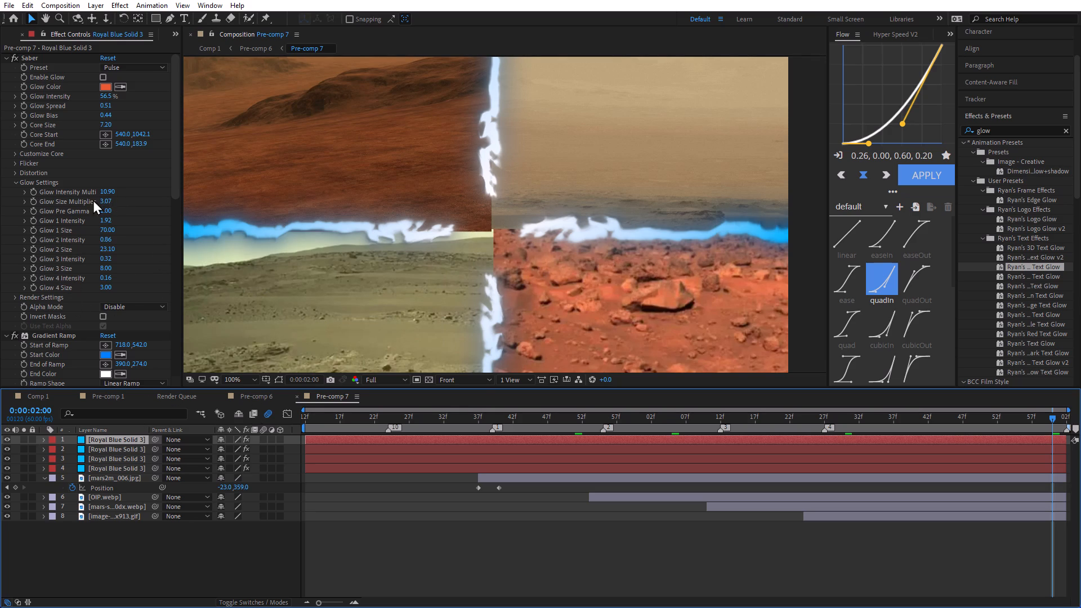
{"action": "left_click", "coordinate": [15, 180]}
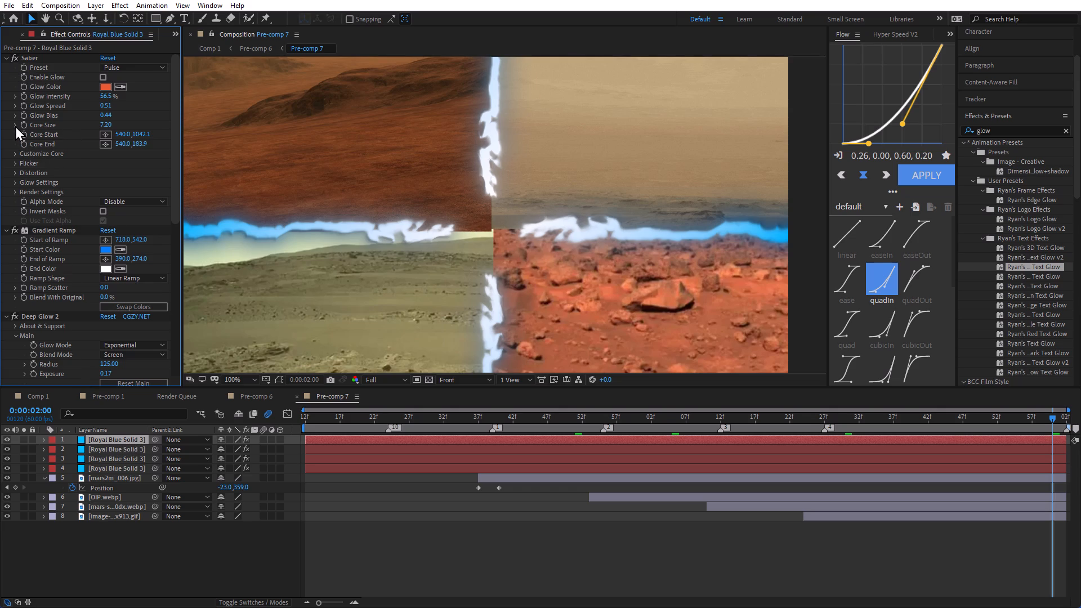
{"action": "left_click", "coordinate": [11, 173]}
{"action": "left_click", "coordinate": [24, 193]}
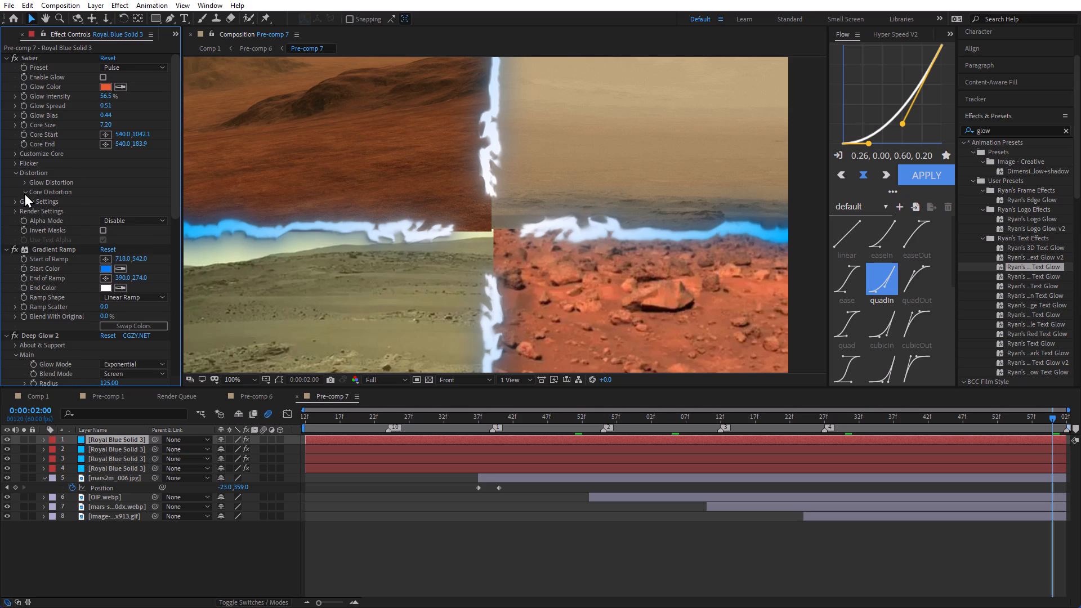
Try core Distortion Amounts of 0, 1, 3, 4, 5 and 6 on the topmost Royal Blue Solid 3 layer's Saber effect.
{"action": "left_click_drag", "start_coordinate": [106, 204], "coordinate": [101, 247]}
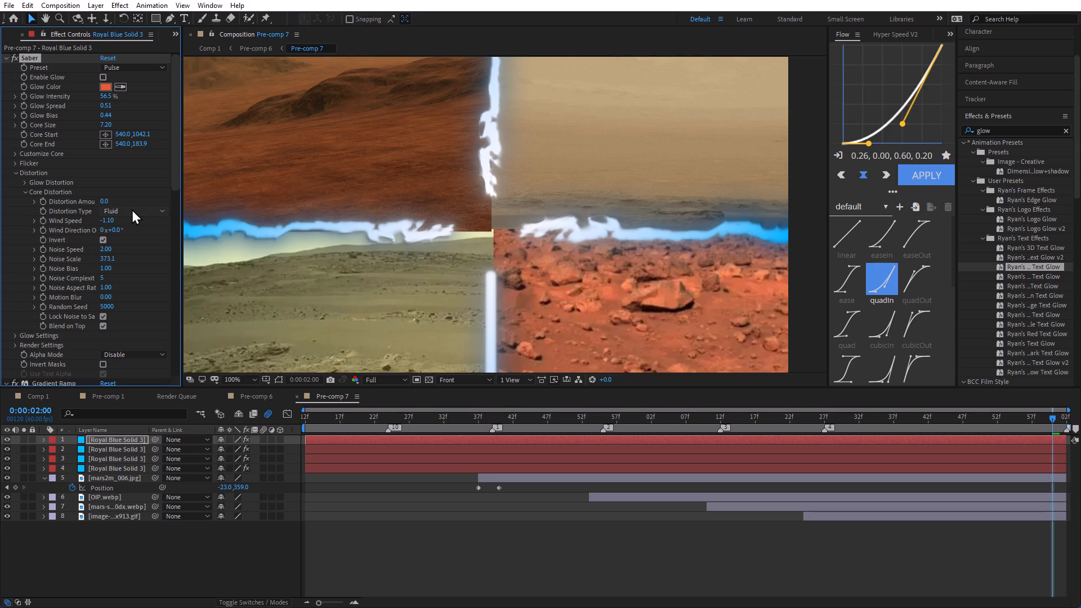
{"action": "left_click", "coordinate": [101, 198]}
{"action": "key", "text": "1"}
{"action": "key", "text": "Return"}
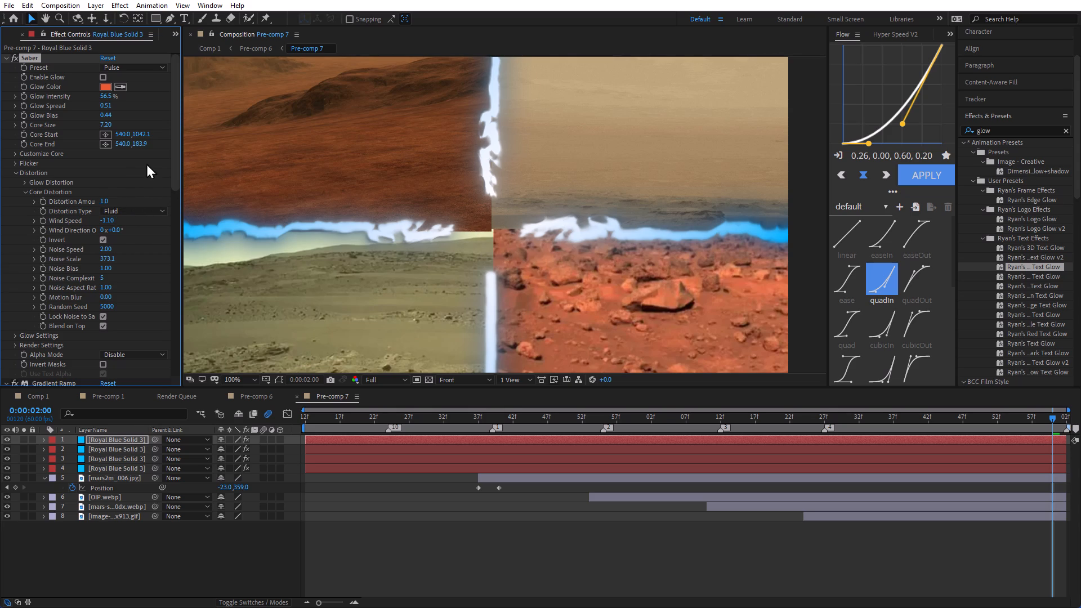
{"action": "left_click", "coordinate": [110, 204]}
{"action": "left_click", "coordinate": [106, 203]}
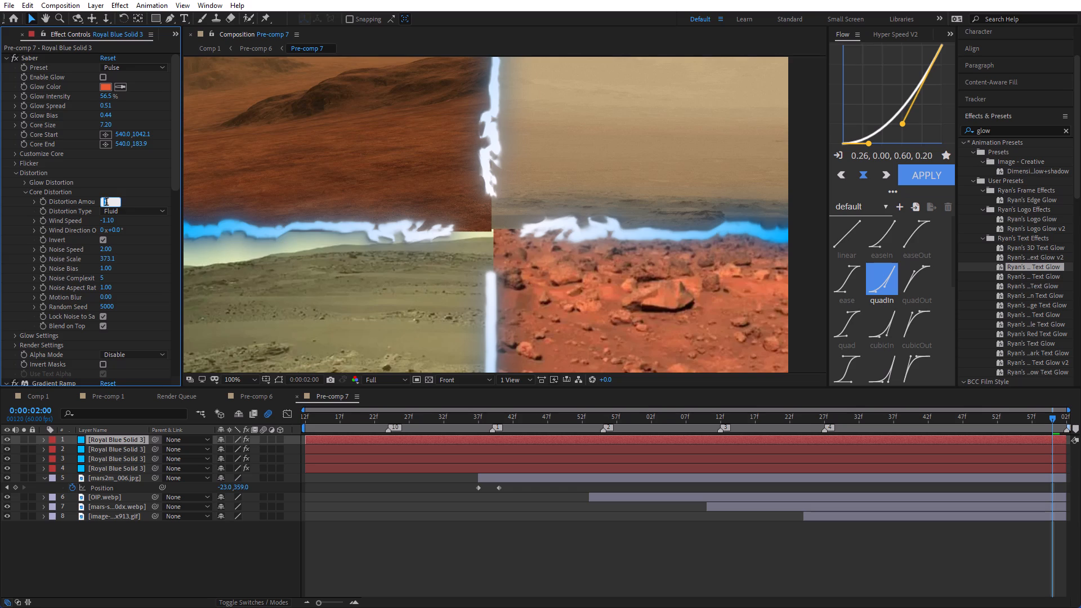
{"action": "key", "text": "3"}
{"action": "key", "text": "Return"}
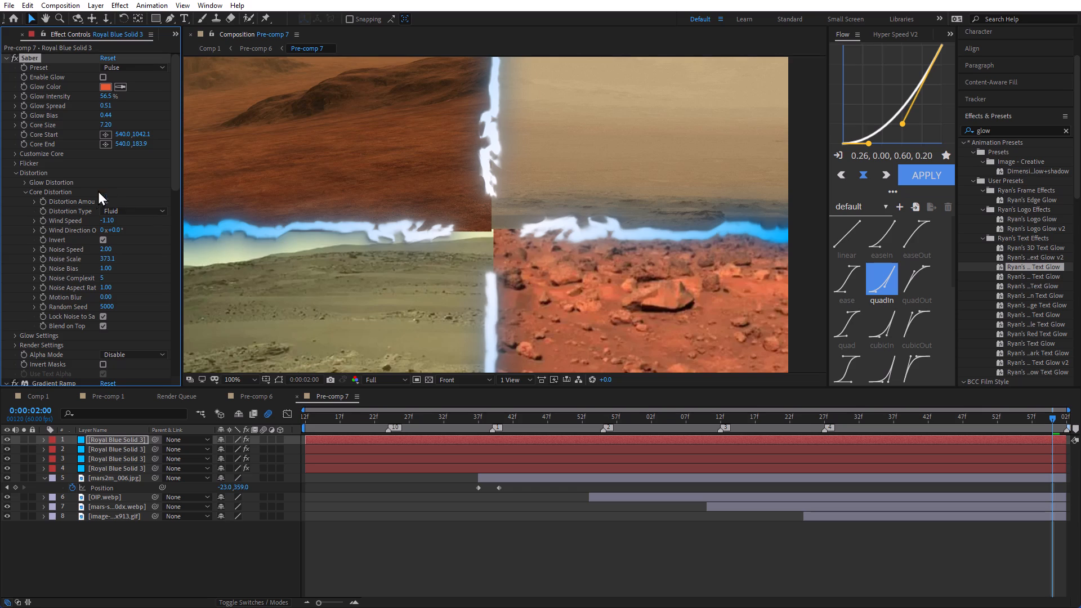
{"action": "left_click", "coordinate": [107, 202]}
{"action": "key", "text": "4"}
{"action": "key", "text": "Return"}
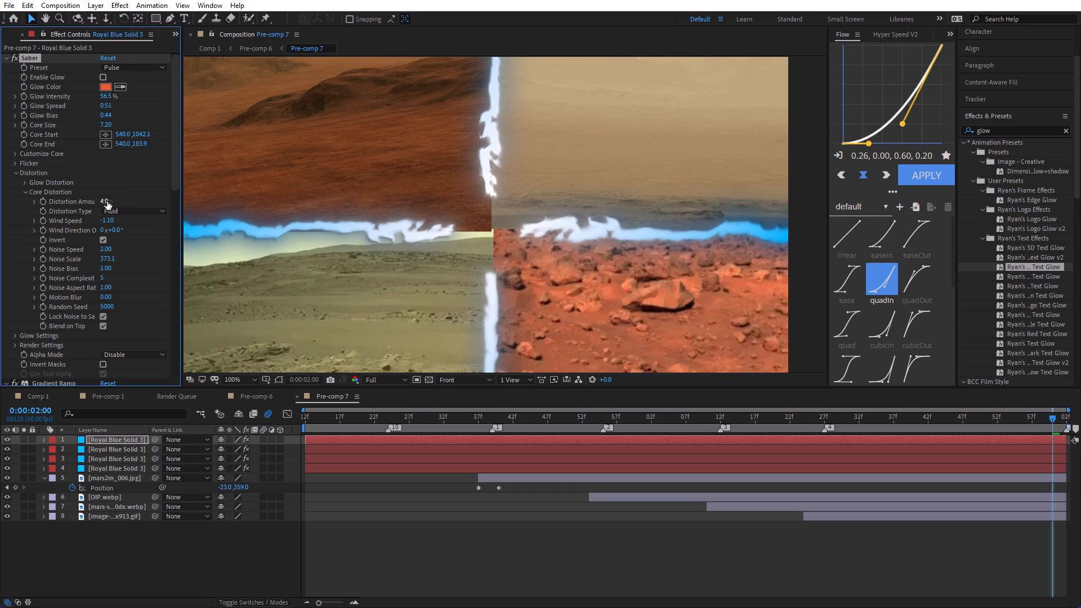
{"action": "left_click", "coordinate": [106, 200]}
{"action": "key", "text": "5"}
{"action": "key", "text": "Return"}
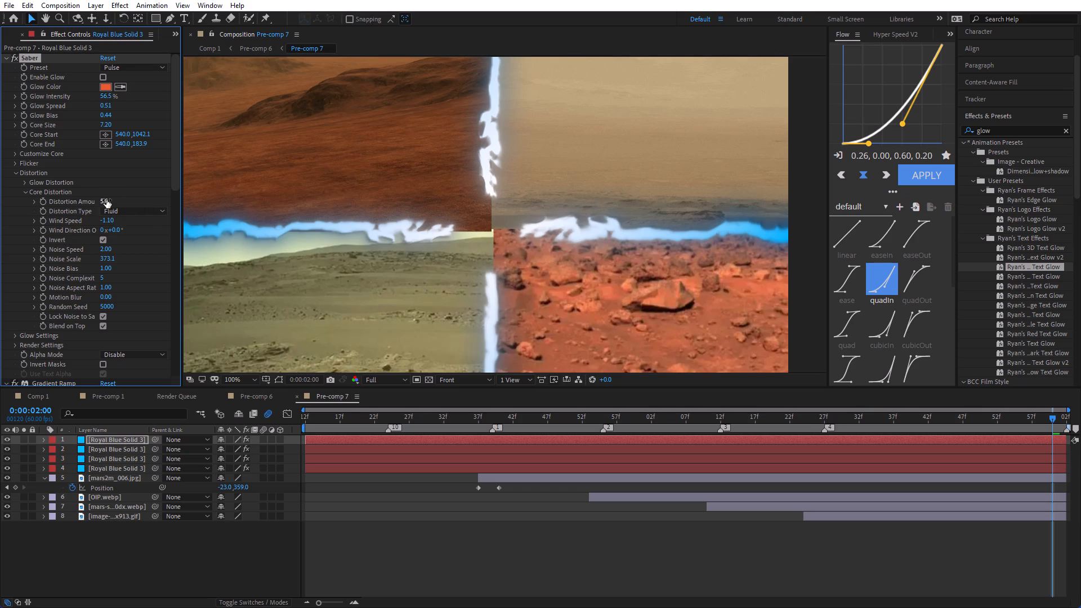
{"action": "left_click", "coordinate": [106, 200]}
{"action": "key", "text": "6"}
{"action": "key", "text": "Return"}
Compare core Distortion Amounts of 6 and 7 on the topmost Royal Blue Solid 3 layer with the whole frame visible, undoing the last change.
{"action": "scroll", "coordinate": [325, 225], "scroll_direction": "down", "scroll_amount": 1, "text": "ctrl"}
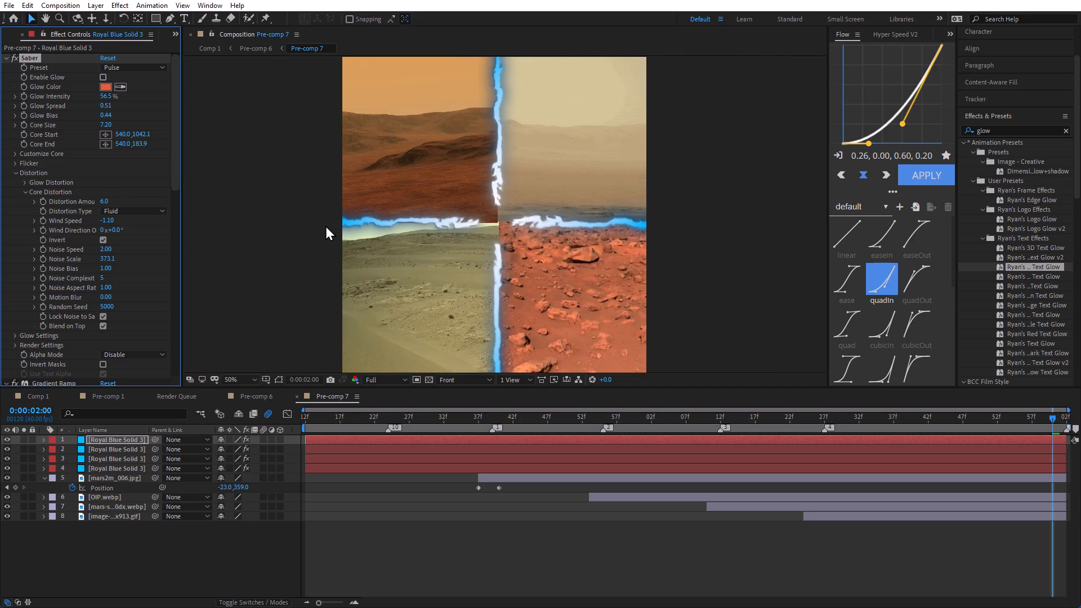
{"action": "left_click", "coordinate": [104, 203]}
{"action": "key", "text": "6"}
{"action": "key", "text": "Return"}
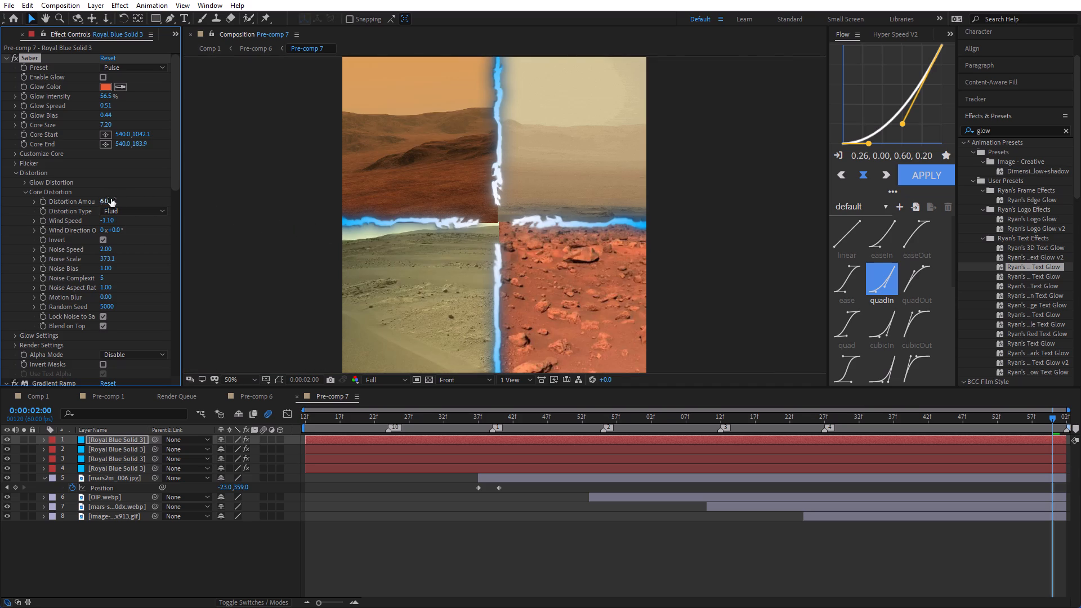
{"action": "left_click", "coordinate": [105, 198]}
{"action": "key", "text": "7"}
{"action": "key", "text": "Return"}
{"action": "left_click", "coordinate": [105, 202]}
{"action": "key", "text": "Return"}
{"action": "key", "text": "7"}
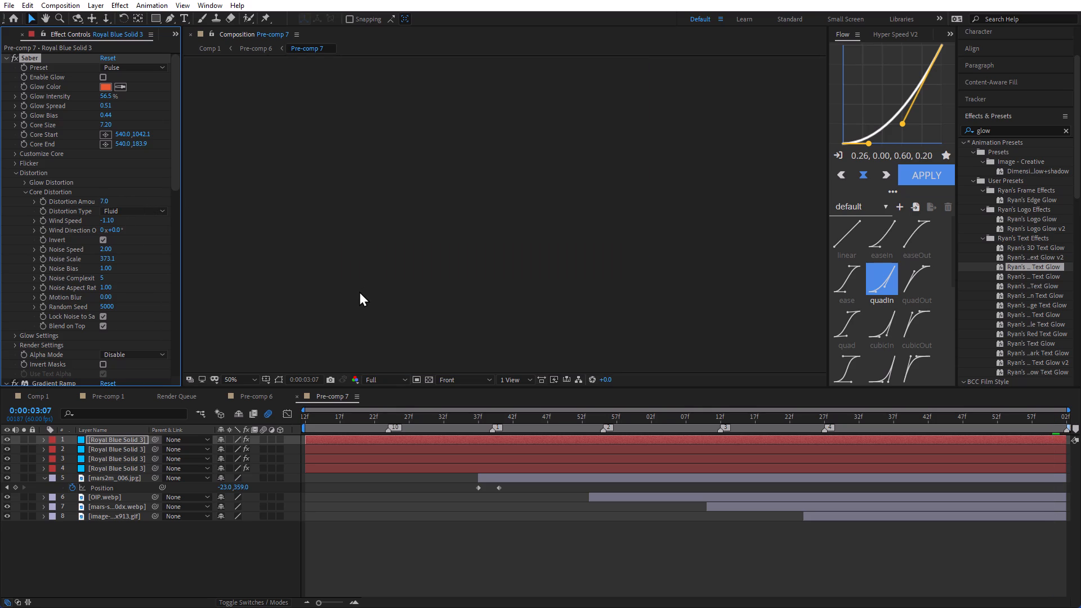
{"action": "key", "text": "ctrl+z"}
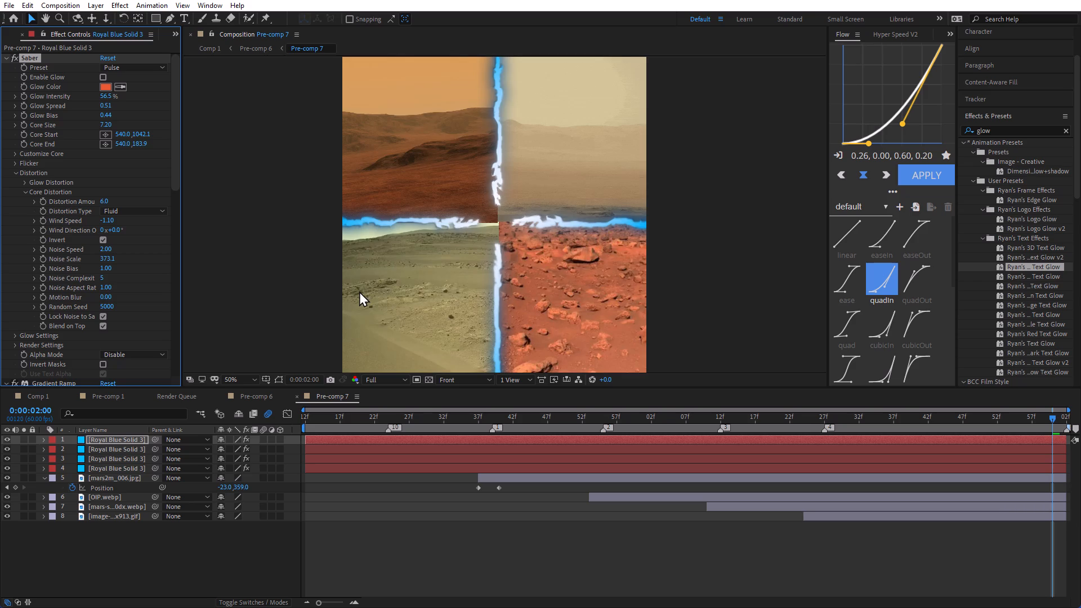
Set the Saber core Distortion Amount of the topmost Royal Blue Solid 3 layer to 8.
{"action": "left_click", "coordinate": [105, 199]}
{"action": "key", "text": "8"}
{"action": "key", "text": "Return"}
Set the Saber core Distortion Amount of the second Royal Blue Solid 3 layer to 8.
{"action": "left_click", "coordinate": [109, 449]}
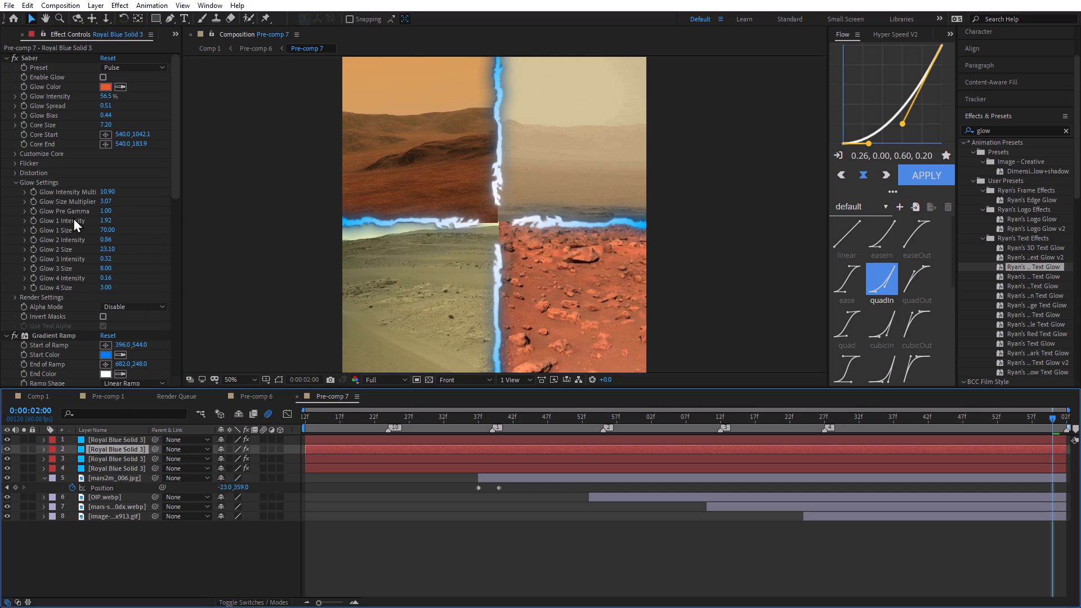
{"action": "left_click", "coordinate": [12, 175]}
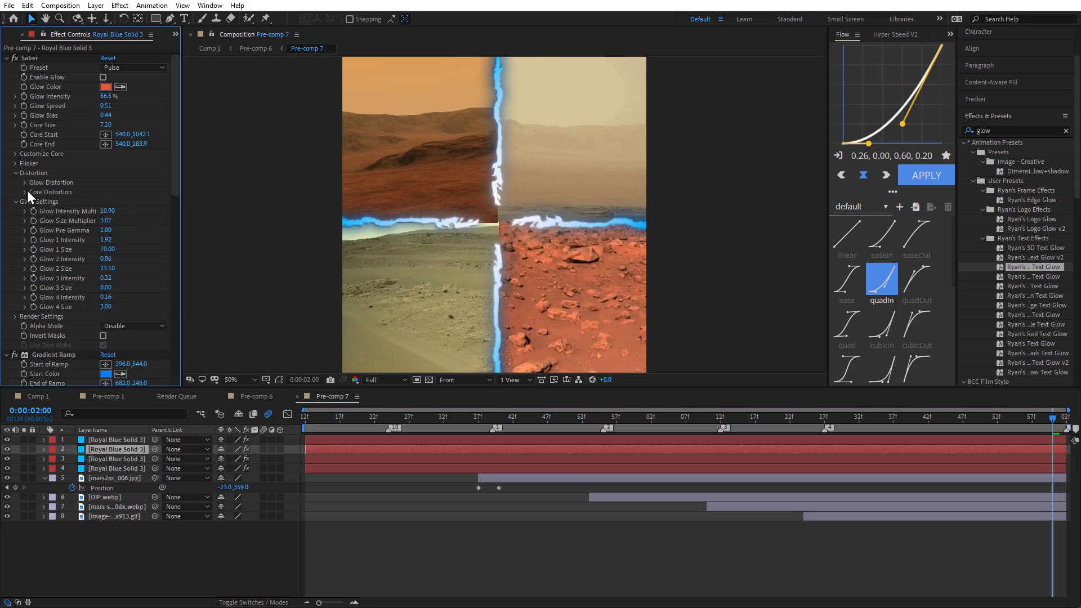
{"action": "left_click", "coordinate": [23, 190]}
{"action": "left_click", "coordinate": [110, 202]}
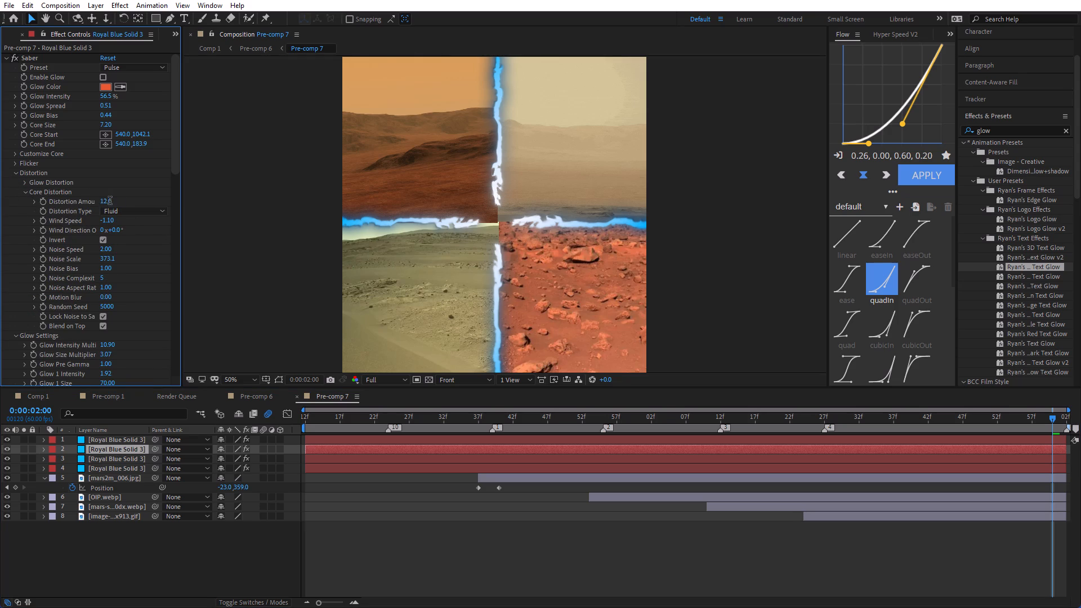
{"action": "key", "text": "8"}
{"action": "key", "text": "Return"}
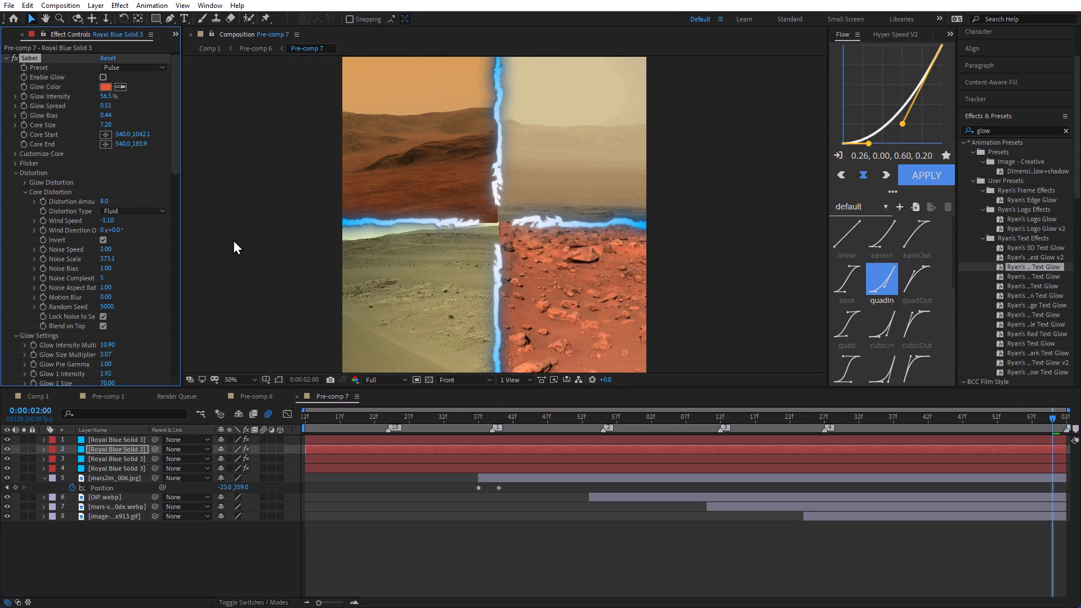
Set the Saber core Distortion Amount of the third Royal Blue Solid 3 layer to 8.
{"action": "left_click", "coordinate": [124, 454]}
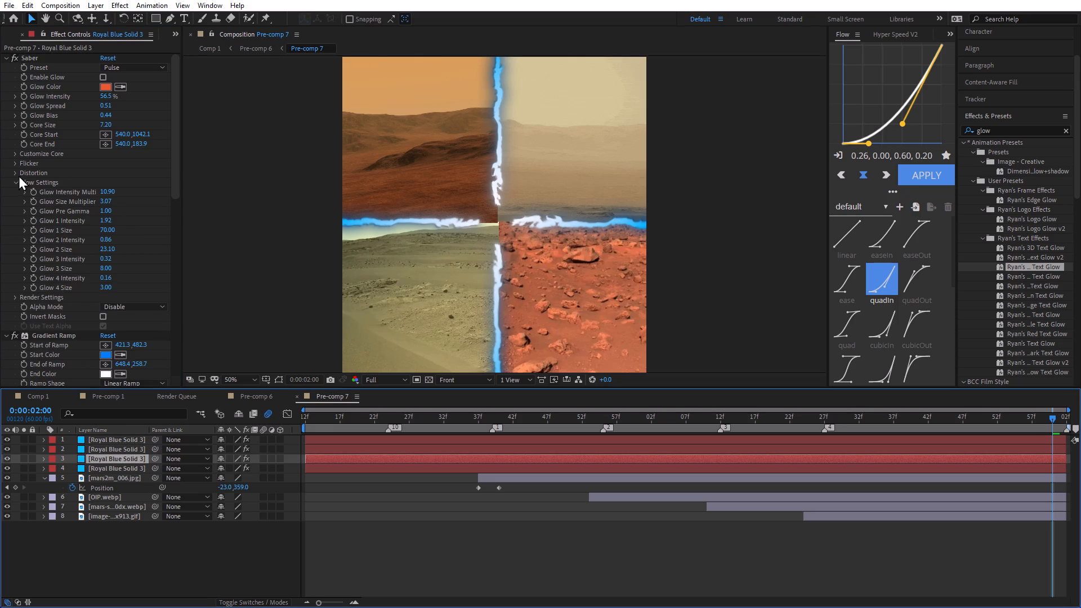
{"action": "left_click", "coordinate": [14, 172]}
{"action": "left_click", "coordinate": [25, 191]}
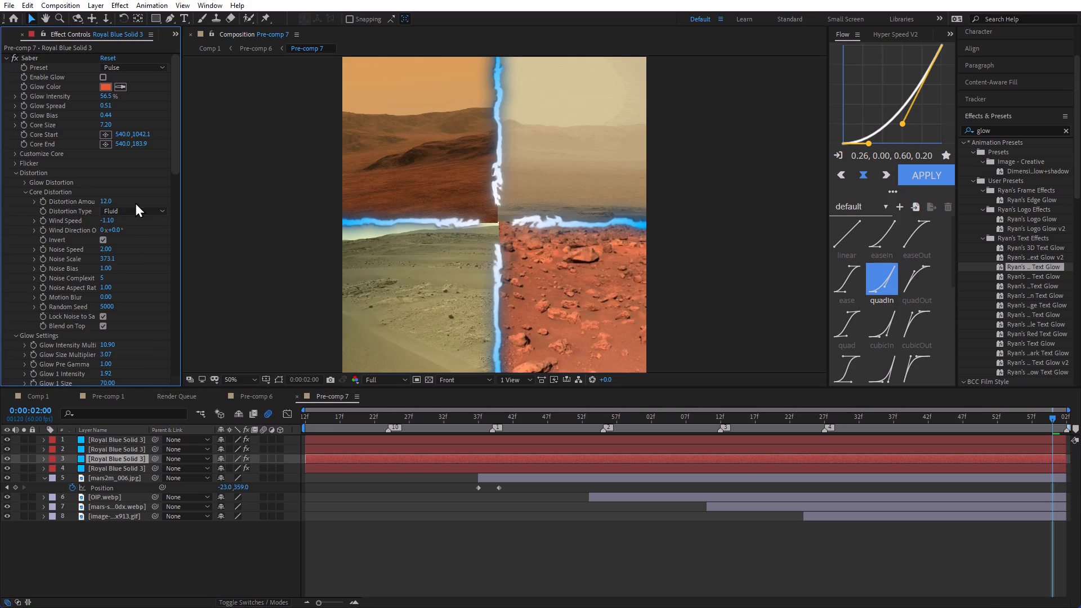
{"action": "left_click", "coordinate": [102, 199]}
{"action": "key", "text": "8"}
{"action": "key", "text": "Return"}
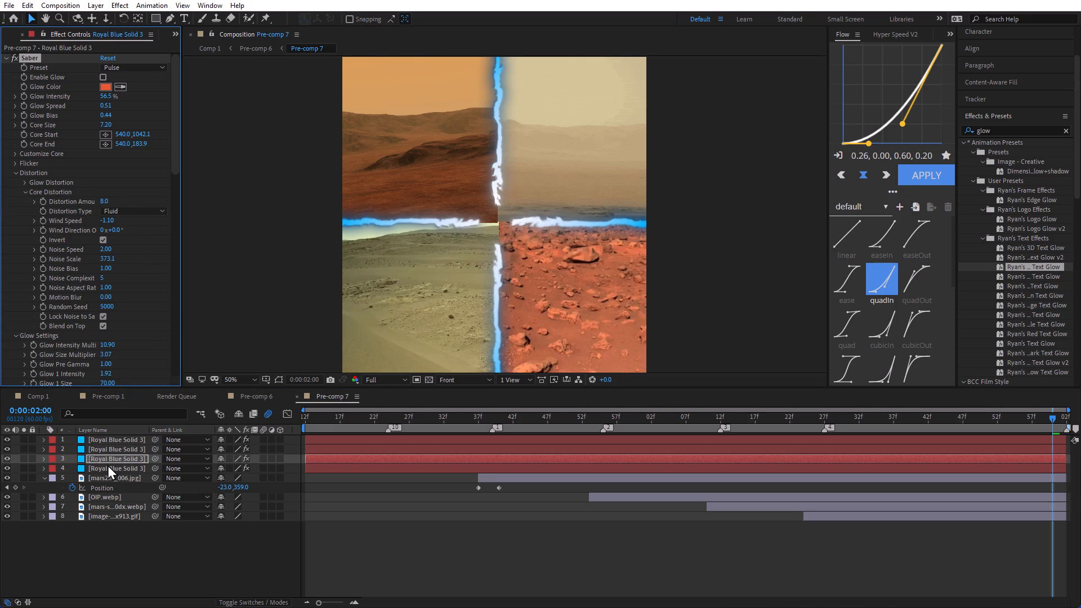
Set the Saber core Distortion Amount of the fourth Royal Blue Solid 3 layer to 8.
{"action": "left_click", "coordinate": [108, 466]}
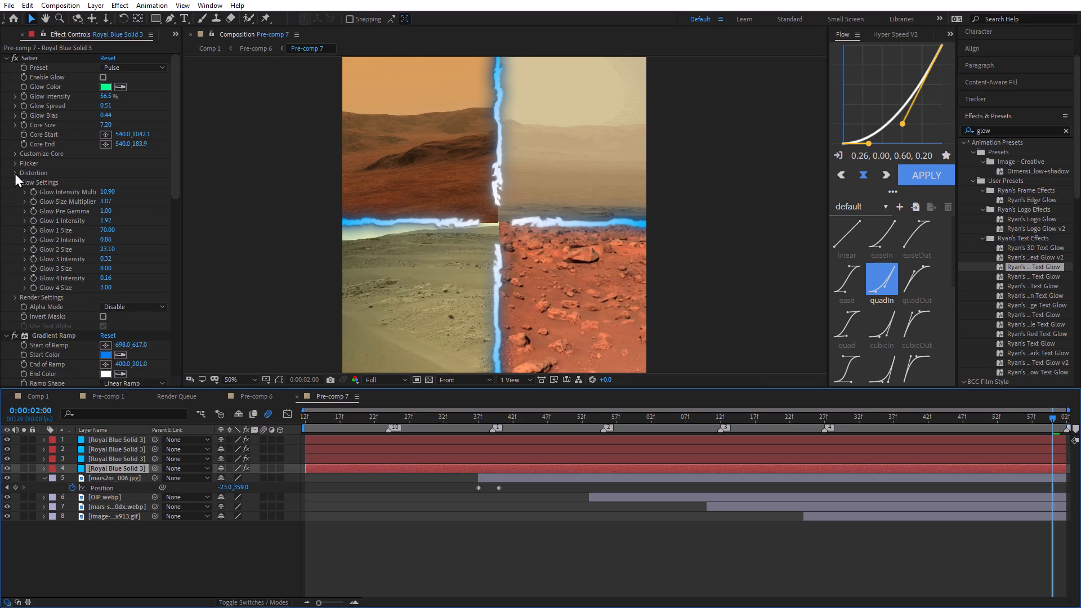
{"action": "left_click", "coordinate": [15, 172]}
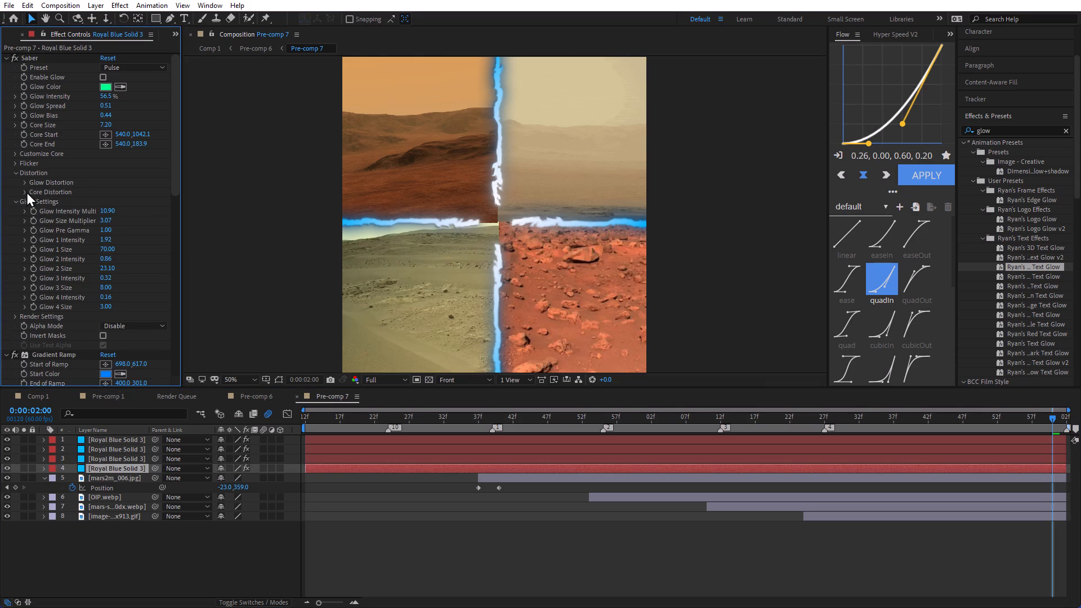
{"action": "left_click", "coordinate": [23, 185]}
{"action": "left_click", "coordinate": [24, 184]}
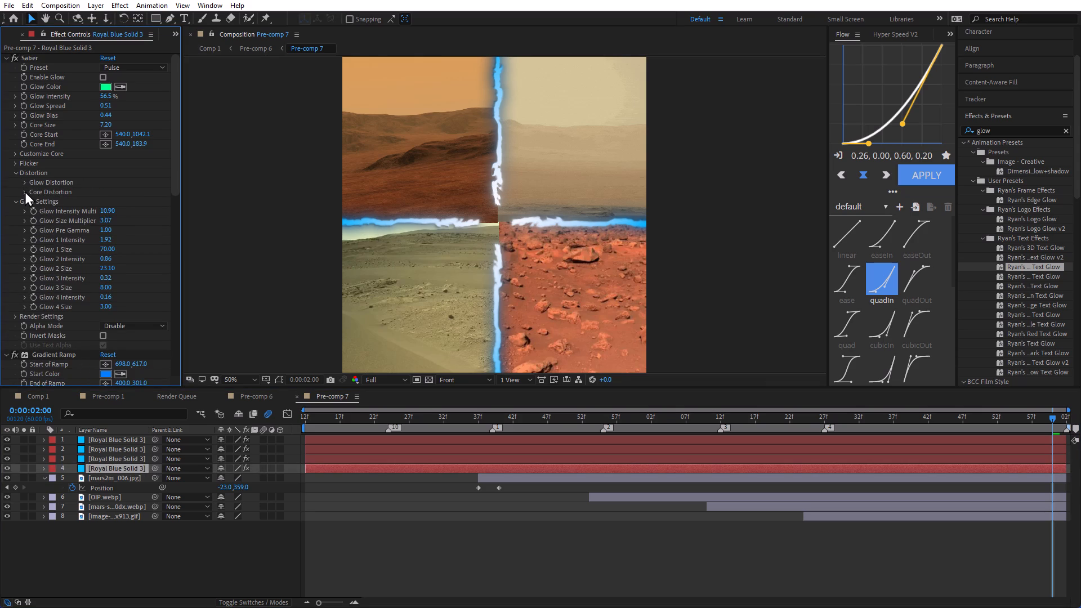
{"action": "left_click", "coordinate": [25, 191]}
{"action": "left_click", "coordinate": [106, 202]}
{"action": "key", "text": "8"}
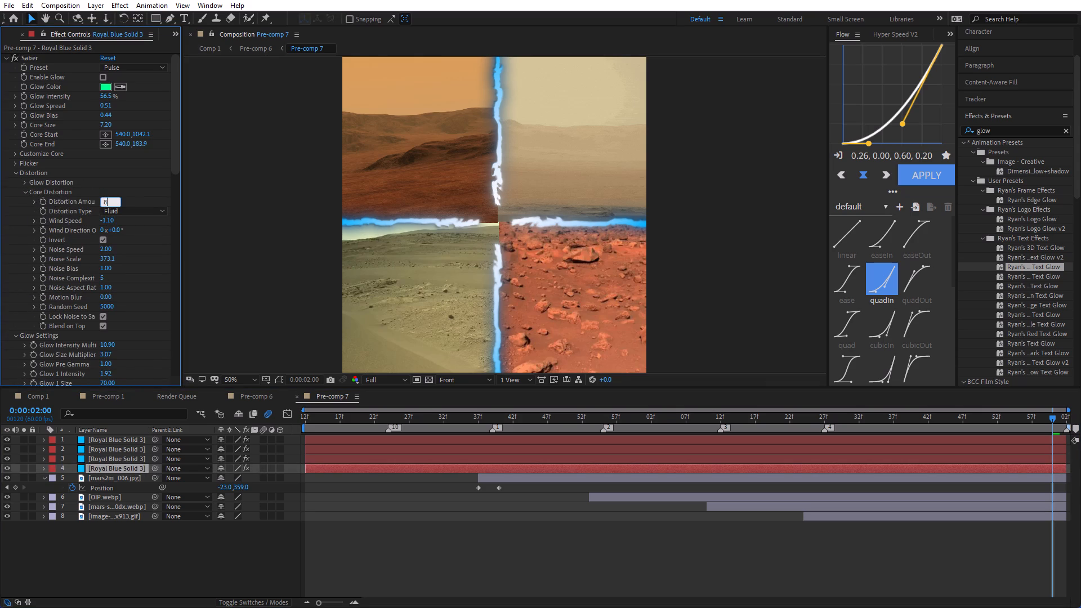
{"action": "key", "text": "Return"}
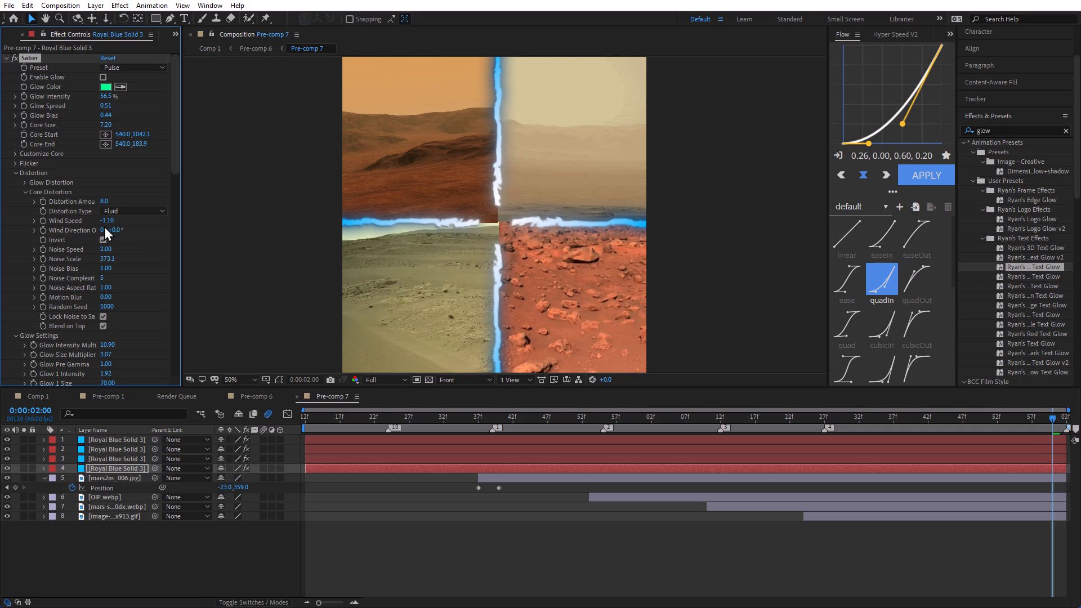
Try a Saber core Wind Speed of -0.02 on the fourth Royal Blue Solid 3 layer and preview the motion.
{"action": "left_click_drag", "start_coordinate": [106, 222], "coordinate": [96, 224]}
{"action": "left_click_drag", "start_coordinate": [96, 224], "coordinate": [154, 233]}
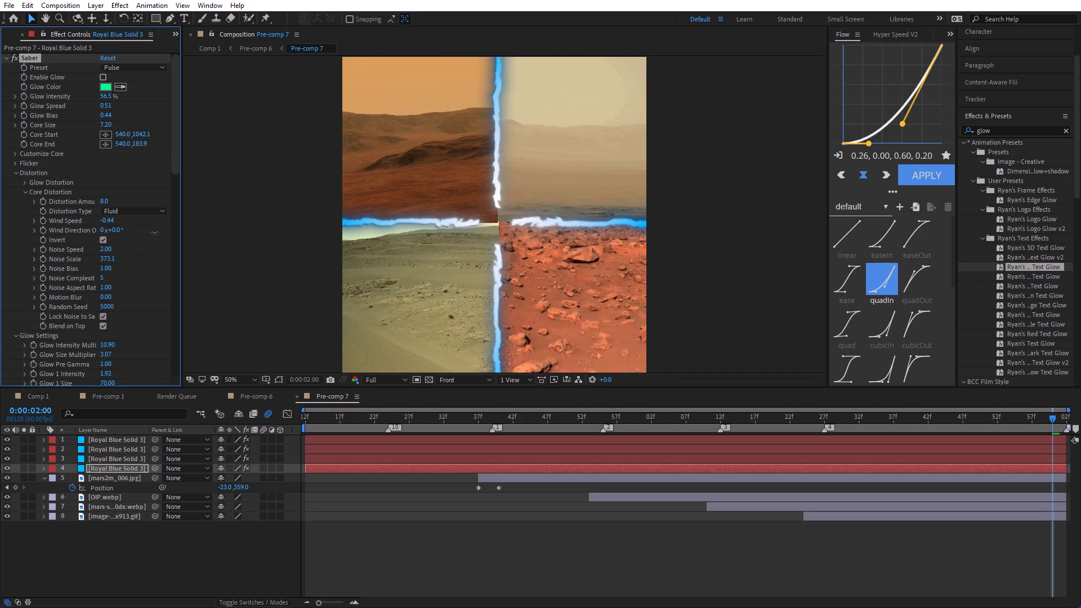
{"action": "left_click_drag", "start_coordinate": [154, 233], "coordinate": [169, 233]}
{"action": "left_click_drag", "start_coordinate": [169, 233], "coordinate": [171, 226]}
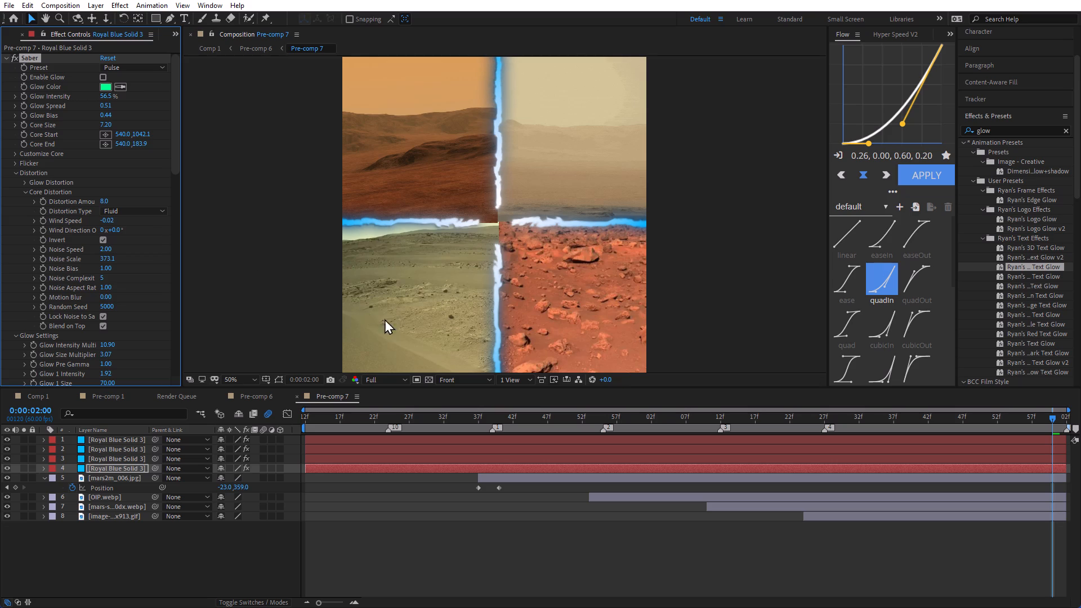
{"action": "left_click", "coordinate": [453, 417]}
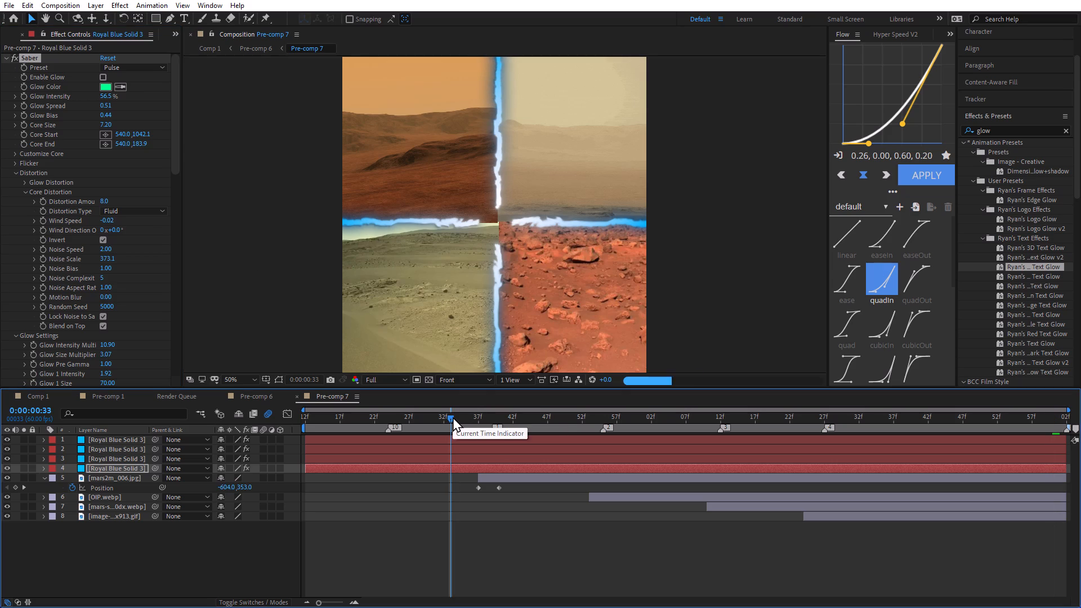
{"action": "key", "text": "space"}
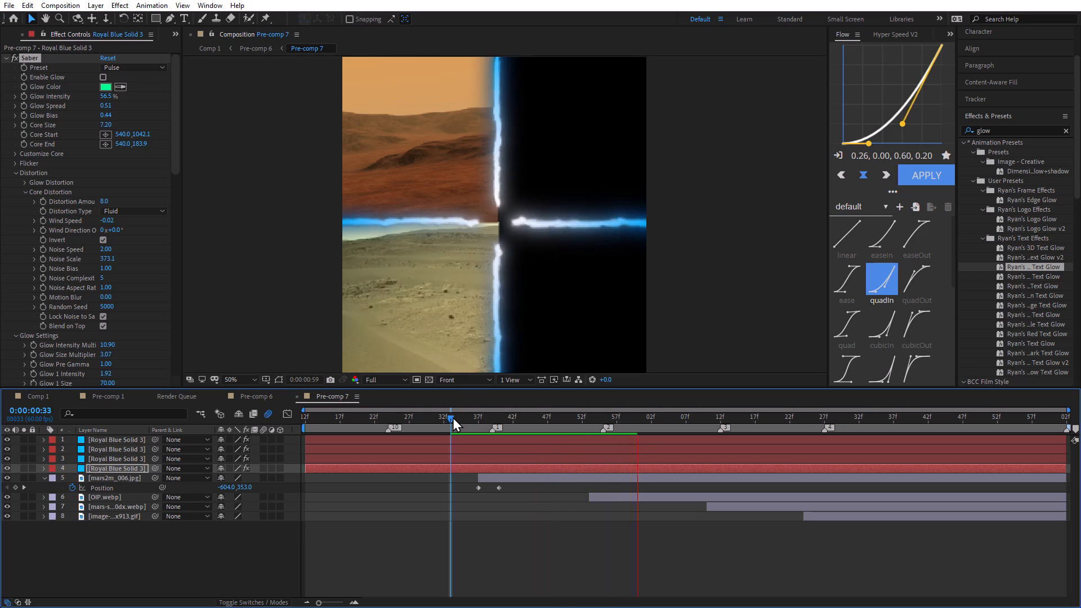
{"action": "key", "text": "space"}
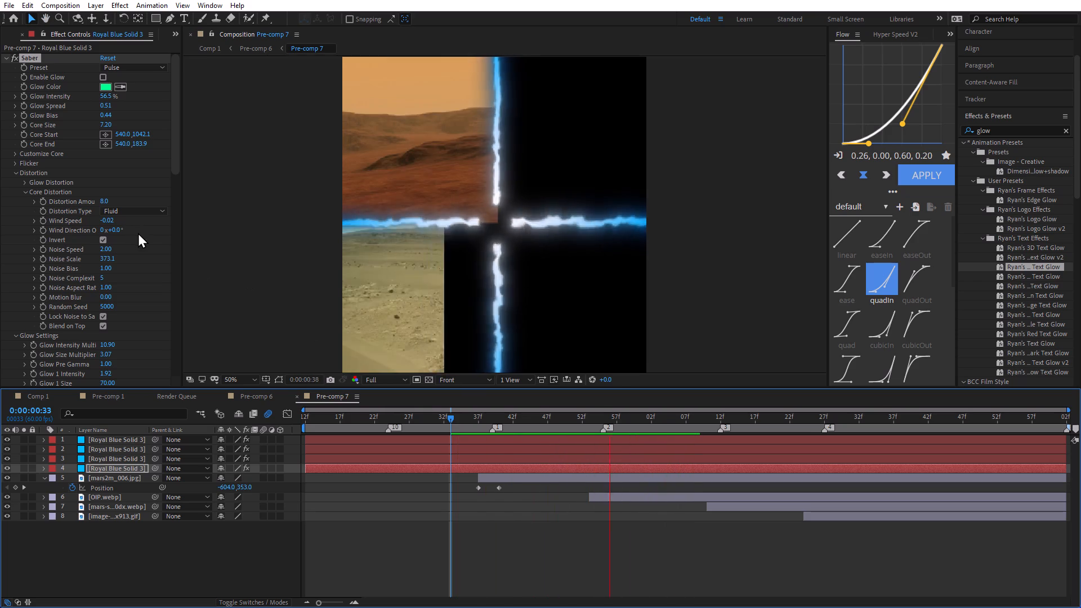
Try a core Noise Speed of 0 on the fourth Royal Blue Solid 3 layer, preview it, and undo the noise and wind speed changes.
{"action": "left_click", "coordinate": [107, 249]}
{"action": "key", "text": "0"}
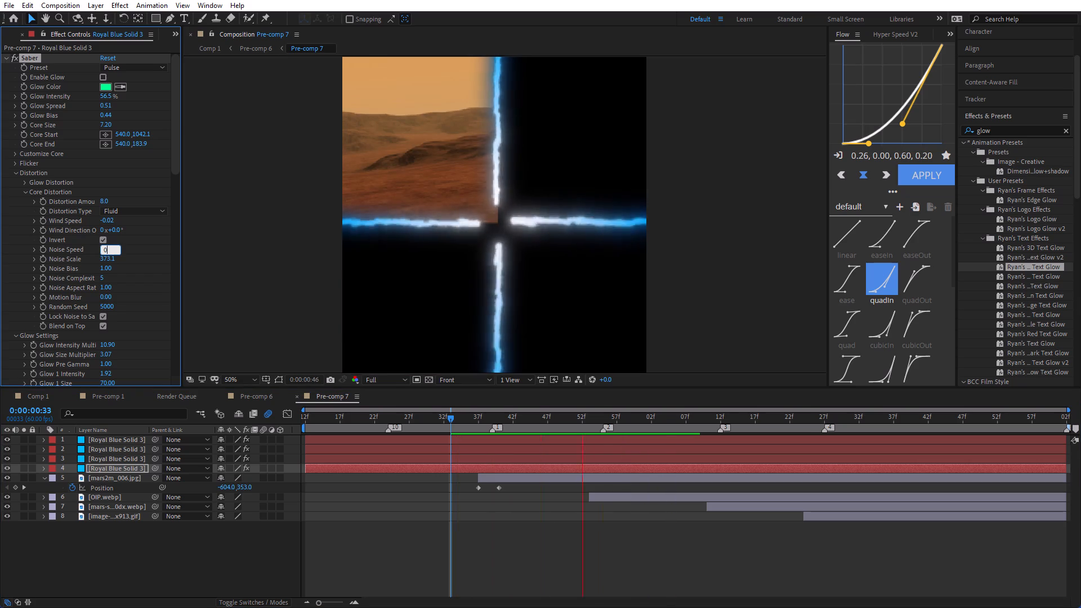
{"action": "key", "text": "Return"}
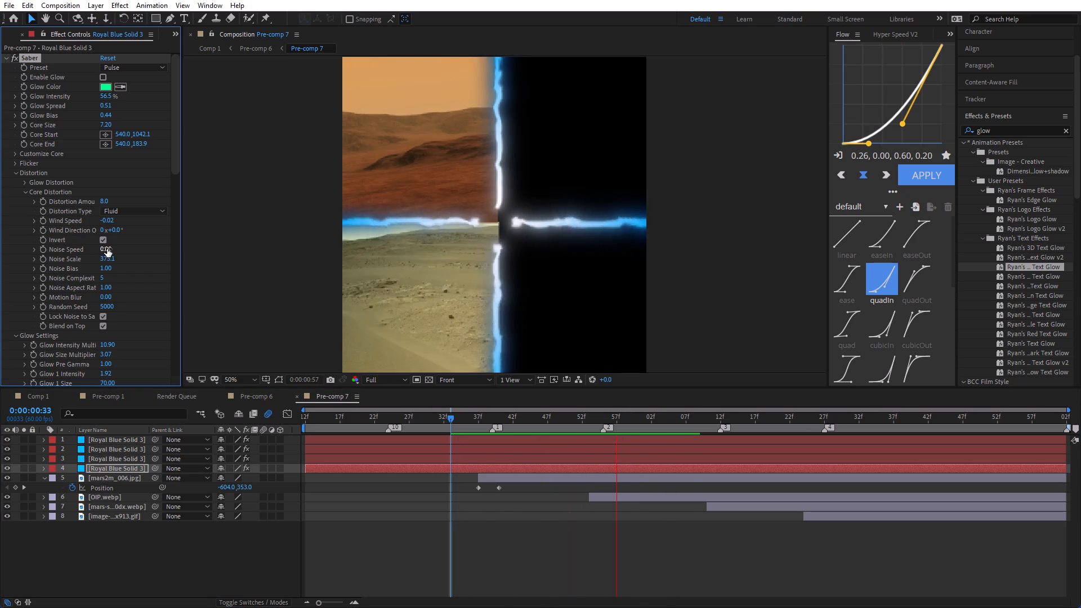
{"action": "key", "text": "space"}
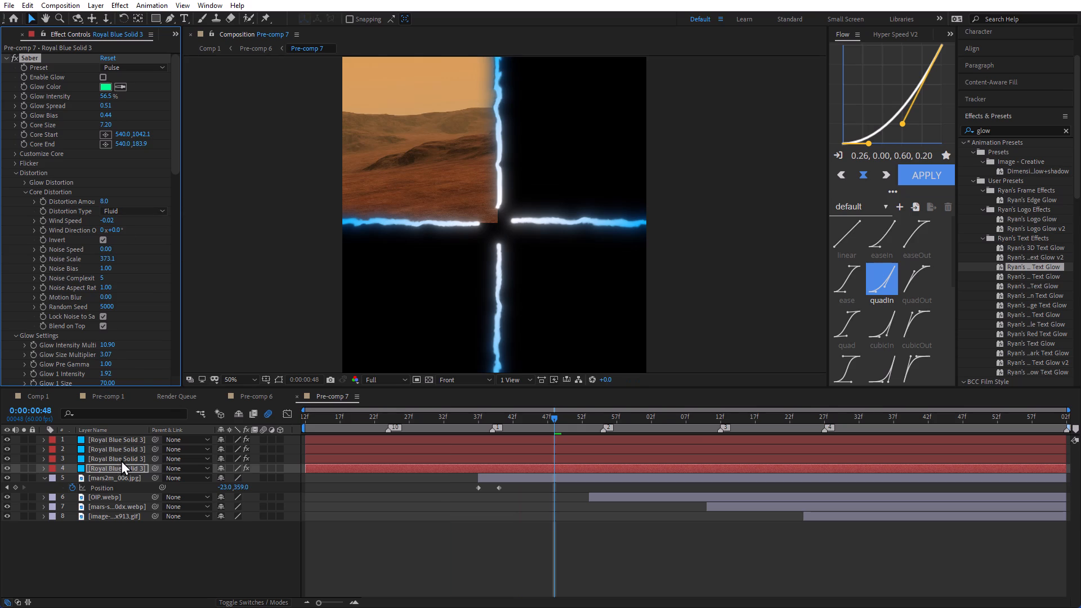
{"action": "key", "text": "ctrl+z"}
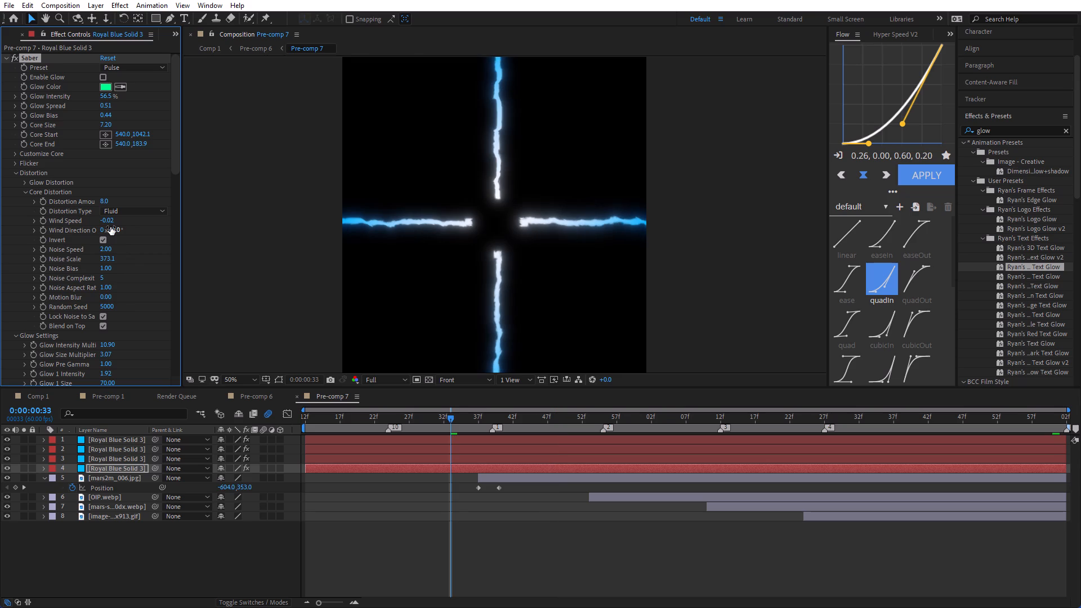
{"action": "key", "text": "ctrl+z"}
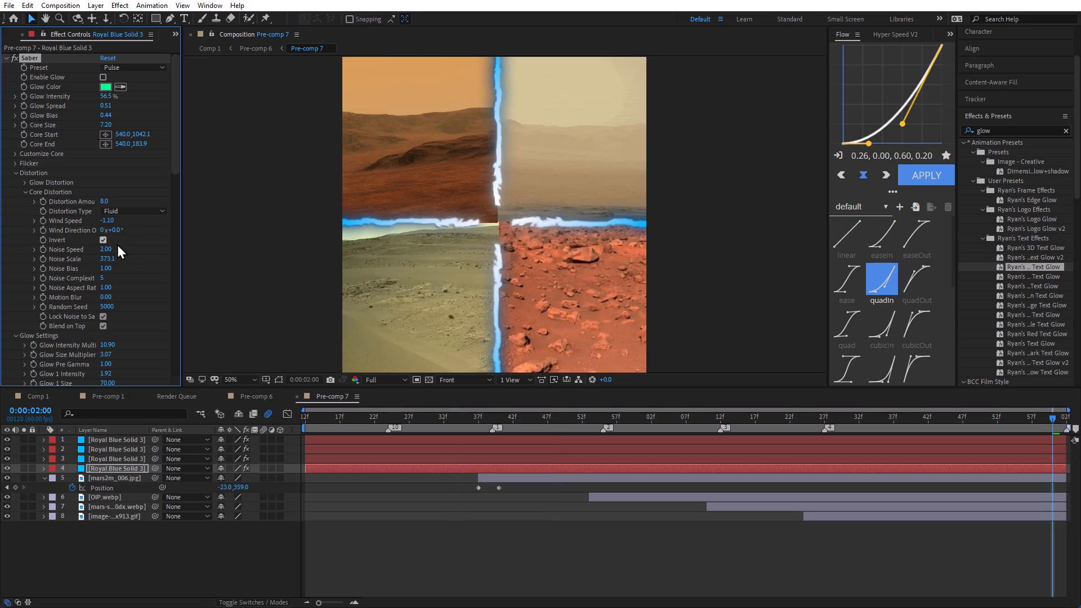
Set the Saber core Noise Speed to 0 on all four Royal Blue Solid 3 layers.
{"action": "left_click", "coordinate": [111, 252]}
{"action": "key", "text": "0"}
{"action": "left_click", "coordinate": [110, 453]}
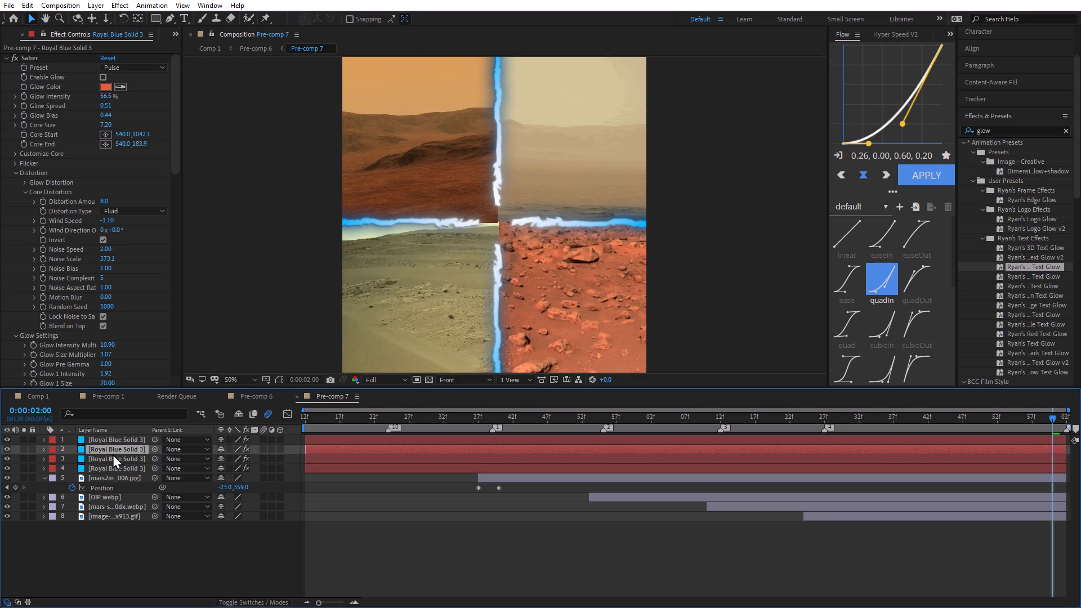
{"action": "left_click", "coordinate": [117, 459]}
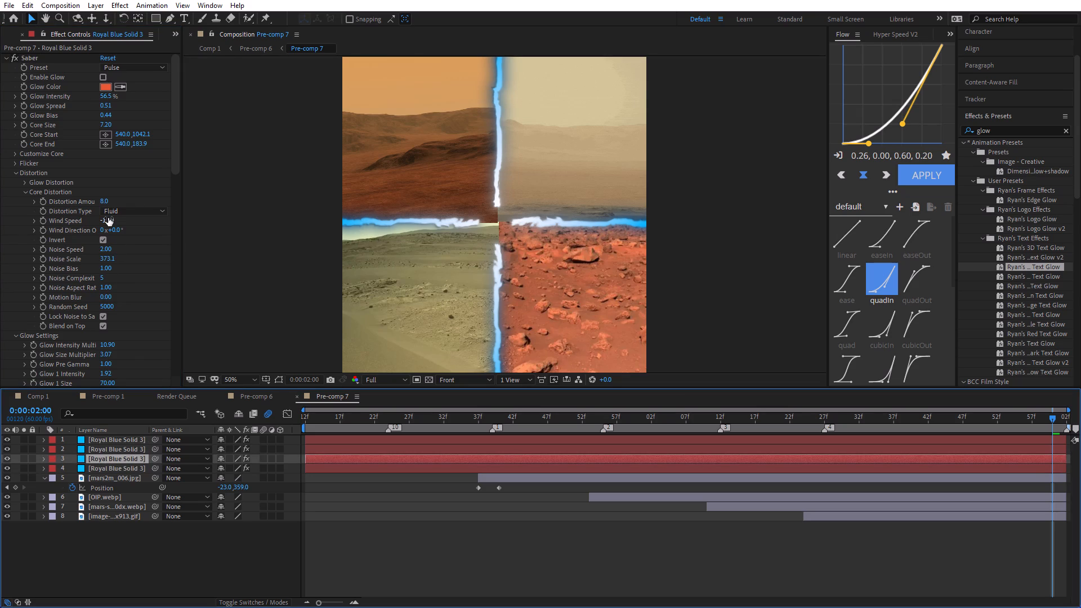
{"action": "left_click", "coordinate": [108, 218]}
{"action": "left_click", "coordinate": [104, 246]}
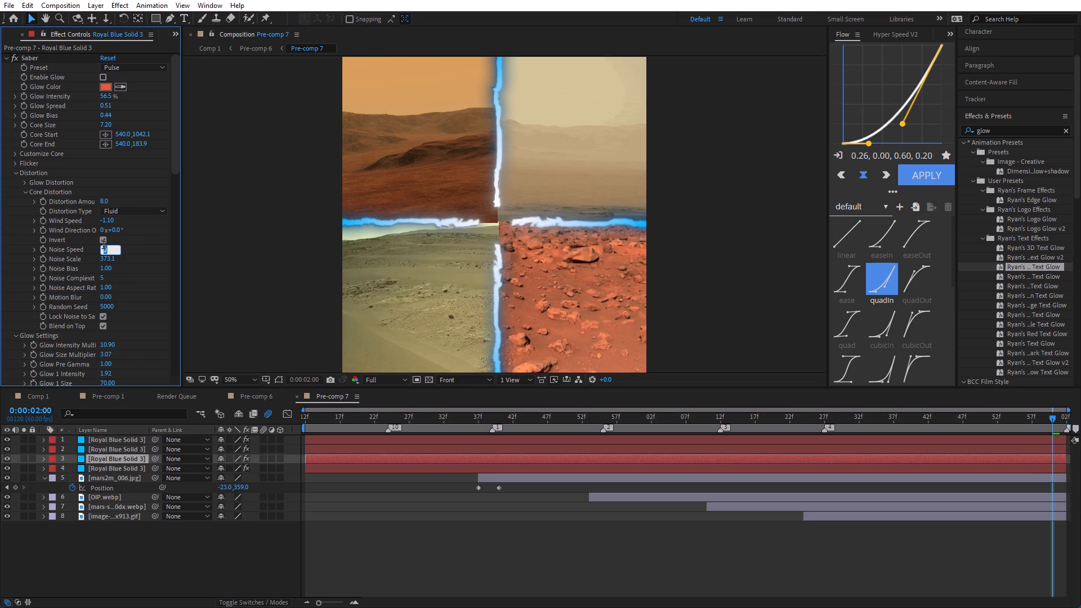
{"action": "key", "text": "0"}
{"action": "left_click", "coordinate": [109, 449]}
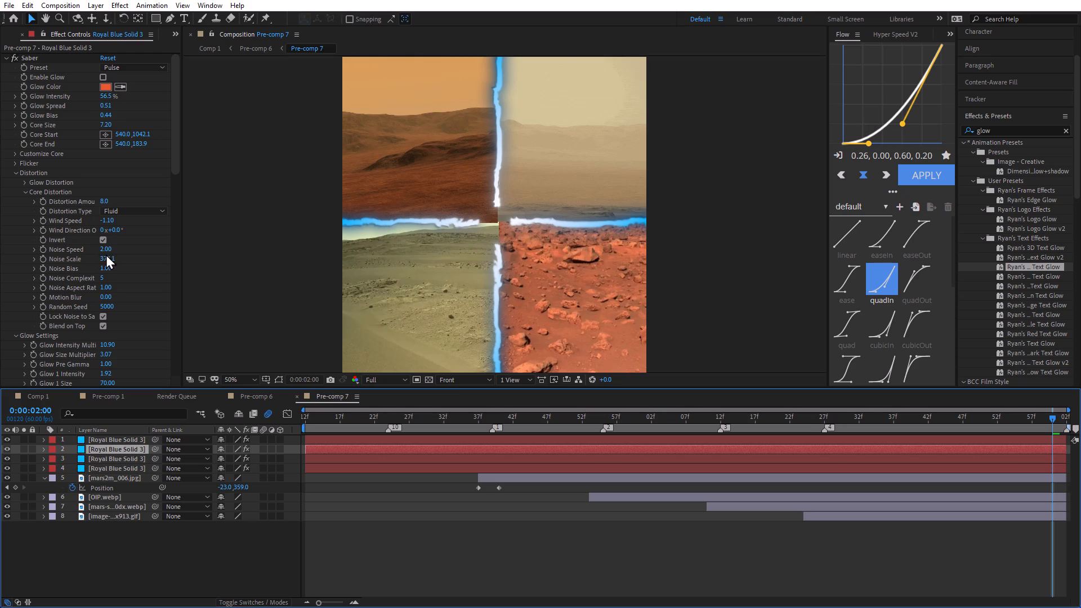
{"action": "left_click", "coordinate": [106, 252]}
{"action": "key", "text": "0"}
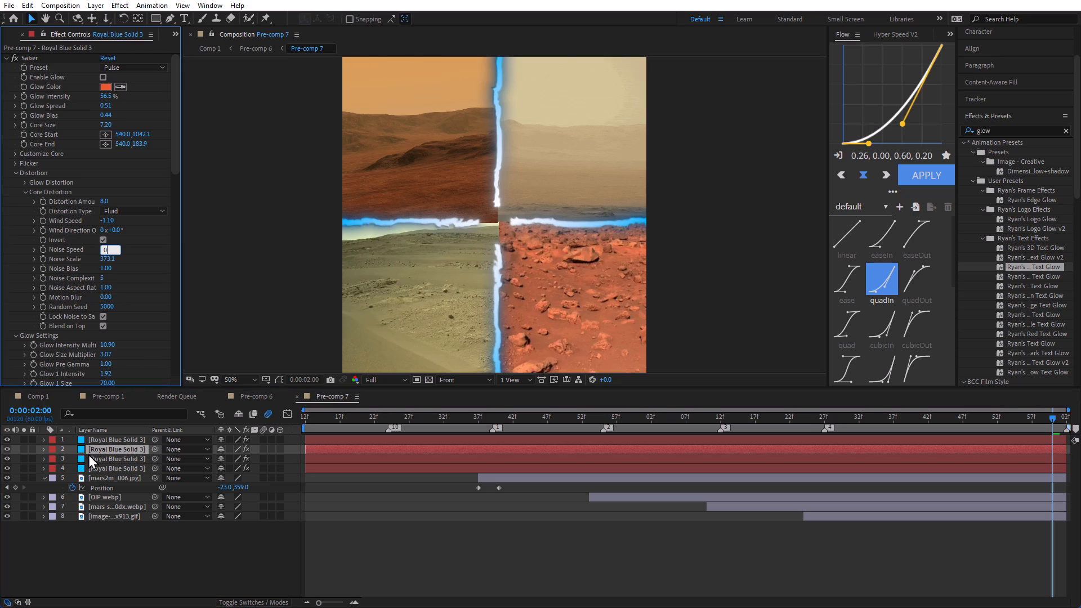
{"action": "left_click", "coordinate": [106, 435]}
{"action": "left_click", "coordinate": [105, 253]}
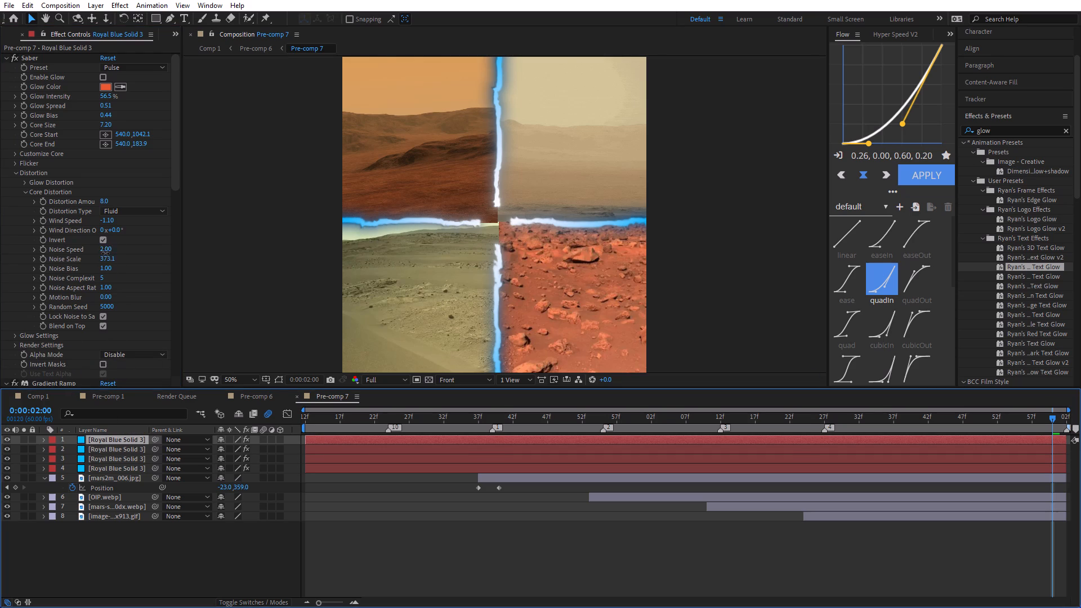
{"action": "key", "text": "0"}
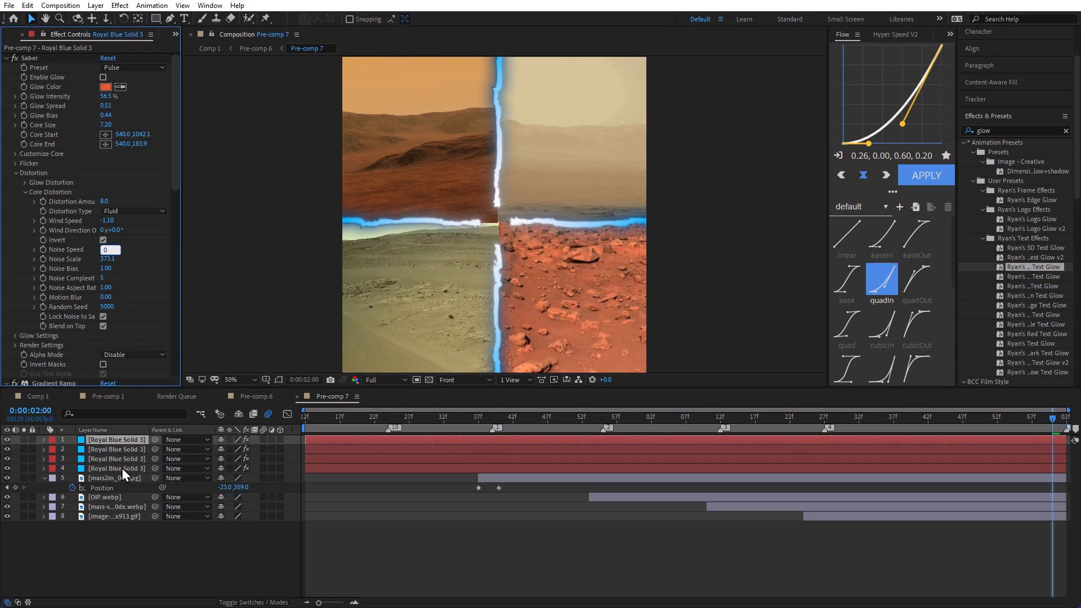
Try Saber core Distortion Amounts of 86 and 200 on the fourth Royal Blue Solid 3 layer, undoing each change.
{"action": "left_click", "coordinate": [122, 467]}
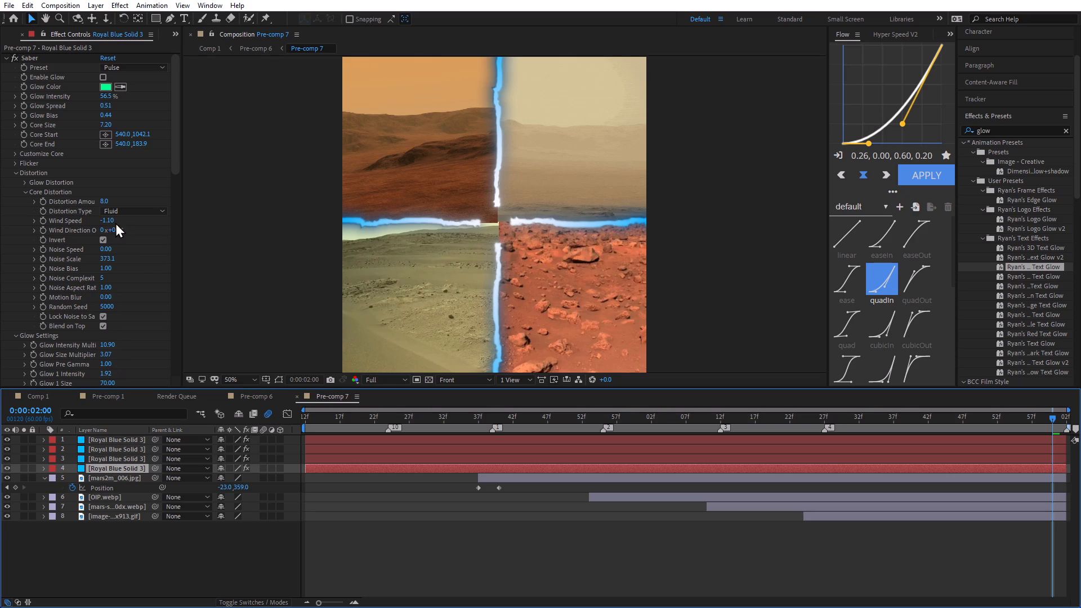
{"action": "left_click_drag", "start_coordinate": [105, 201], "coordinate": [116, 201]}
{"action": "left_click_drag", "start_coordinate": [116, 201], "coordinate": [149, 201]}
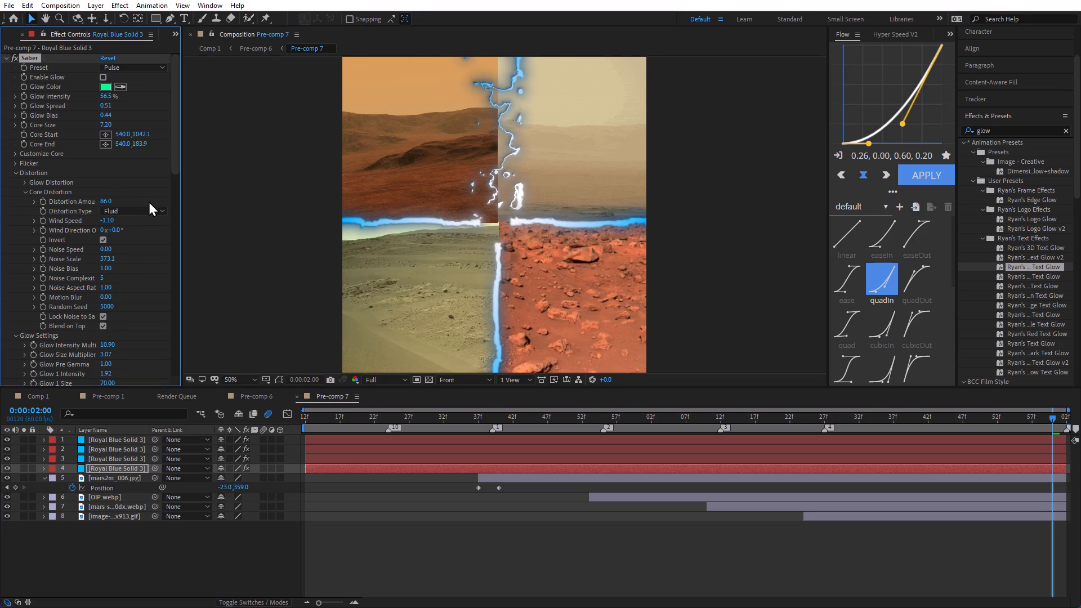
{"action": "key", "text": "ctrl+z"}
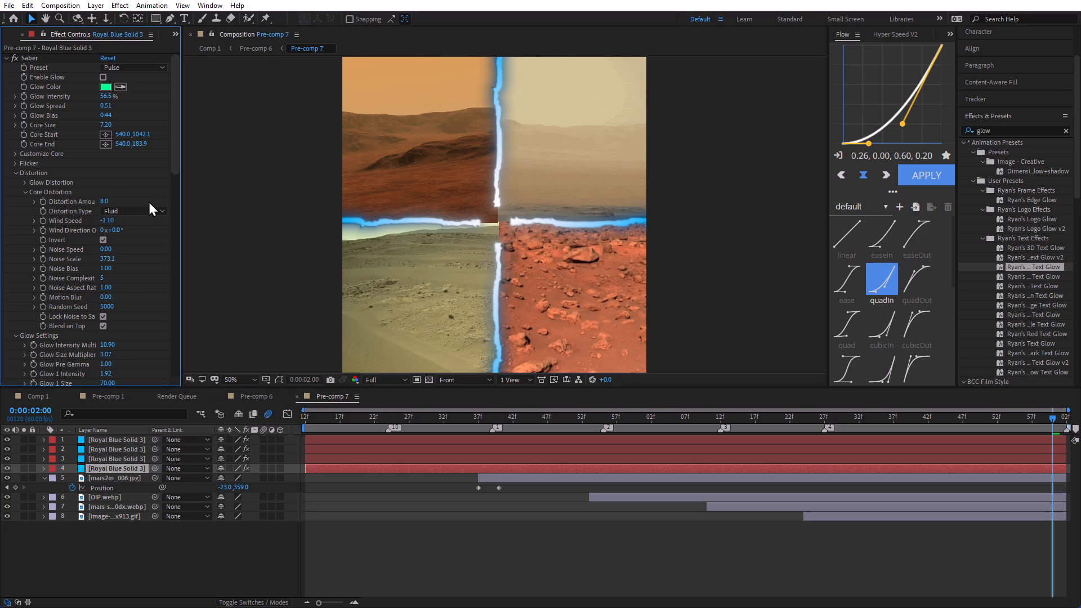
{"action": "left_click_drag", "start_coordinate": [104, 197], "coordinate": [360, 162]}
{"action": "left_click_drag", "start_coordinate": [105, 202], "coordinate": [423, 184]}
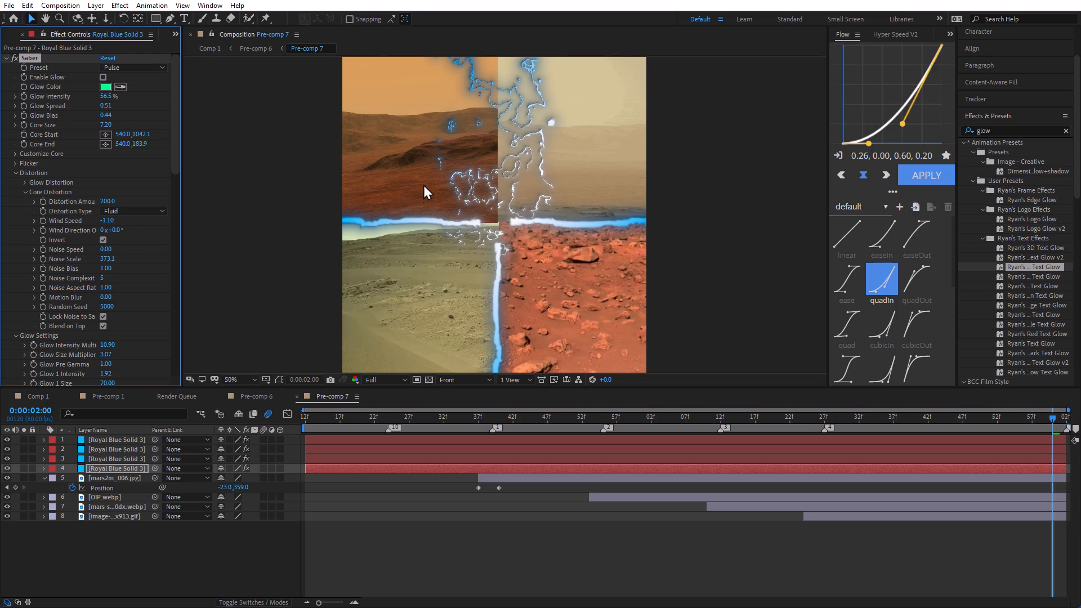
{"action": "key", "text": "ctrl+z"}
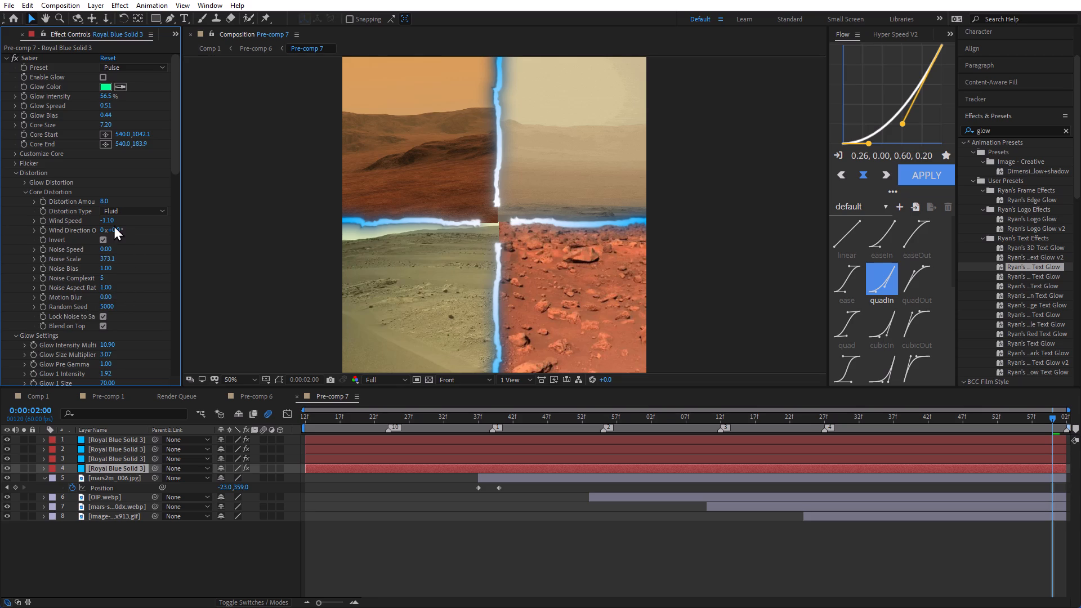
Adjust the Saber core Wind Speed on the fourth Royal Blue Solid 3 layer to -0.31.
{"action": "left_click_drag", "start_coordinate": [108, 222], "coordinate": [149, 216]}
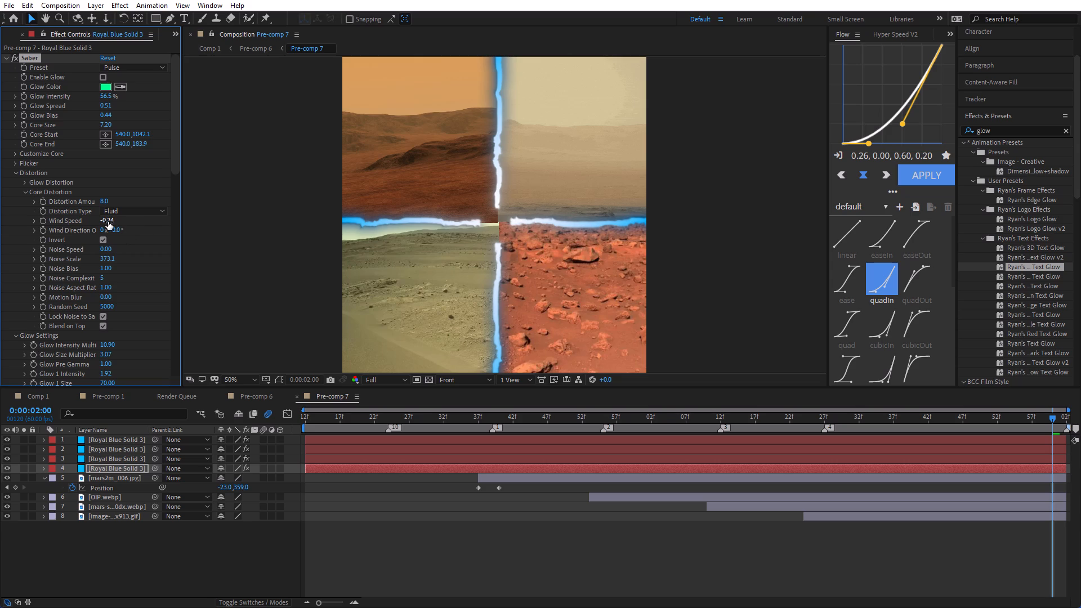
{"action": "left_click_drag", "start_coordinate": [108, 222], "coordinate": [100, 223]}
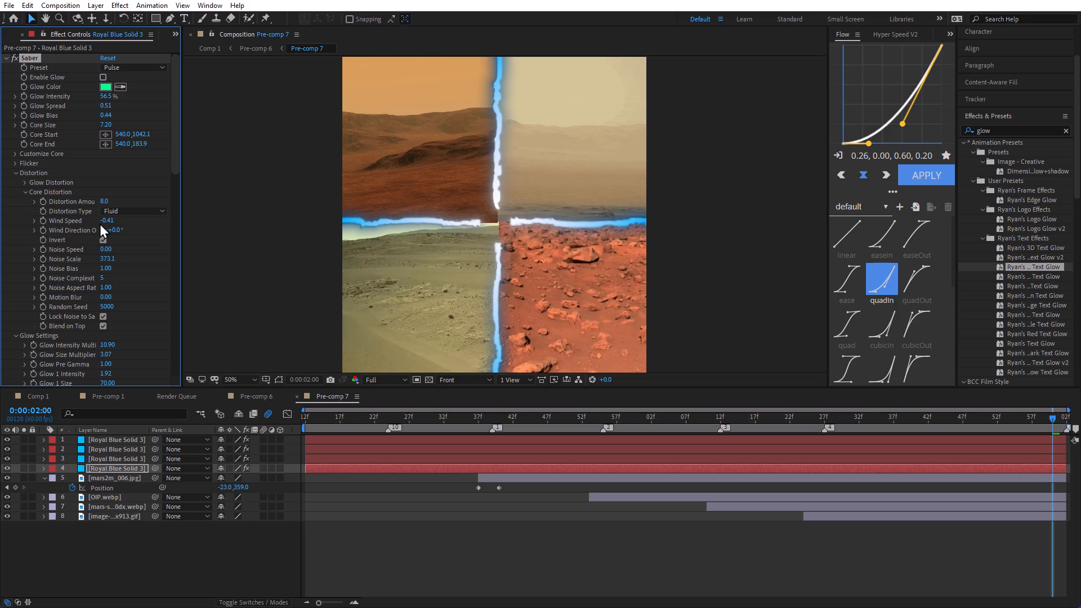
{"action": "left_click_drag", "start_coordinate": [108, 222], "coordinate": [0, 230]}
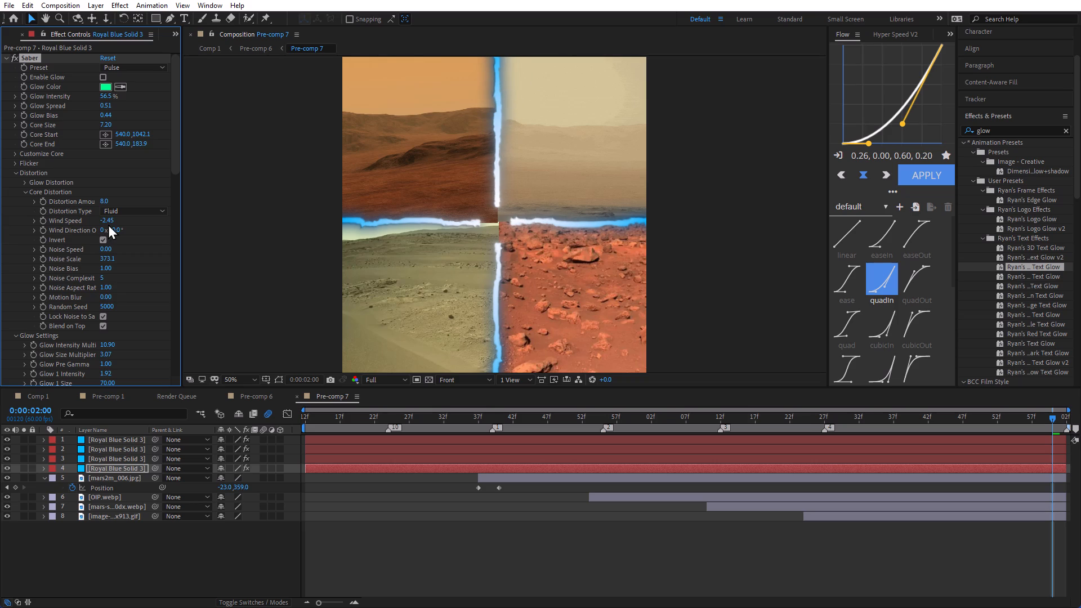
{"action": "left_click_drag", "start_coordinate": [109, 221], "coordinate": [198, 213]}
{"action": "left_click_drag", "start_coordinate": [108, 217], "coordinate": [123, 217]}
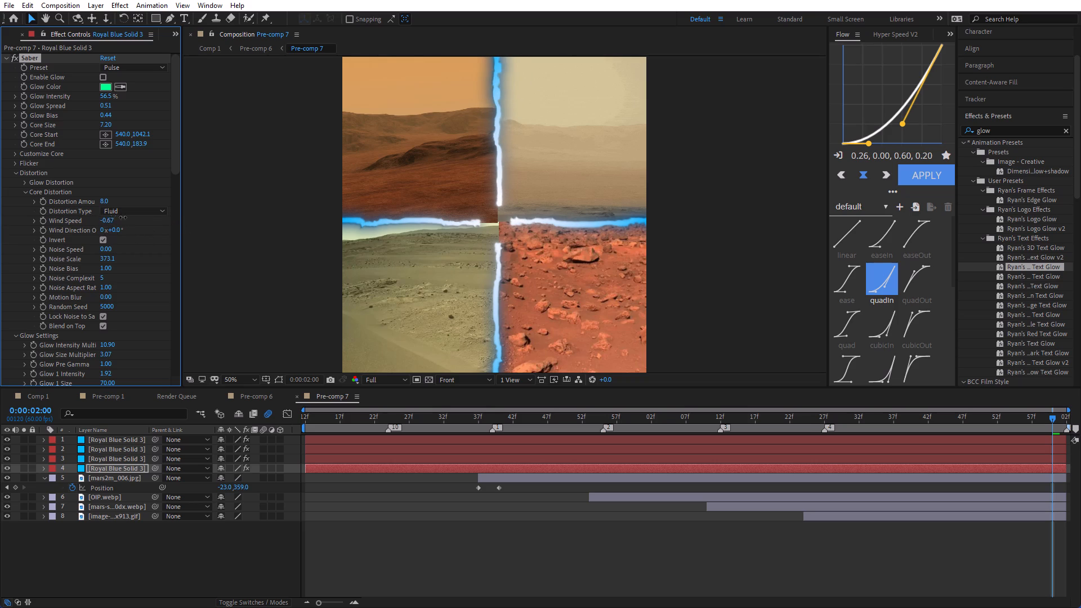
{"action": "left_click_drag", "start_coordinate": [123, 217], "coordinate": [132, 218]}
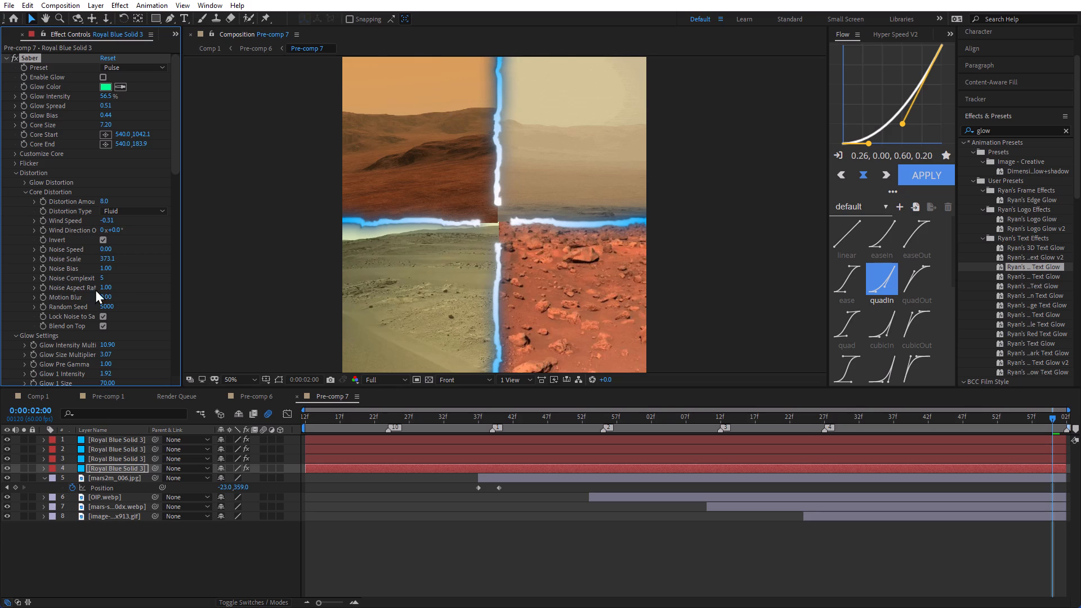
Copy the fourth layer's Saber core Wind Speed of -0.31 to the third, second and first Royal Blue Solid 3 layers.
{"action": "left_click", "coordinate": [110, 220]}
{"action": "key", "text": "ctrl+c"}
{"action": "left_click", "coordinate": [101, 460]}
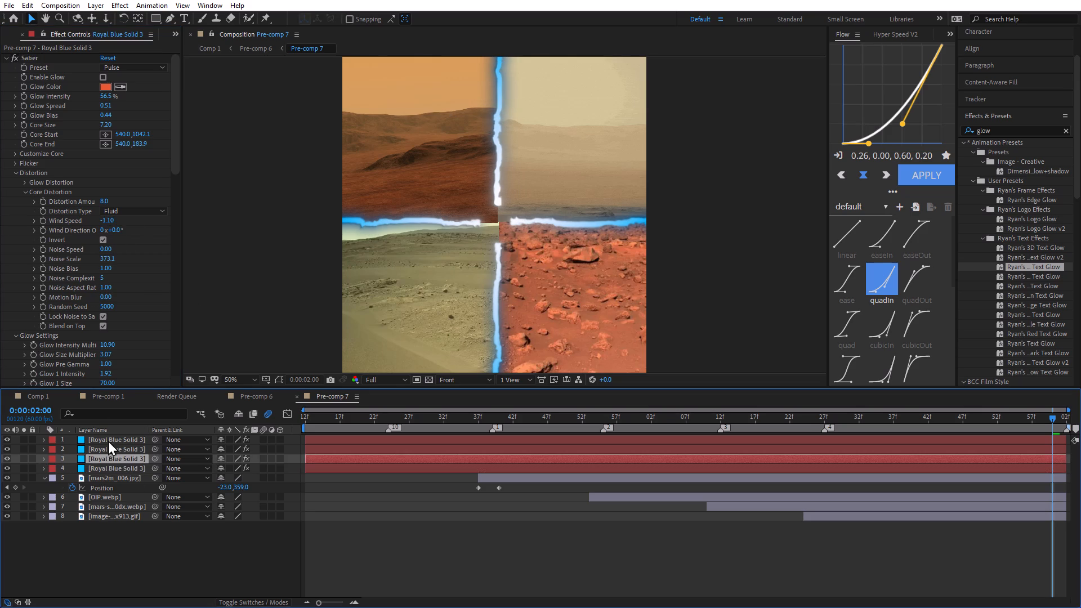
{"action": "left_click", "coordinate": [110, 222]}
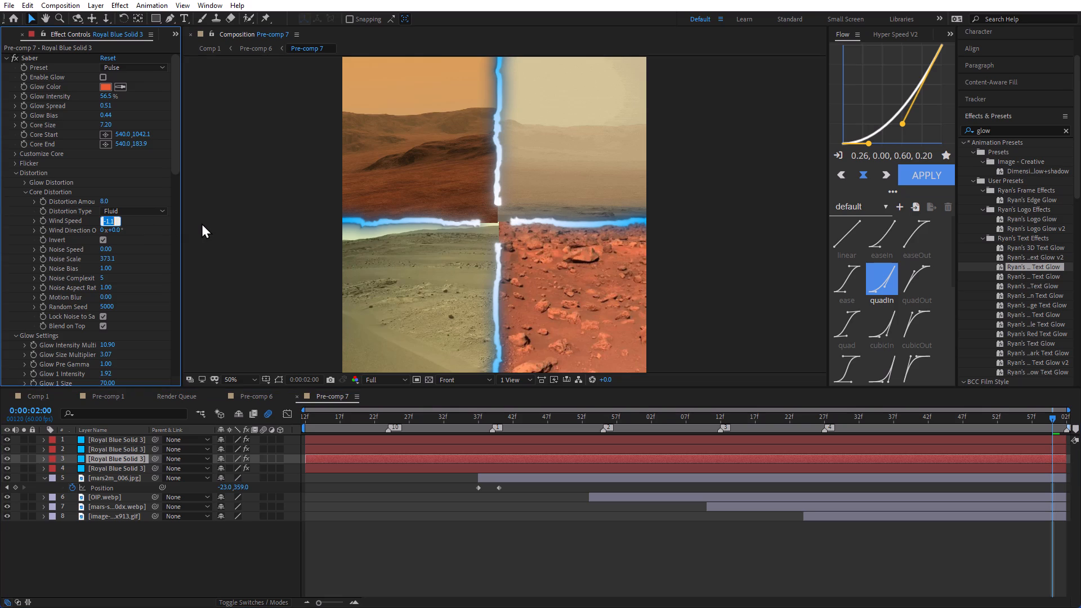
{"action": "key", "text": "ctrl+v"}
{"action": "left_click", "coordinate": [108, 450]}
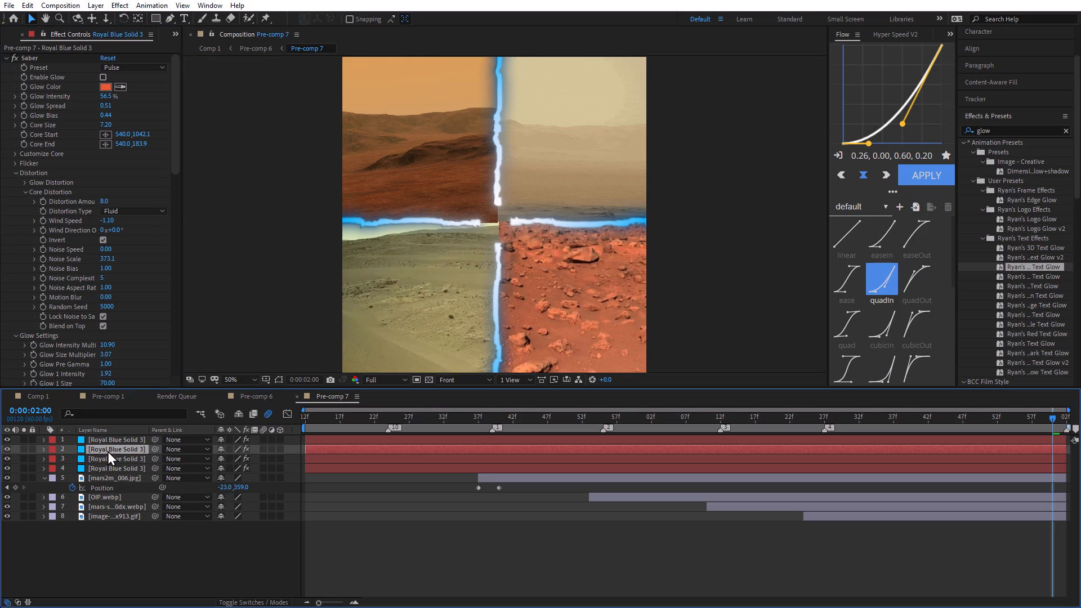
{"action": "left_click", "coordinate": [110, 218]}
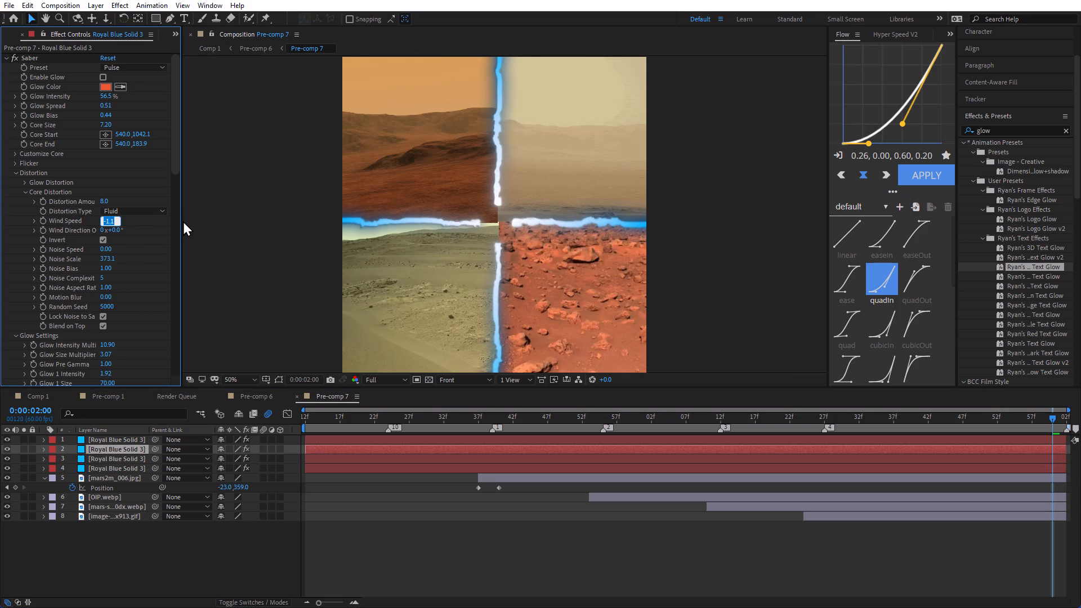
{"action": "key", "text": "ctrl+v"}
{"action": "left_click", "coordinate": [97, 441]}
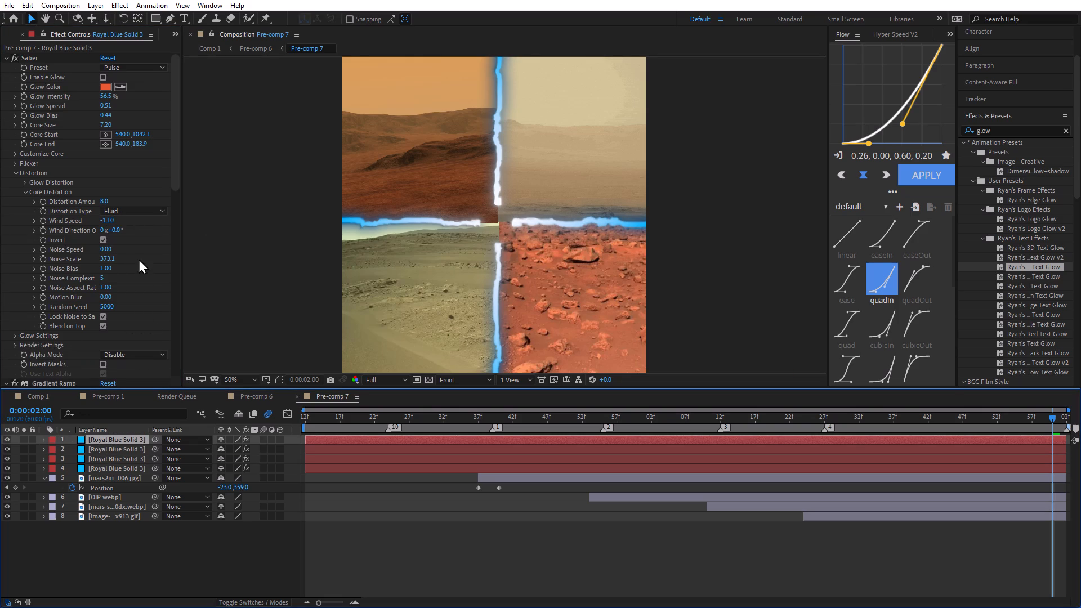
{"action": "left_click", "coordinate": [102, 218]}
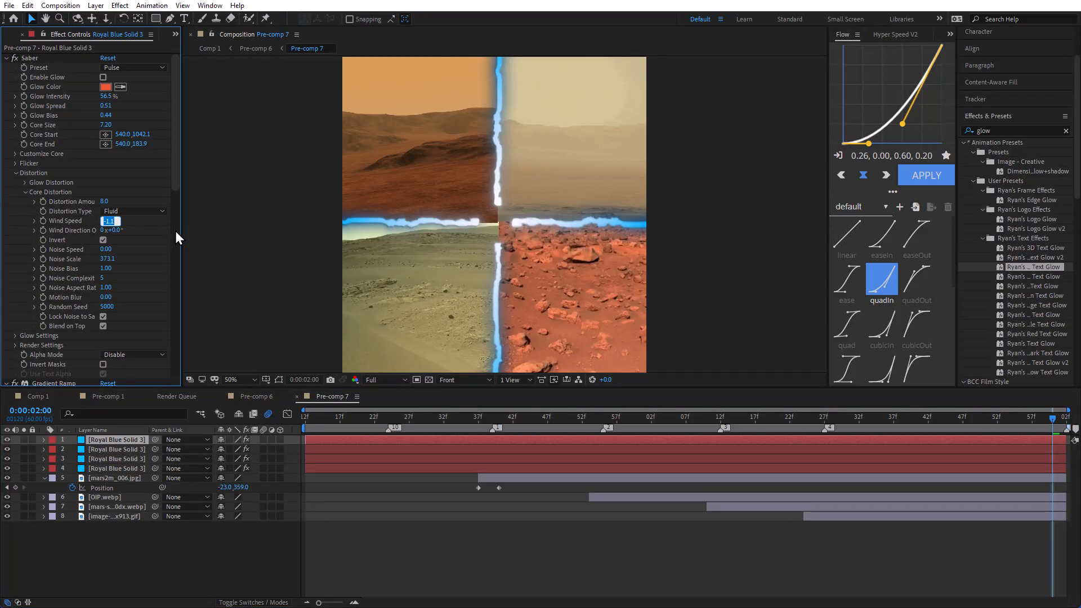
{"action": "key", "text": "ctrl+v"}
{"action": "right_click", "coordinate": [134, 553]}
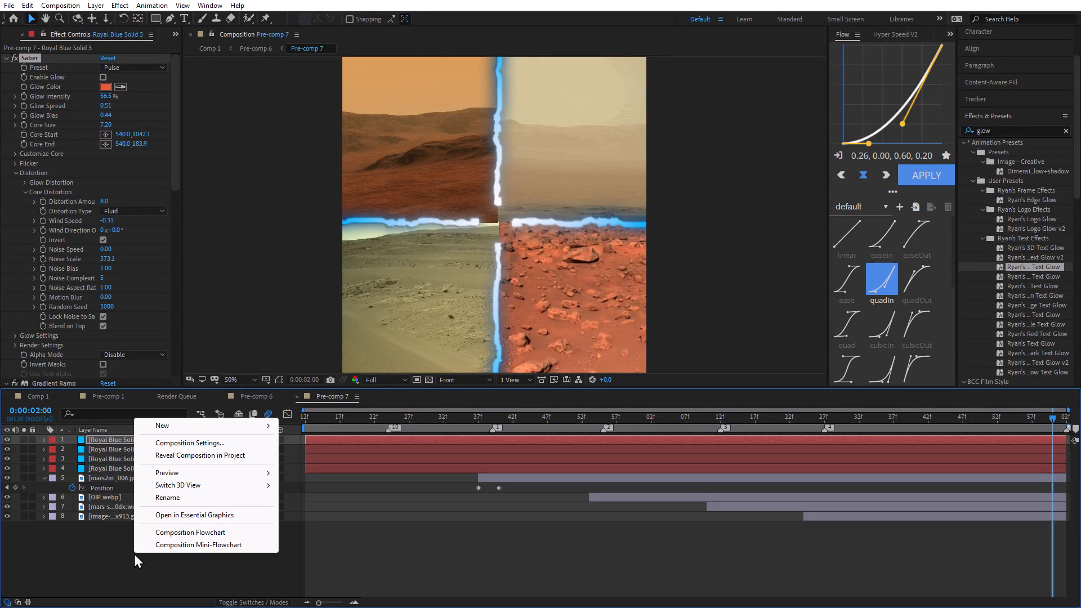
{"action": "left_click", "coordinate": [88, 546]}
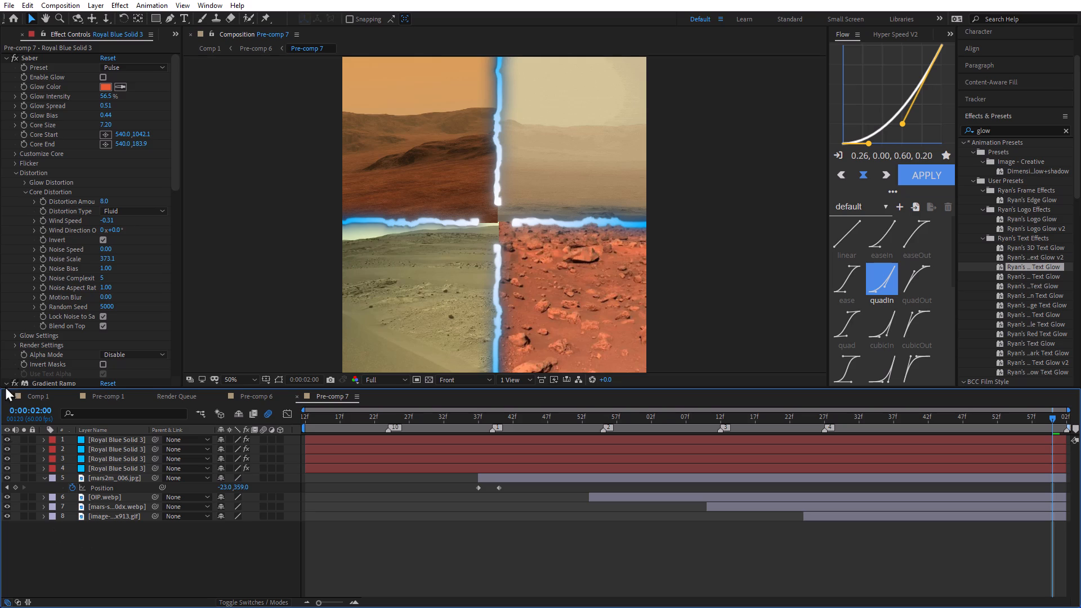
Set the Saber core Wind Speed to -0.10 on the first, -0.34 on the second and 0.38 on the fourth Royal Blue Solid 3 layer.
{"action": "left_click", "coordinate": [108, 220]}
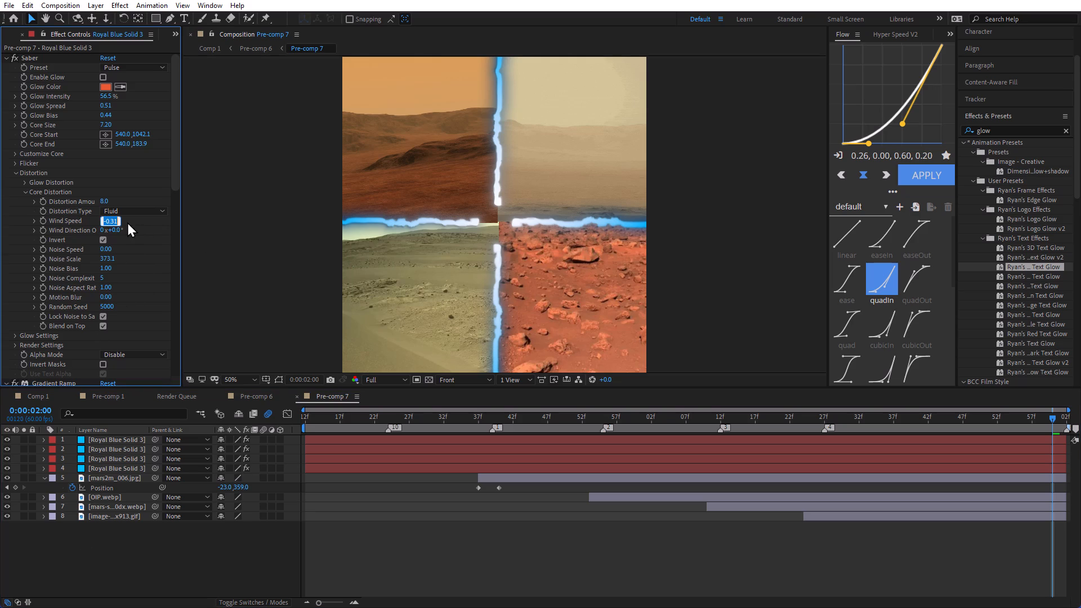
{"action": "left_click", "coordinate": [137, 223]}
{"action": "left_click_drag", "start_coordinate": [110, 222], "coordinate": [120, 222]}
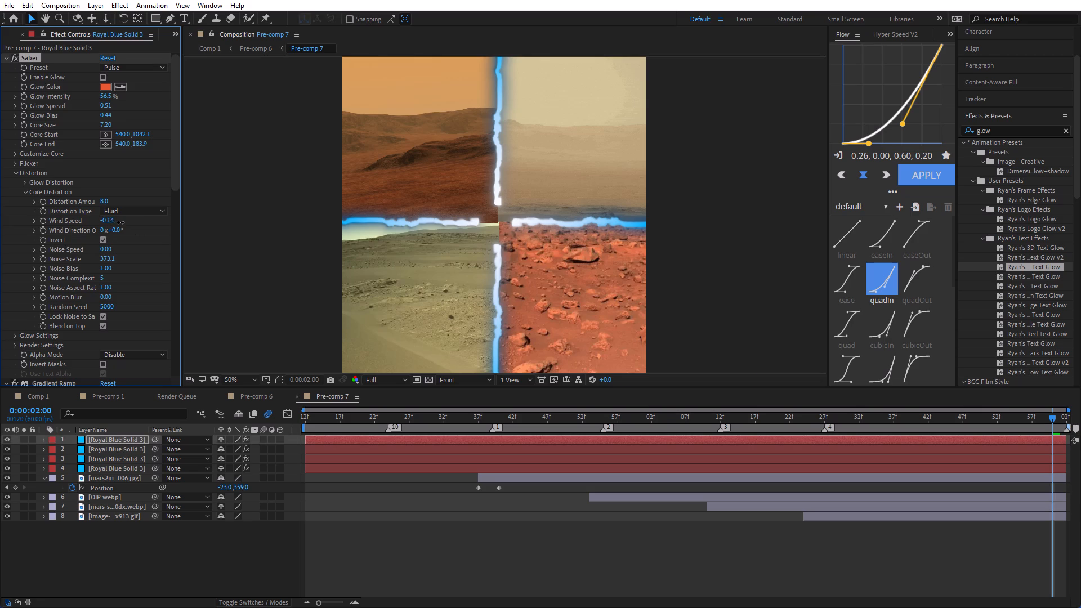
{"action": "left_click_drag", "start_coordinate": [120, 222], "coordinate": [122, 222]}
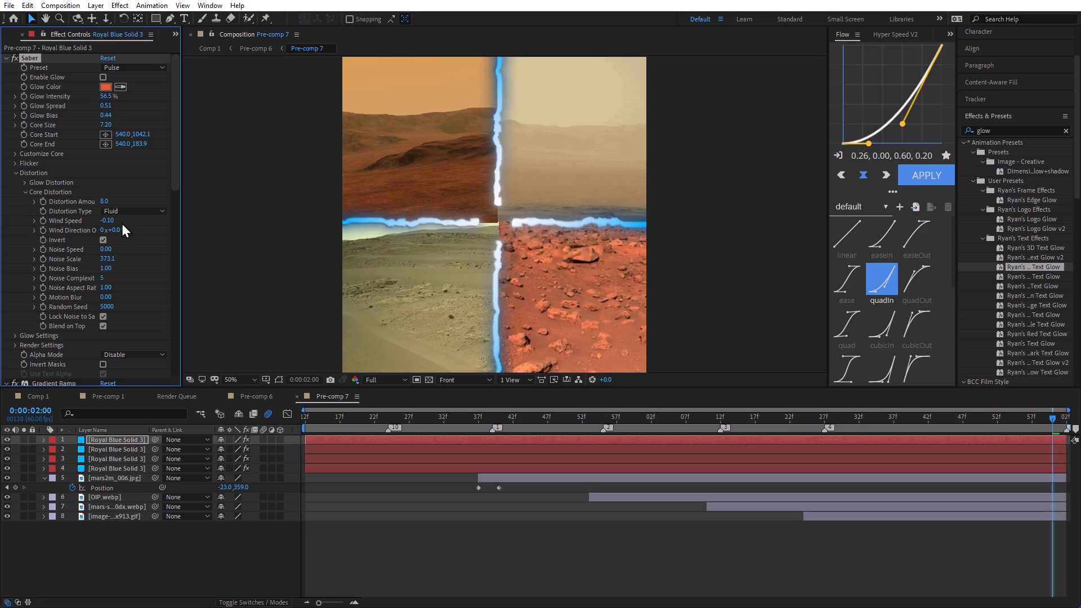
{"action": "left_click", "coordinate": [111, 453]}
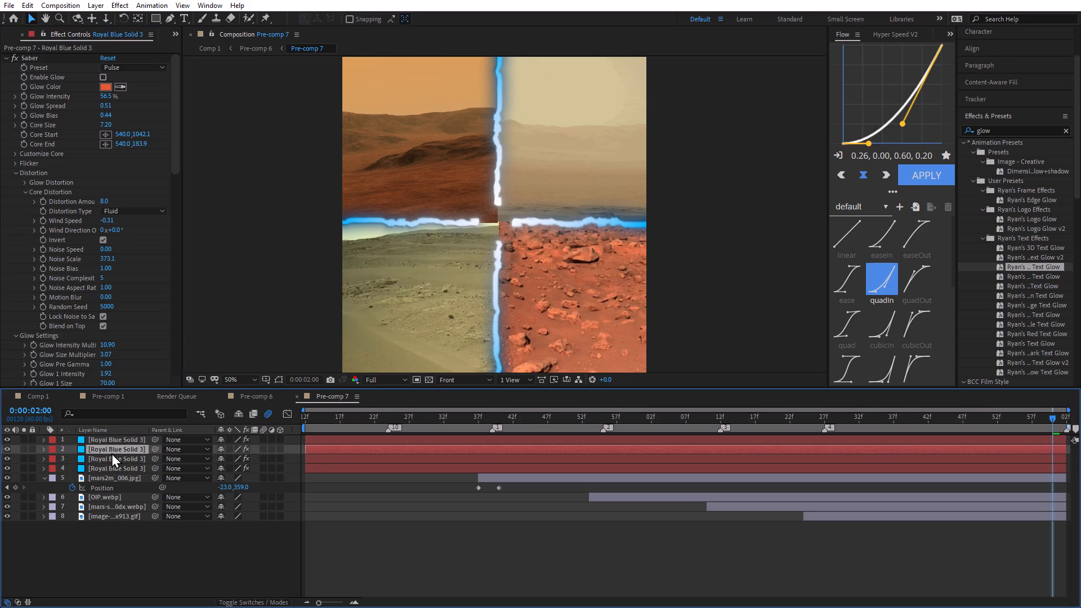
{"action": "left_click", "coordinate": [105, 223]}
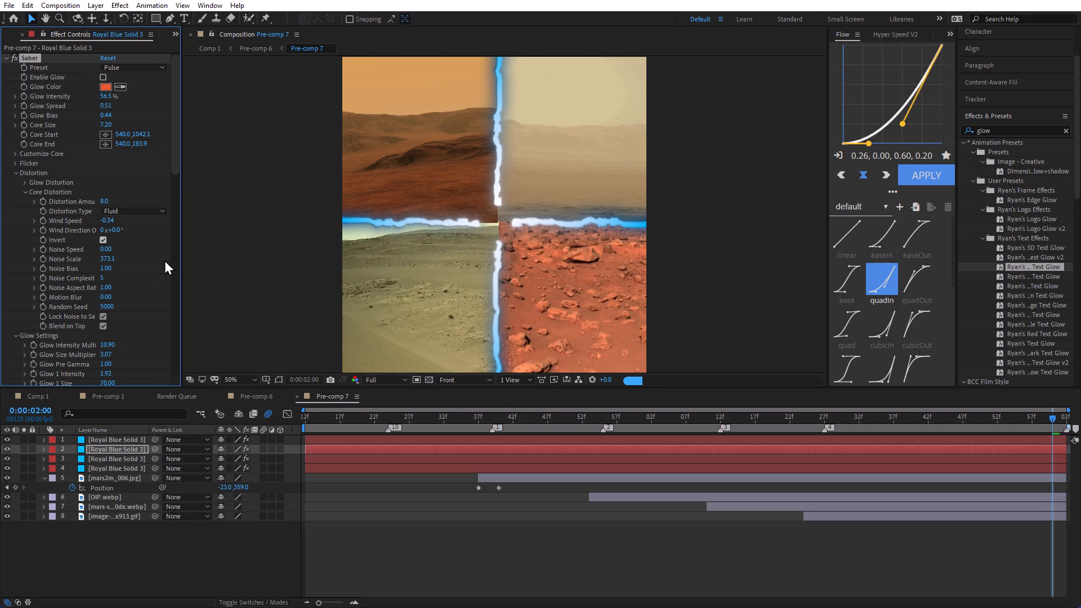
{"action": "left_click", "coordinate": [124, 459]}
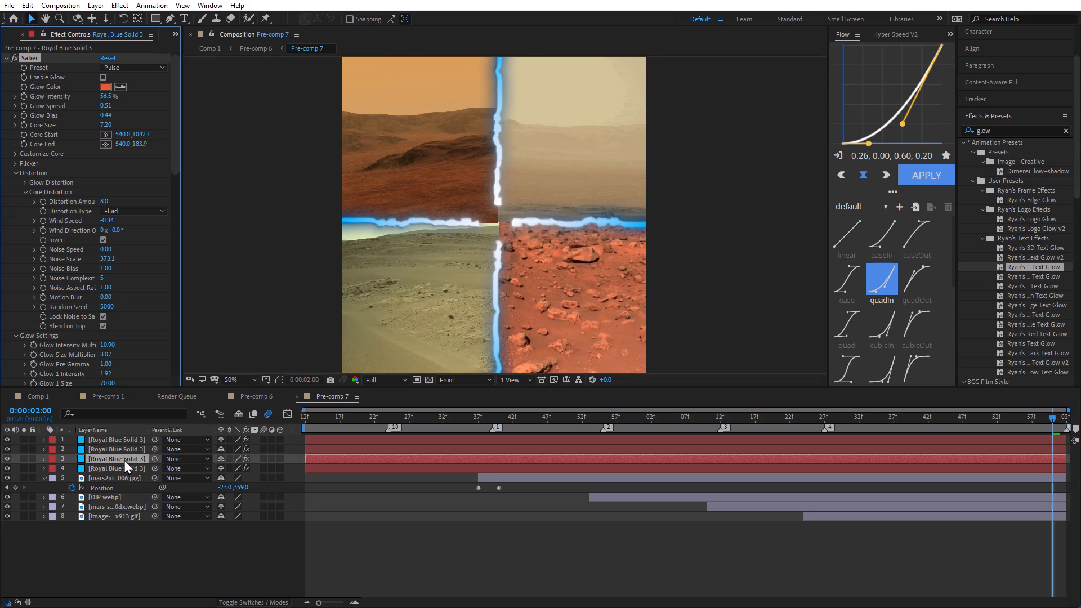
{"action": "left_click", "coordinate": [128, 470]}
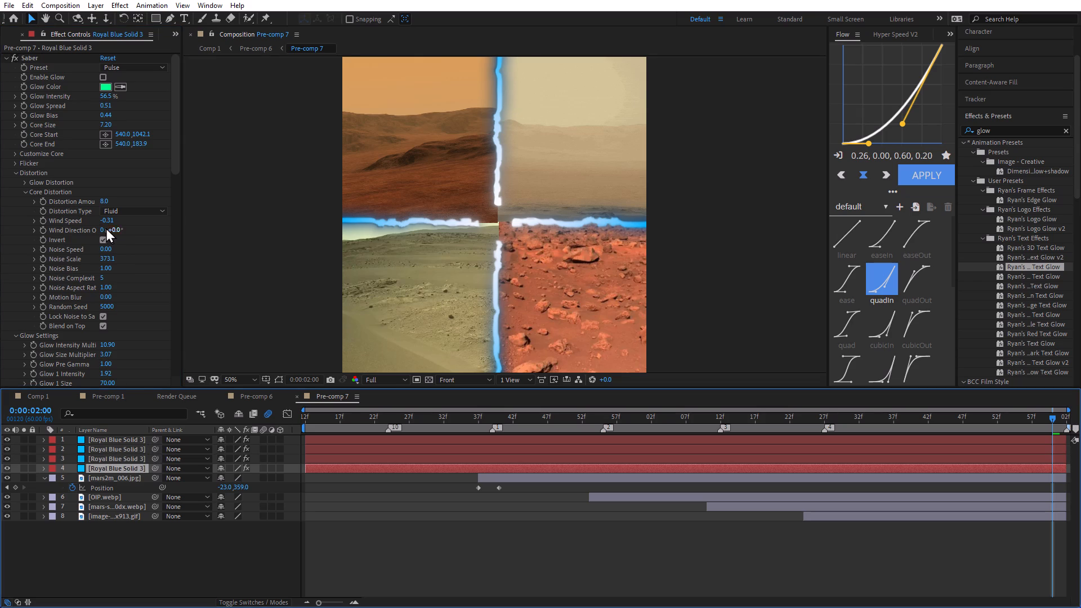
{"action": "left_click_drag", "start_coordinate": [106, 223], "coordinate": [144, 222]}
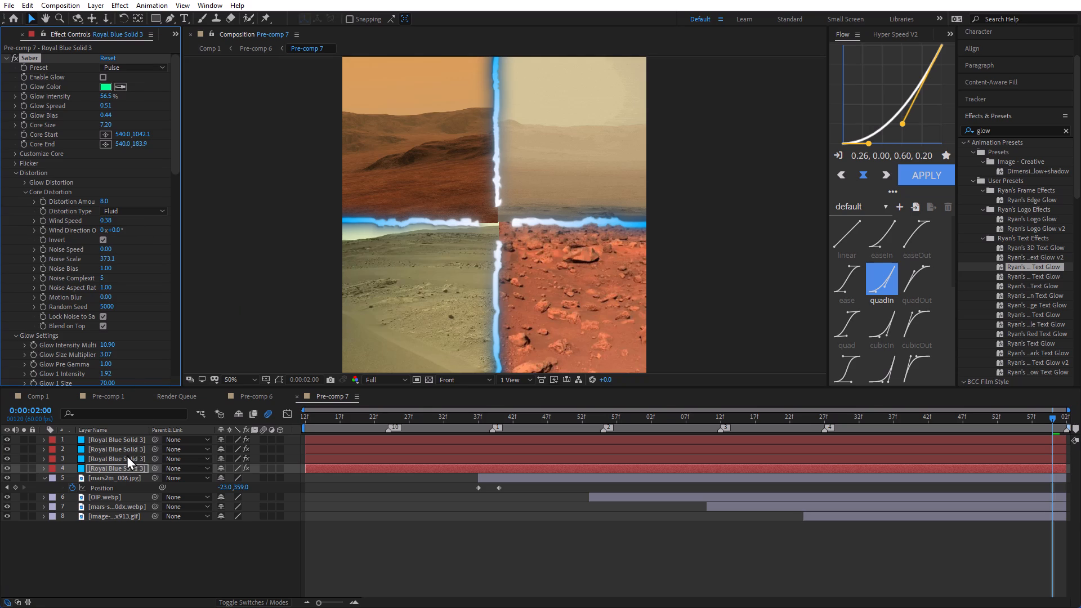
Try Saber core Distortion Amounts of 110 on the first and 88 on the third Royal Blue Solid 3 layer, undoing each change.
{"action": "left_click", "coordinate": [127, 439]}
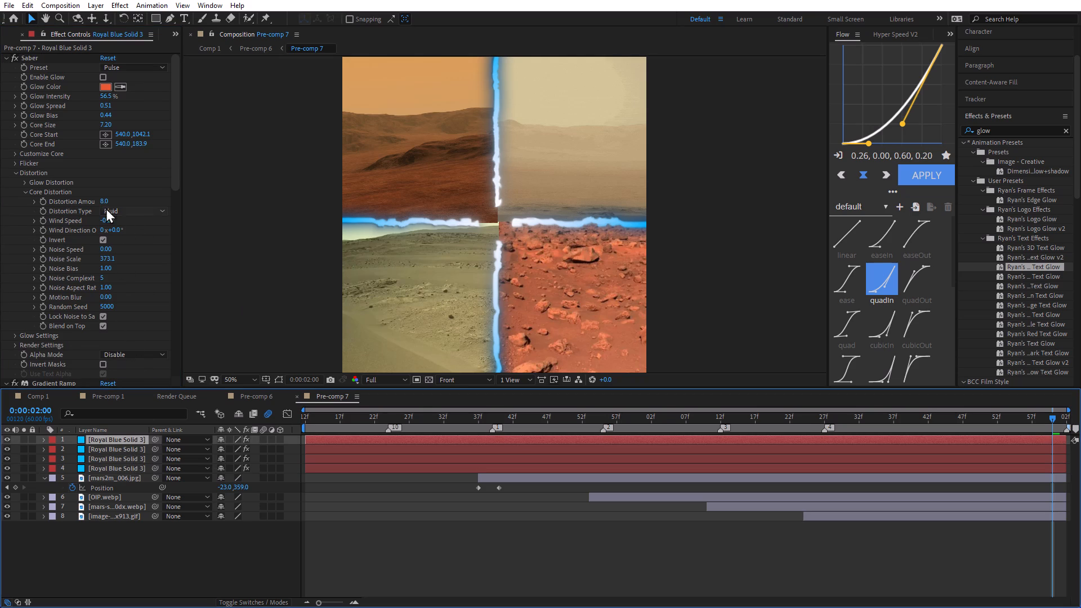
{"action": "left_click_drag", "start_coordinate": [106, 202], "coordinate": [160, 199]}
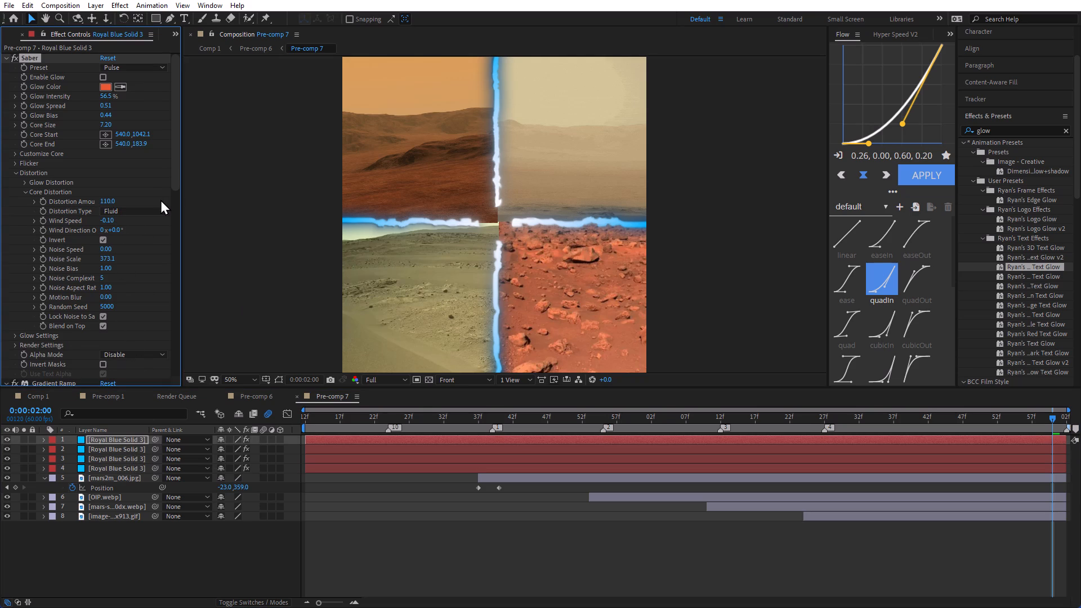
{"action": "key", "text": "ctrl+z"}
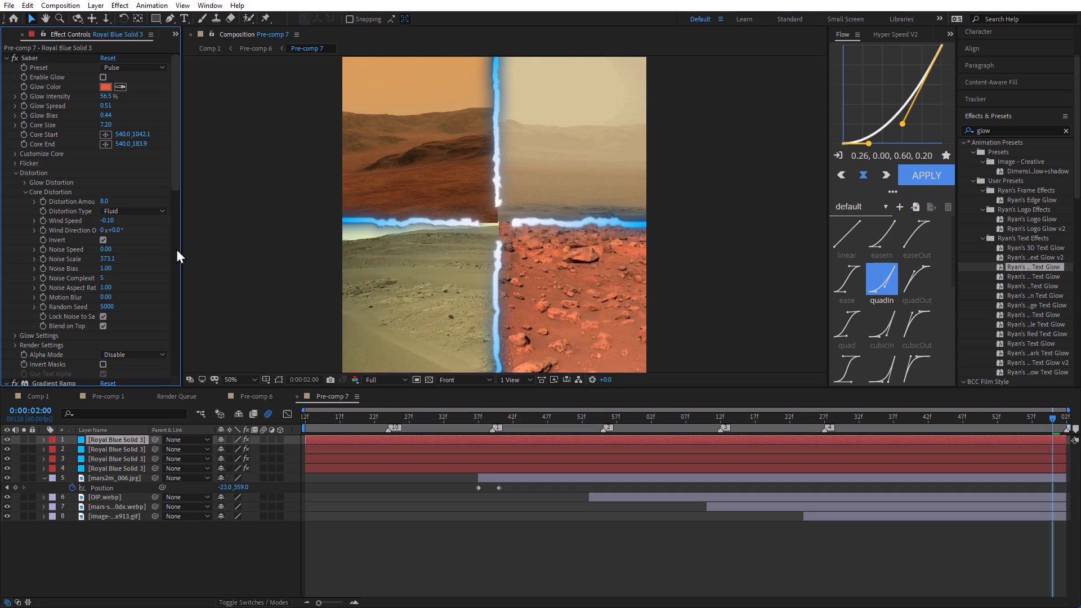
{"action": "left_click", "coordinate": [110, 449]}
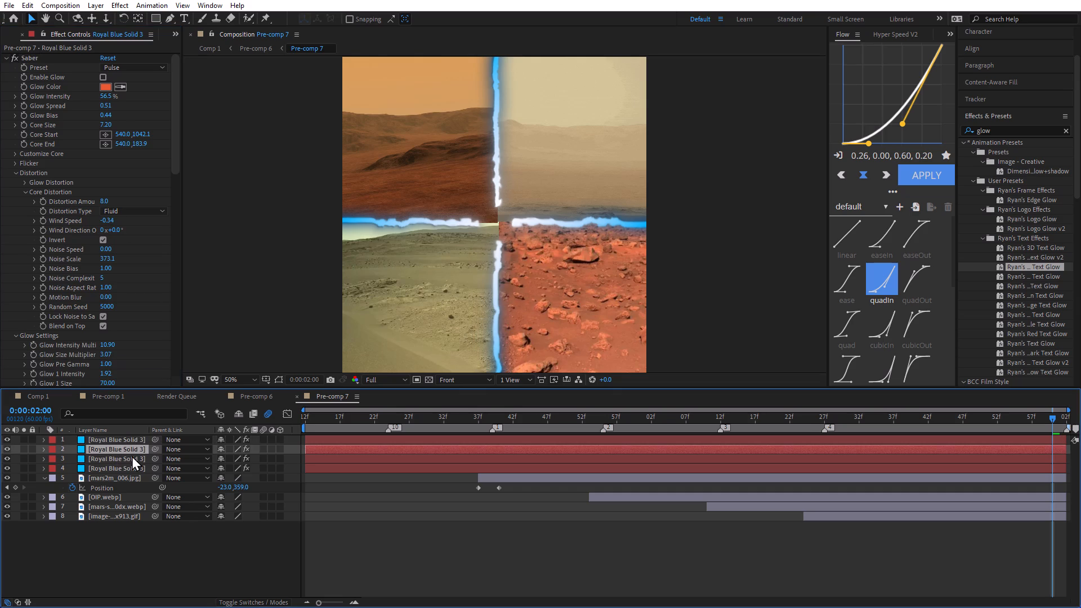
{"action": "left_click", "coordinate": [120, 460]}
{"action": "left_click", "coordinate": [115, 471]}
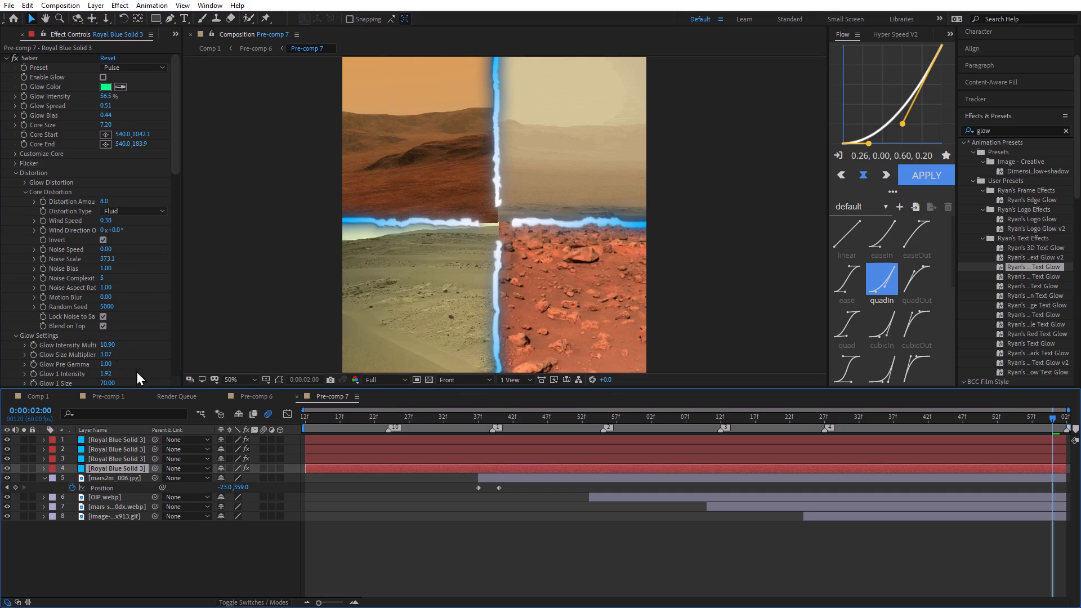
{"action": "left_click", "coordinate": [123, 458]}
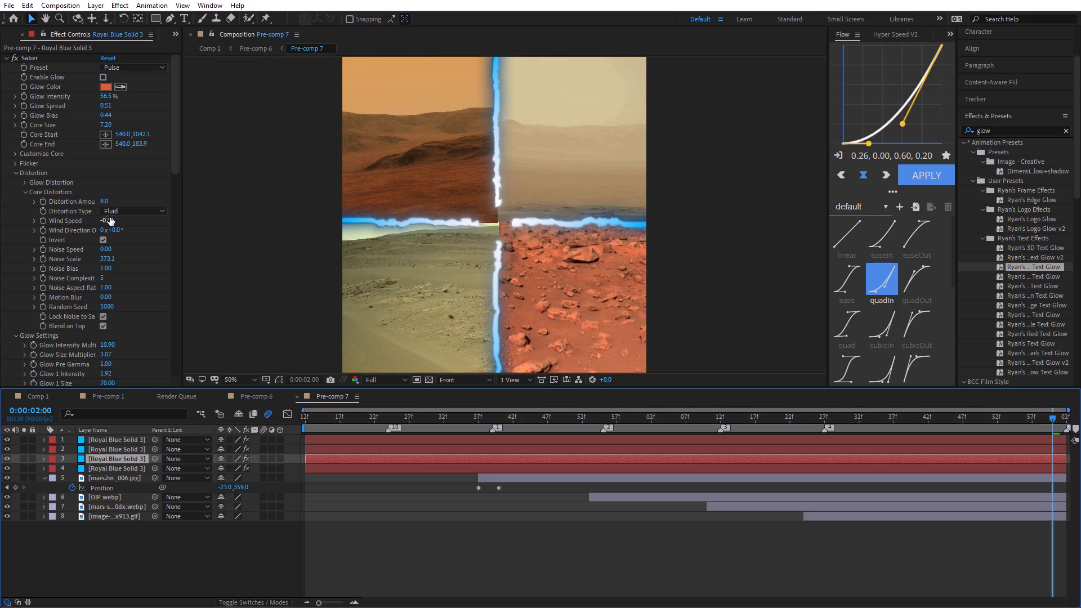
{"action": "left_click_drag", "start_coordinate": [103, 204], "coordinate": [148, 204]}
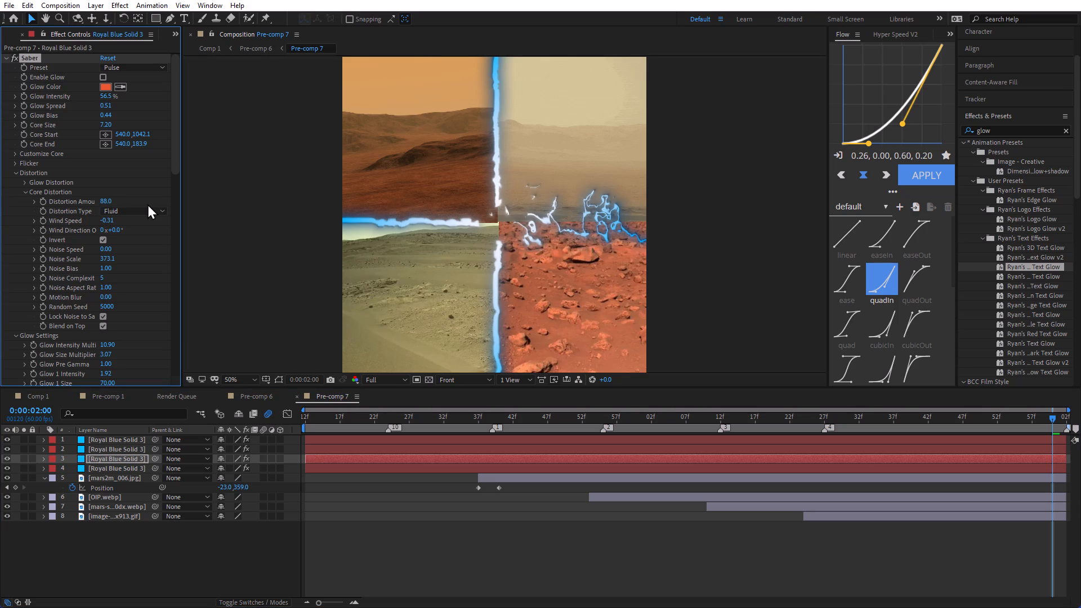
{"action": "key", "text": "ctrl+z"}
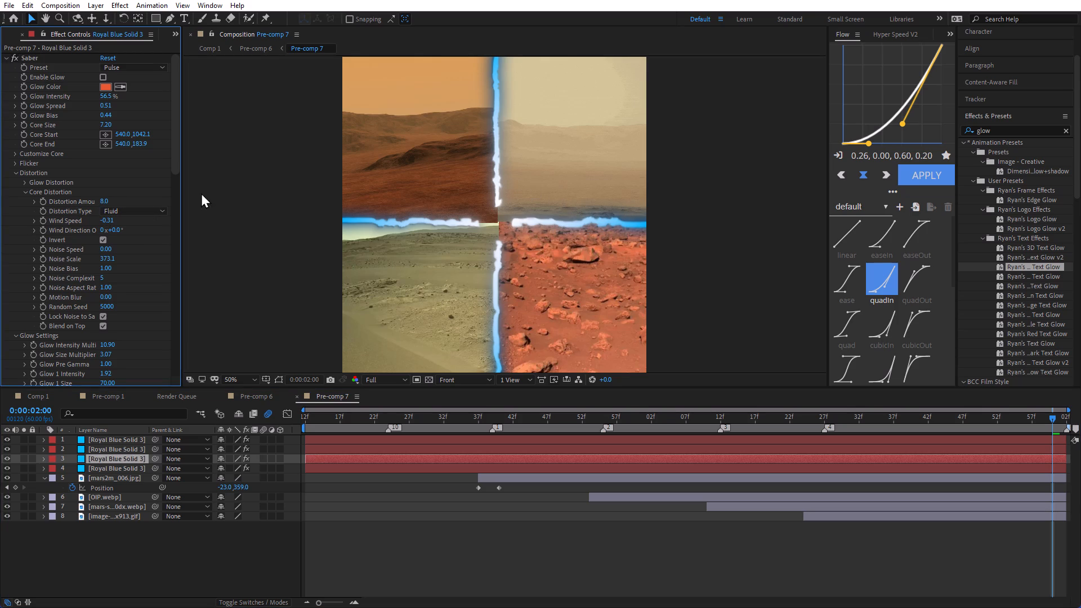
Set the Saber core Wind Speed to 1.07 on the third Royal Blue Solid 3 layer.
{"action": "left_click_drag", "start_coordinate": [106, 222], "coordinate": [126, 221]}
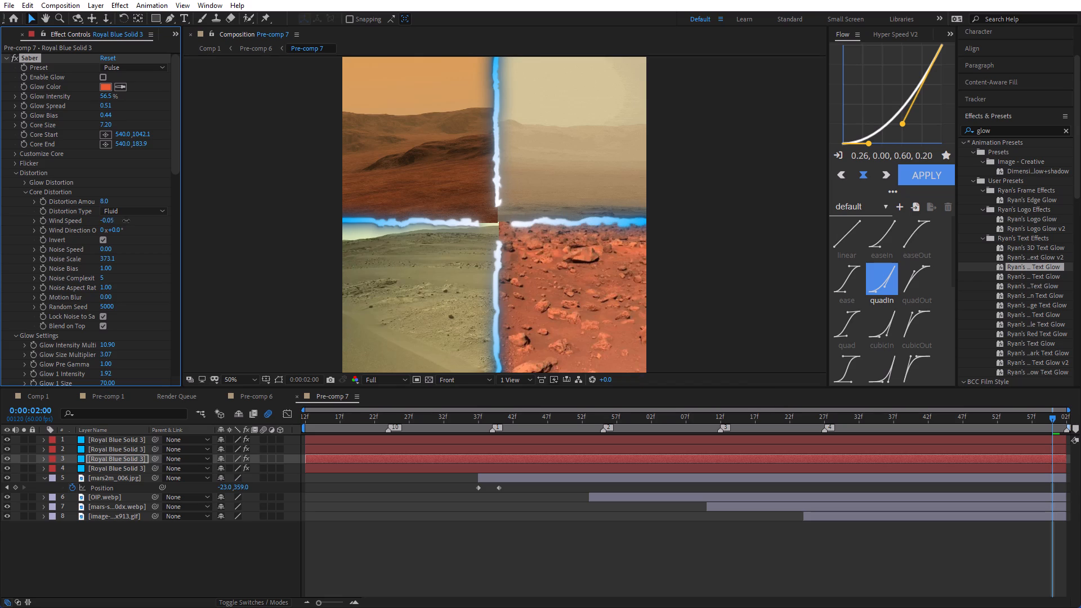
{"action": "left_click_drag", "start_coordinate": [126, 221], "coordinate": [144, 222]}
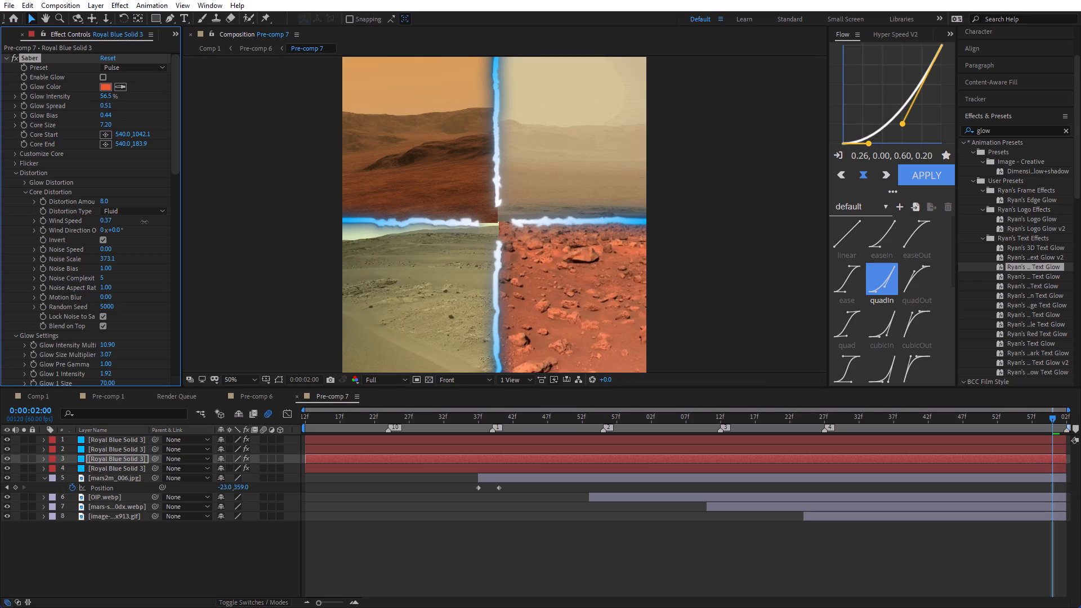
{"action": "left_click_drag", "start_coordinate": [144, 222], "coordinate": [182, 221]}
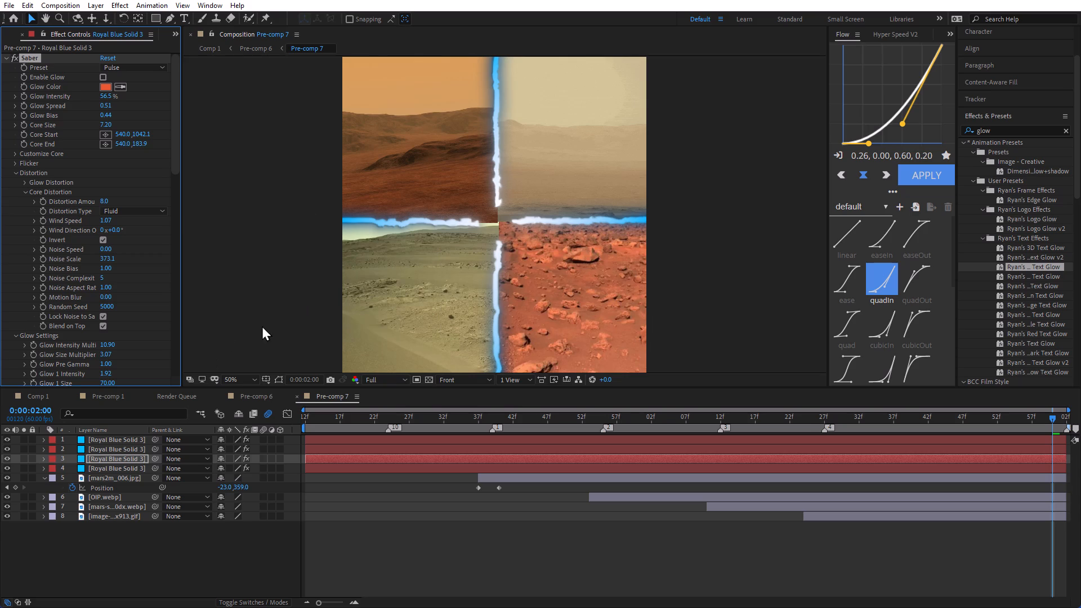
Preview the Mars section in Comp 1 starting from 0:00:10:00.
{"action": "left_click", "coordinate": [34, 404]}
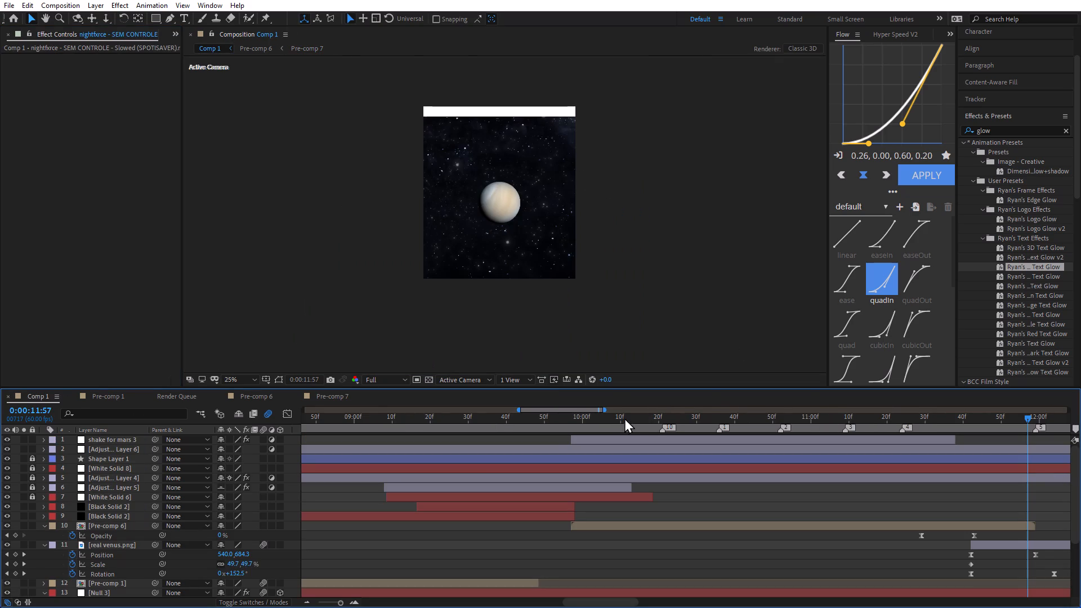
{"action": "left_click", "coordinate": [601, 408]}
{"action": "left_click", "coordinate": [582, 419]}
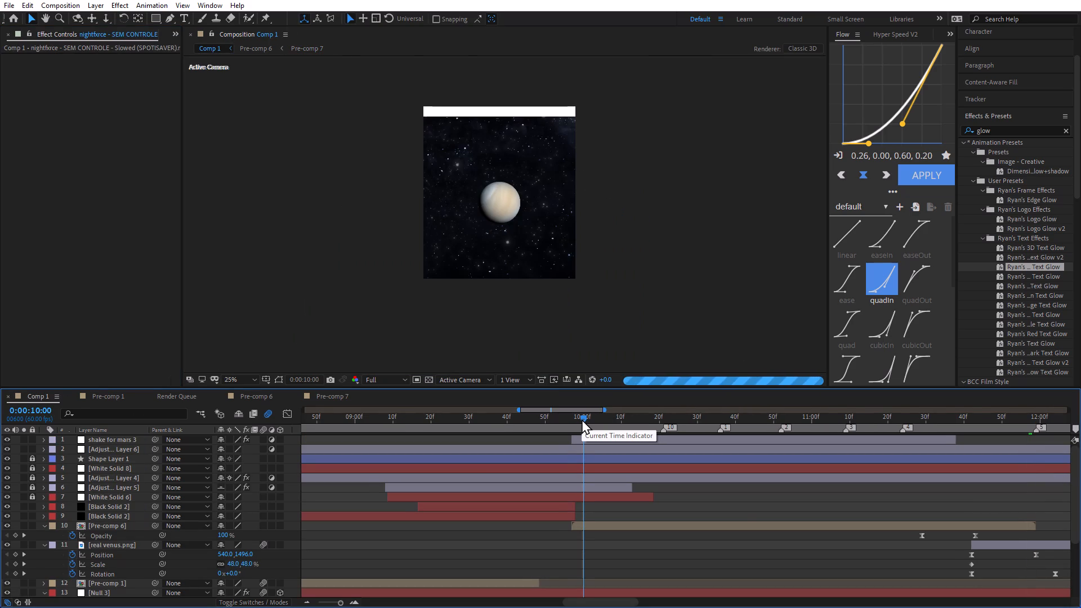
{"action": "key", "text": "space"}
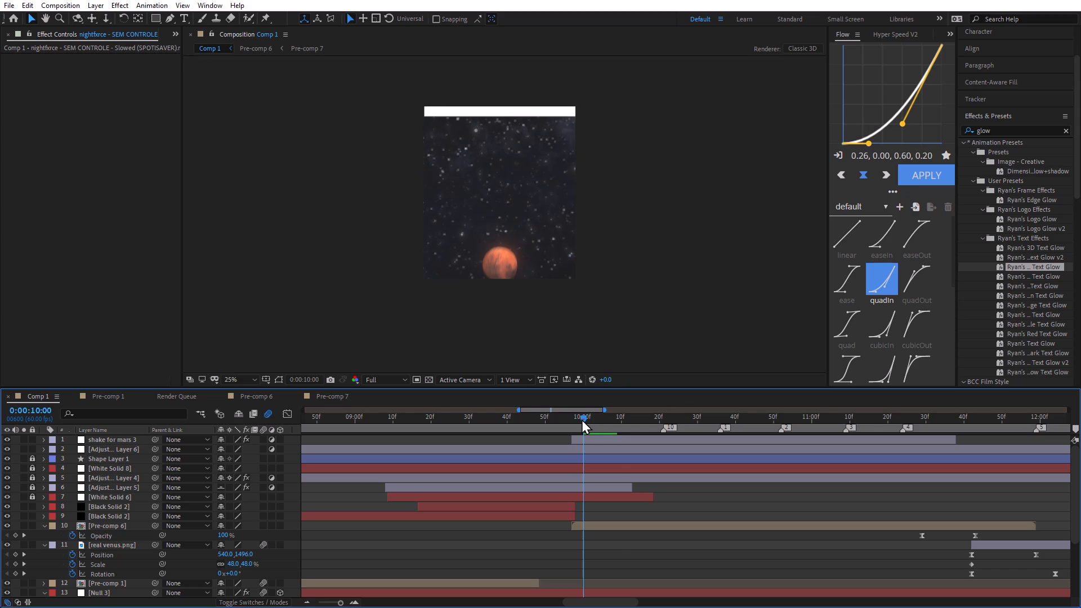
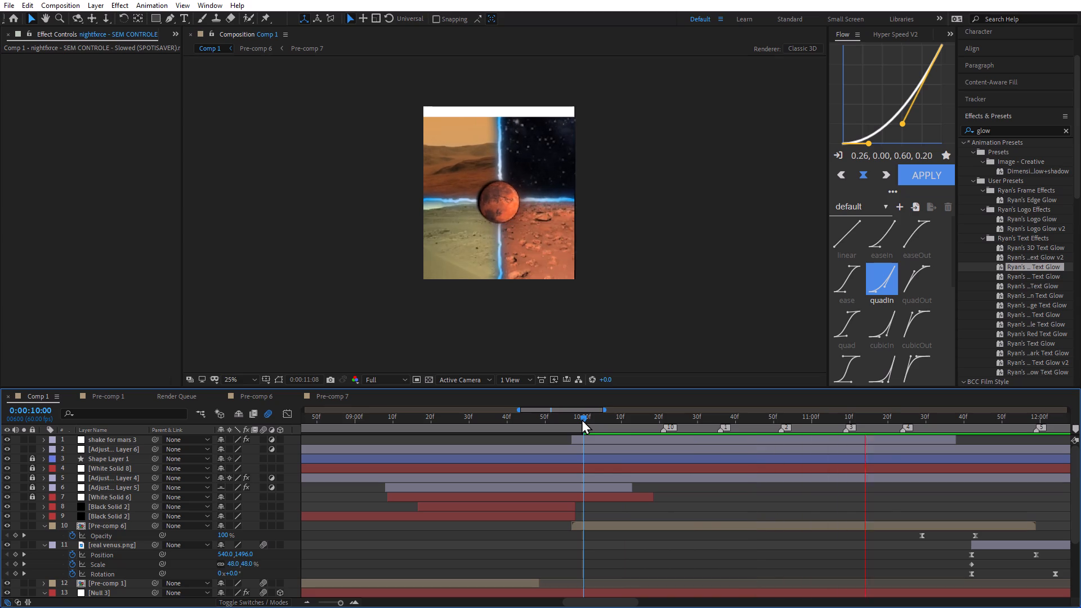
Stop the preview, collapse the upper mars png small.png layer's properties in Pre-comp 6, and open Pre-comp 7.
{"action": "key", "text": "space"}
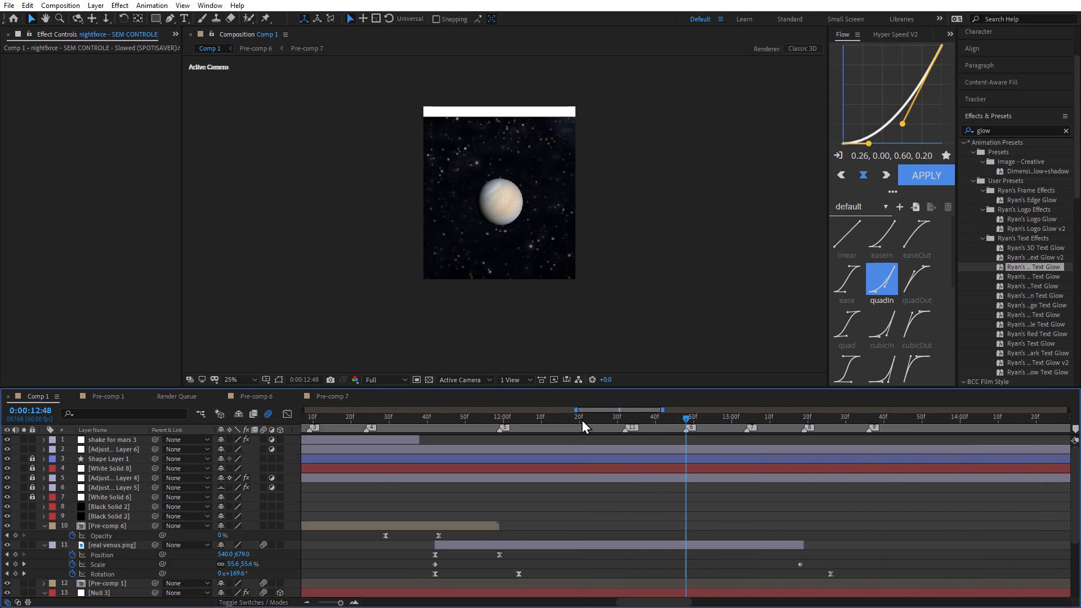
{"action": "left_click", "coordinate": [117, 399]}
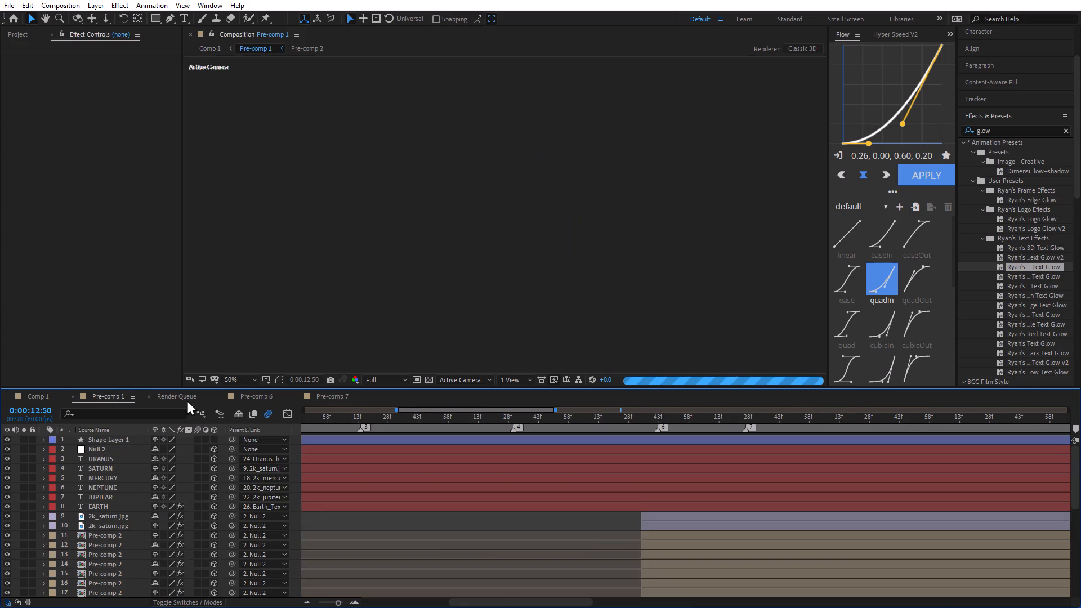
{"action": "left_click", "coordinate": [188, 400]}
{"action": "left_click", "coordinate": [263, 395]}
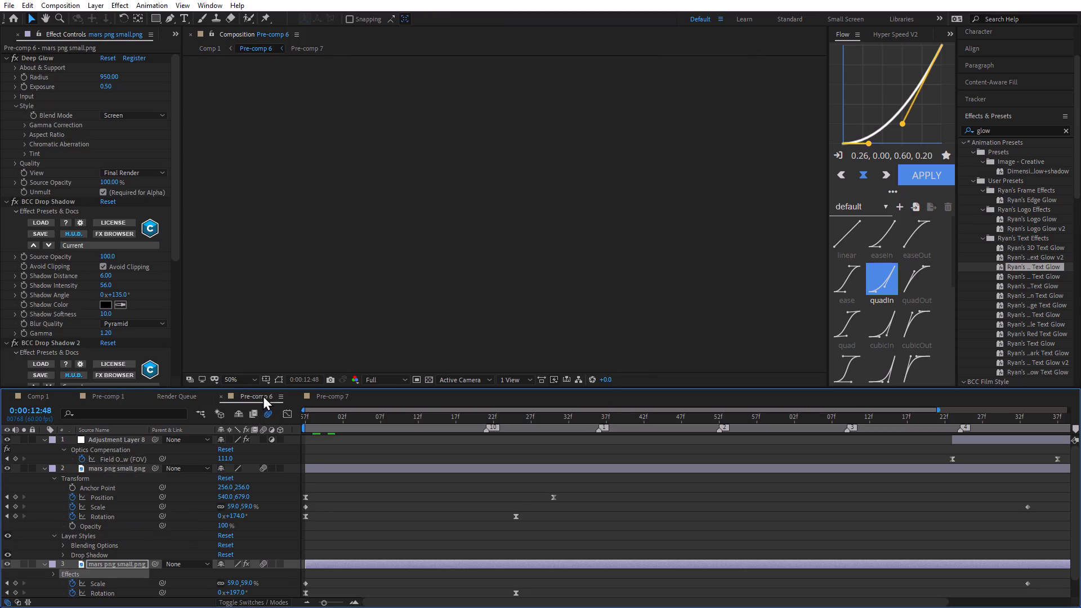
{"action": "left_click", "coordinate": [44, 473]}
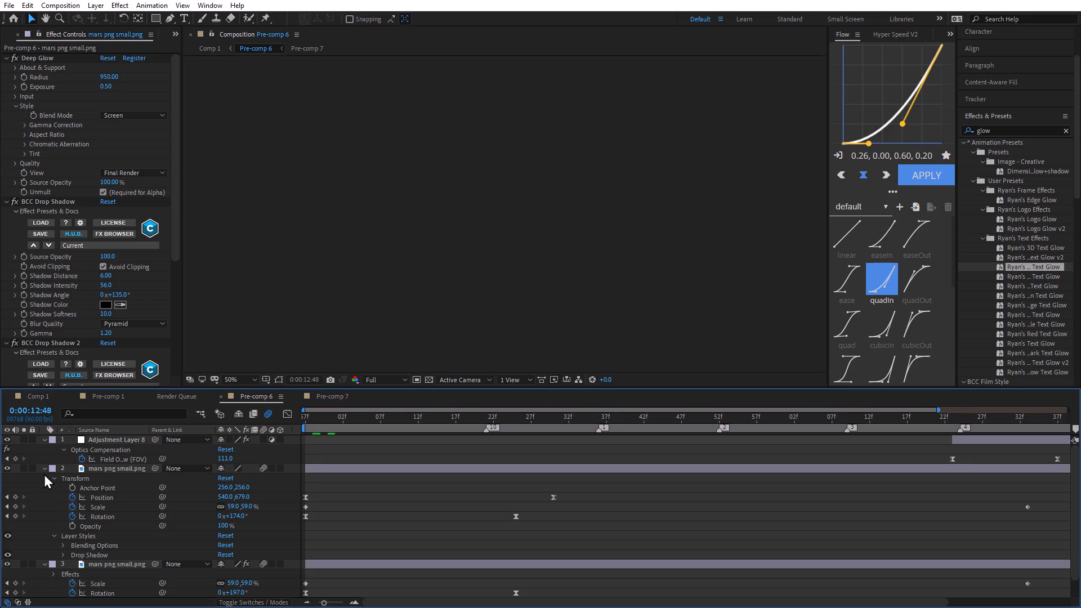
{"action": "left_click", "coordinate": [44, 472]}
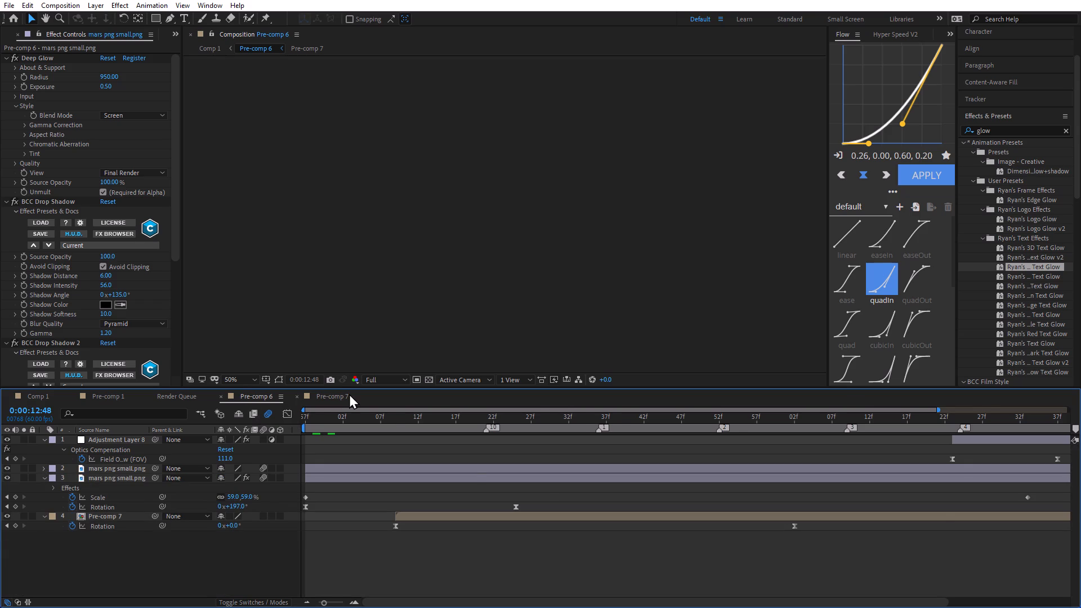
{"action": "left_click", "coordinate": [350, 394]}
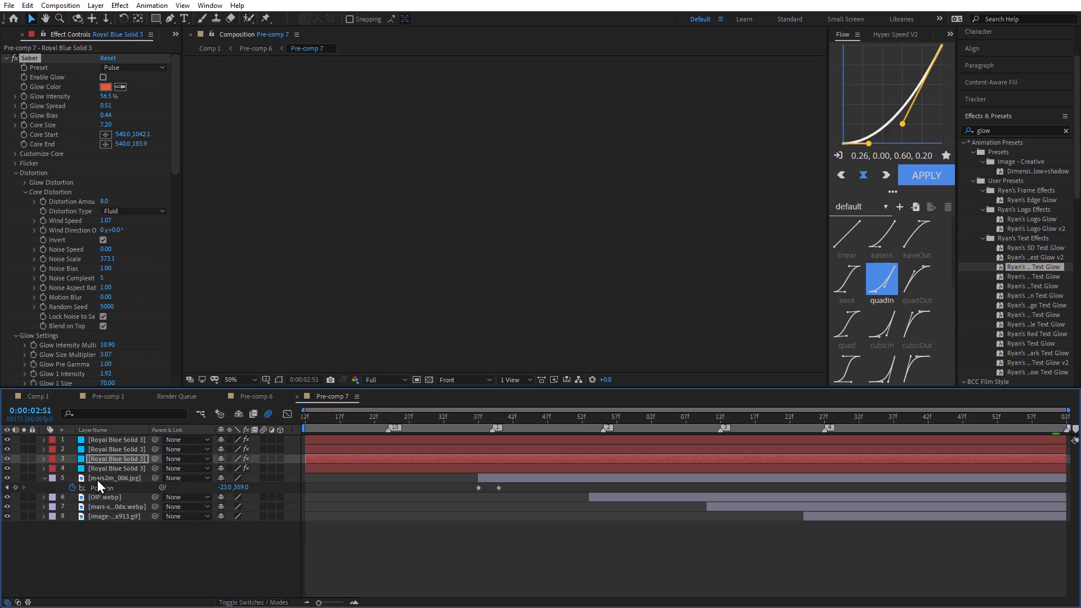
Reveal the Position keyframes of the mars2m_006.jpg, OIP.webp, mars-surface webp and image-1024x913.gif layers.
{"action": "left_click", "coordinate": [97, 479]}
{"action": "key", "text": "u"}
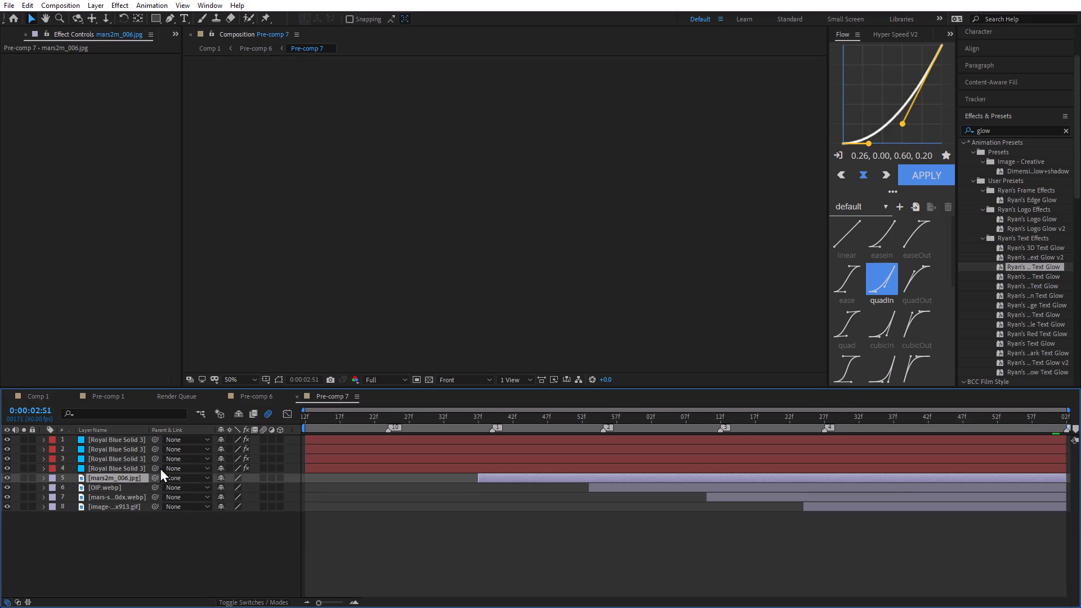
{"action": "key", "text": "u"}
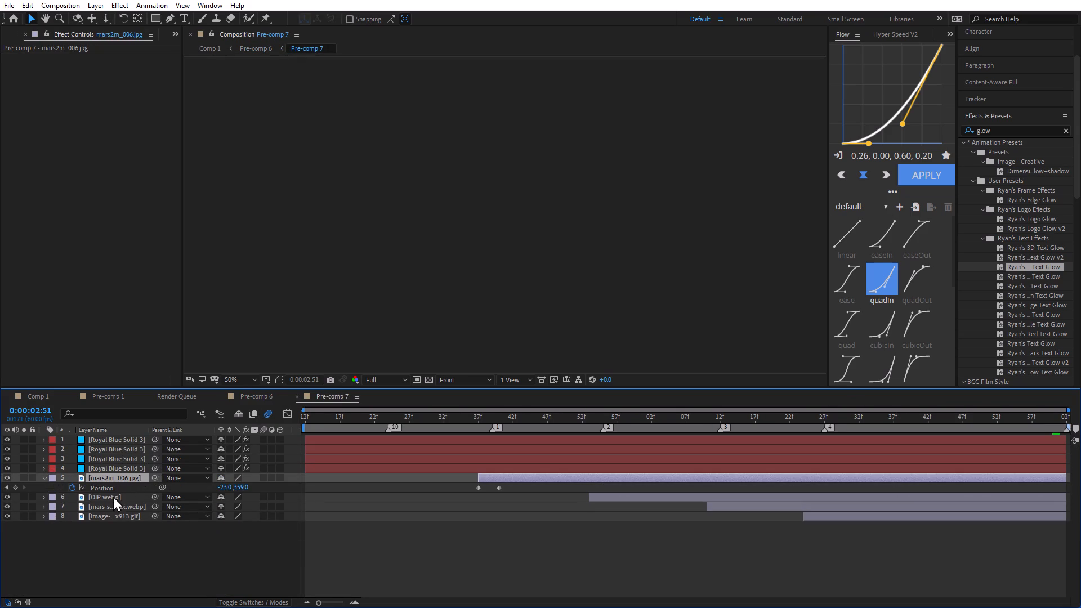
{"action": "left_click", "coordinate": [113, 497]}
{"action": "key", "text": "u"}
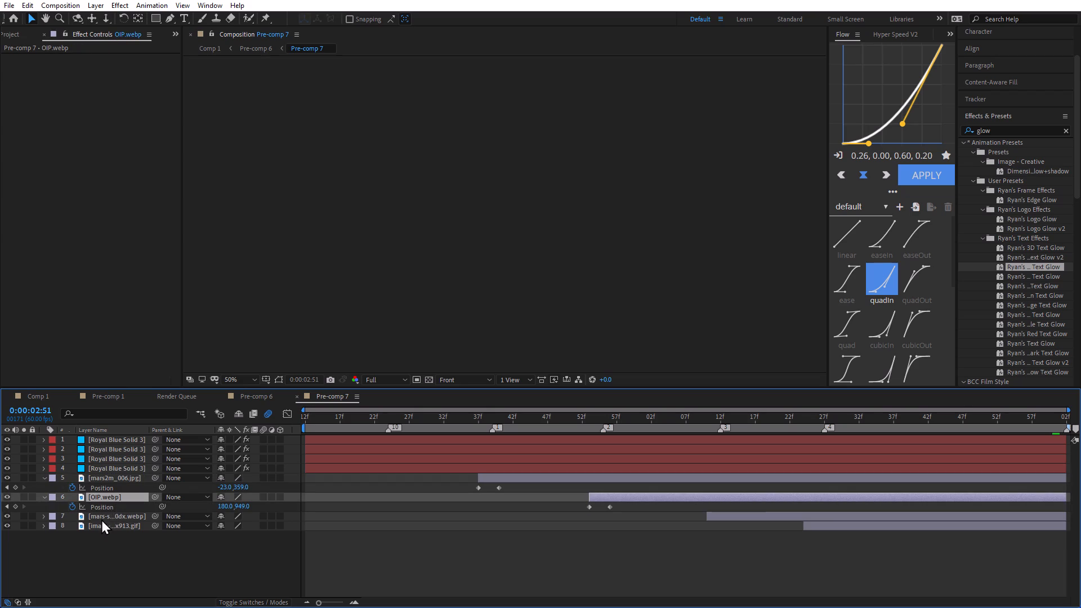
{"action": "left_click", "coordinate": [101, 520]}
{"action": "key", "text": "u"}
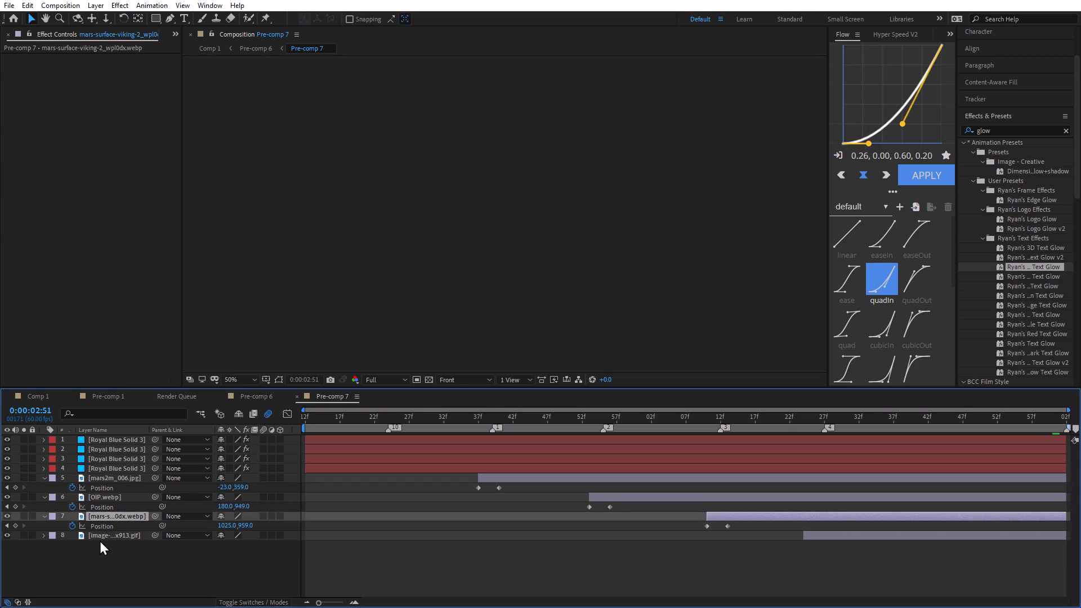
{"action": "left_click", "coordinate": [108, 535]}
{"action": "key", "text": "u"}
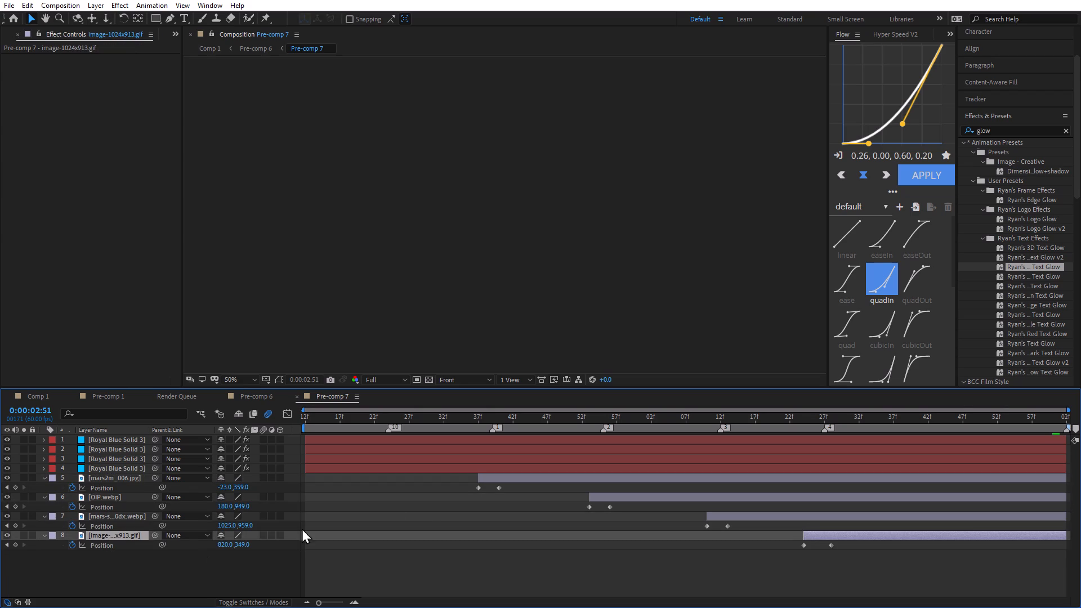
Move the second Position keyframe of each of the four Mars image layers about two frames later to lengthen their slide-ins.
{"action": "left_click_drag", "start_coordinate": [500, 487], "coordinate": [509, 485]}
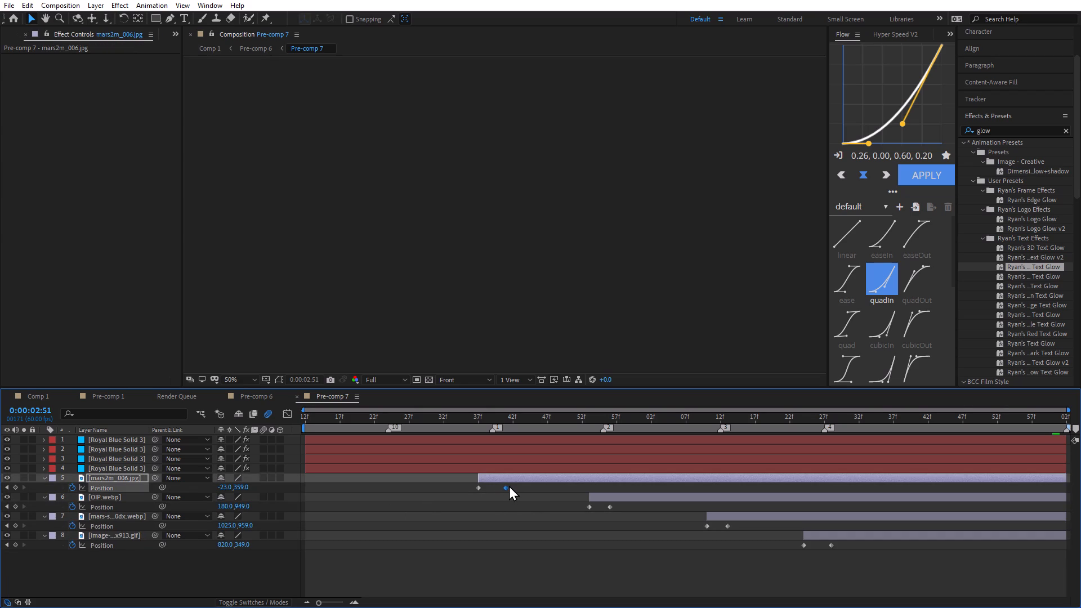
{"action": "left_click_drag", "start_coordinate": [509, 485], "coordinate": [513, 485]}
{"action": "left_click_drag", "start_coordinate": [610, 506], "coordinate": [624, 504]}
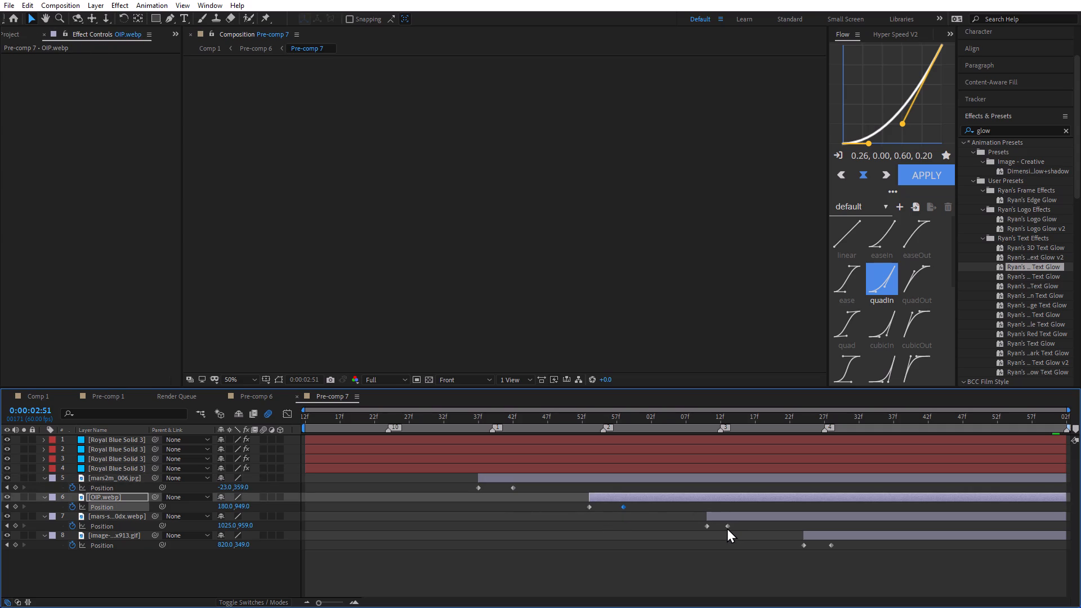
{"action": "left_click_drag", "start_coordinate": [726, 527], "coordinate": [739, 526]}
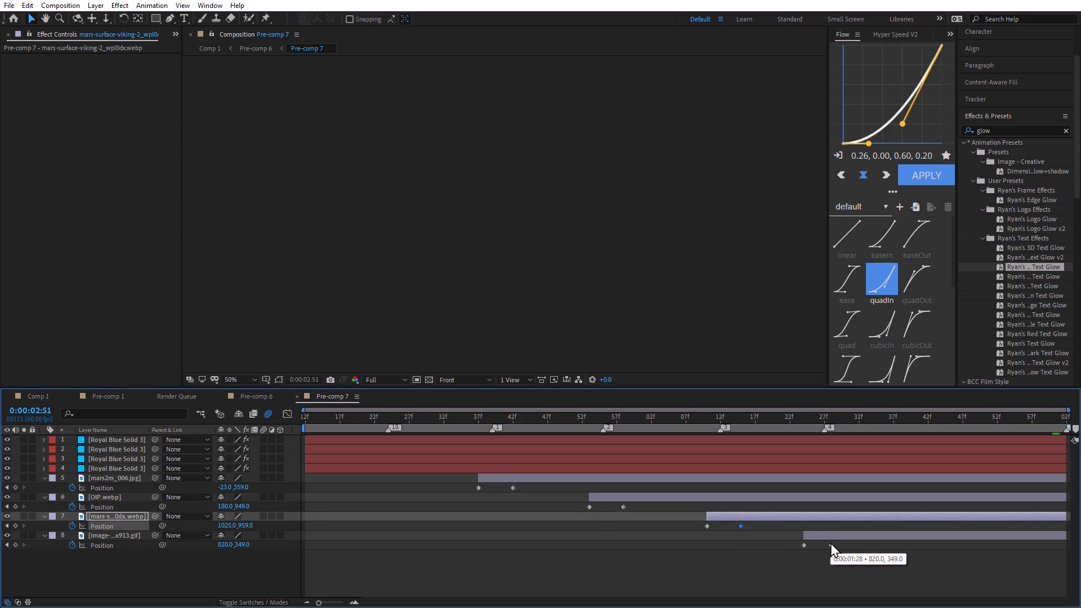
{"action": "left_click_drag", "start_coordinate": [831, 546], "coordinate": [845, 546]}
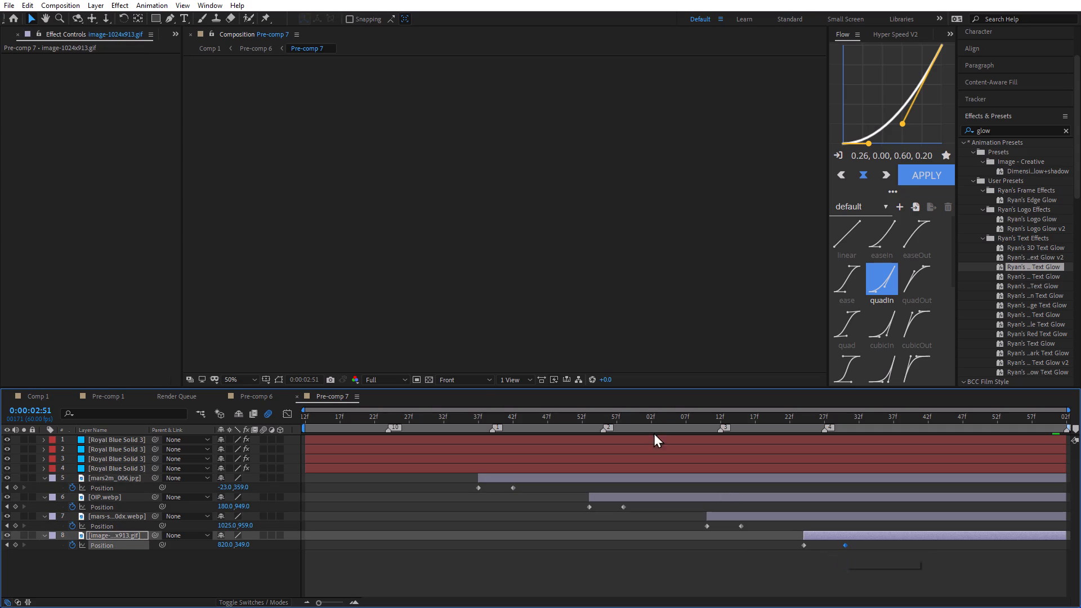
Preview the Mars section in Comp 1 starting from 0:00:10:03.
{"action": "left_click", "coordinate": [42, 400]}
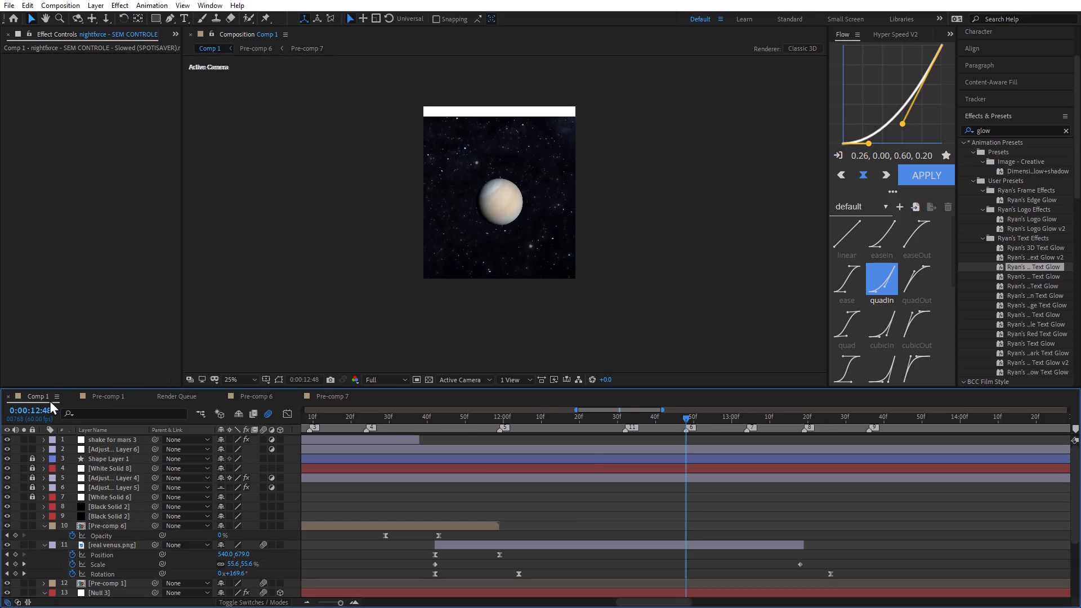
{"action": "left_click", "coordinate": [414, 415]}
{"action": "left_click_drag", "start_coordinate": [414, 415], "coordinate": [355, 418]}
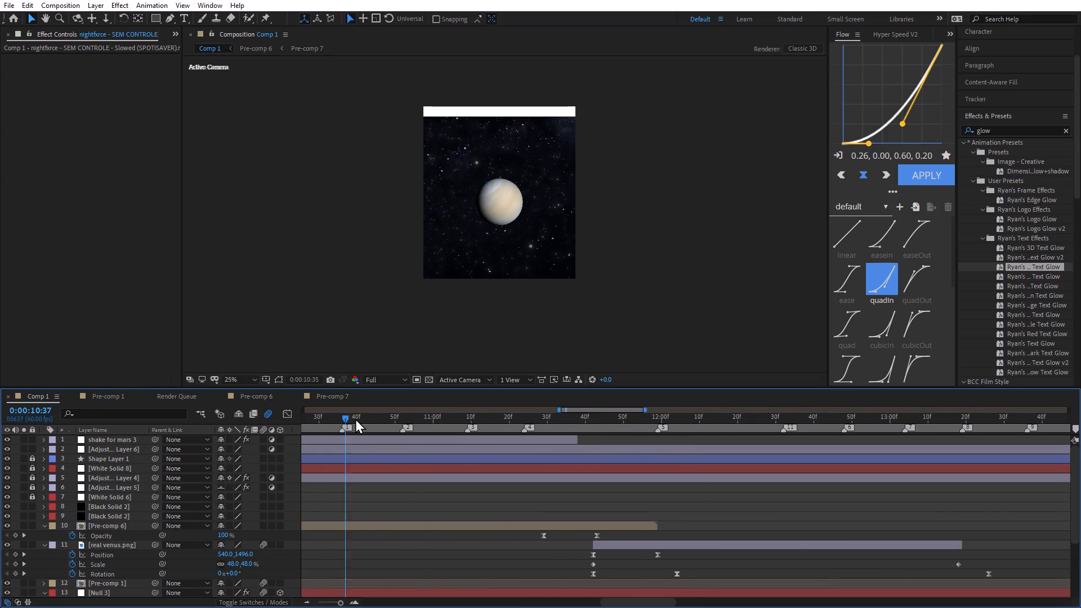
{"action": "left_click_drag", "start_coordinate": [355, 418], "coordinate": [410, 410]}
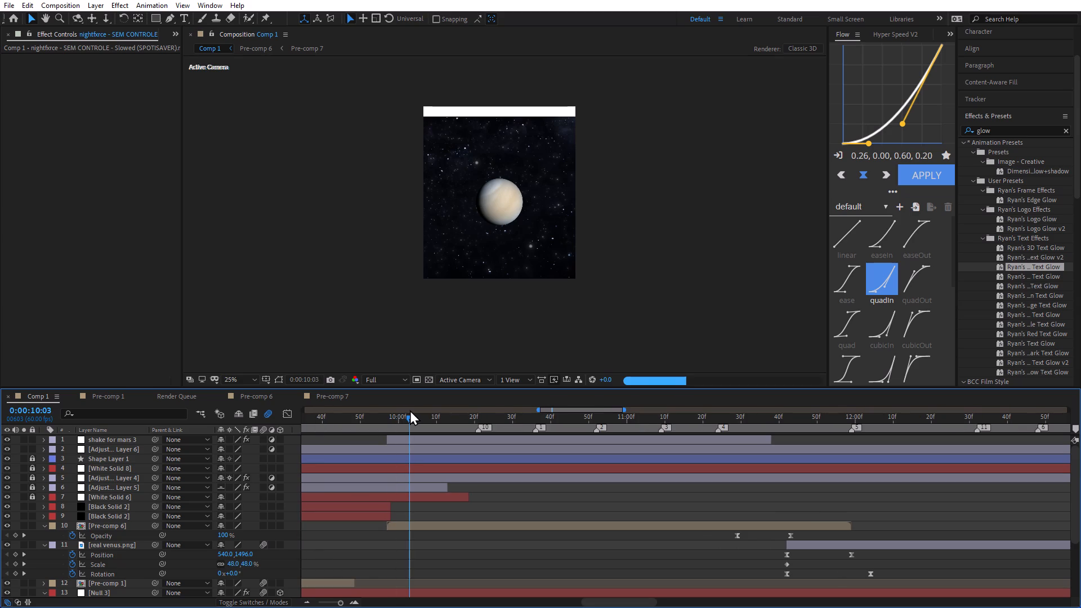
{"action": "key", "text": "space"}
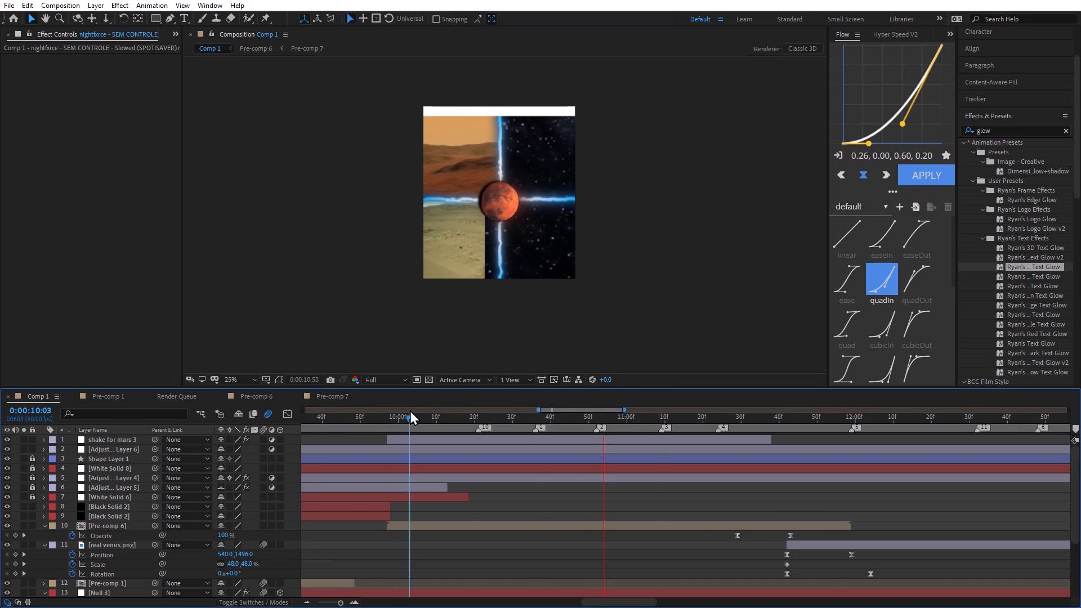
{"action": "key", "text": "space"}
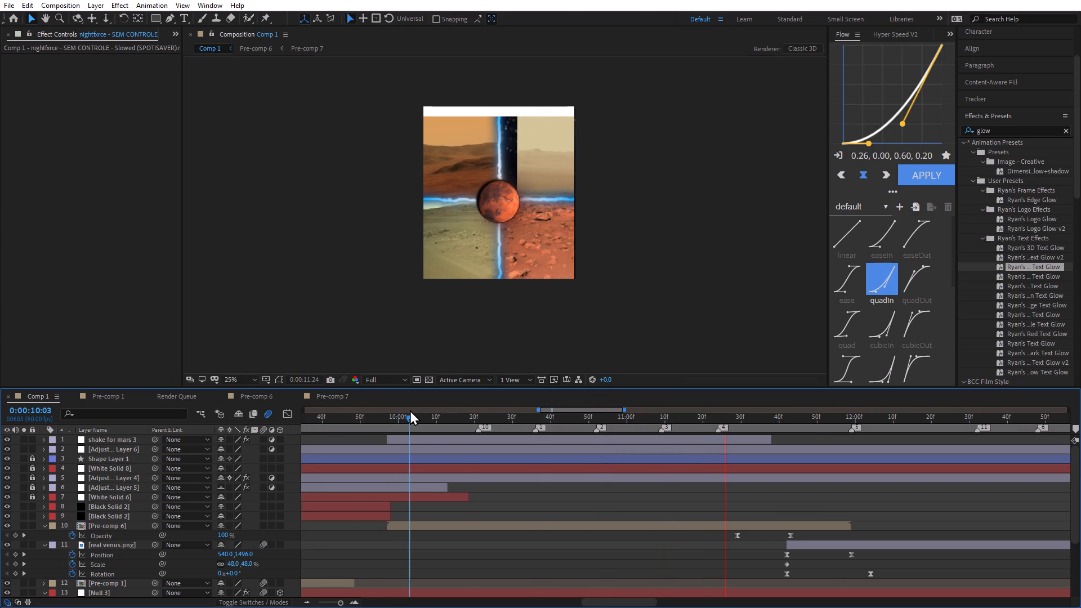
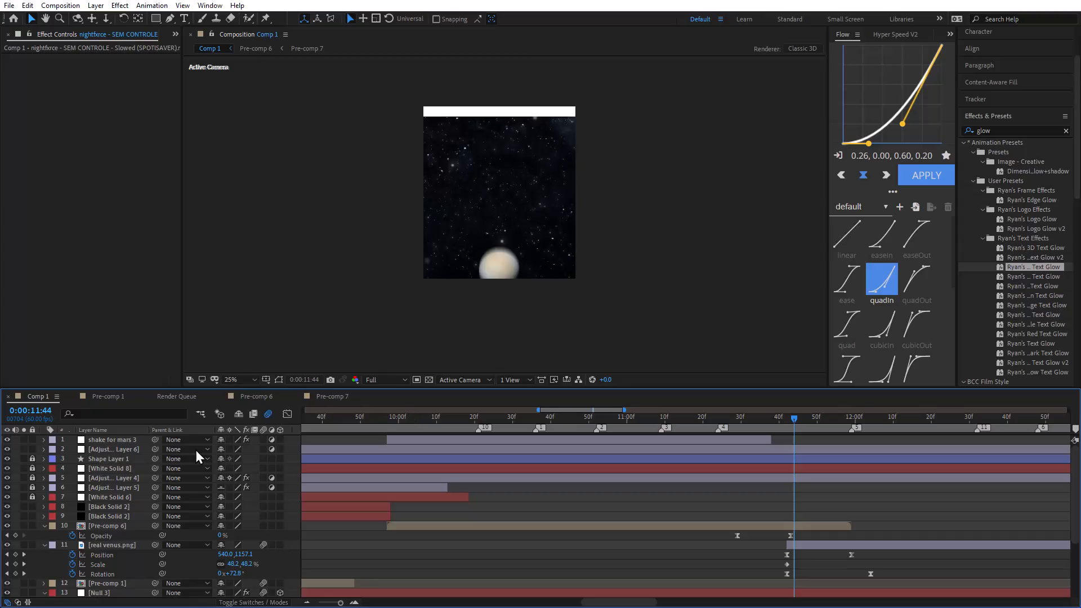
In Pre-comp 7, lower the Saber core distortion Wind Speed to 0.37 on the third Royal Blue Solid layer.
{"action": "left_click", "coordinate": [335, 392]}
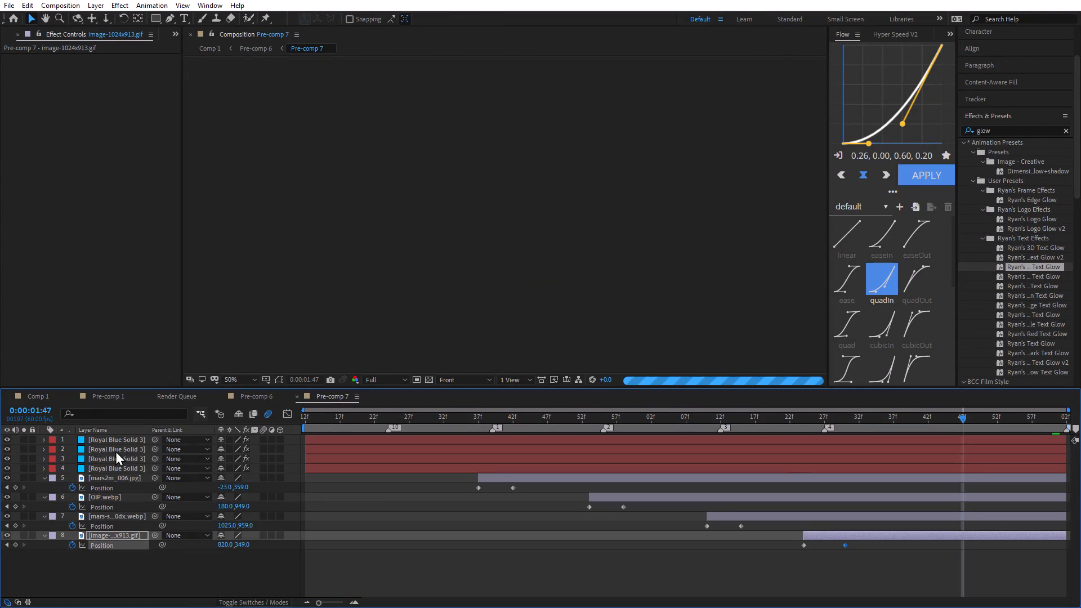
{"action": "left_click", "coordinate": [103, 462]}
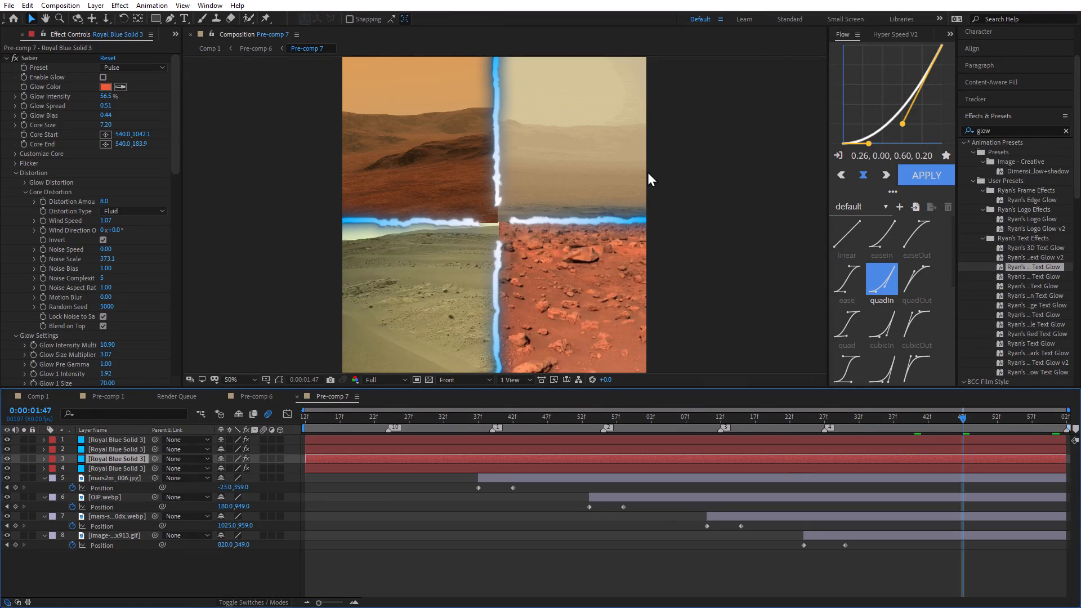
{"action": "left_click_drag", "start_coordinate": [608, 223], "coordinate": [520, 245]}
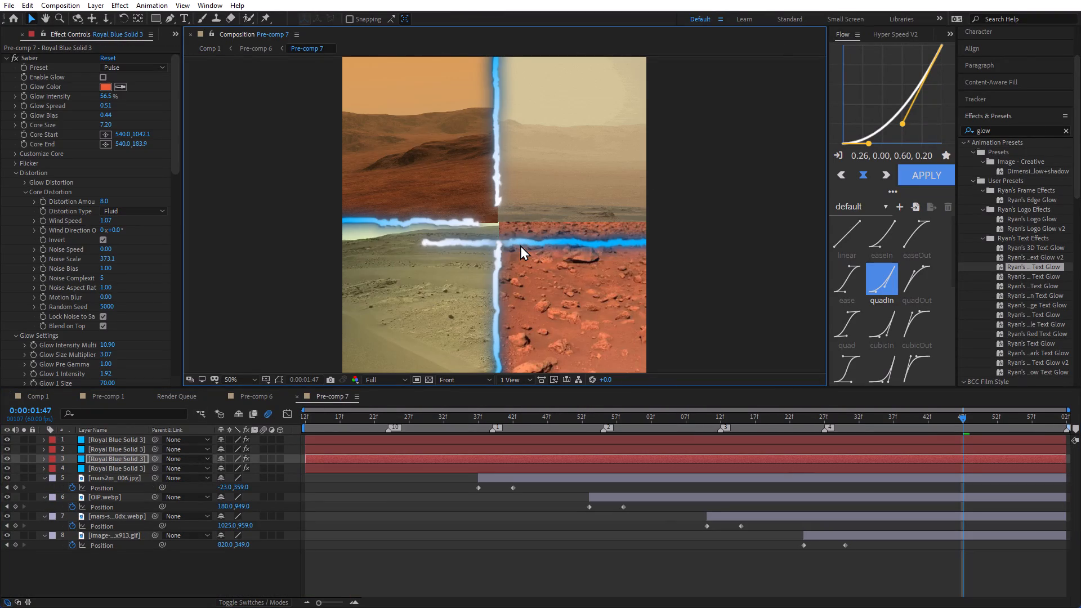
{"action": "key", "text": "ctrl+z"}
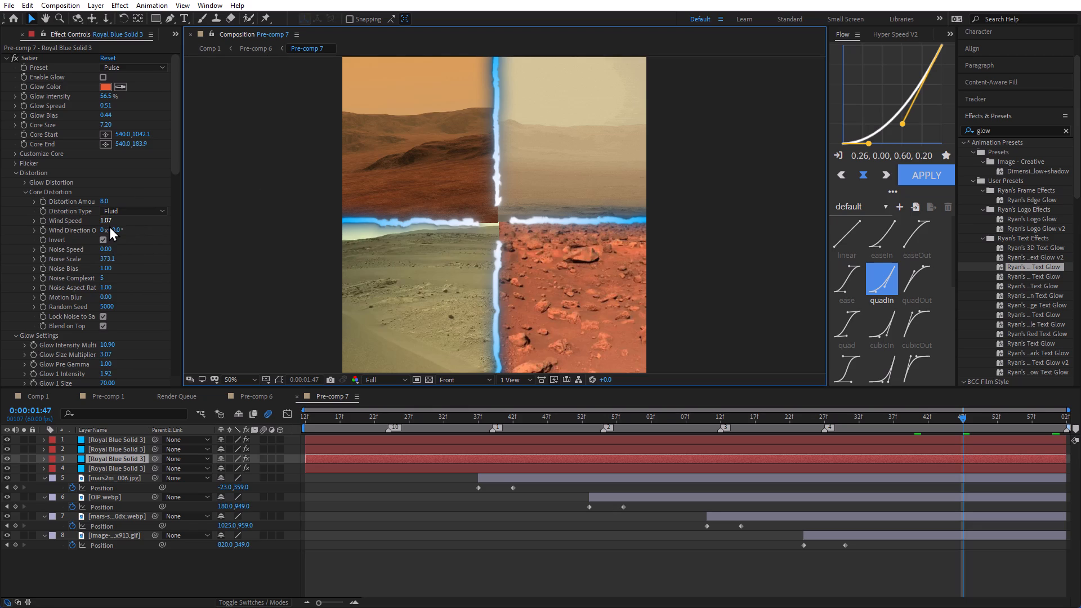
{"action": "left_click_drag", "start_coordinate": [109, 225], "coordinate": [85, 228]}
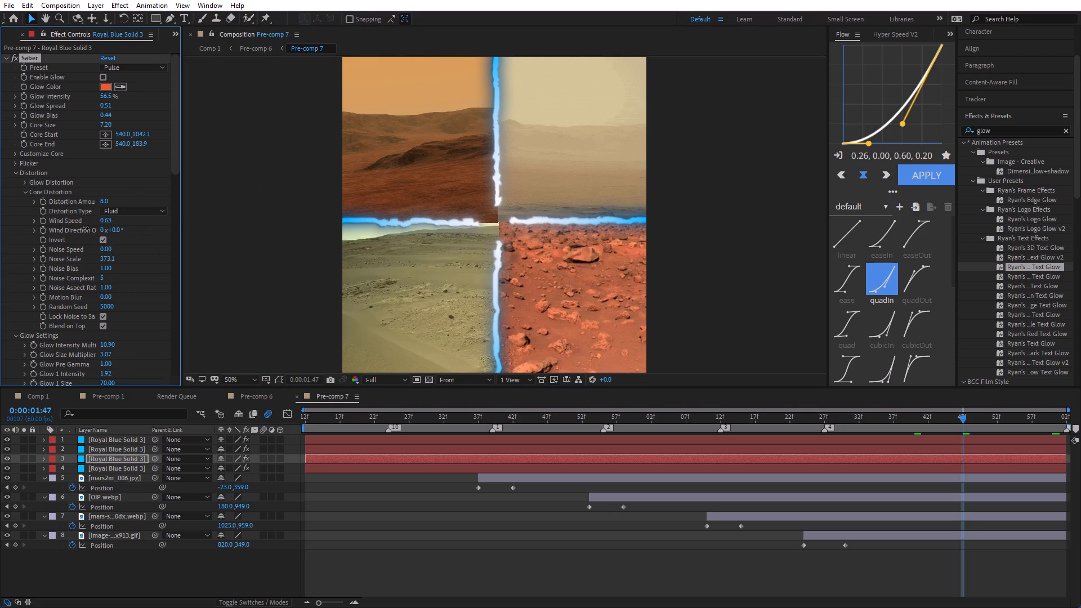
{"action": "left_click_drag", "start_coordinate": [85, 228], "coordinate": [69, 230]}
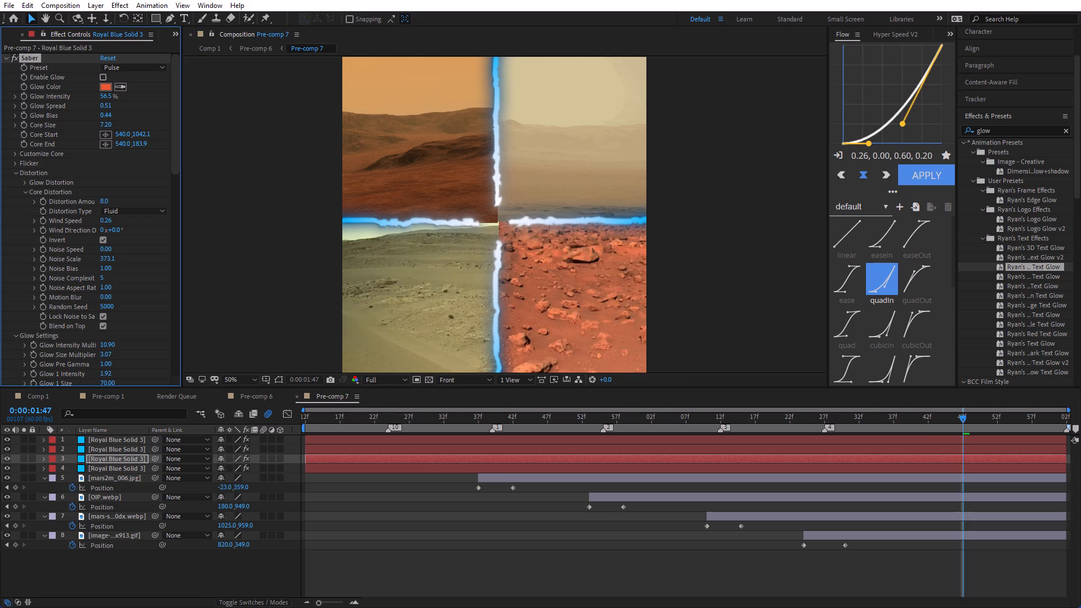
{"action": "left_click_drag", "start_coordinate": [69, 230], "coordinate": [83, 231]}
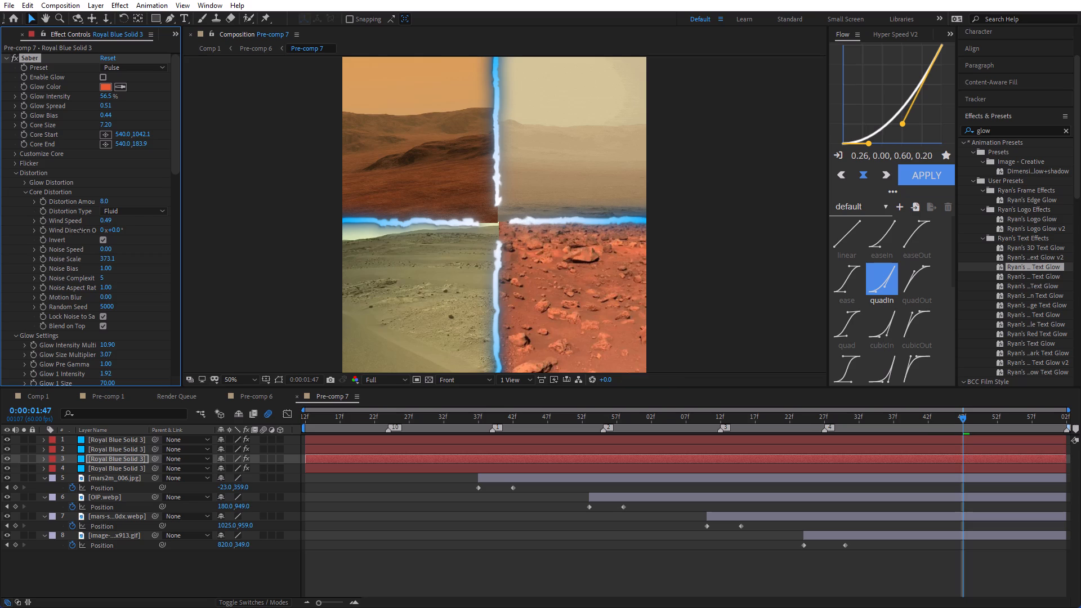
{"action": "left_click_drag", "start_coordinate": [83, 231], "coordinate": [30, 234]}
{"action": "scroll", "coordinate": [53, 233], "scroll_direction": "left", "scroll_amount": 1}
{"action": "left_click_drag", "start_coordinate": [30, 234], "coordinate": [65, 238]}
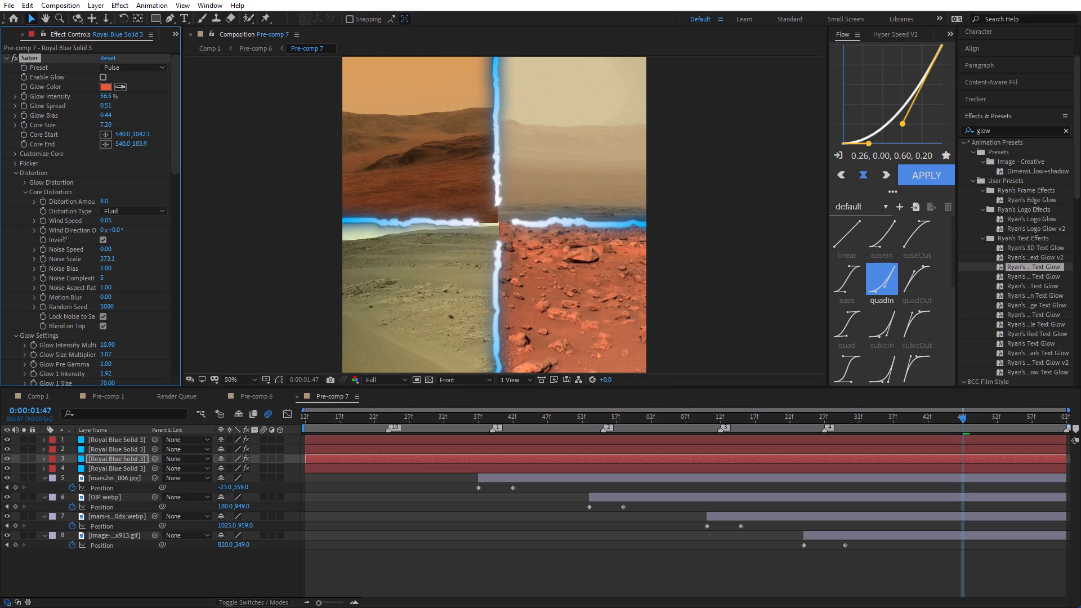
{"action": "left_click_drag", "start_coordinate": [65, 238], "coordinate": [74, 238]}
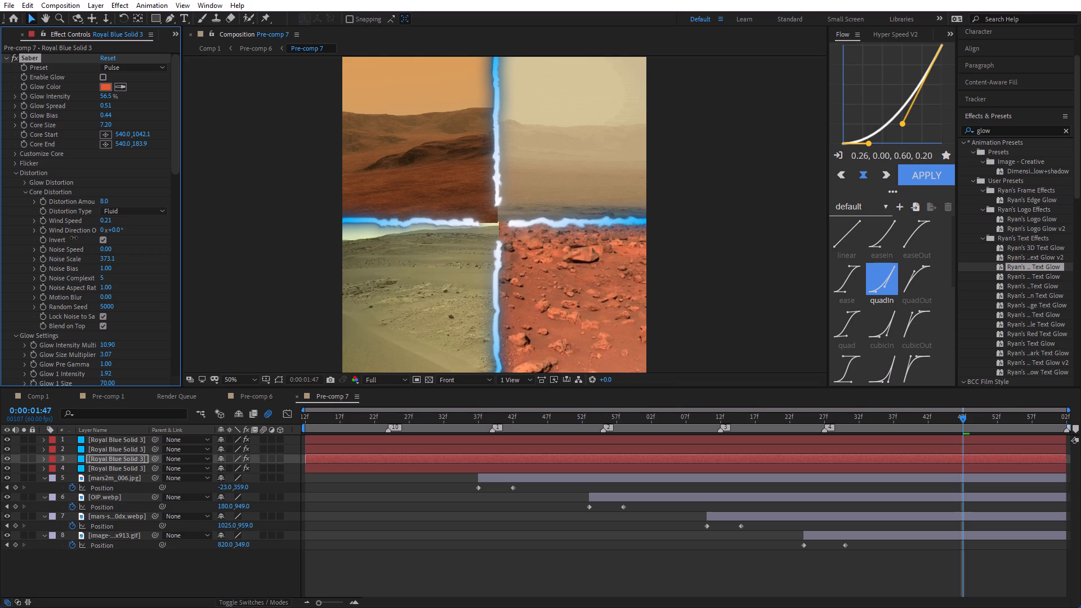
{"action": "left_click_drag", "start_coordinate": [74, 238], "coordinate": [84, 236]}
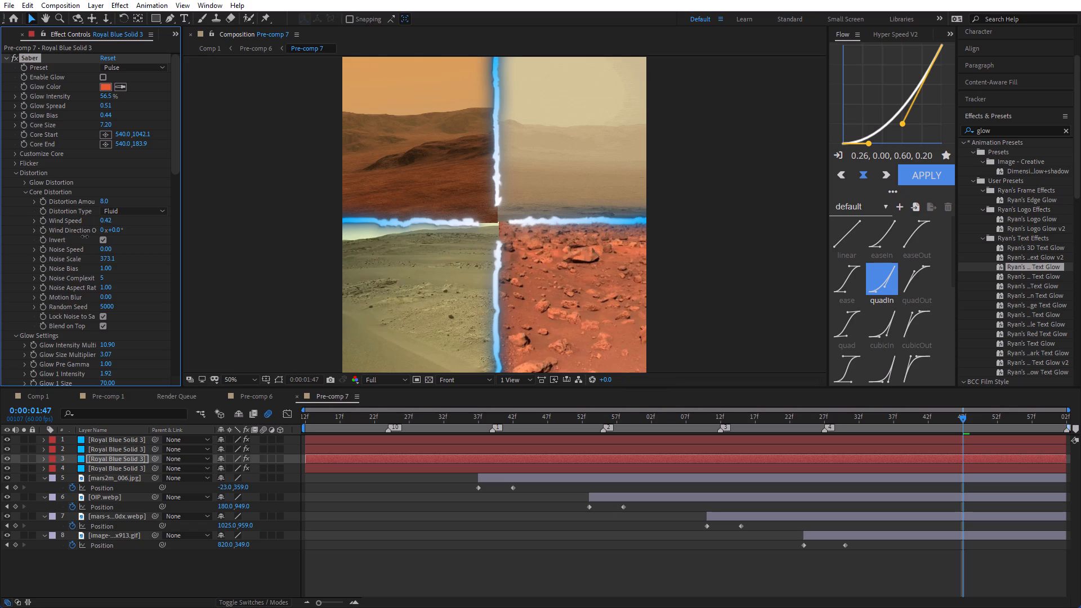
{"action": "left_click_drag", "start_coordinate": [84, 236], "coordinate": [82, 238]}
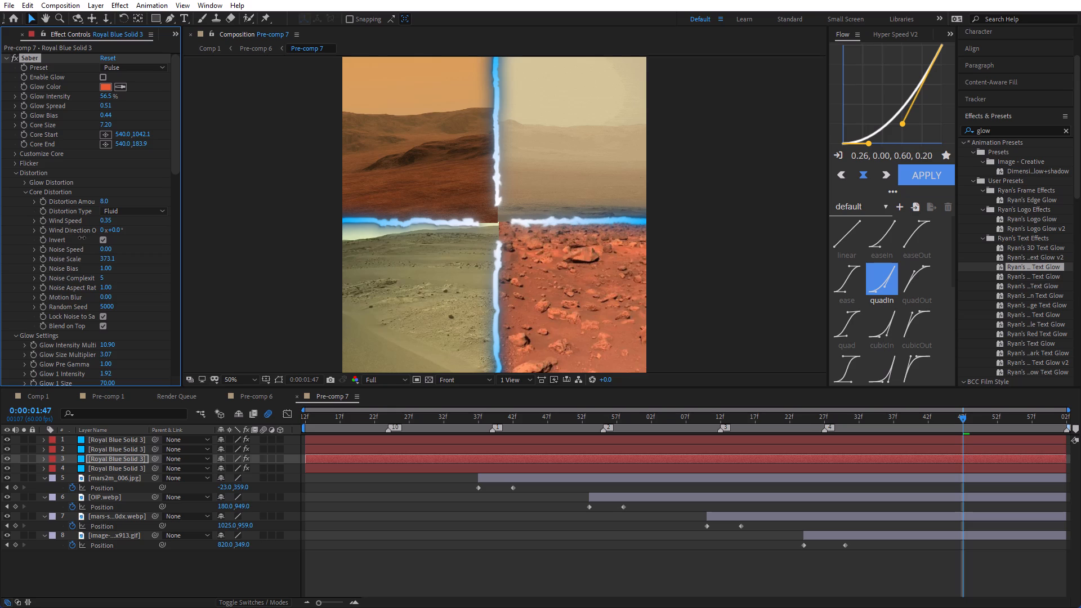
{"action": "left_click_drag", "start_coordinate": [82, 238], "coordinate": [82, 236]}
Preview the Mars section in Comp 1 starting from 0:00:09:46.
{"action": "left_click", "coordinate": [46, 396]}
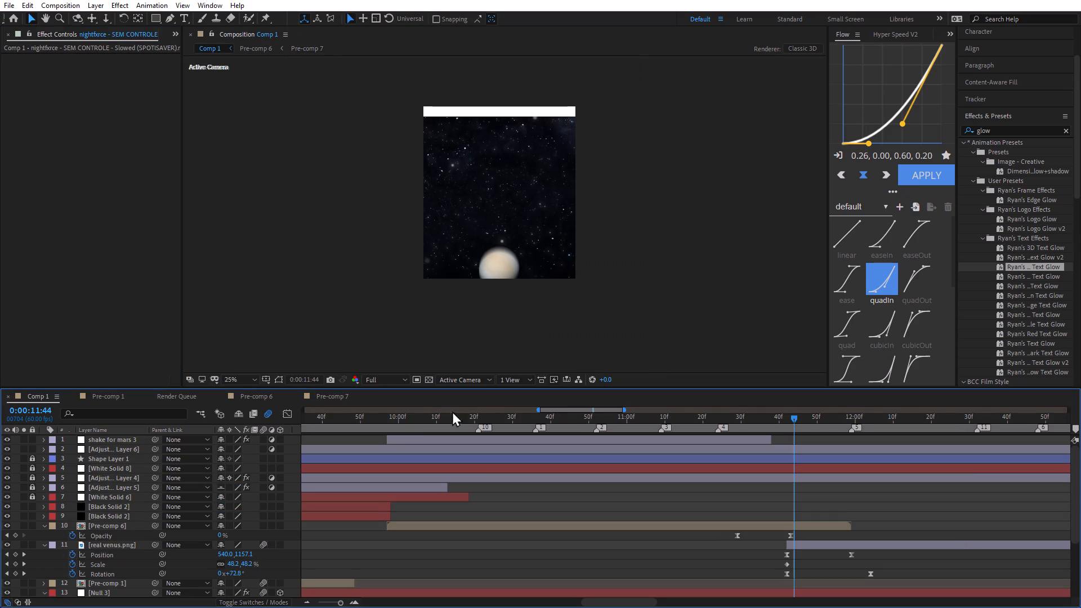
{"action": "left_click", "coordinate": [412, 419]}
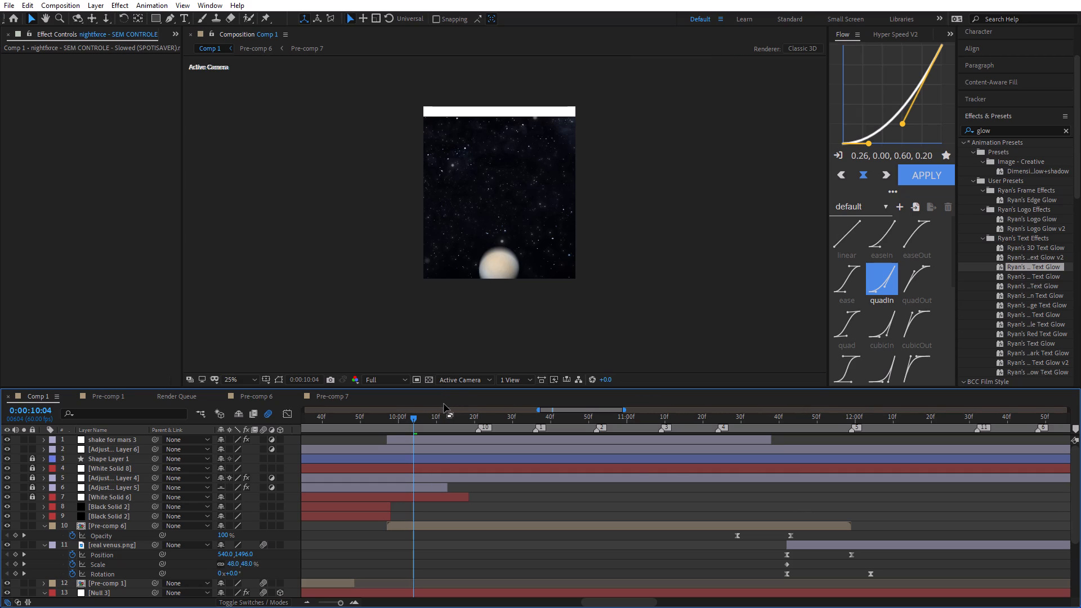
{"action": "left_click", "coordinate": [346, 413]}
{"action": "key", "text": "space"}
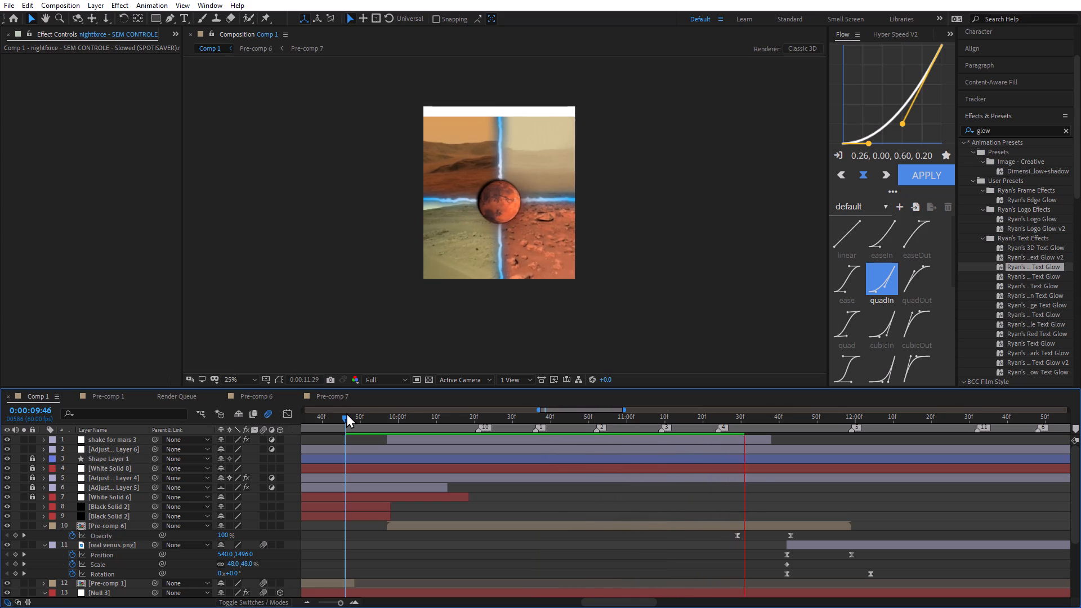
{"action": "key", "text": "space"}
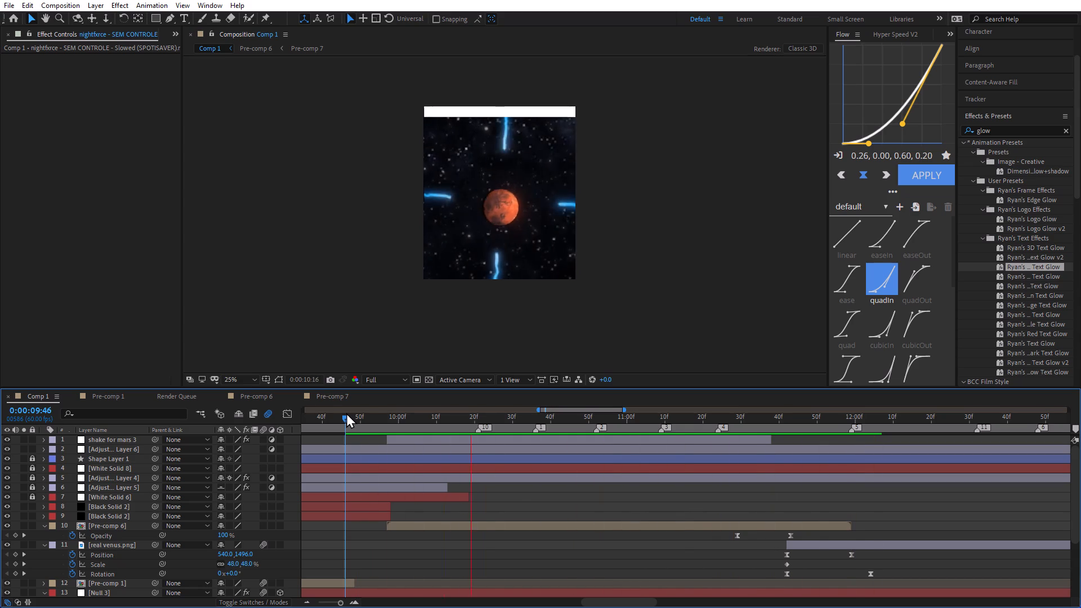
{"action": "key", "text": "space"}
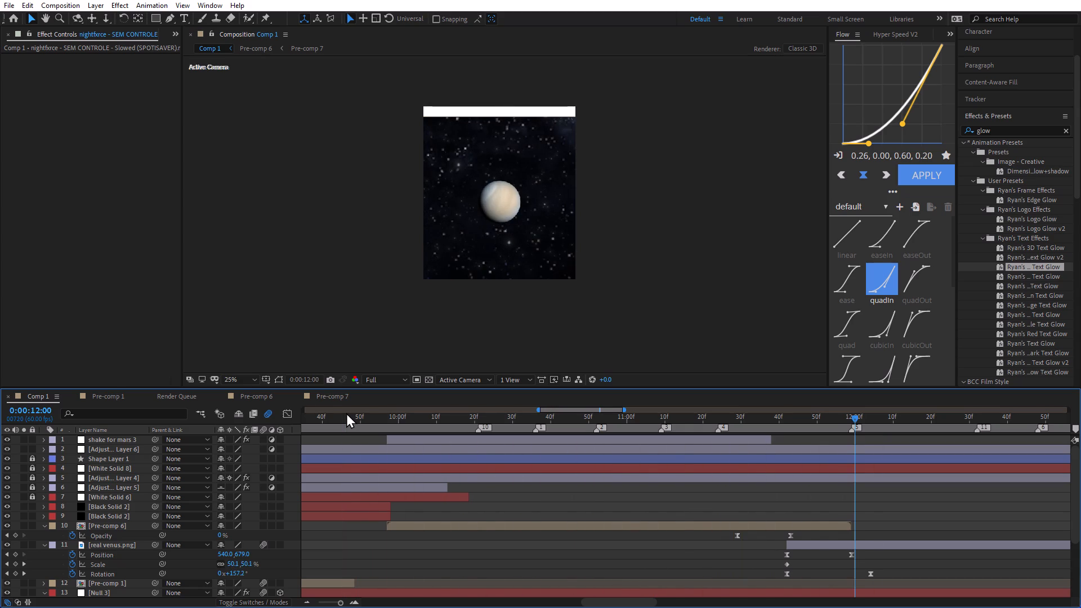
In Pre-comp 7, move the second Position keyframes of mars2m_006.jpg to 0:00:00:45, OIP.webp to 0:00:01:00 and the mars-surface webp to 0:00:01:17.
{"action": "left_click", "coordinate": [263, 394]}
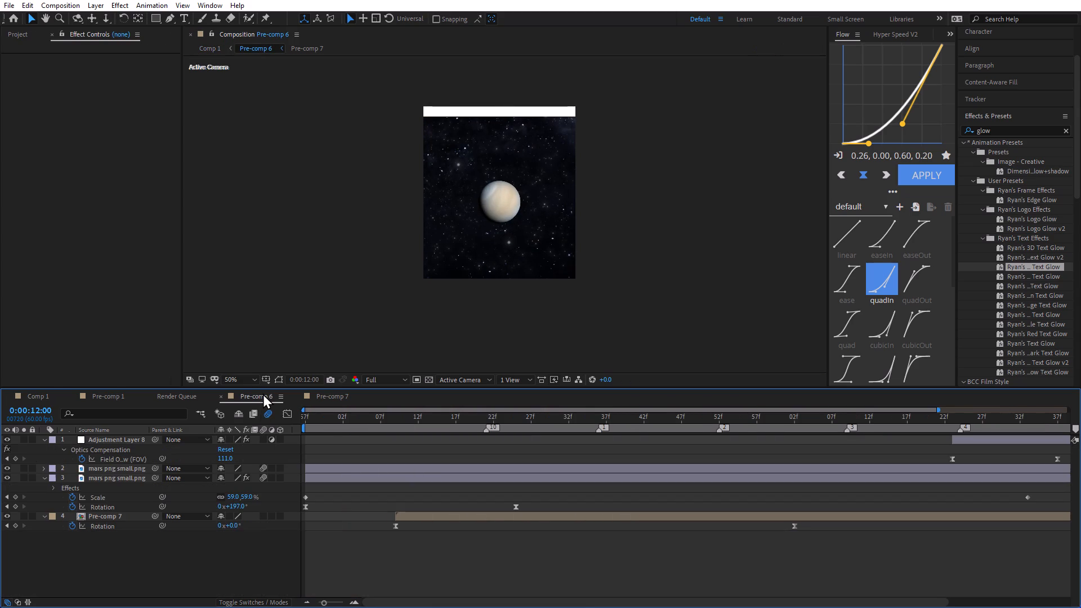
{"action": "left_click", "coordinate": [333, 404]}
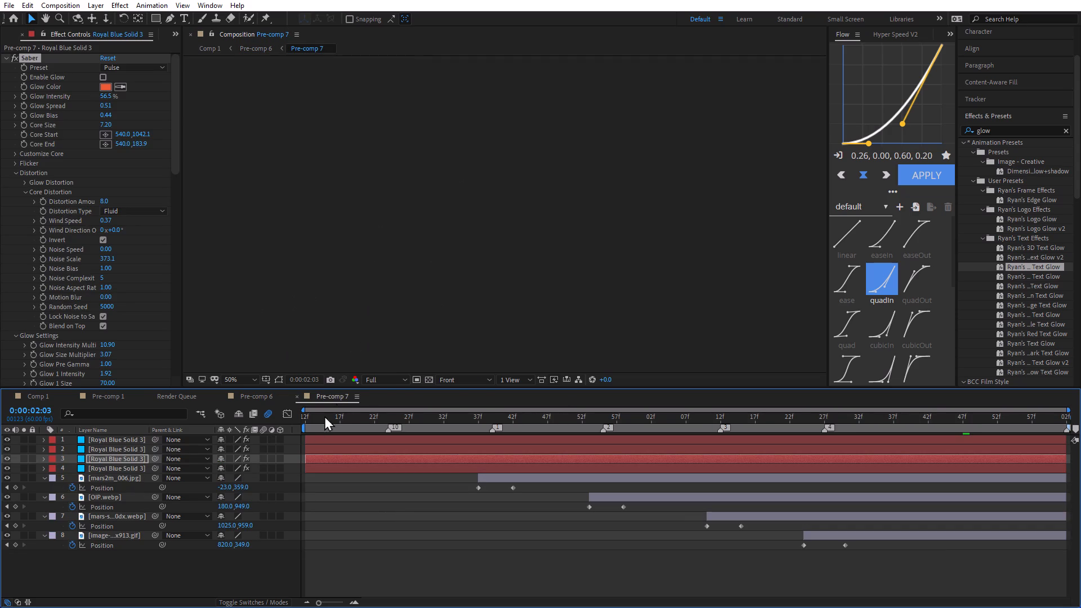
{"action": "left_click_drag", "start_coordinate": [363, 420], "coordinate": [382, 421]}
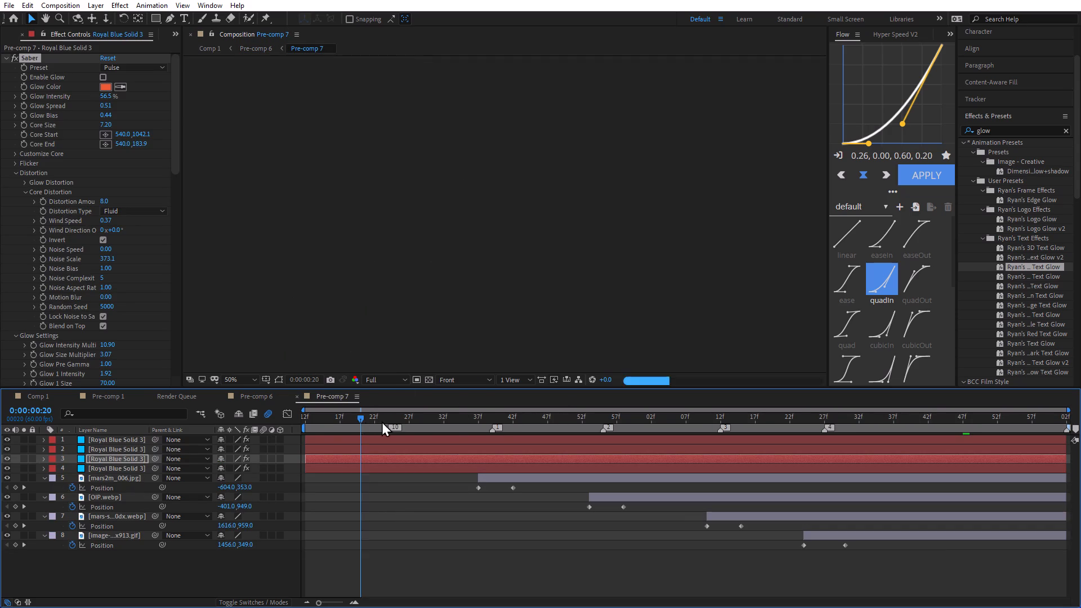
{"action": "left_click_drag", "start_coordinate": [382, 421], "coordinate": [476, 417]}
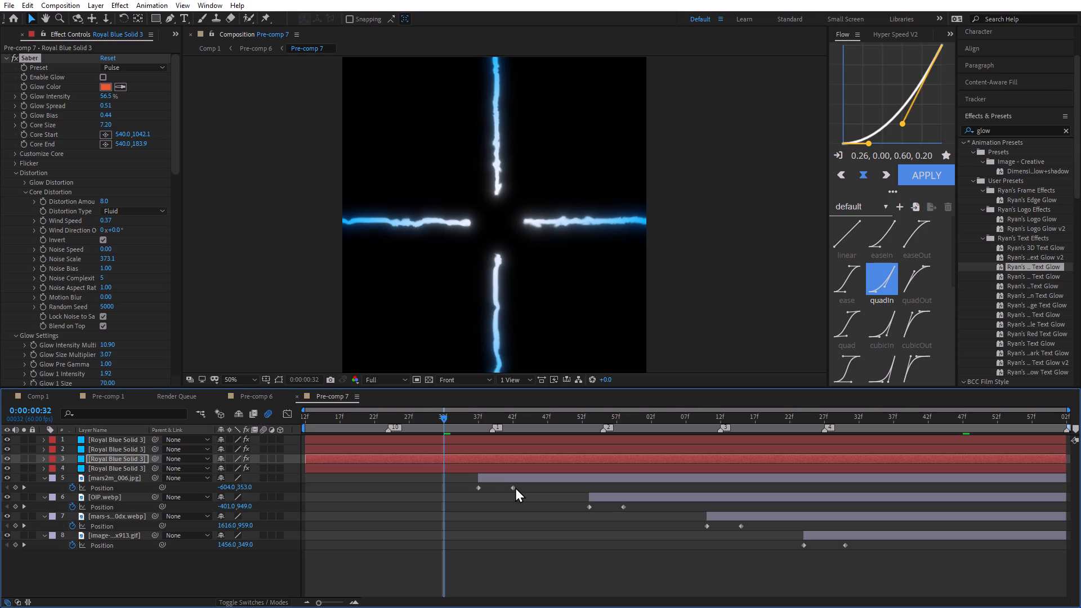
{"action": "left_click_drag", "start_coordinate": [515, 487], "coordinate": [530, 484]}
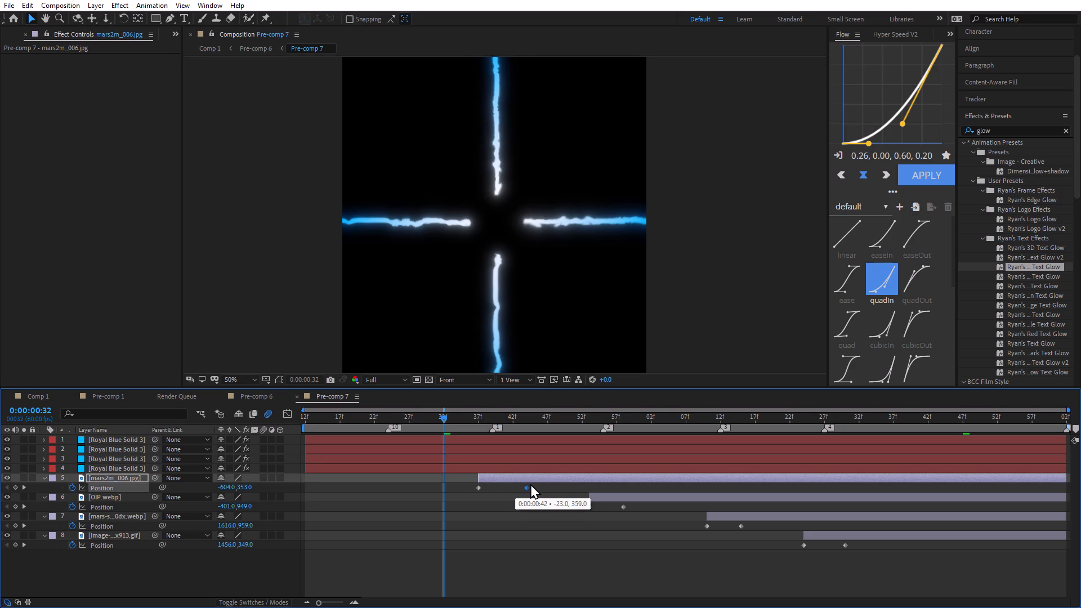
{"action": "left_click_drag", "start_coordinate": [530, 484], "coordinate": [537, 484]}
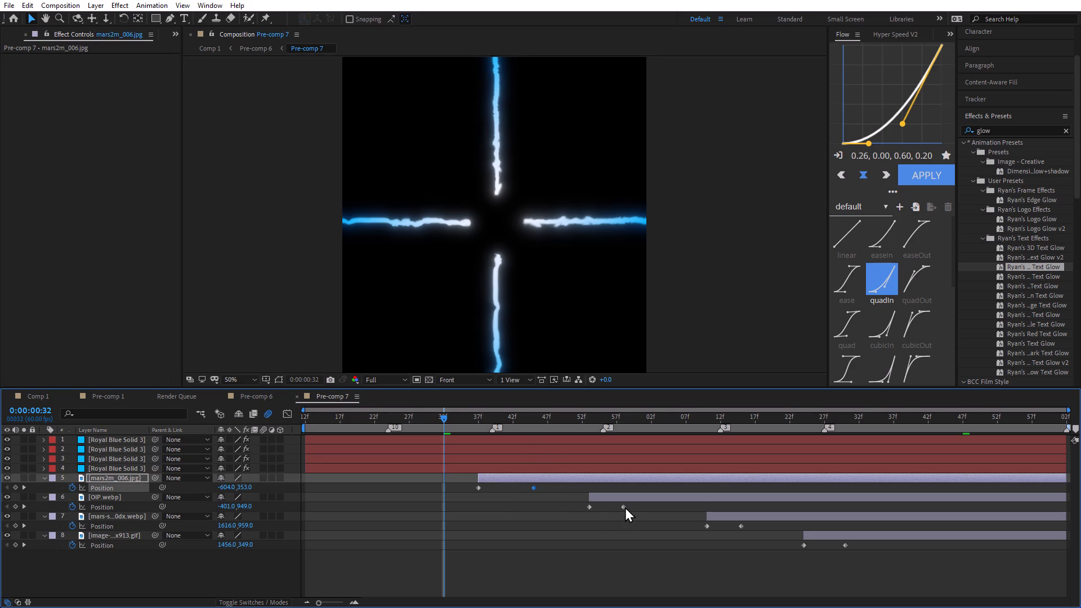
{"action": "left_click_drag", "start_coordinate": [625, 507], "coordinate": [637, 507]}
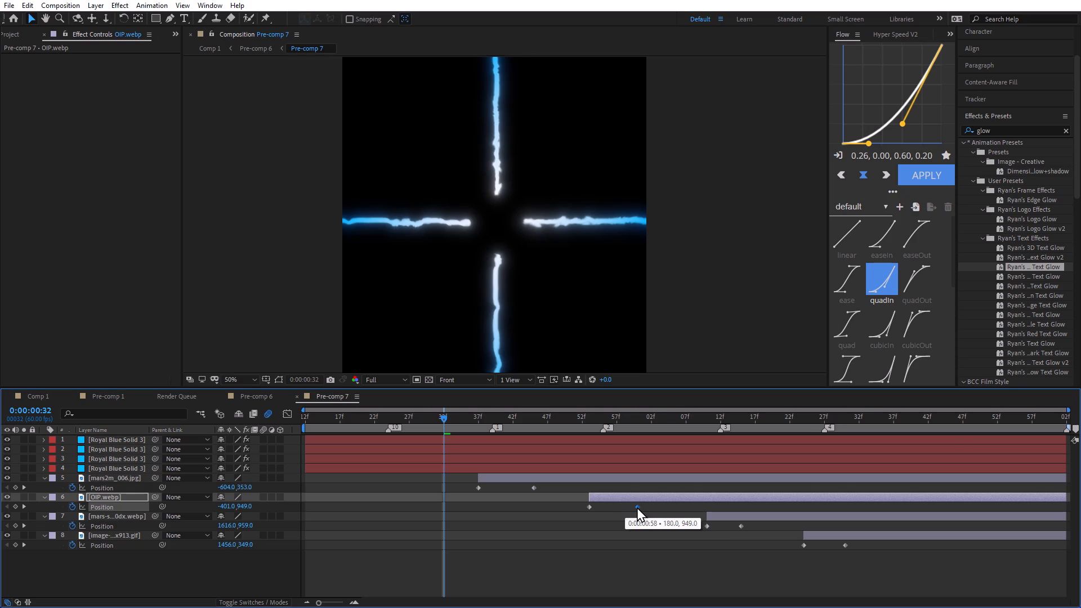
{"action": "left_click_drag", "start_coordinate": [637, 507], "coordinate": [638, 506]}
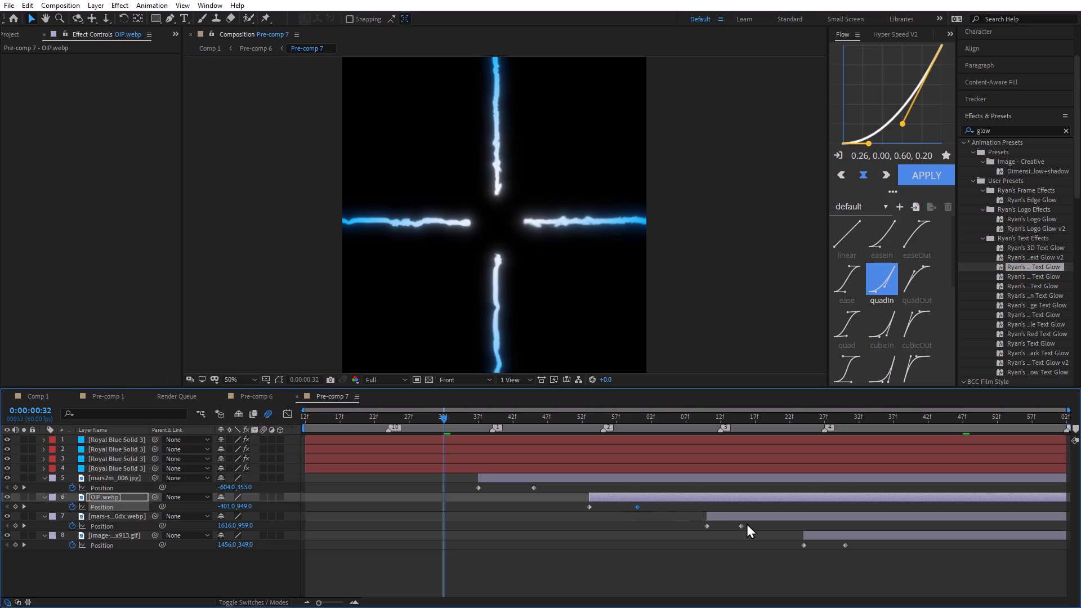
{"action": "left_click_drag", "start_coordinate": [739, 526], "coordinate": [753, 527]}
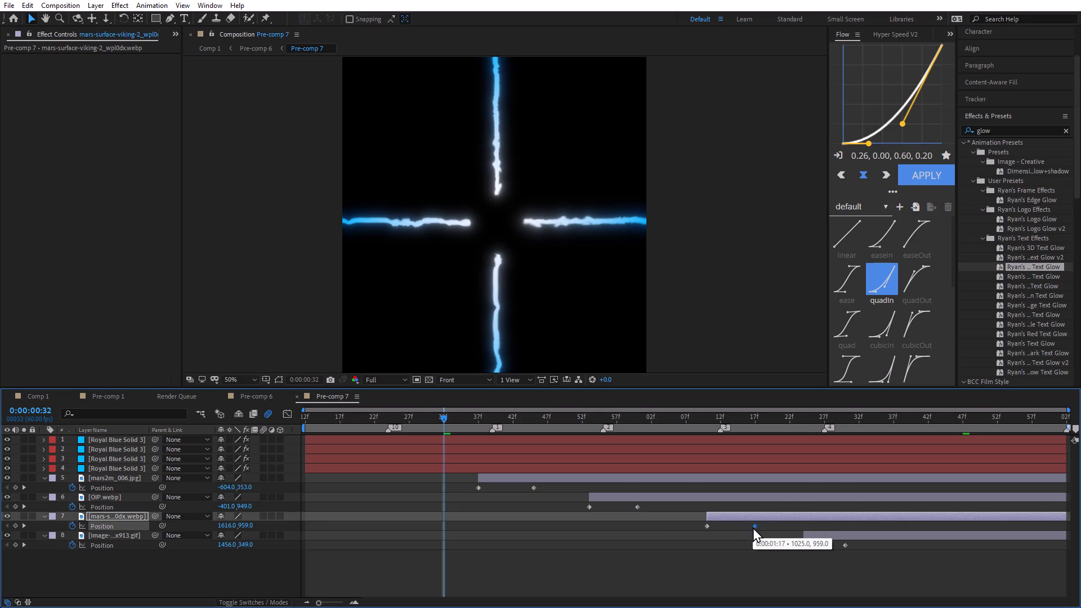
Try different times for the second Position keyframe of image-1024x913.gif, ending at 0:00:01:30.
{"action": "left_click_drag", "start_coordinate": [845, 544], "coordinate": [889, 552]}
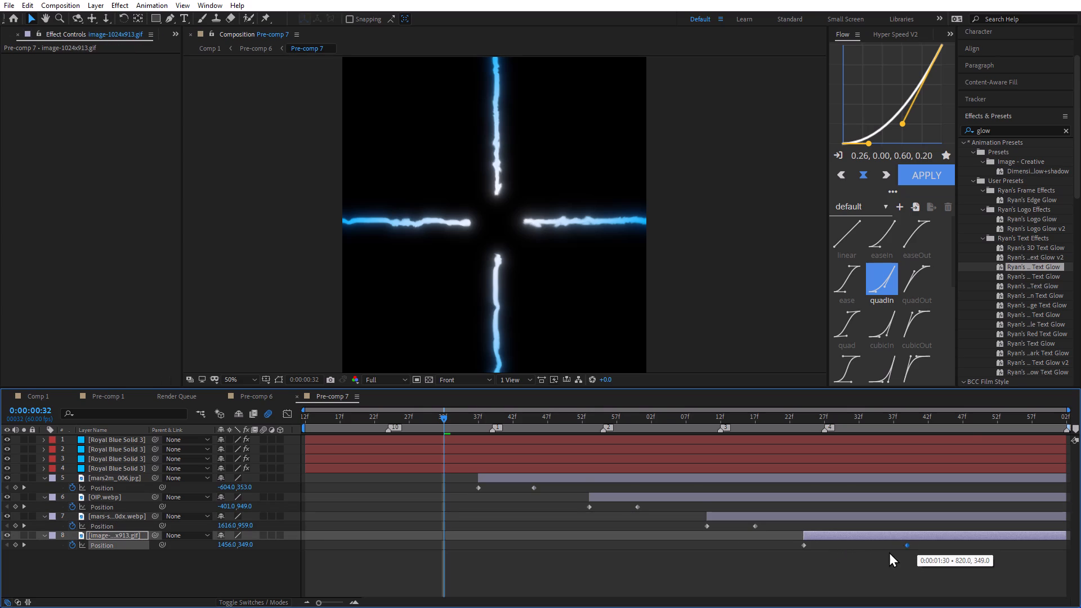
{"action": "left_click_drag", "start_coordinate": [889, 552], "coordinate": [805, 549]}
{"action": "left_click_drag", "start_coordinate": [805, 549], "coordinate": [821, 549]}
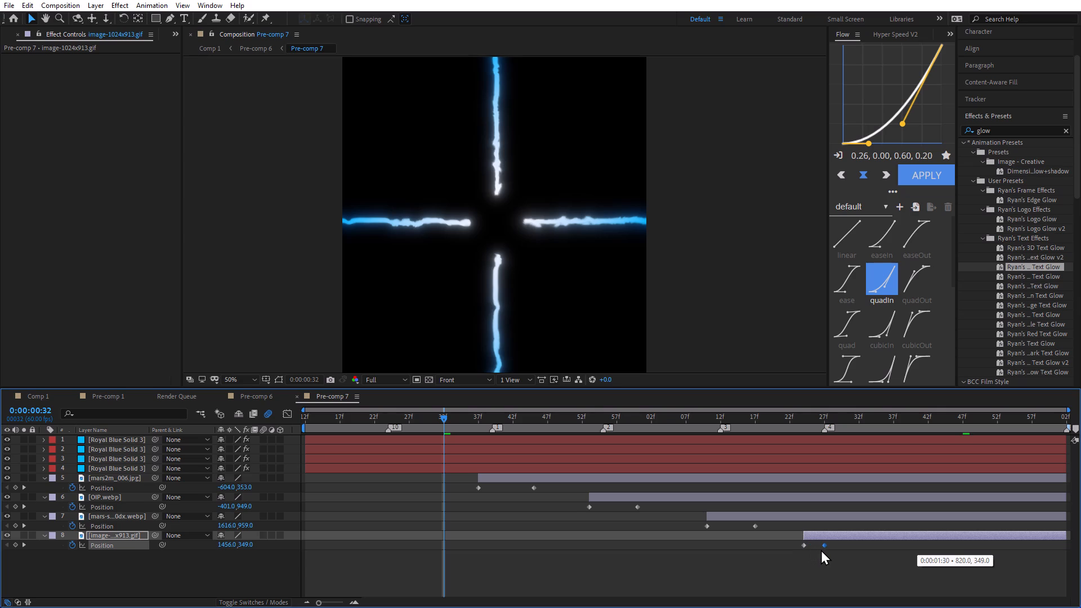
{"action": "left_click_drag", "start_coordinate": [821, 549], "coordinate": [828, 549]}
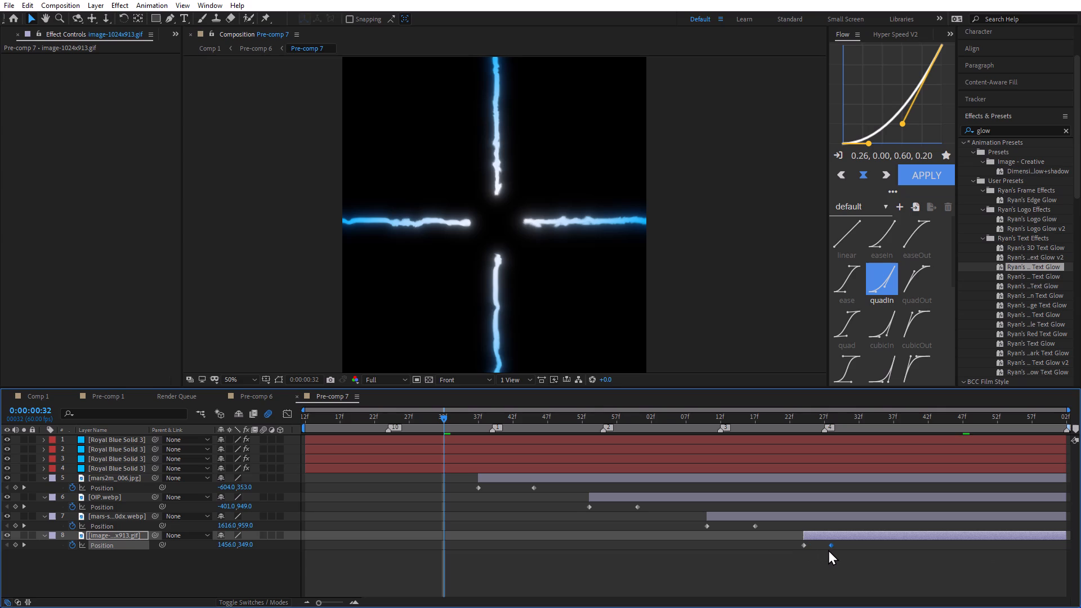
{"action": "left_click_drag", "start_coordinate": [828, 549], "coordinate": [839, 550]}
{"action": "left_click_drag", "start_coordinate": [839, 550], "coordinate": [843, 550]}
Move the second Position keyframes of OIP.webp to 0:00:01:01, the mars-surface webp to 0:00:01:18 and image-1024x913.gif to 0:00:01:32.
{"action": "left_click", "coordinate": [636, 507]}
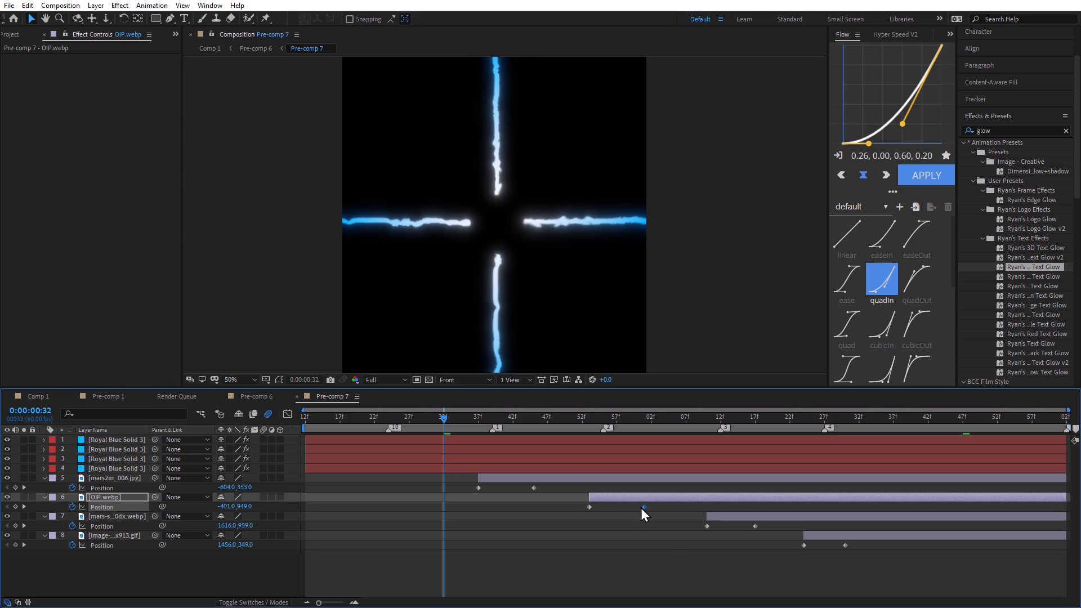
{"action": "left_click", "coordinate": [754, 526]}
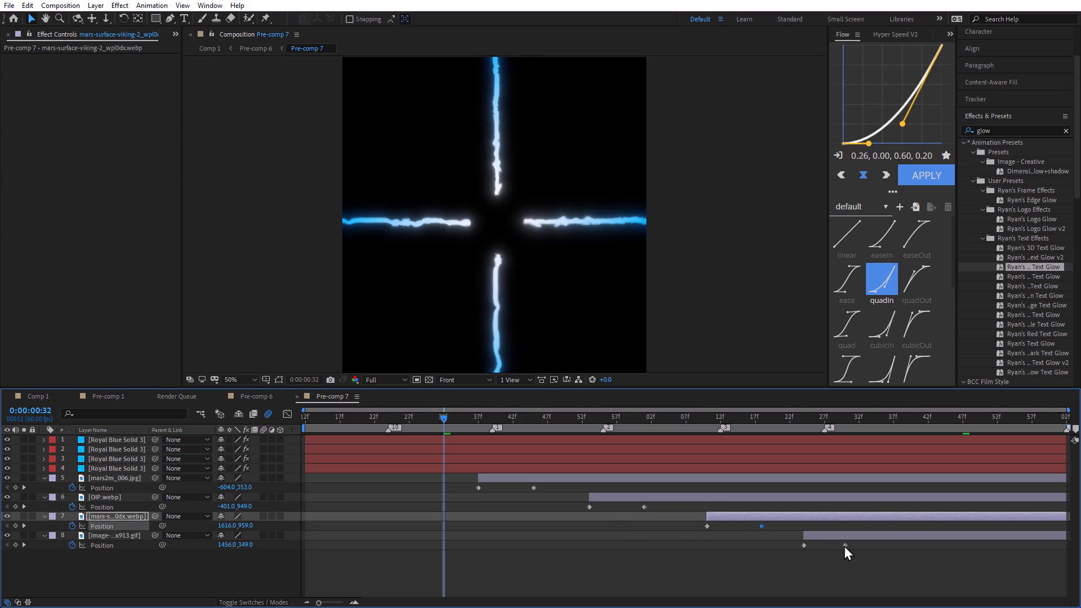
{"action": "left_click_drag", "start_coordinate": [844, 545], "coordinate": [859, 547]}
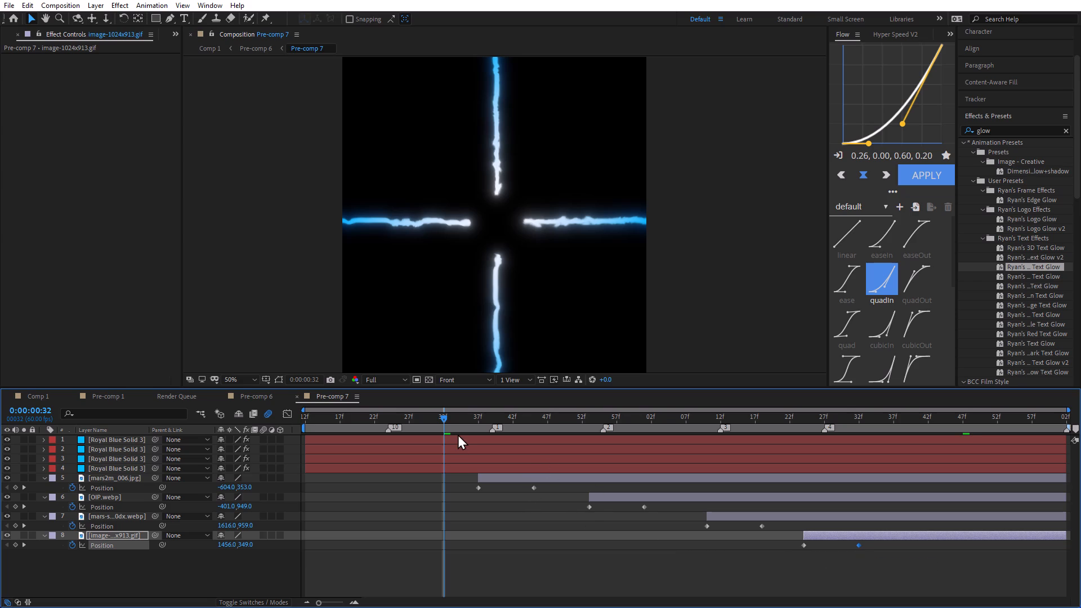
Preview the image slide-ins in Pre-comp 7 starting from 0:00:00:32.
{"action": "key", "text": "space"}
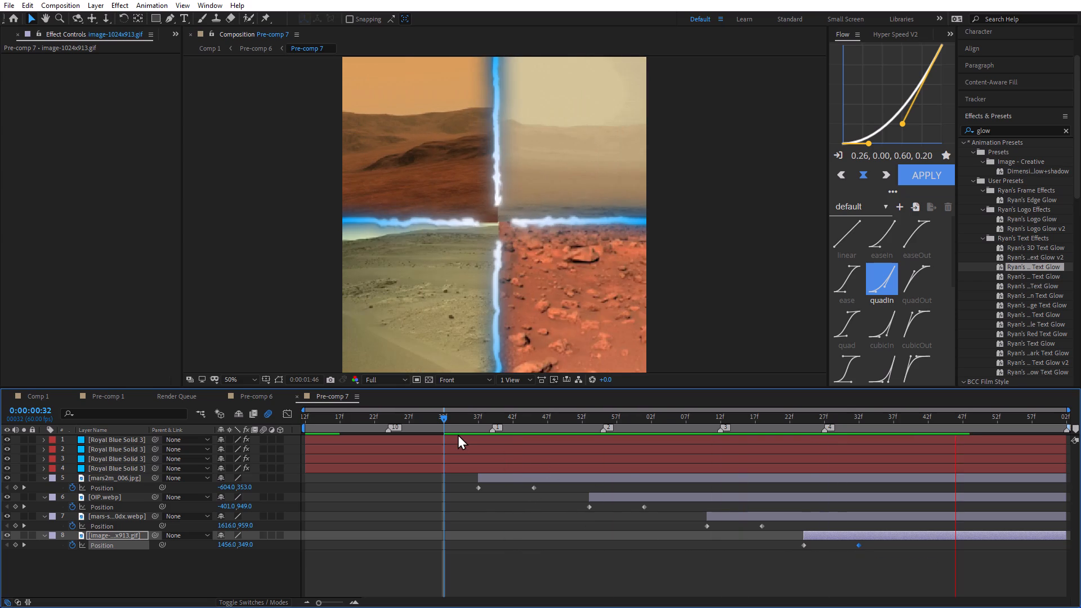
{"action": "key", "text": "space"}
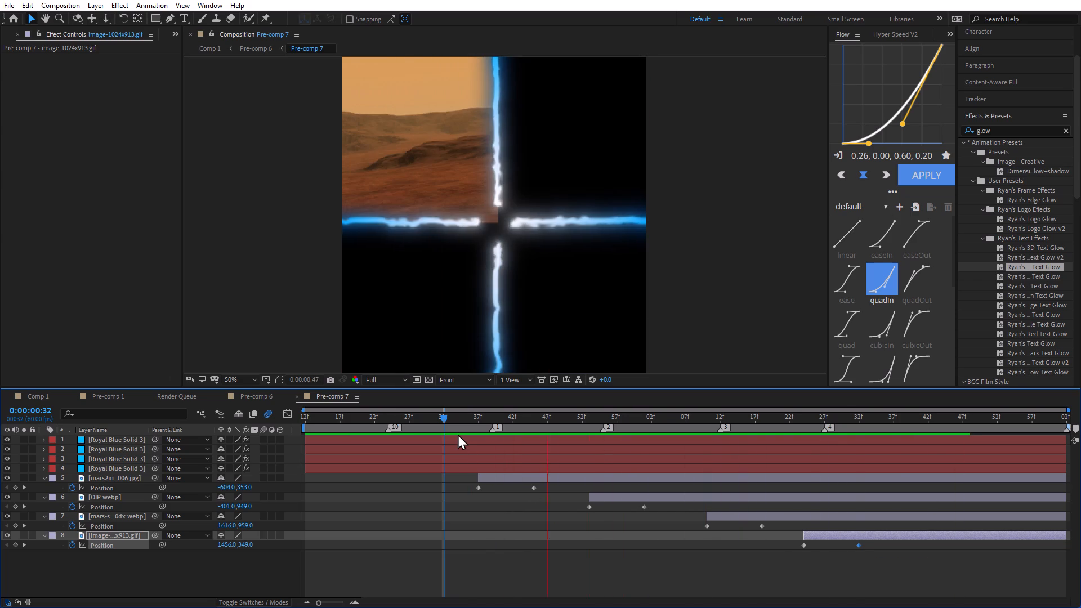
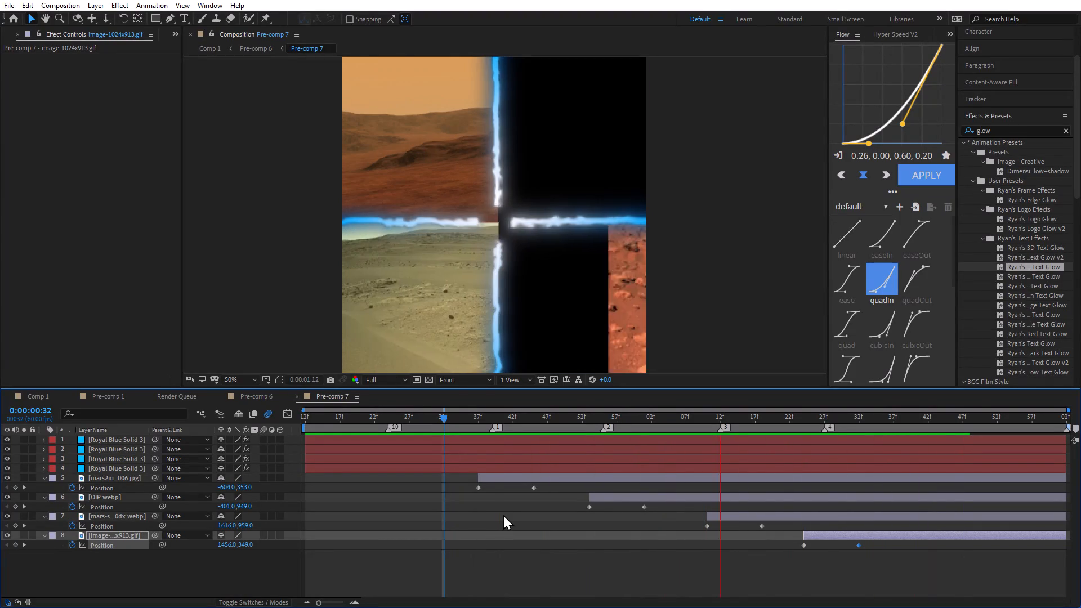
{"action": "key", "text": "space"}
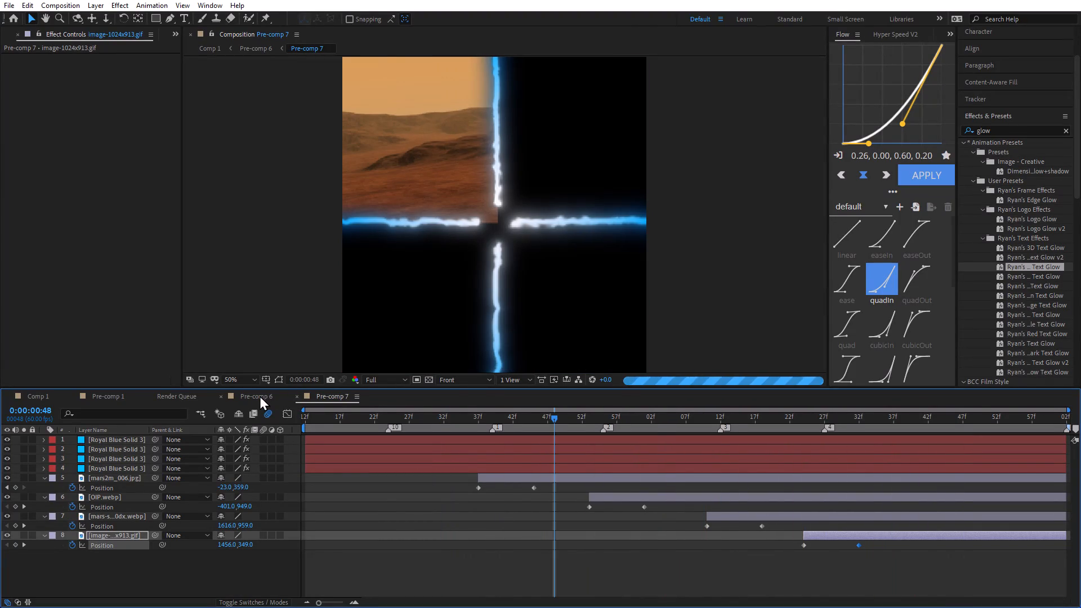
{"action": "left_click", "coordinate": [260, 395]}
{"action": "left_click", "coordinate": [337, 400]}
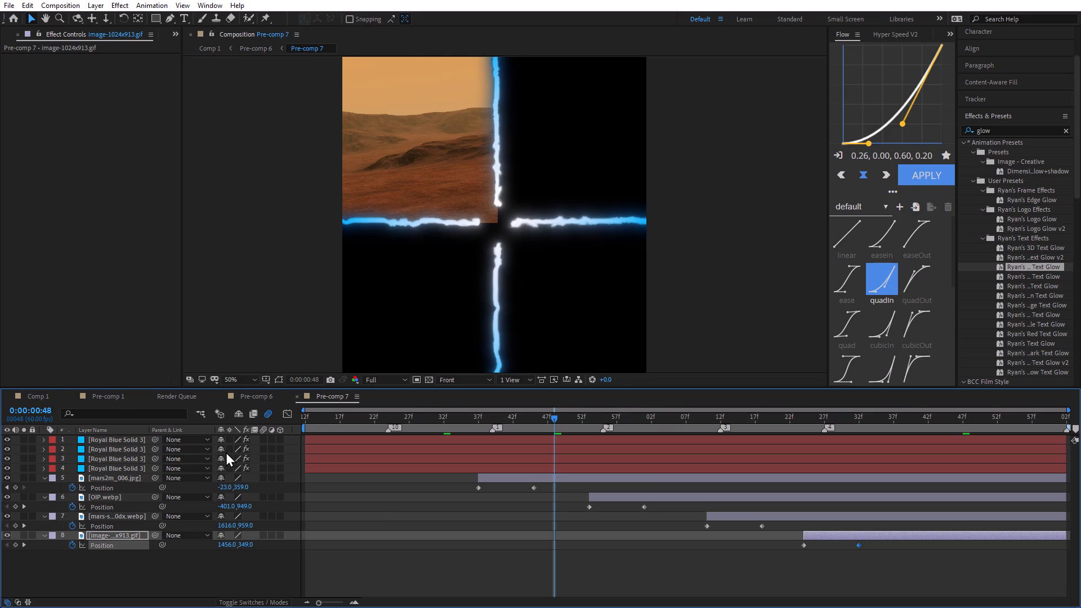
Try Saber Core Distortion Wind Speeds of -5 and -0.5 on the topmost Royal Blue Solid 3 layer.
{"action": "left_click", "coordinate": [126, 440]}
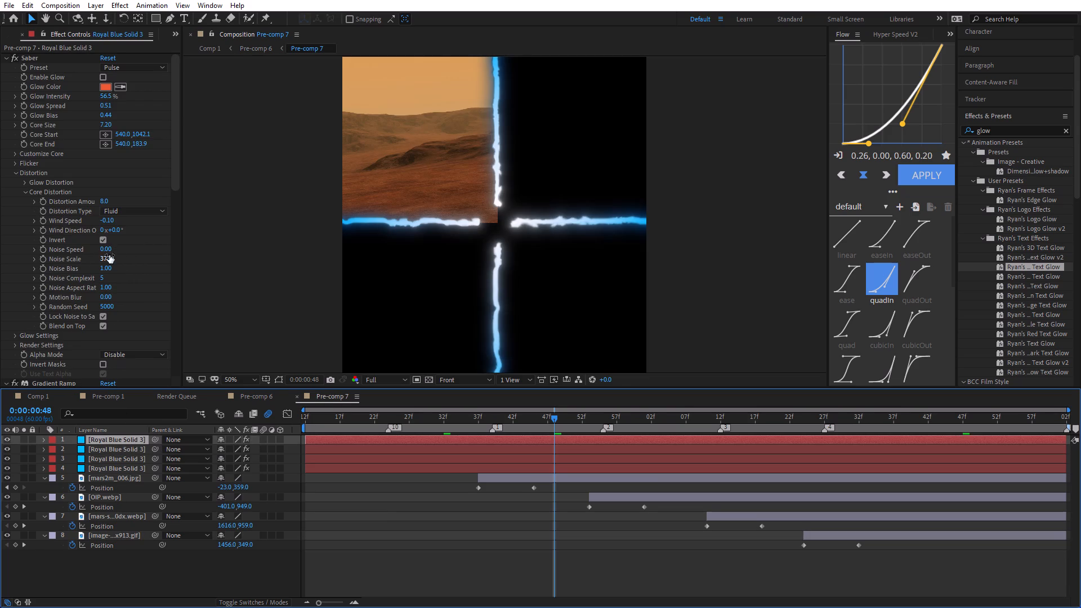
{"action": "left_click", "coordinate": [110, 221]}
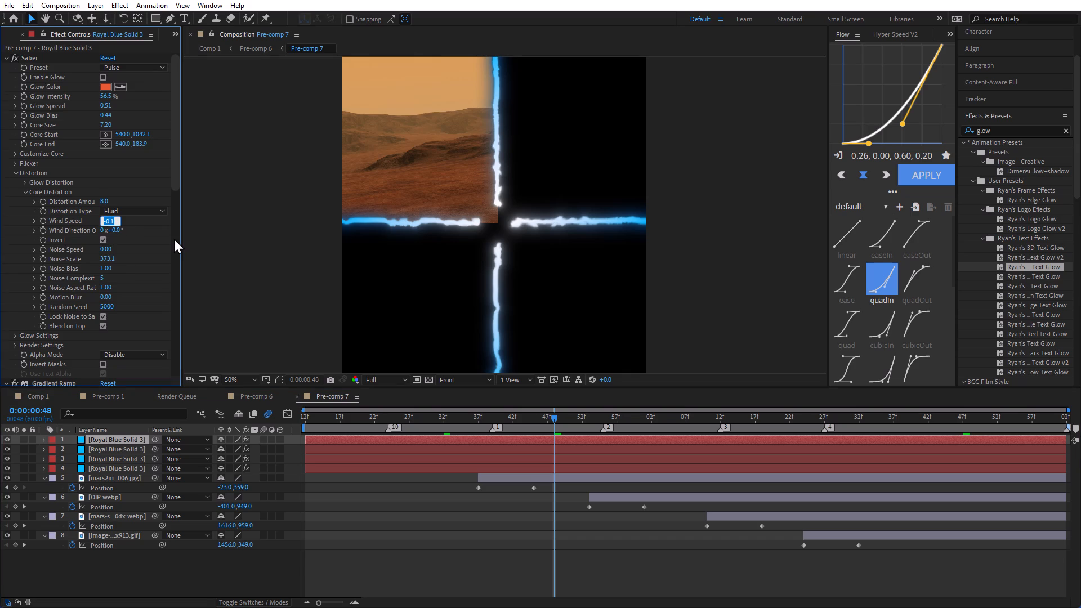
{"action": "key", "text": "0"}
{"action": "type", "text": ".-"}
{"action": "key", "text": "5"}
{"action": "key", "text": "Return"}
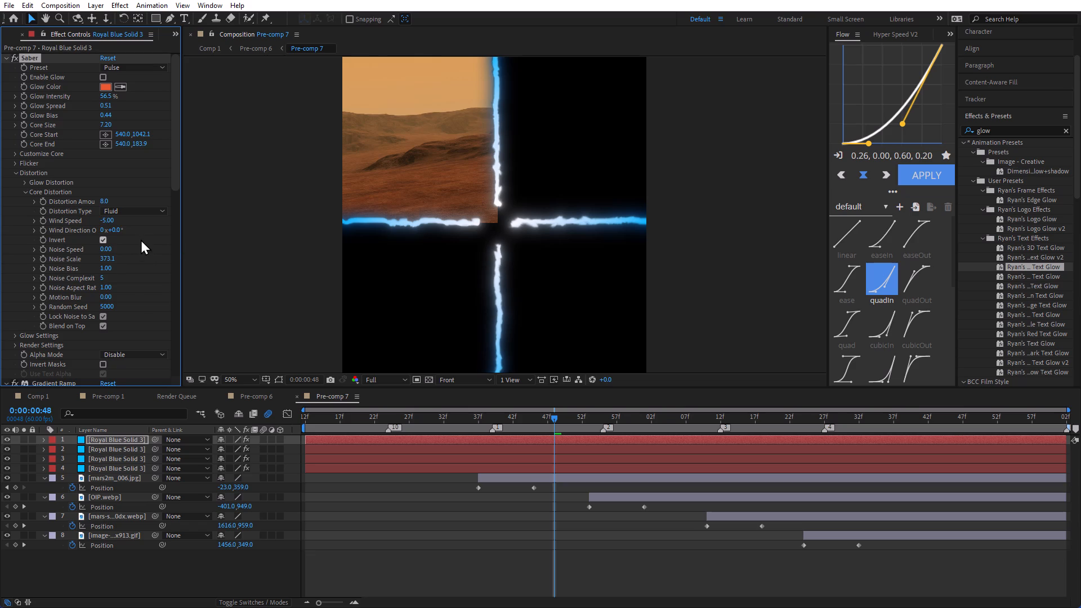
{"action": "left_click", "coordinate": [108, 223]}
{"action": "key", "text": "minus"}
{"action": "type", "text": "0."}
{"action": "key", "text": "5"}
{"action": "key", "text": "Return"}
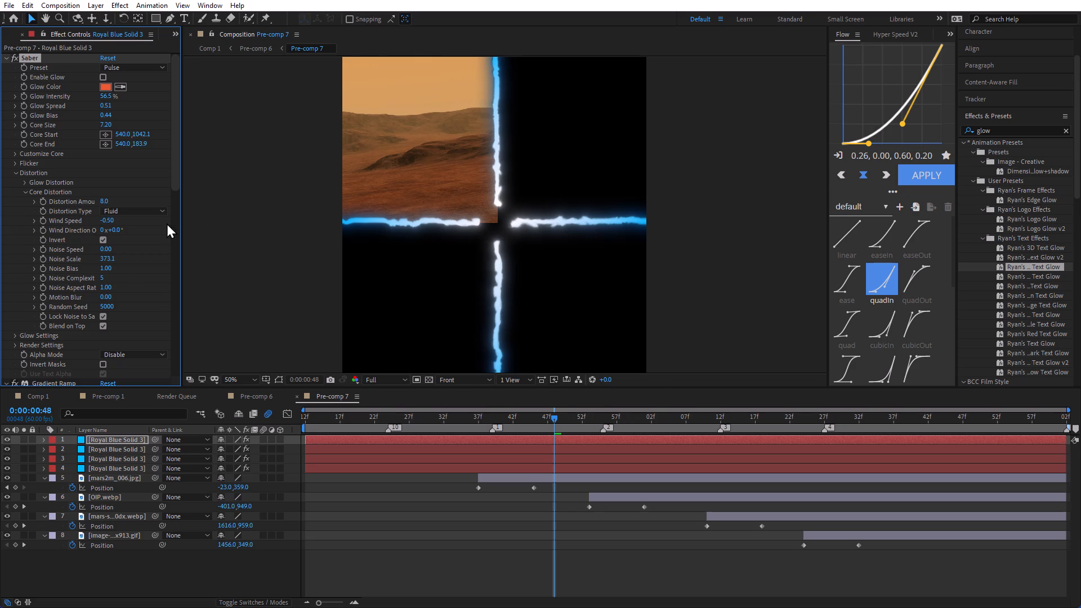
Set the Core Distortion Wind Speed of layer 1, Royal Blue Solid 3, to -0.05 and copy that value.
{"action": "left_click", "coordinate": [107, 445]}
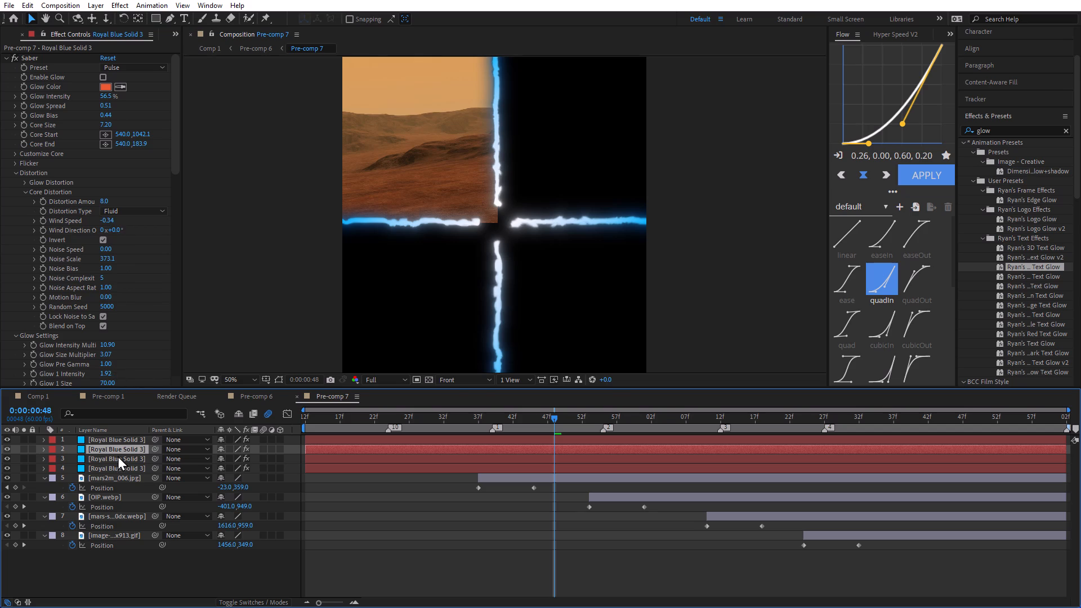
{"action": "left_click", "coordinate": [118, 440]}
{"action": "left_click", "coordinate": [103, 218]}
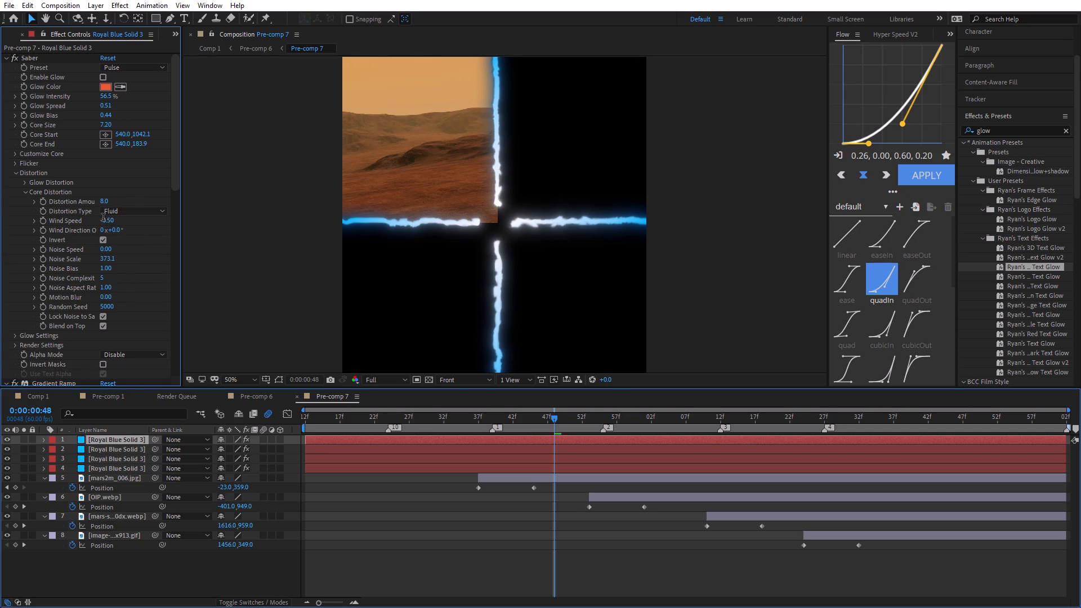
{"action": "type", "text": "-0.05"}
{"action": "key", "text": "Return"}
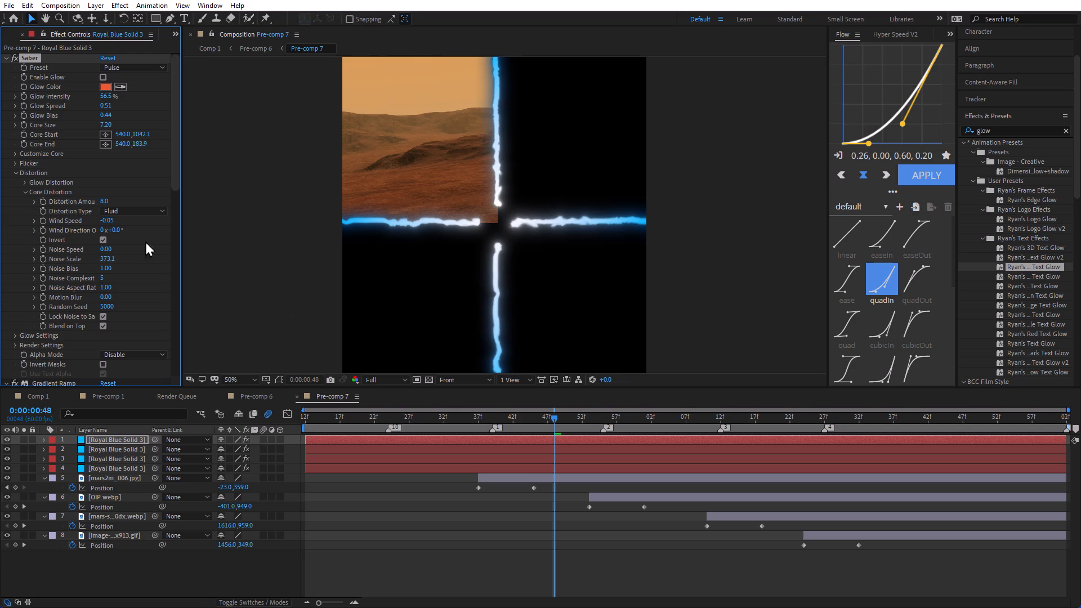
{"action": "left_click", "coordinate": [118, 448]}
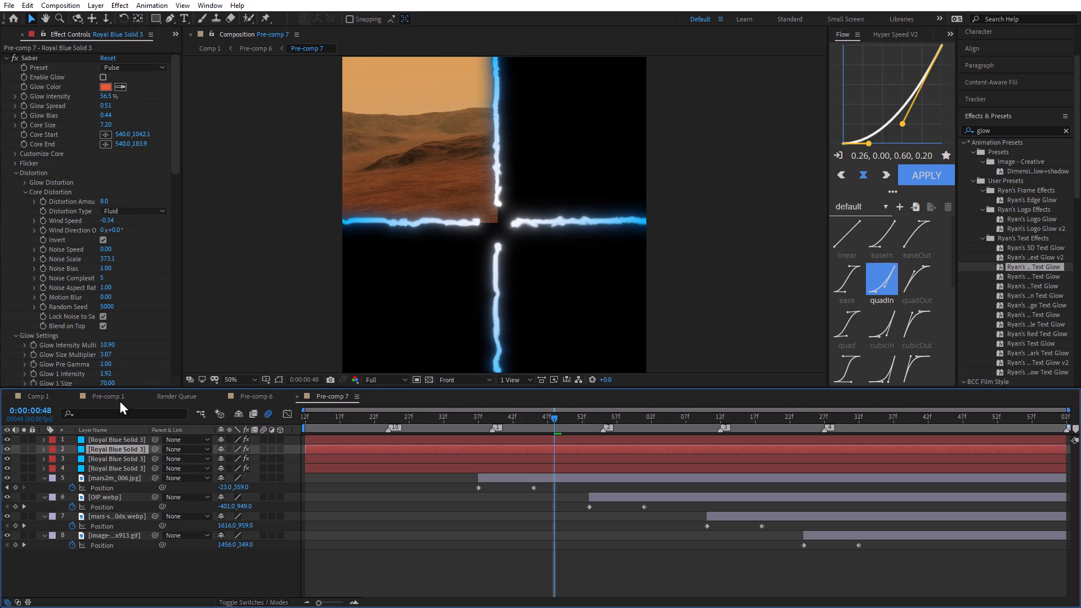
{"action": "left_click", "coordinate": [119, 444]}
{"action": "left_click", "coordinate": [109, 222]}
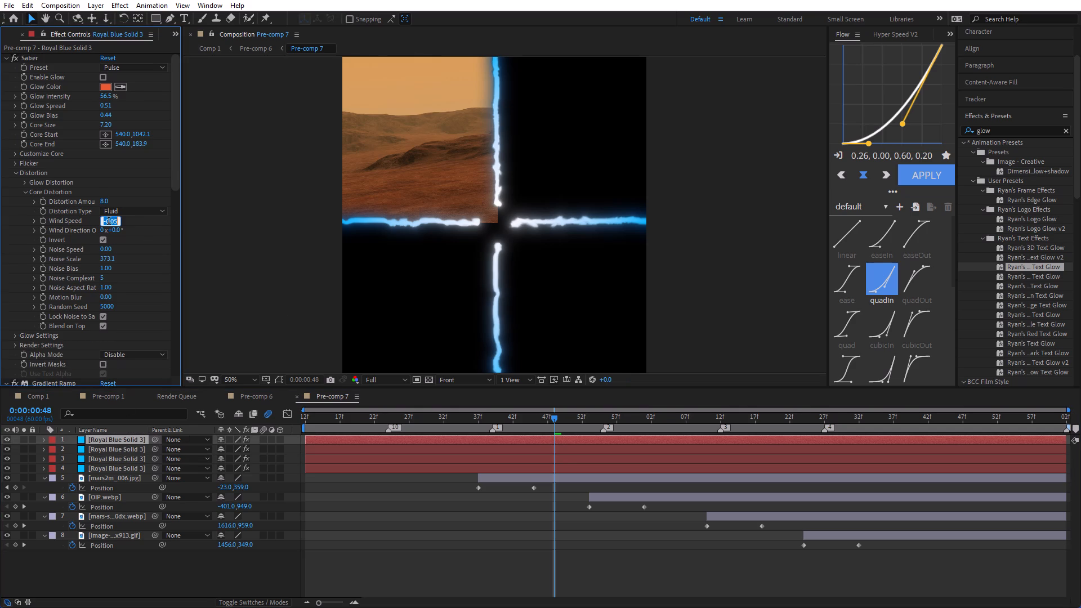
{"action": "key", "text": "shift+less"}
{"action": "key", "text": "BackSpace"}
{"action": "type", "text": "-0.05"}
{"action": "key", "text": "shift+Left"}
{"action": "key", "text": "shift+Left"}
{"action": "key", "text": "shift+Left"}
{"action": "key", "text": "shift+Left"}
{"action": "key", "text": "shift+Left"}
{"action": "key", "text": "shift+Left"}
{"action": "key", "text": "ctrl+c"}
{"action": "key", "text": "ctrl+c"}
Paste the copied Wind Speed of -0.05 into Saber's Core Distortion on Royal Blue Solid 3 layers 2, 3 and 4.
{"action": "left_click", "coordinate": [133, 446]}
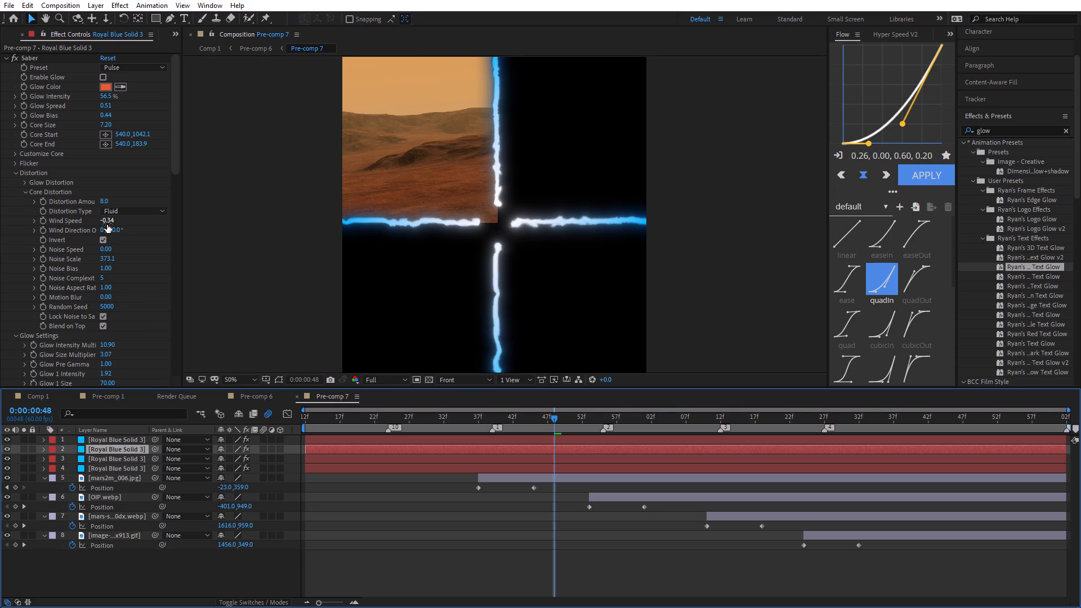
{"action": "left_click", "coordinate": [107, 225]}
{"action": "key", "text": "ctrl+v"}
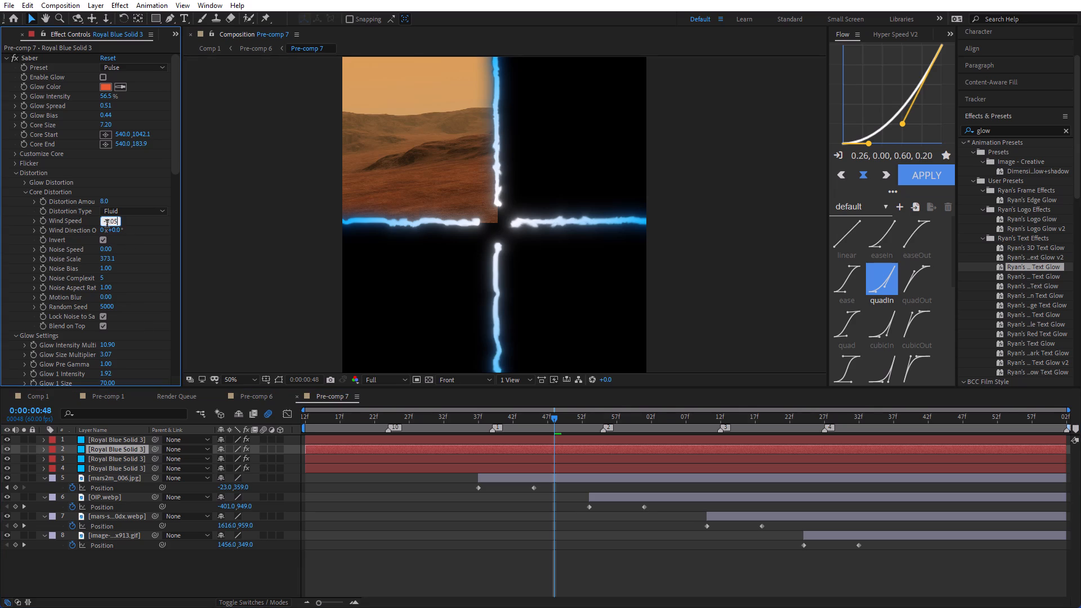
{"action": "left_click", "coordinate": [111, 464]}
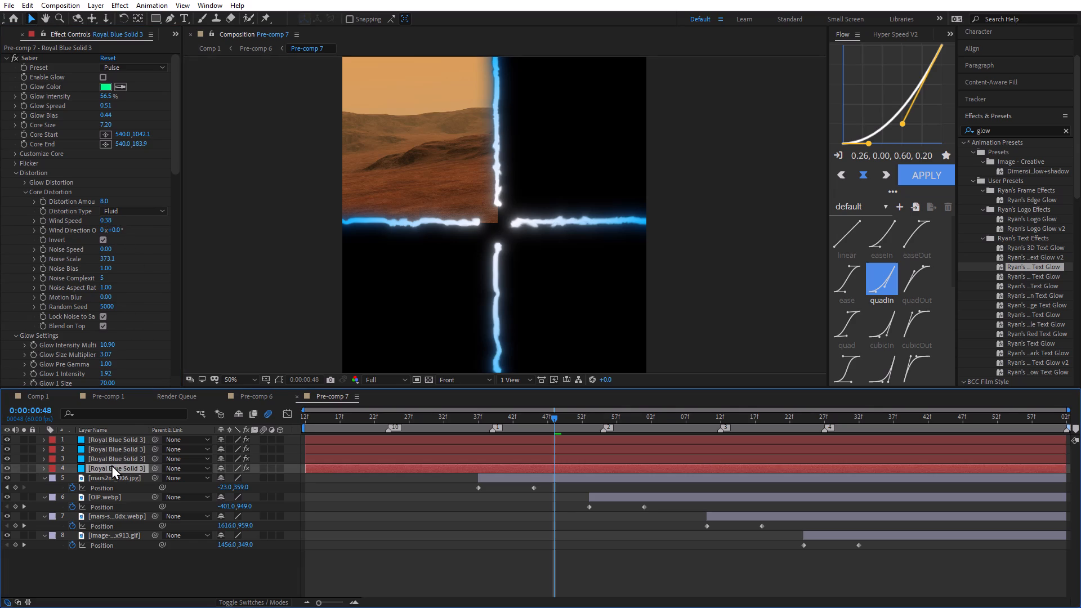
{"action": "left_click", "coordinate": [117, 460]}
{"action": "left_click", "coordinate": [106, 223]}
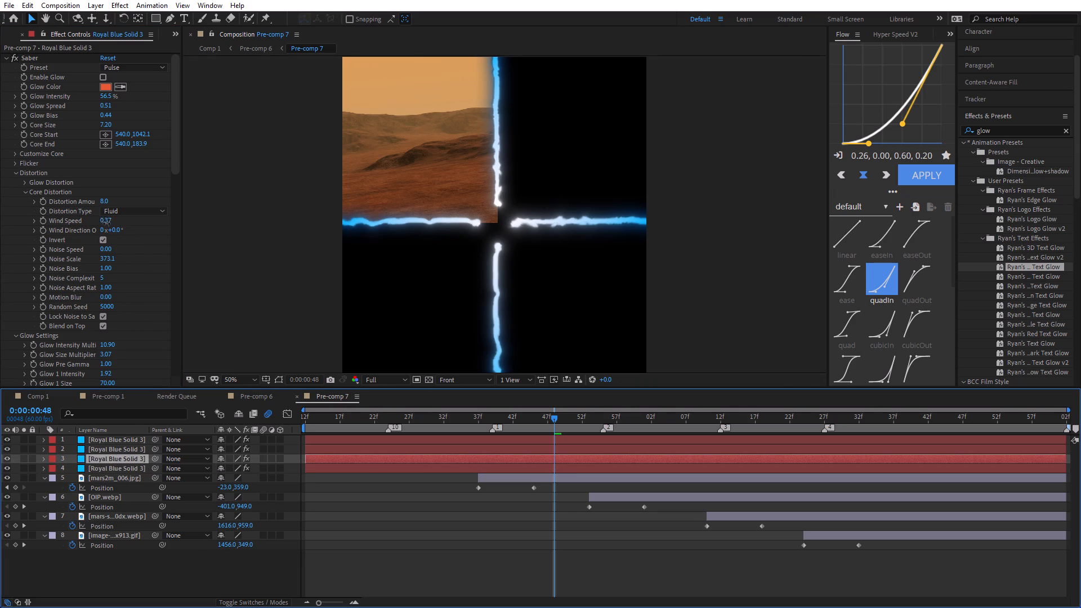
{"action": "key", "text": "ctrl+v"}
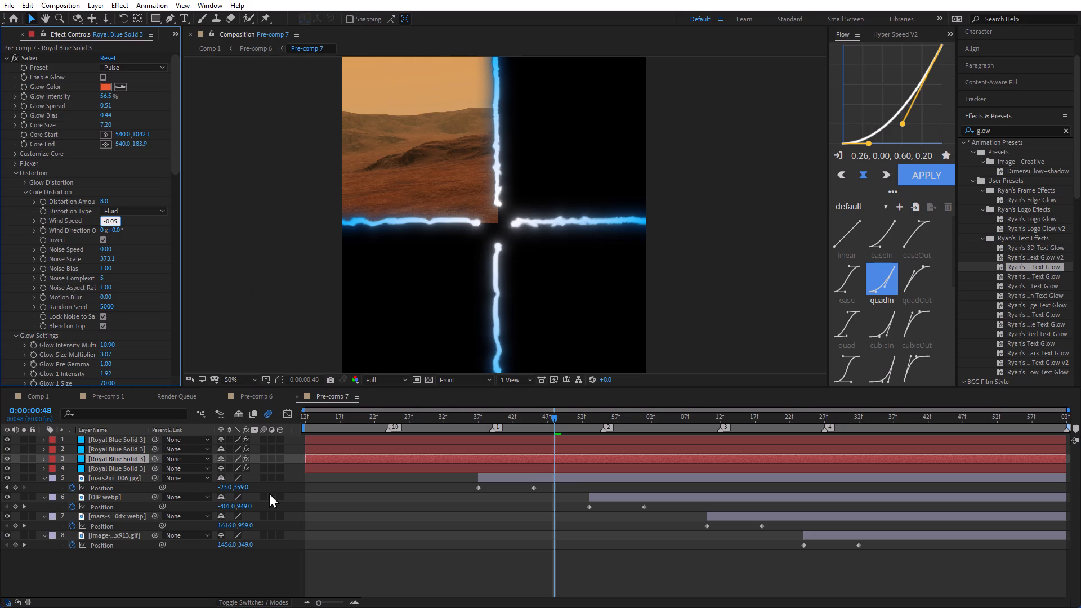
{"action": "left_click", "coordinate": [131, 464]}
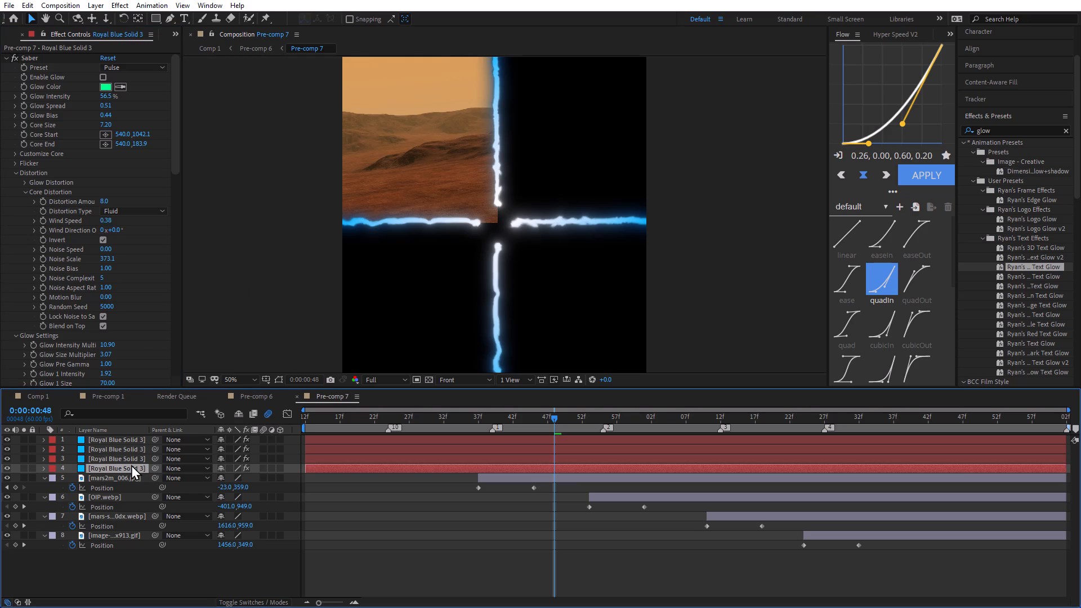
{"action": "left_click", "coordinate": [104, 221]}
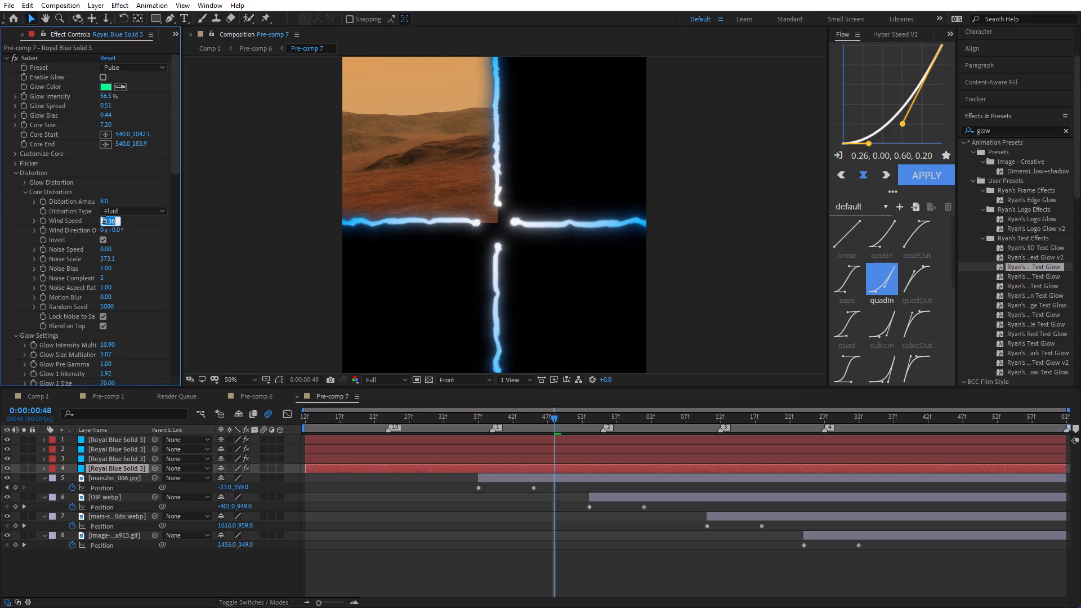
{"action": "key", "text": "ctrl+v"}
{"action": "left_click", "coordinate": [183, 561]}
Inspect the energy lines around Mars up close in Comp 1.
{"action": "left_click", "coordinate": [37, 396]}
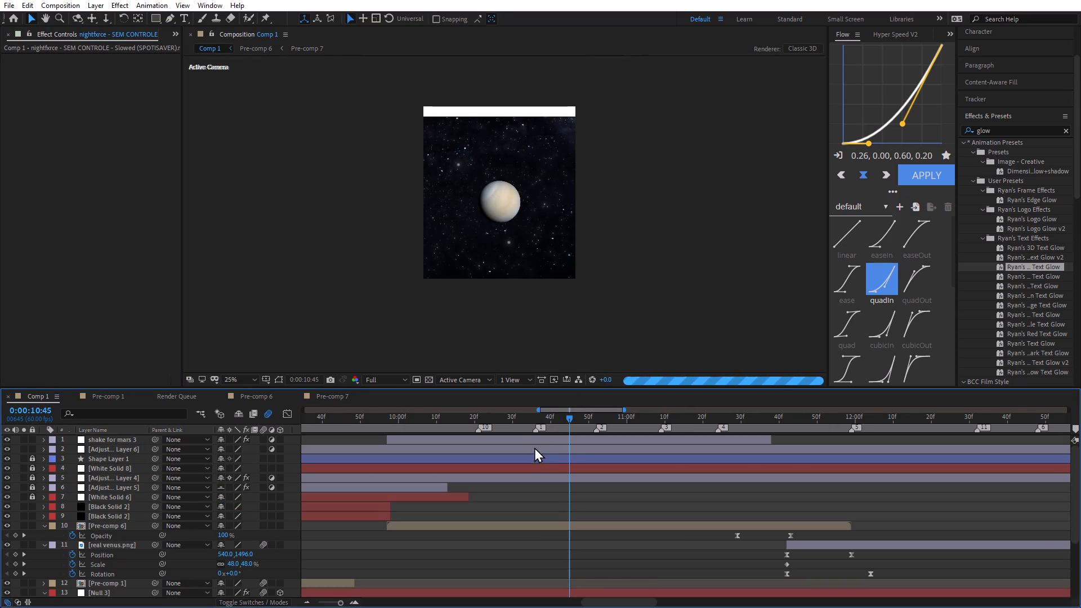
{"action": "scroll", "coordinate": [618, 135], "scroll_direction": "up", "scroll_amount": 2, "text": "ctrl"}
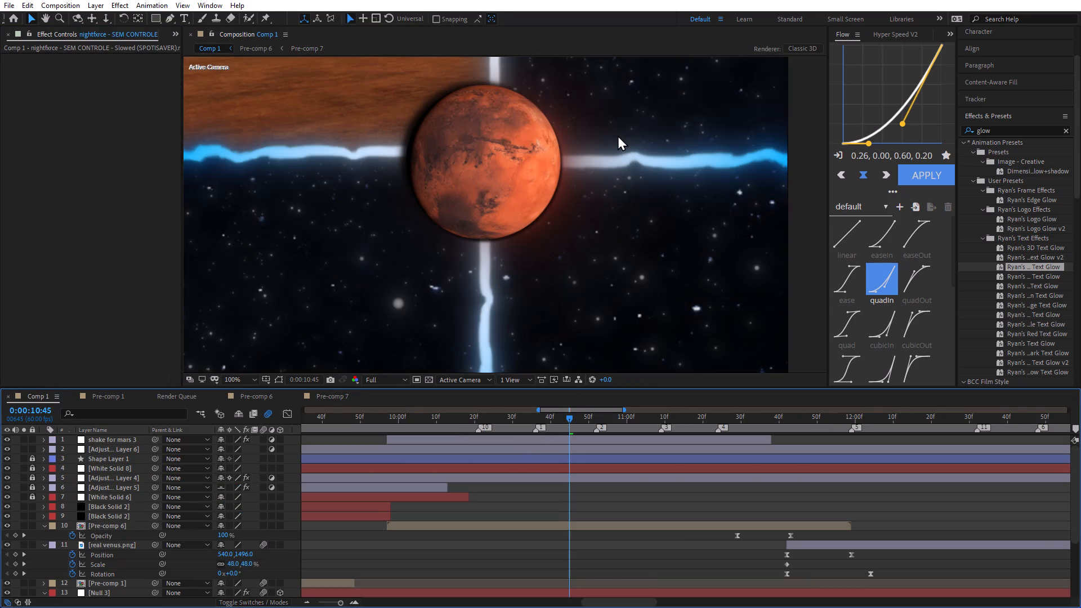
{"action": "scroll", "coordinate": [618, 135], "scroll_direction": "down", "scroll_amount": 1, "text": "ctrl"}
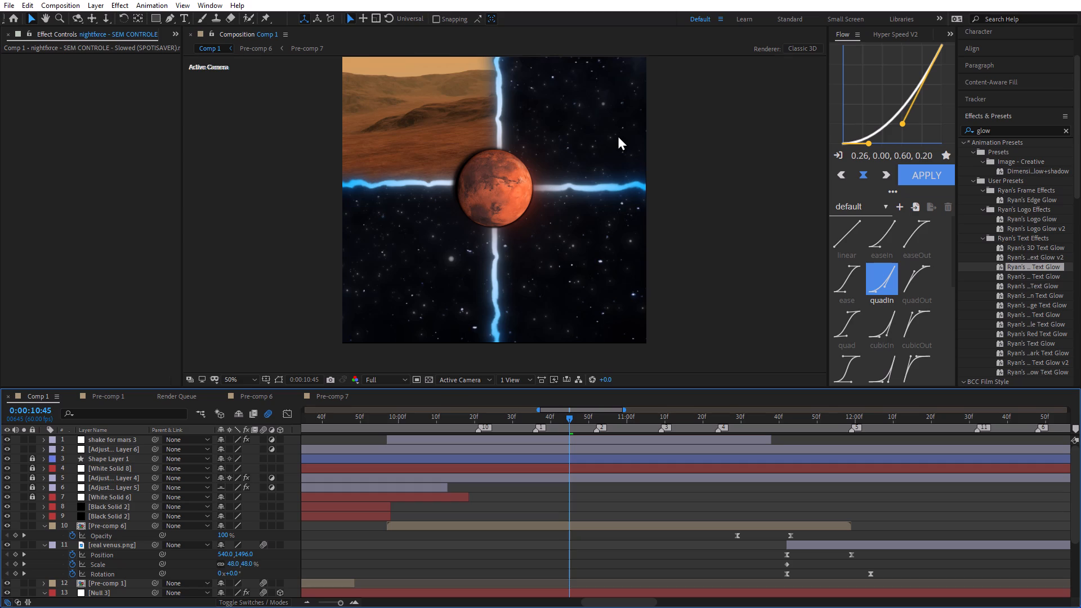
In Pre-comp 7, set Saber's Core Distortion Wind Speed on layer 1, Royal Blue Solid 3, to 0.26 and copy that value.
{"action": "left_click", "coordinate": [334, 399]}
{"action": "left_click", "coordinate": [127, 444]}
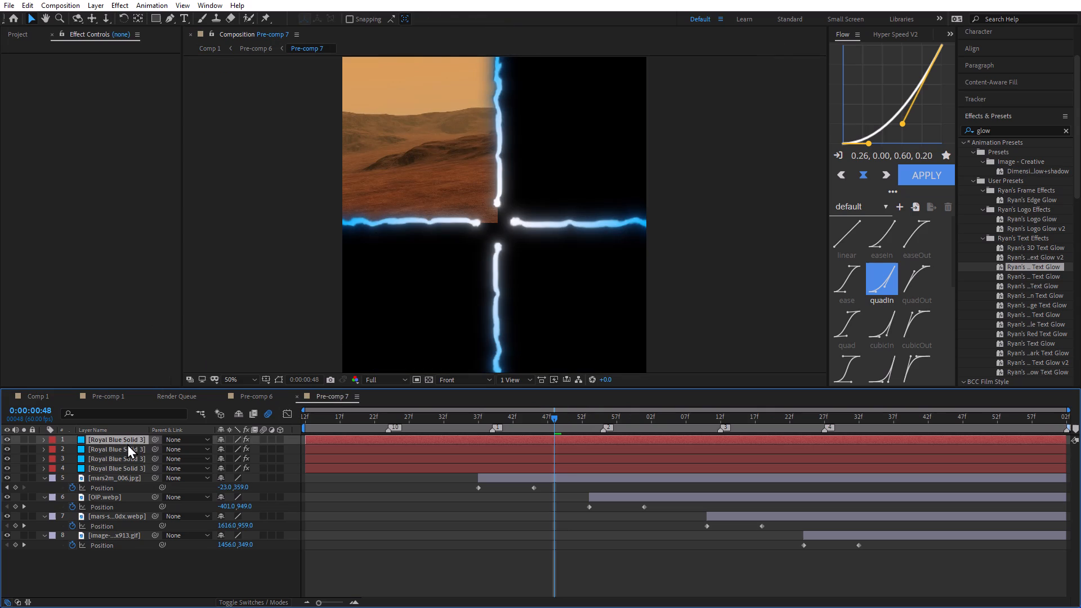
{"action": "left_click", "coordinate": [102, 218]}
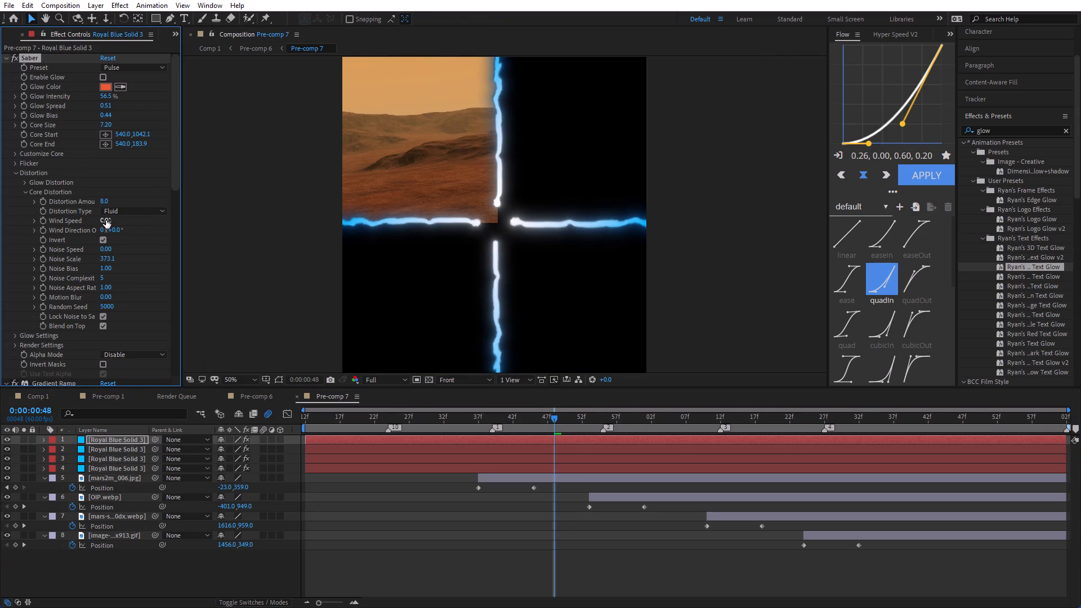
{"action": "left_click_drag", "start_coordinate": [106, 220], "coordinate": [128, 217]}
{"action": "left_click_drag", "start_coordinate": [128, 217], "coordinate": [129, 216]}
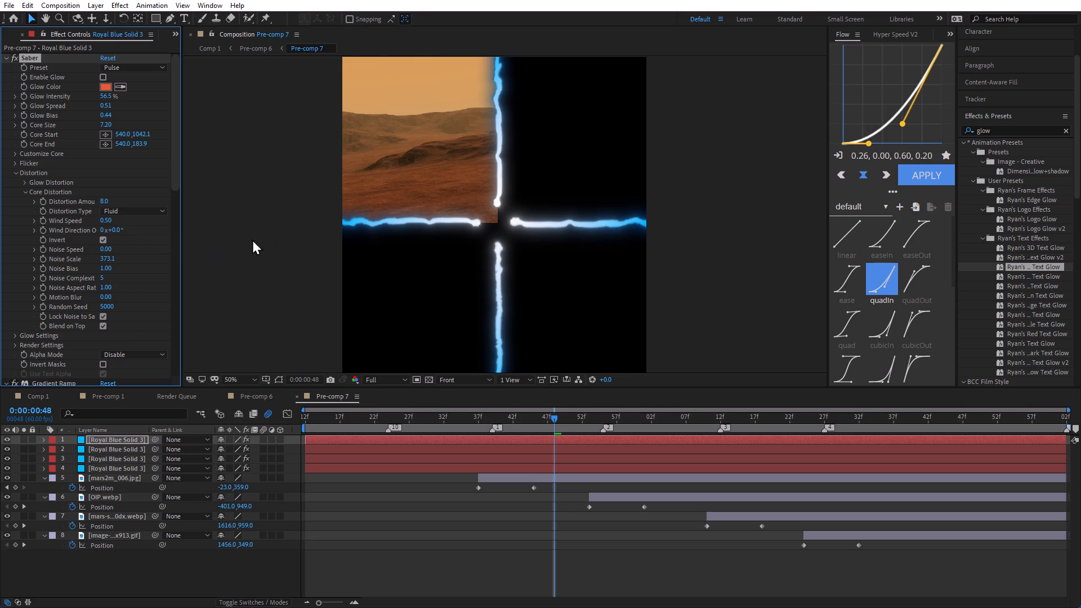
{"action": "left_click_drag", "start_coordinate": [109, 222], "coordinate": [103, 222]}
{"action": "left_click_drag", "start_coordinate": [103, 222], "coordinate": [97, 223]}
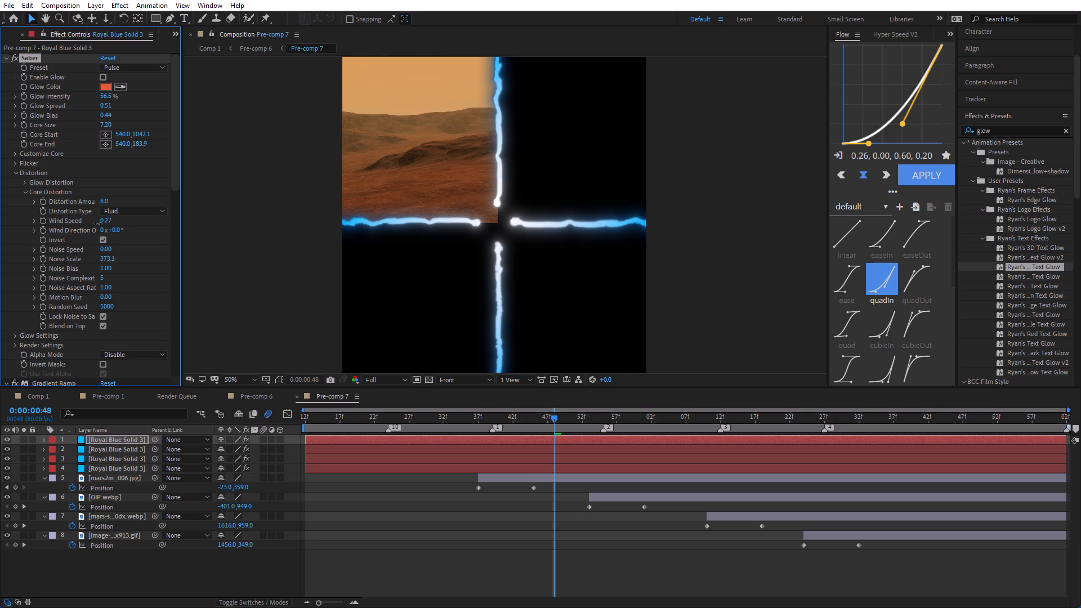
{"action": "left_click_drag", "start_coordinate": [97, 223], "coordinate": [97, 223]}
{"action": "left_click", "coordinate": [102, 219]}
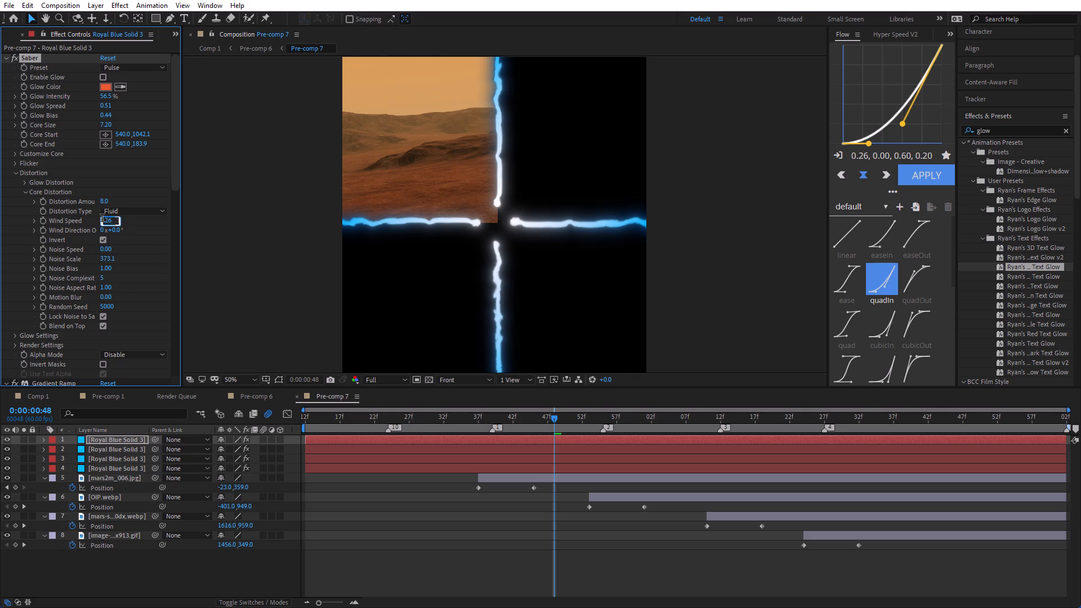
{"action": "key", "text": "ctrl+c"}
Paste the copied Wind Speed of 0.26 into Saber's Core Distortion on Royal Blue Solid 3 layers 2, 3 and 4.
{"action": "left_click", "coordinate": [124, 450]}
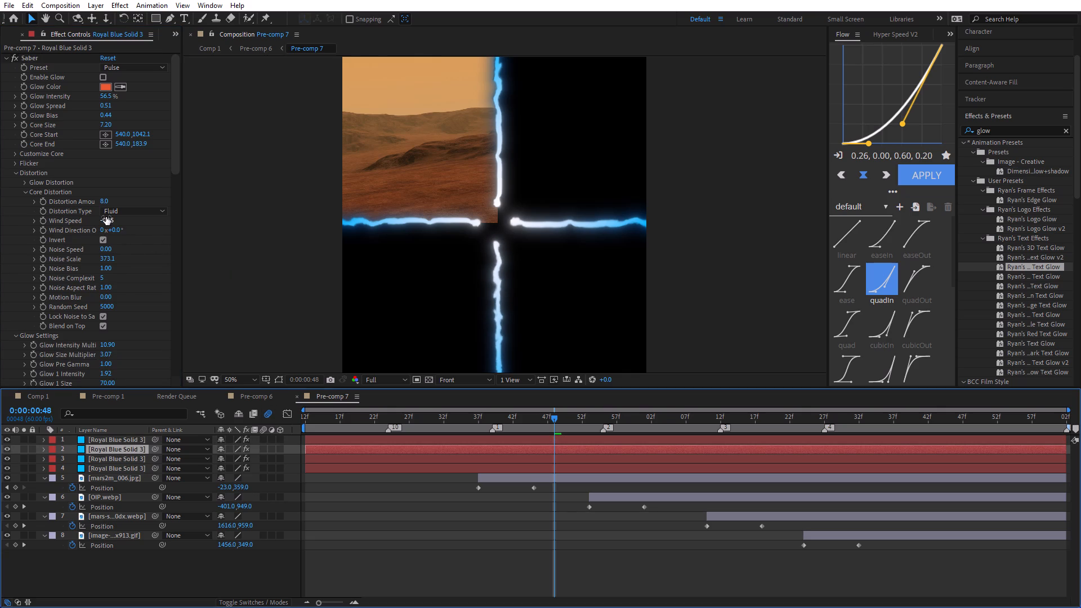
{"action": "left_click", "coordinate": [106, 217]}
{"action": "key", "text": "ctrl+v"}
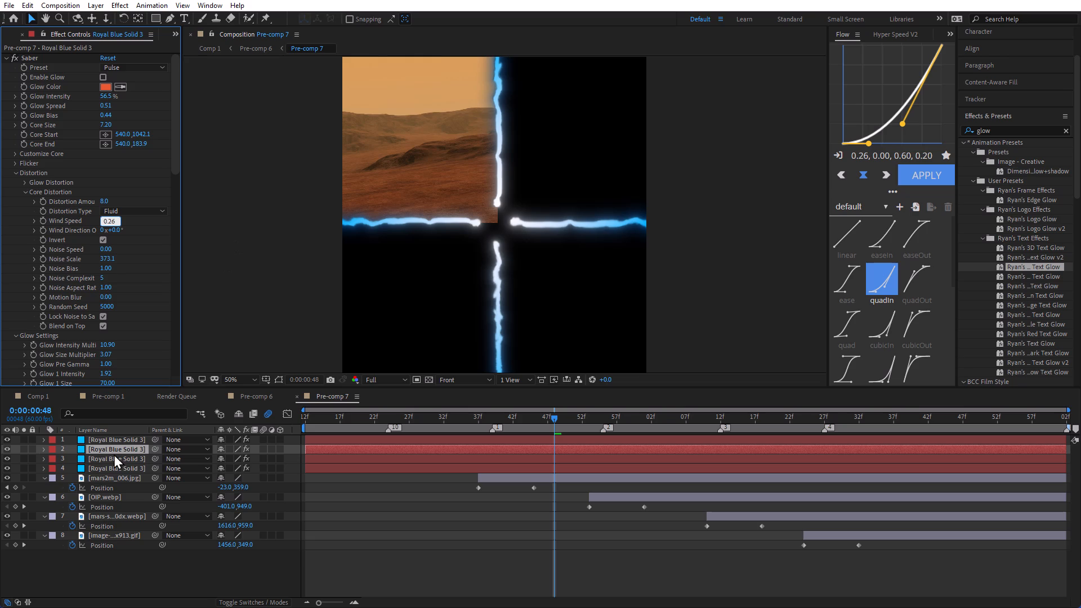
{"action": "left_click", "coordinate": [111, 459]}
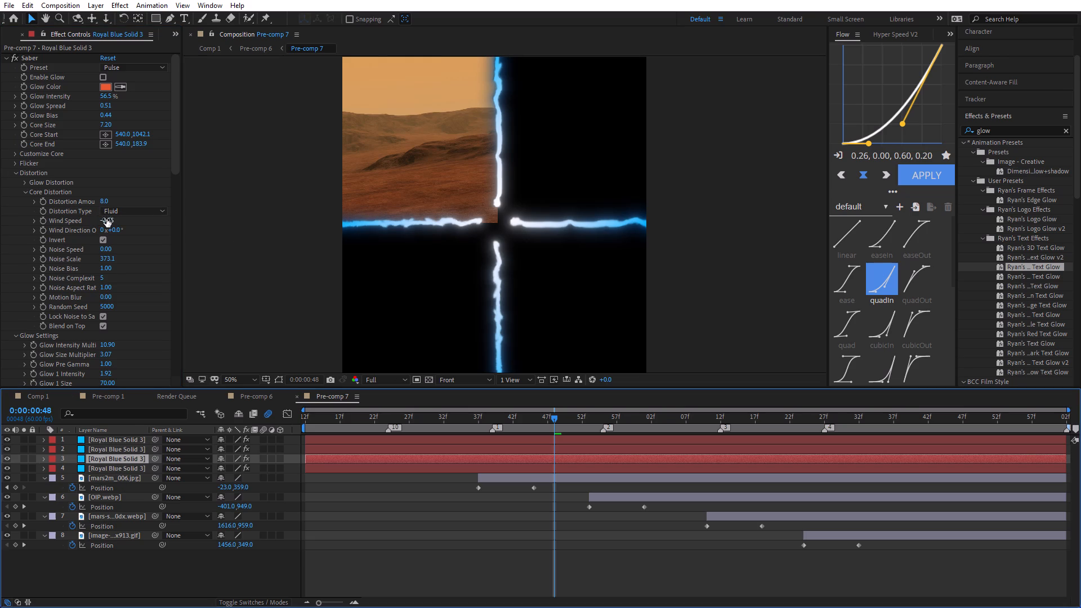
{"action": "left_click", "coordinate": [106, 219]}
{"action": "key", "text": "ctrl+v"}
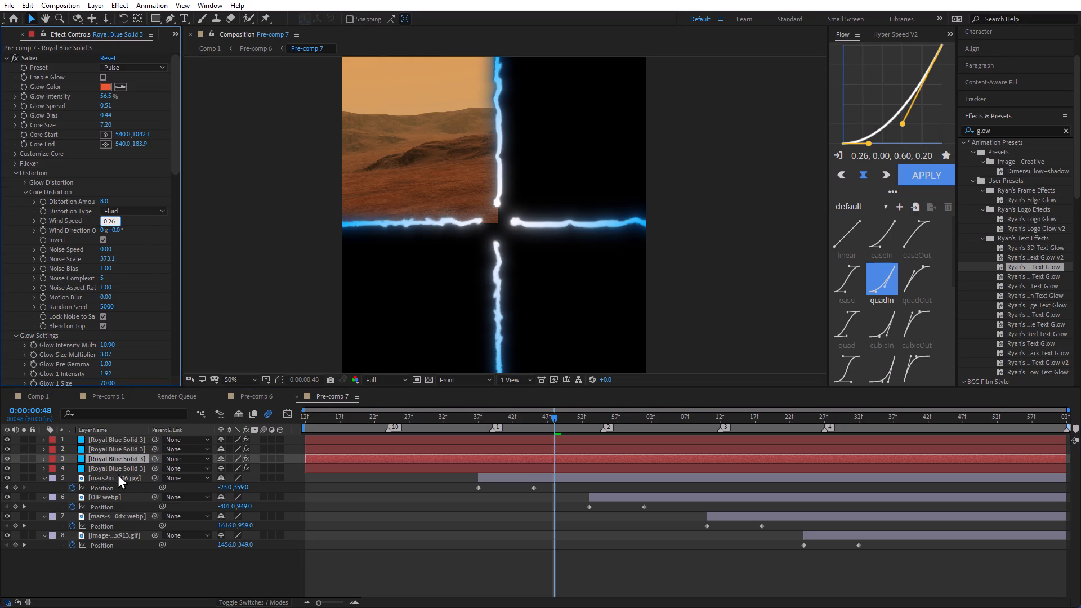
{"action": "left_click", "coordinate": [113, 469]}
{"action": "left_click", "coordinate": [109, 223]}
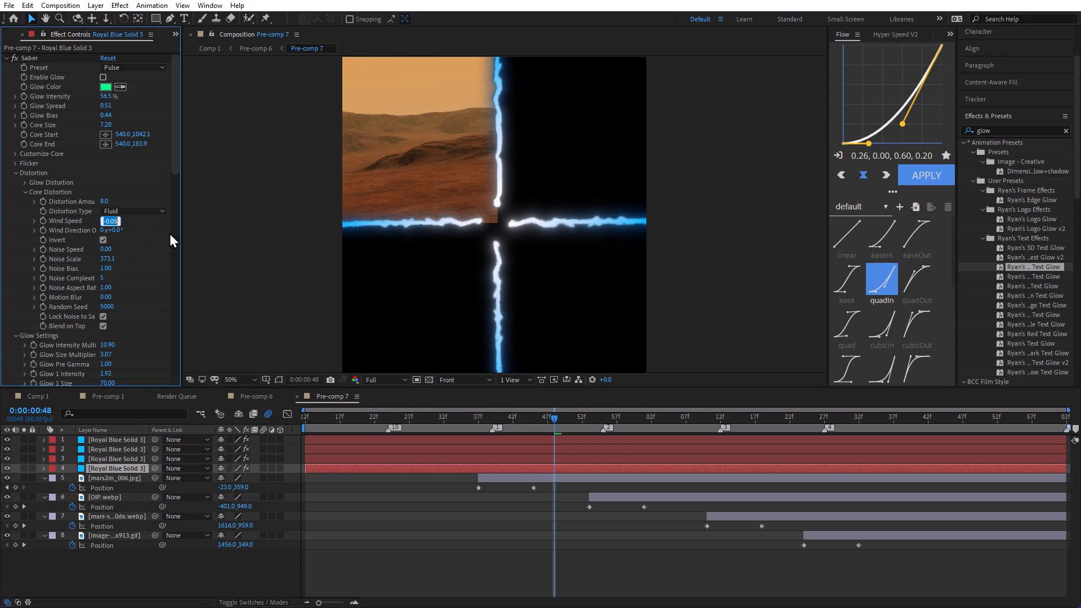
{"action": "key", "text": "ctrl+v"}
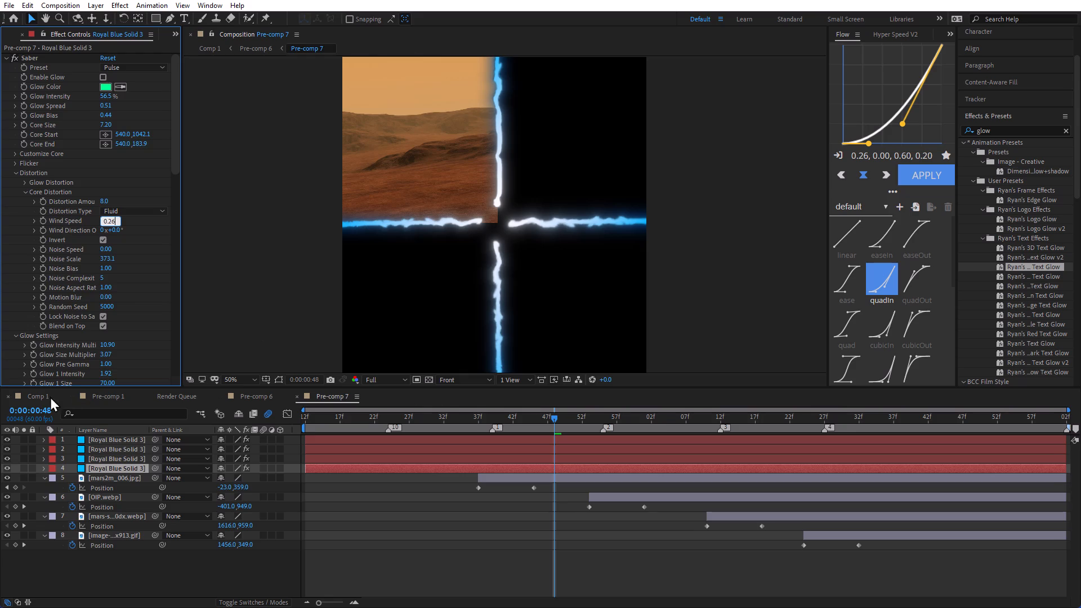
Play back the Mars section in Comp 1 to examine the energy lines' motion and the image slide-ins.
{"action": "left_click", "coordinate": [44, 397]}
{"action": "key", "text": "space"}
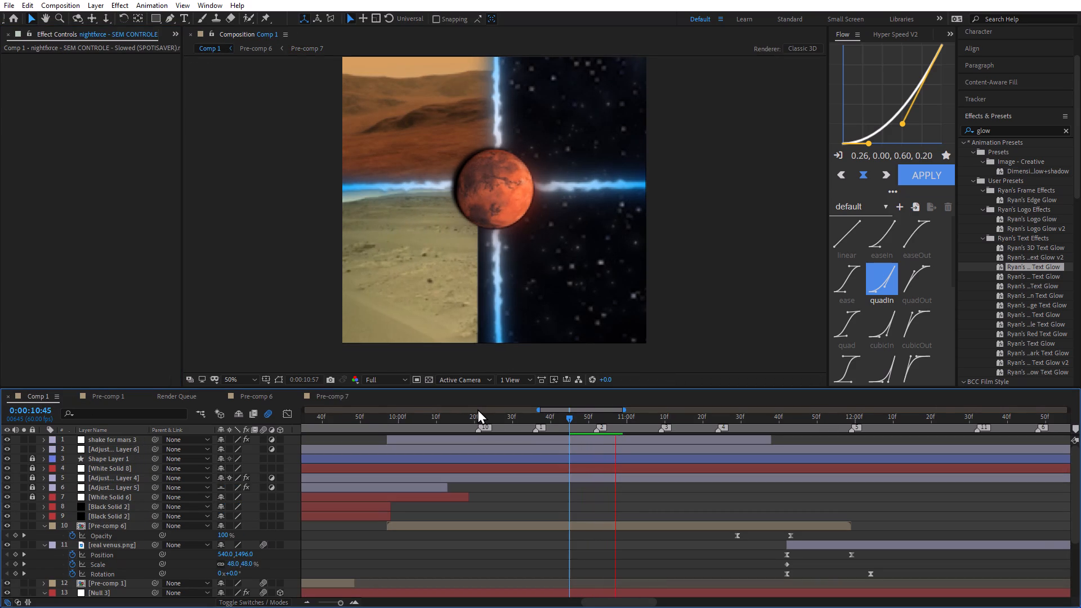
{"action": "key", "text": "space"}
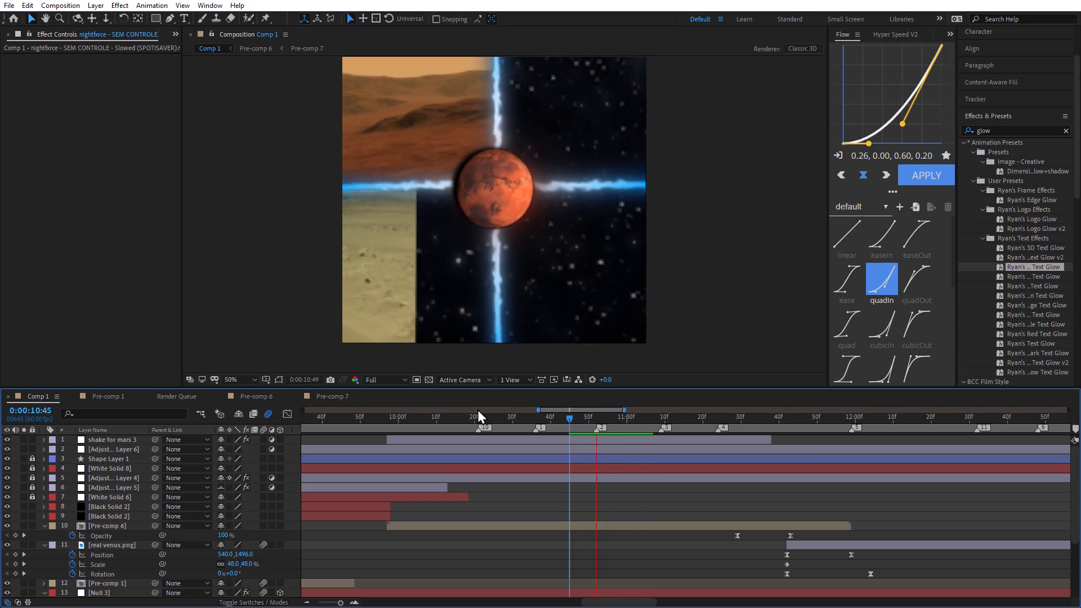
{"action": "key", "text": "space"}
{"action": "key", "text": "space"}
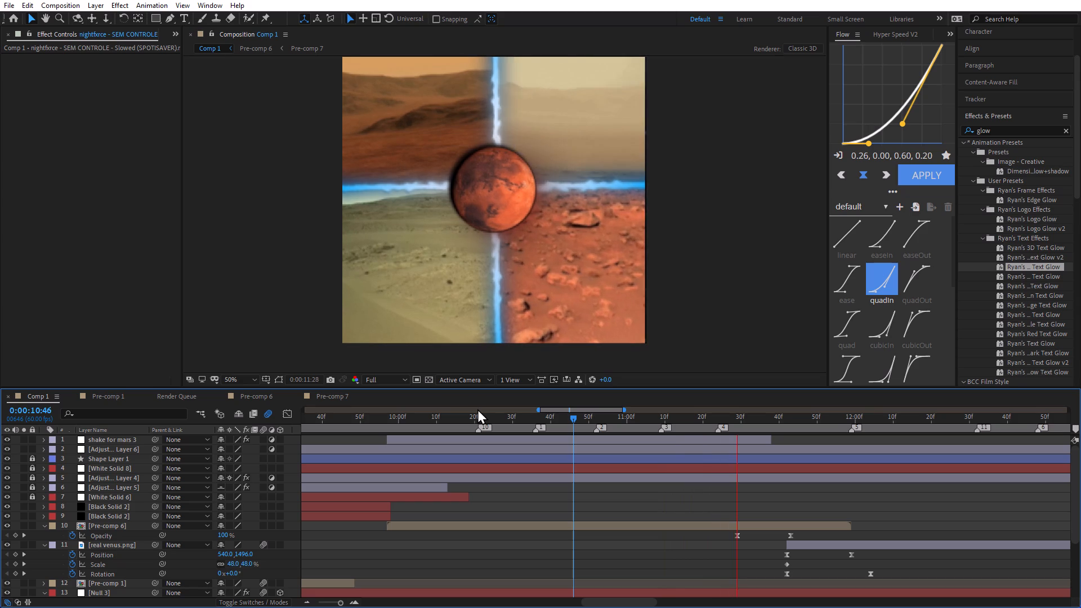
{"action": "key", "text": "space"}
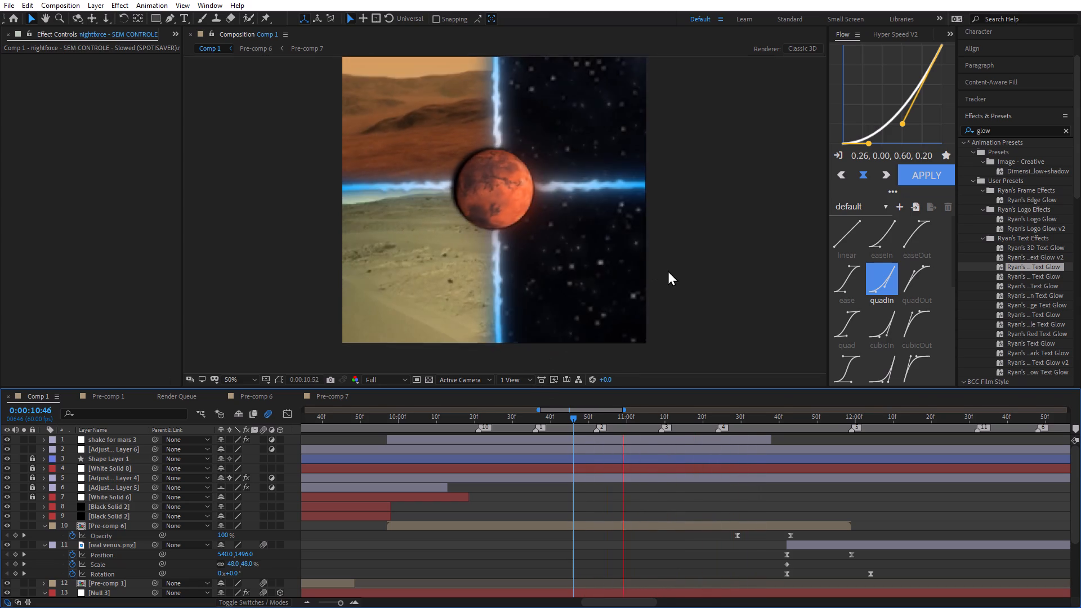
{"action": "scroll", "coordinate": [668, 270], "scroll_direction": "down", "scroll_amount": 1, "text": "ctrl"}
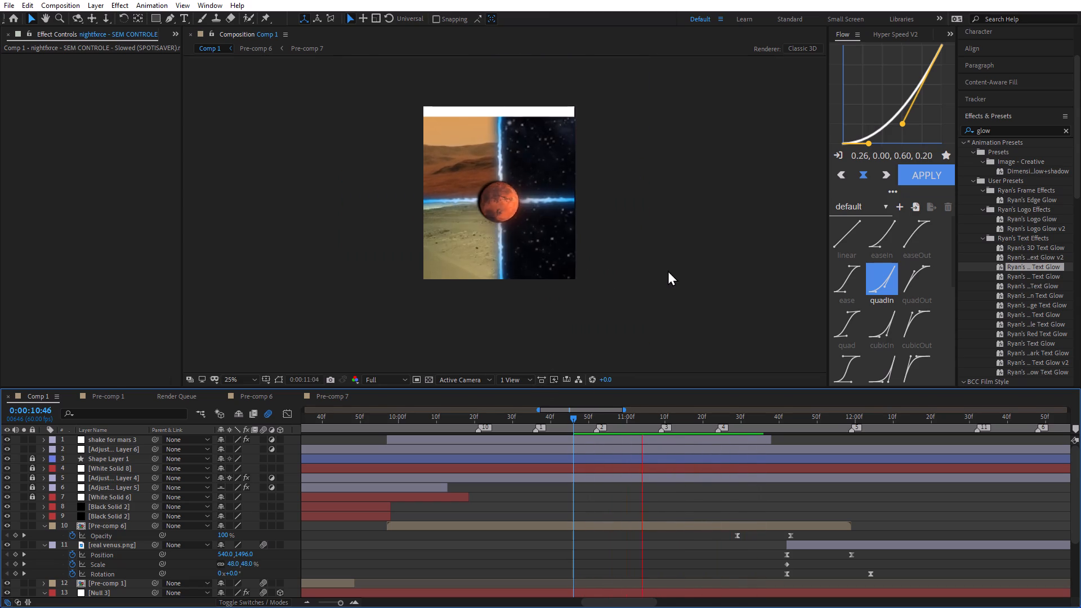
{"action": "left_click", "coordinate": [543, 420]}
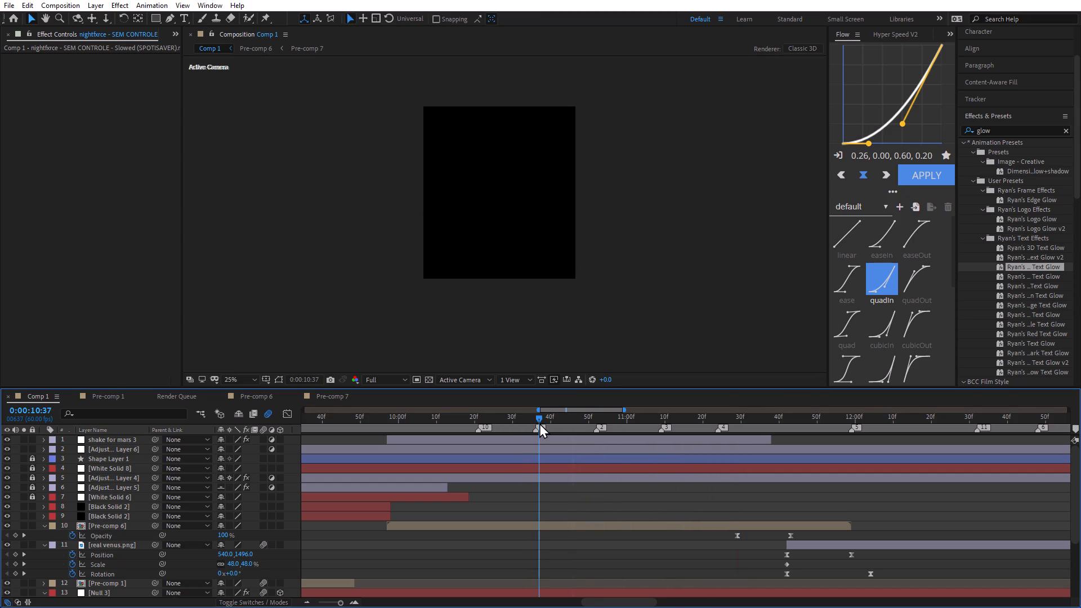
{"action": "key", "text": "space"}
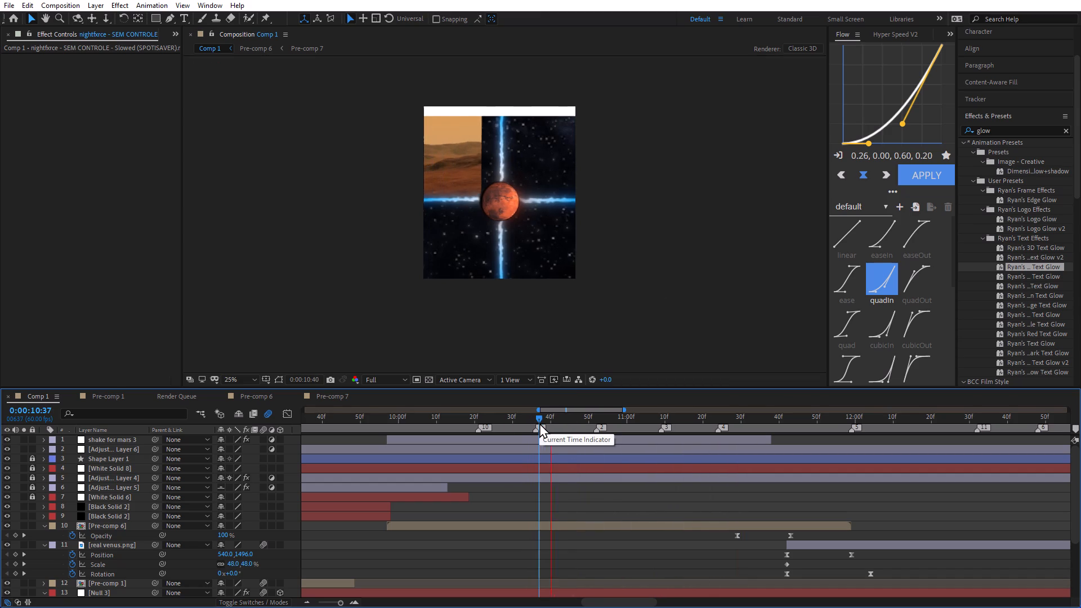
{"action": "key", "text": "space"}
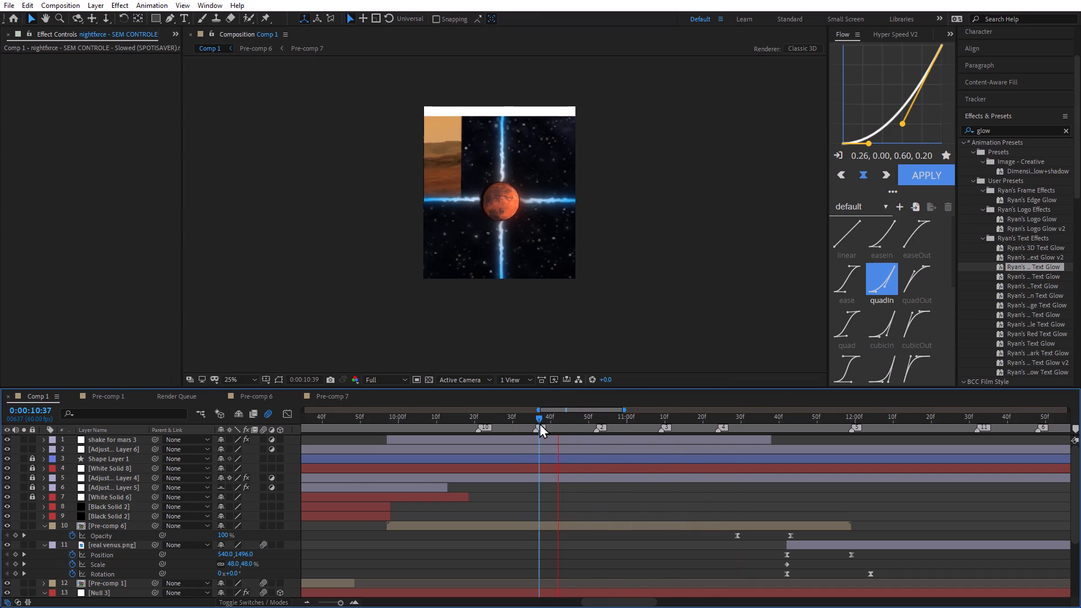
{"action": "key", "text": "space"}
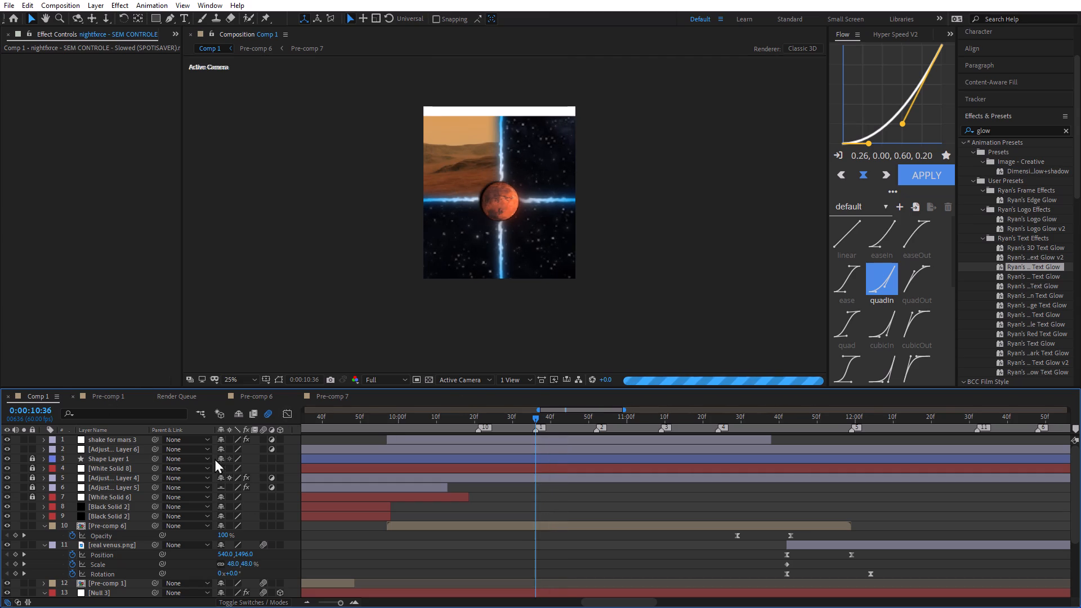
Duplicate the shake for mars 3 layer and set the copy's S_Shake Amplitude and Frequency to 0.
{"action": "left_click", "coordinate": [124, 439]}
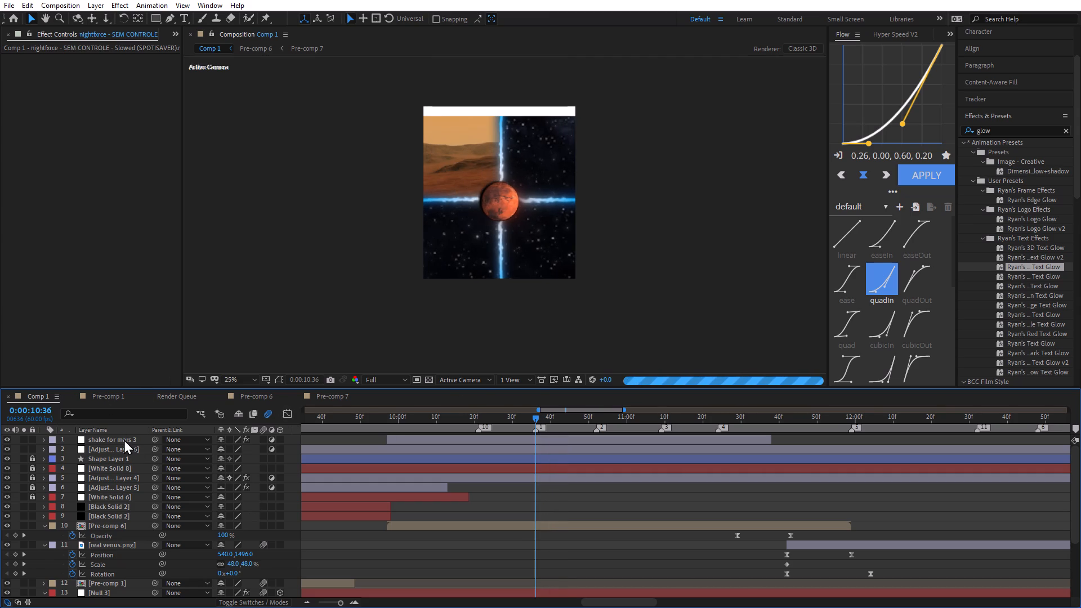
{"action": "key", "text": "ctrl+d"}
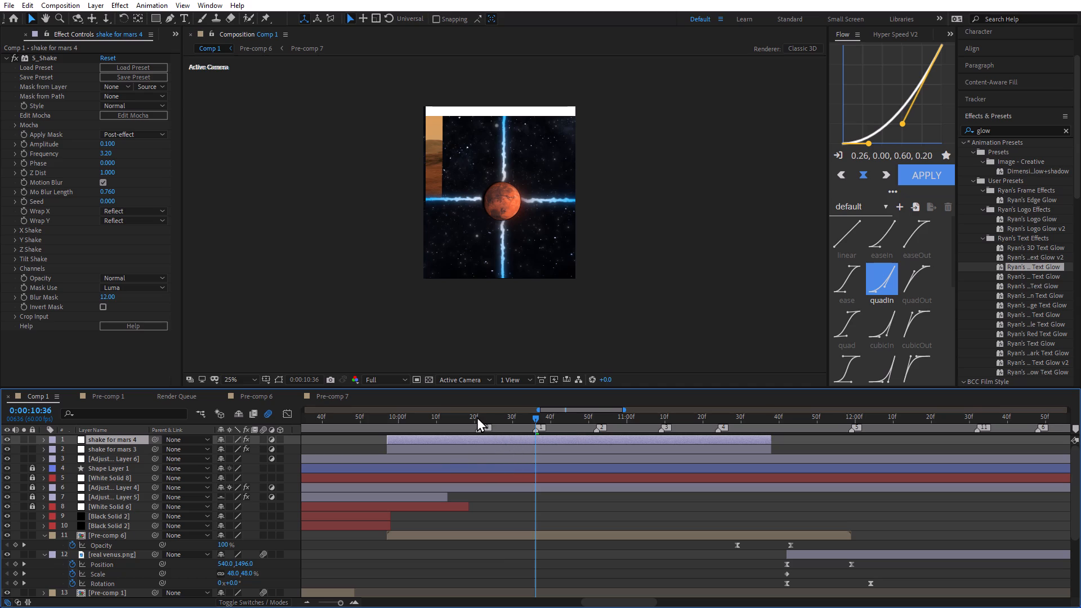
{"action": "left_click", "coordinate": [43, 441]}
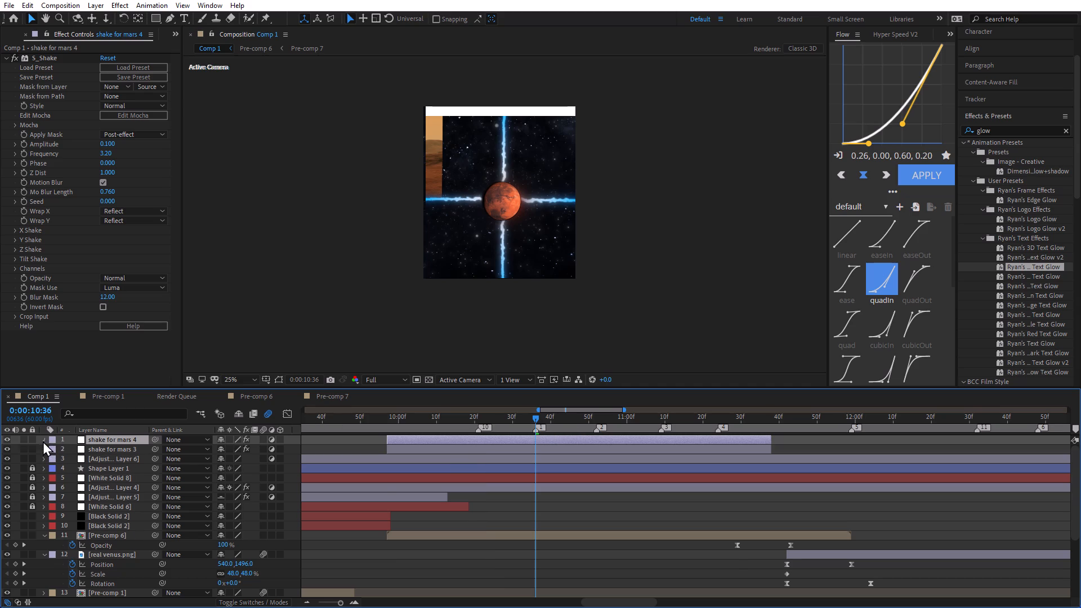
{"action": "left_click", "coordinate": [46, 439]}
{"action": "left_click_drag", "start_coordinate": [110, 144], "coordinate": [87, 152]}
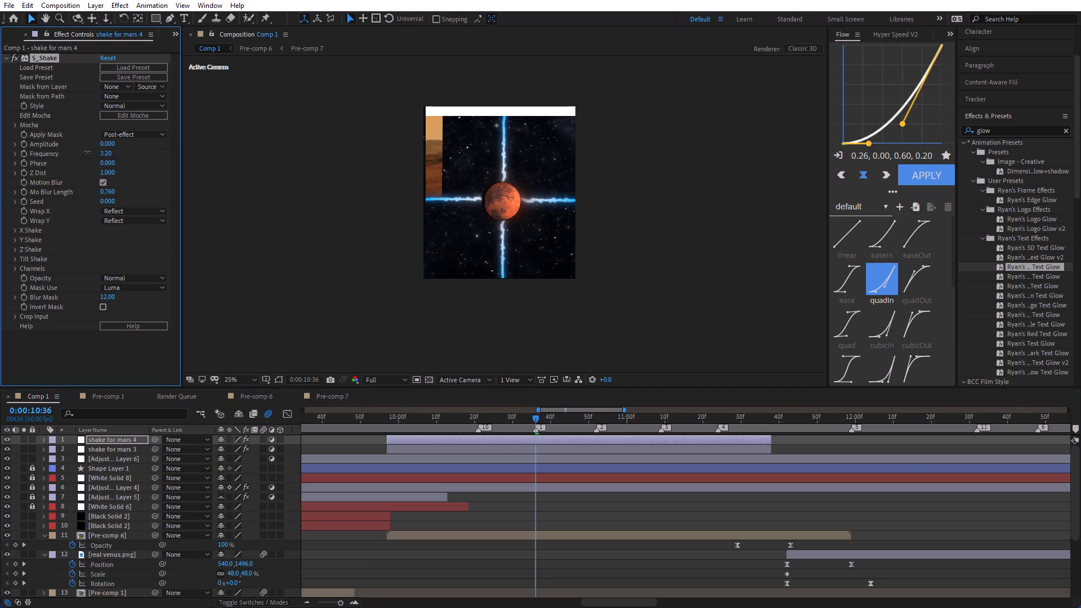
{"action": "left_click_drag", "start_coordinate": [87, 152], "coordinate": [61, 158]}
{"action": "left_click_drag", "start_coordinate": [105, 153], "coordinate": [37, 166]}
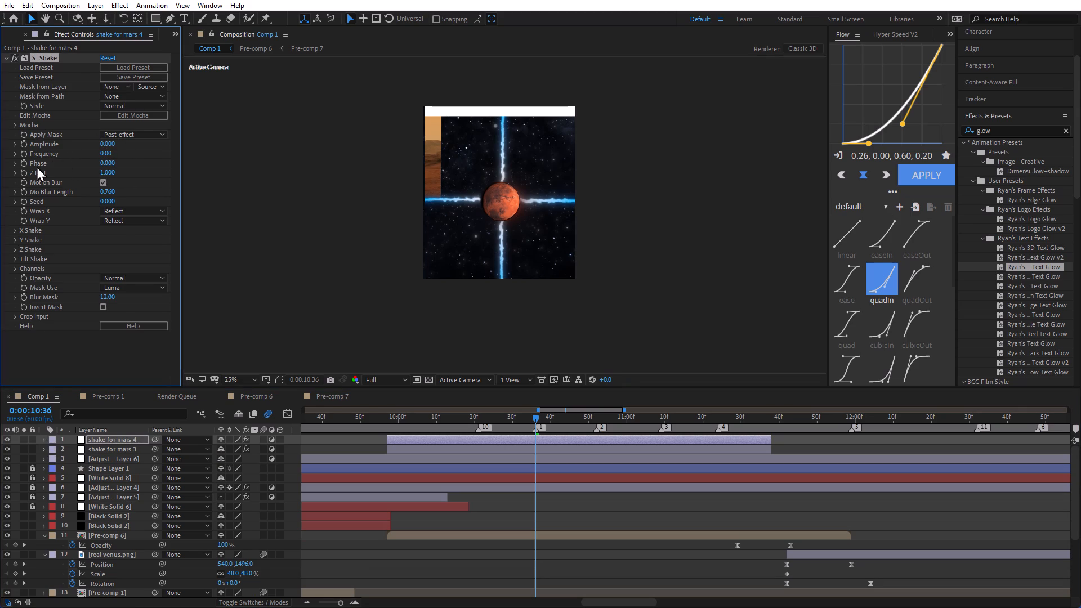
Add a starting Amplitude keyframe of 0 to the duplicated layer's S_Shake at 0:00:10:34, just before the first image slides in.
{"action": "left_click", "coordinate": [534, 415]}
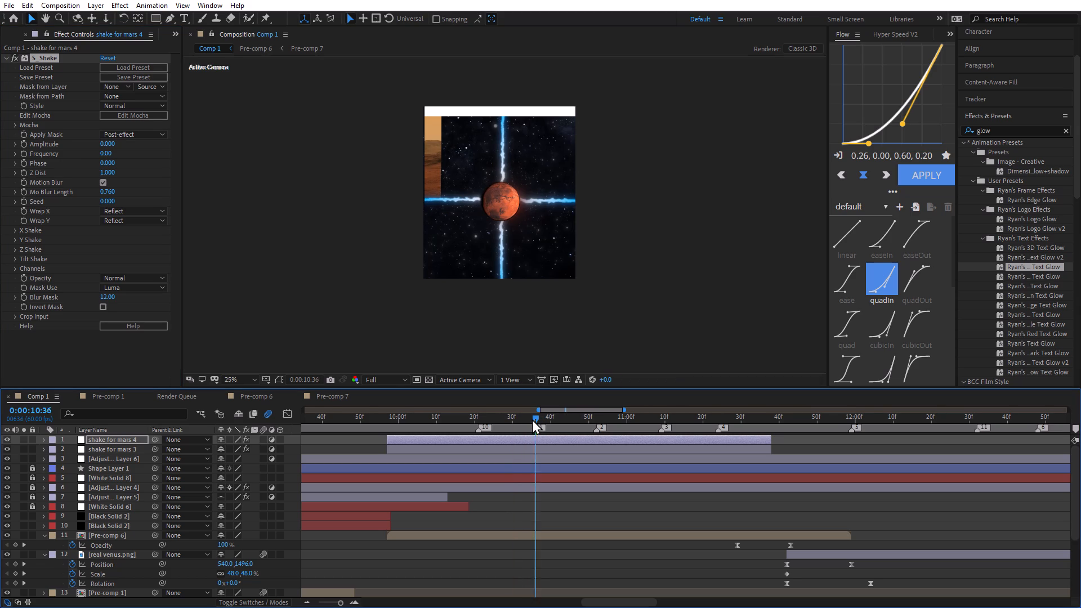
{"action": "left_click", "coordinate": [531, 419]}
{"action": "left_click_drag", "start_coordinate": [535, 417], "coordinate": [530, 417]}
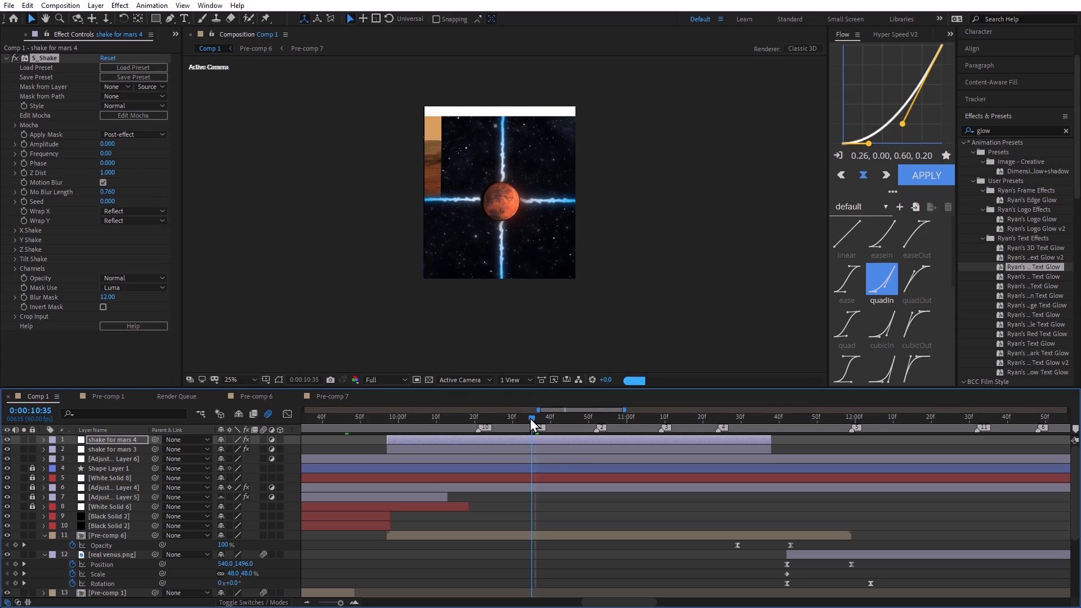
{"action": "left_click_drag", "start_coordinate": [530, 417], "coordinate": [529, 419]}
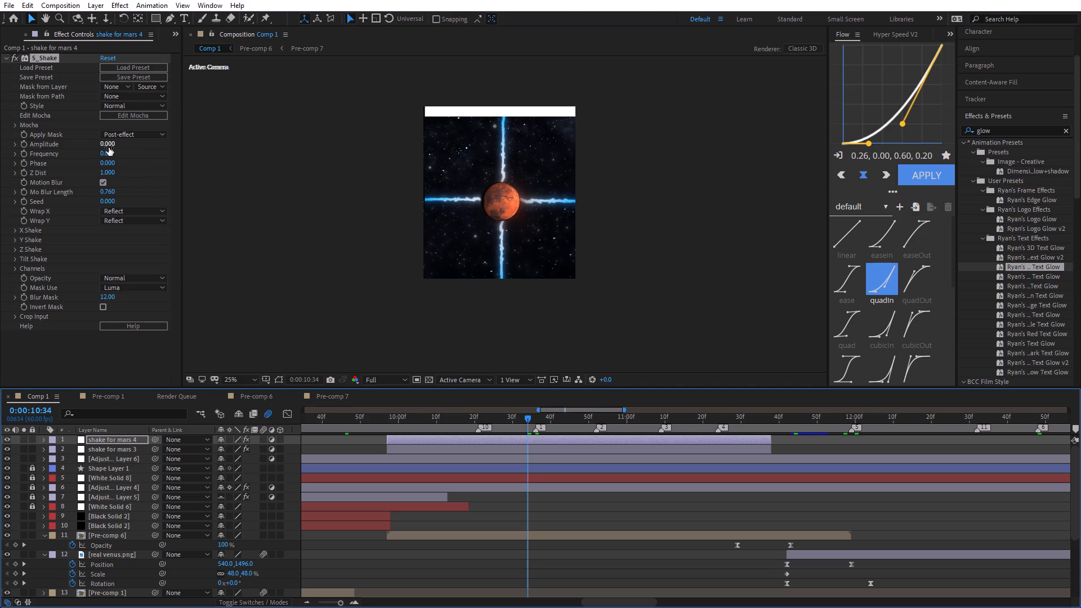
{"action": "left_click", "coordinate": [25, 146]}
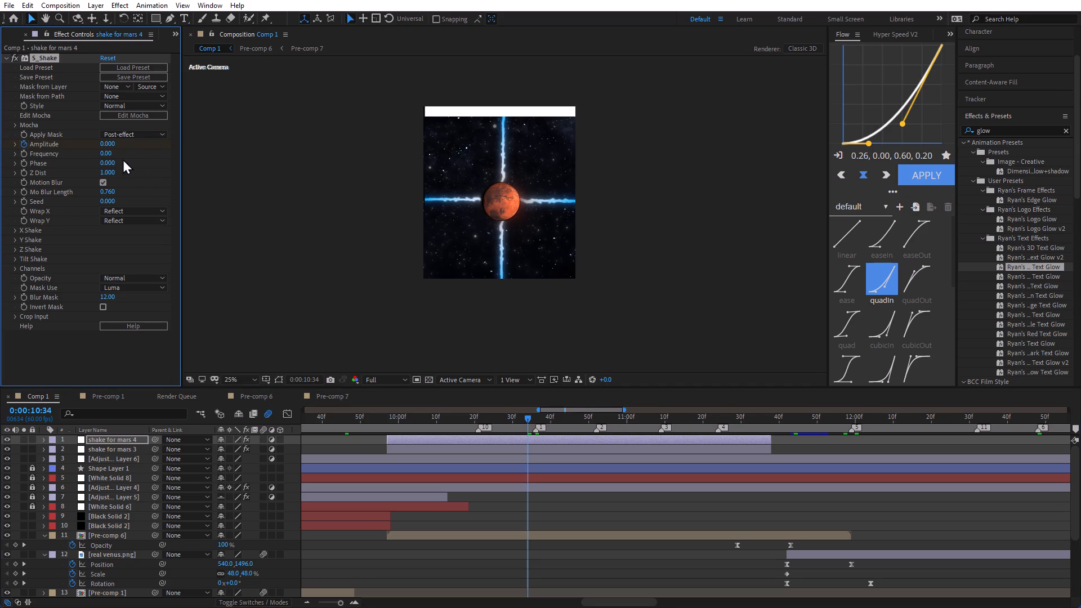
Set the S_Shake Frequency on the shake for mars 4 layer to 10.10.
{"action": "left_click_drag", "start_coordinate": [106, 154], "coordinate": [120, 154]}
{"action": "left_click_drag", "start_coordinate": [120, 154], "coordinate": [141, 153]}
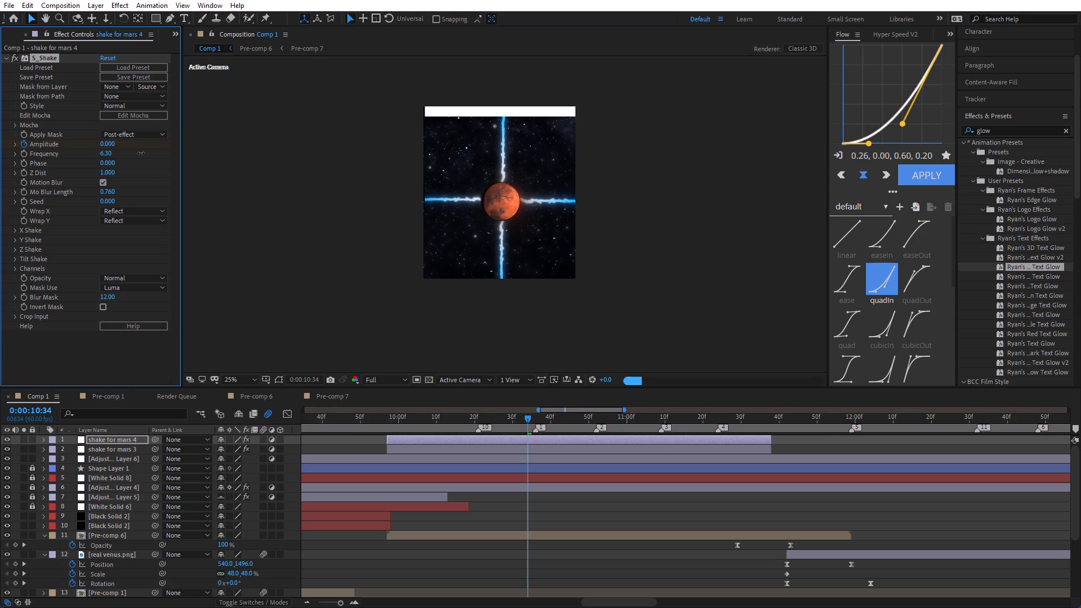
{"action": "left_click_drag", "start_coordinate": [141, 153], "coordinate": [159, 153]}
{"action": "left_click_drag", "start_coordinate": [159, 153], "coordinate": [162, 153]}
{"action": "left_click_drag", "start_coordinate": [162, 153], "coordinate": [162, 154]}
{"action": "left_click_drag", "start_coordinate": [162, 154], "coordinate": [163, 154]}
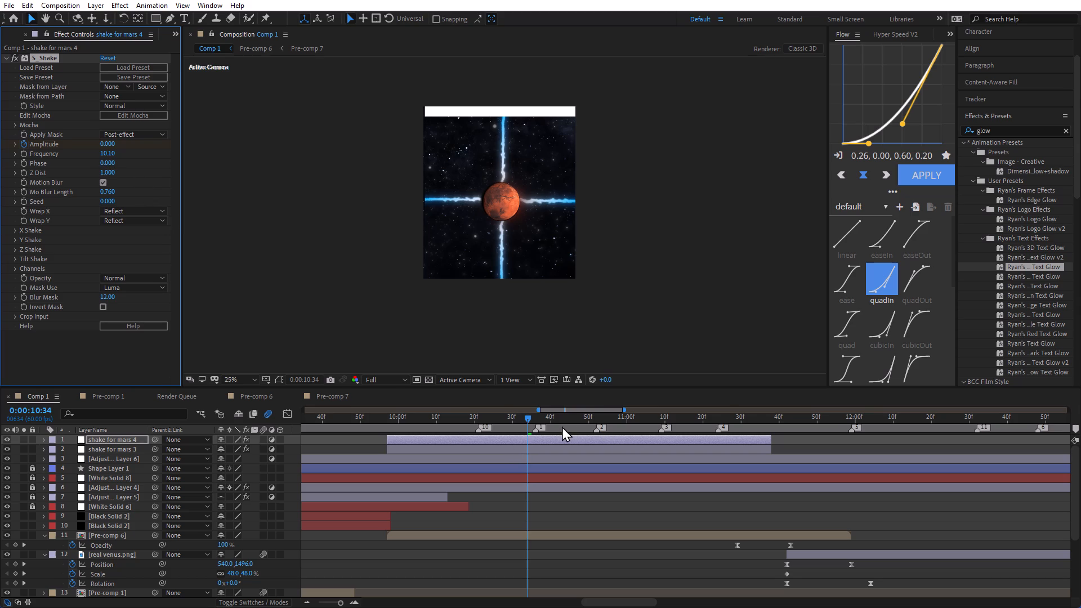
Move the current time to 0:00:10:38, where the first image is sliding in.
{"action": "left_click_drag", "start_coordinate": [530, 419], "coordinate": [535, 419]}
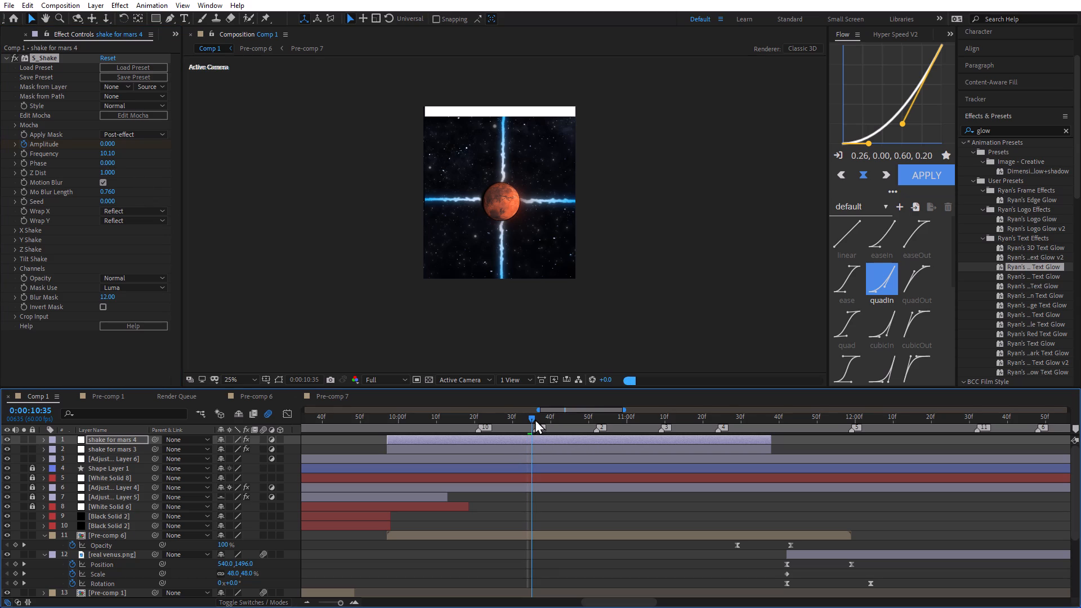
{"action": "left_click_drag", "start_coordinate": [535, 419], "coordinate": [543, 419]}
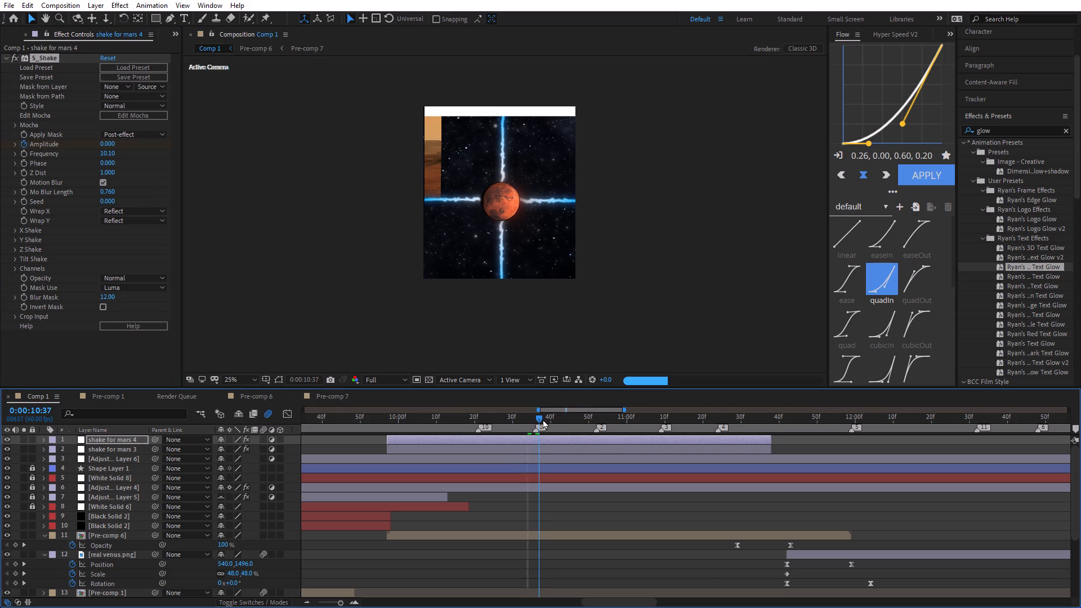
{"action": "left_click_drag", "start_coordinate": [543, 419], "coordinate": [546, 418]}
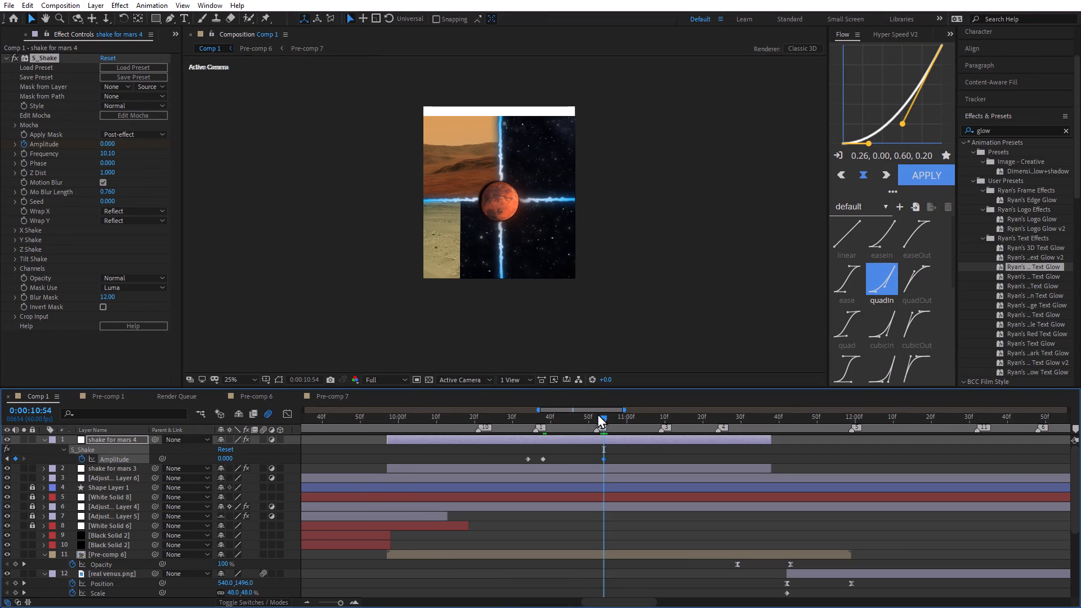
{"action": "left_click_drag", "start_coordinate": [605, 417], "coordinate": [595, 418]}
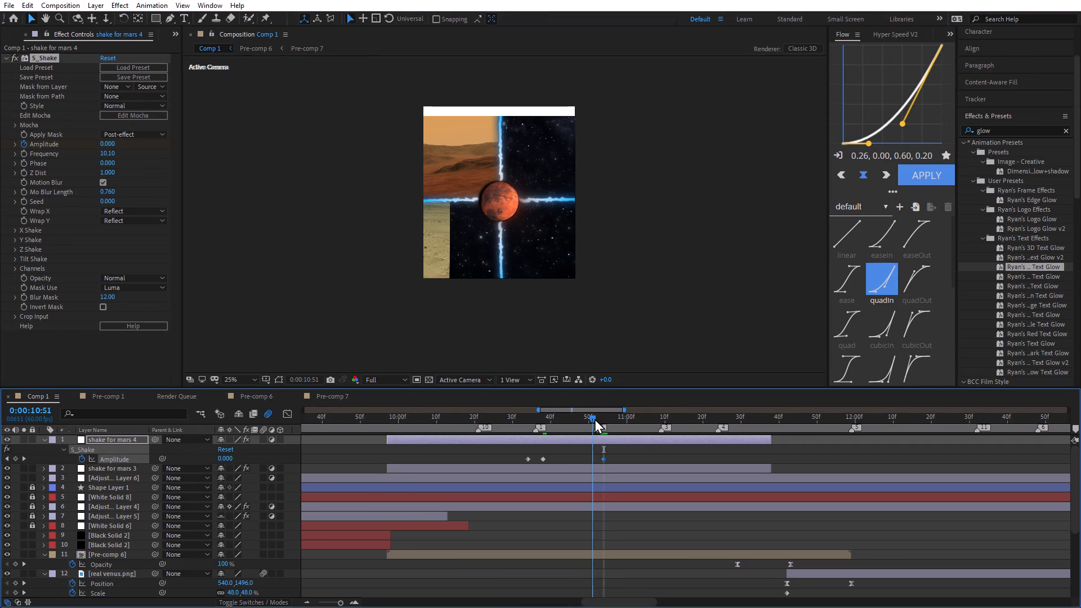
{"action": "left_click_drag", "start_coordinate": [595, 418], "coordinate": [590, 420]}
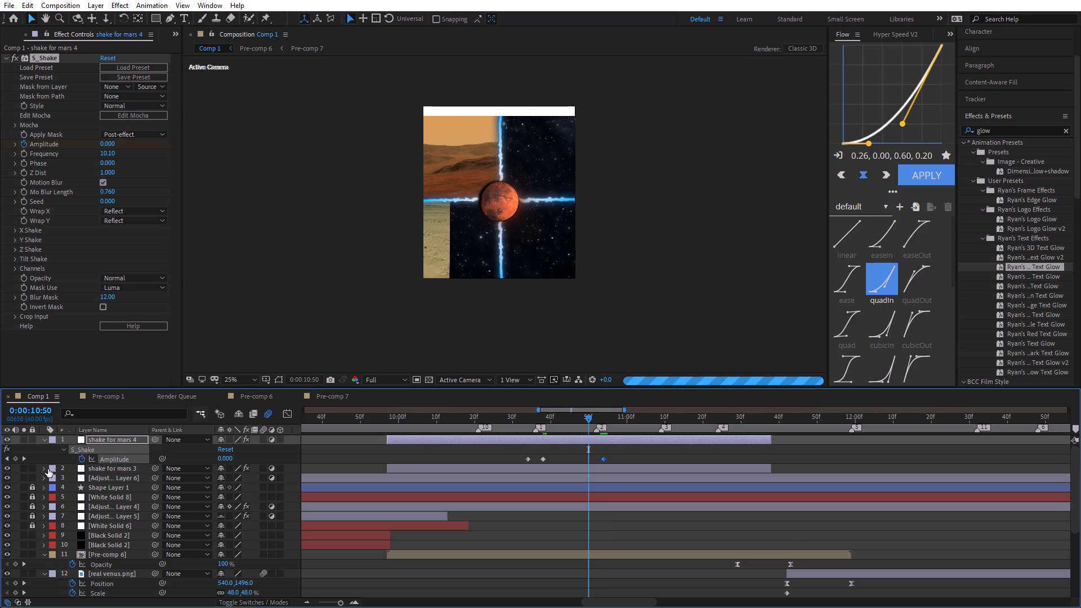
{"action": "left_click", "coordinate": [12, 461]}
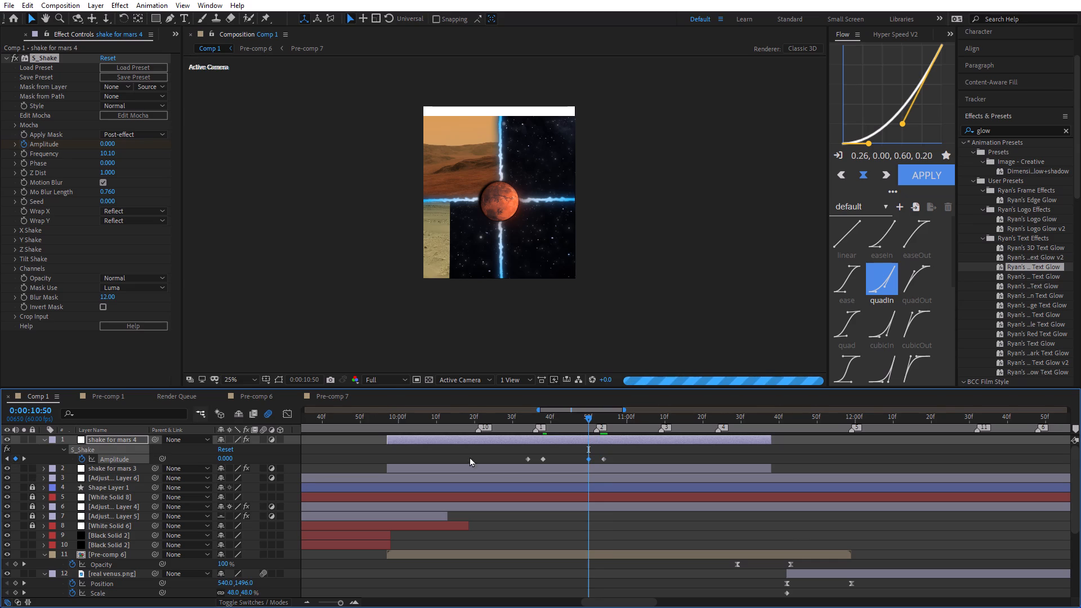
Add Amplitude keyframes of 0 at 0:00:11:11 and 0:00:11:07 on shake for mars 4, around the third image's slide-in.
{"action": "left_click_drag", "start_coordinate": [584, 414], "coordinate": [591, 414]}
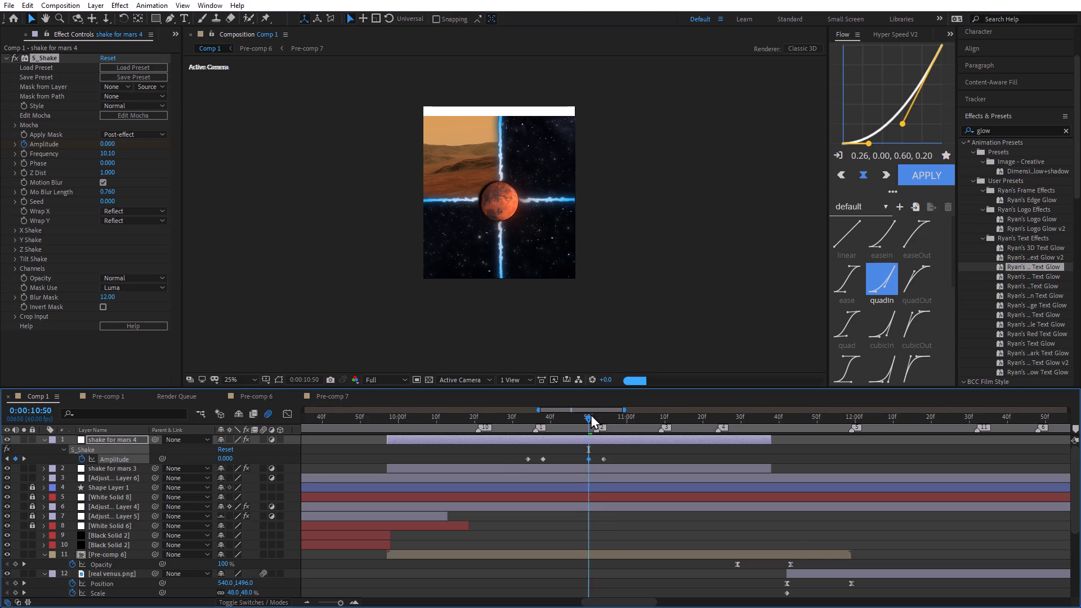
{"action": "left_click_drag", "start_coordinate": [591, 414], "coordinate": [658, 408]}
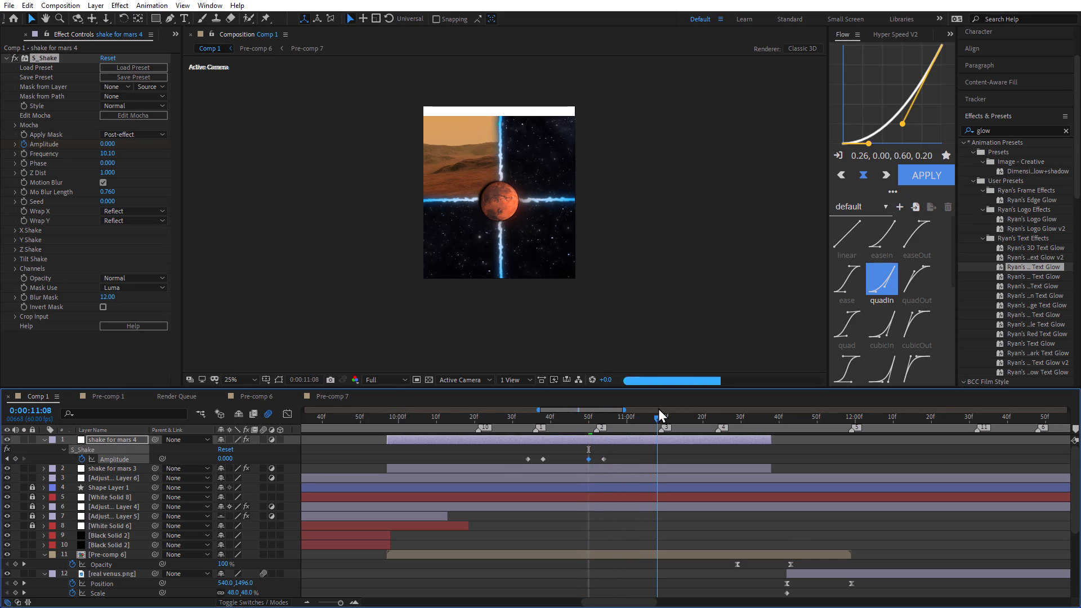
{"action": "left_click_drag", "start_coordinate": [658, 408], "coordinate": [668, 409]}
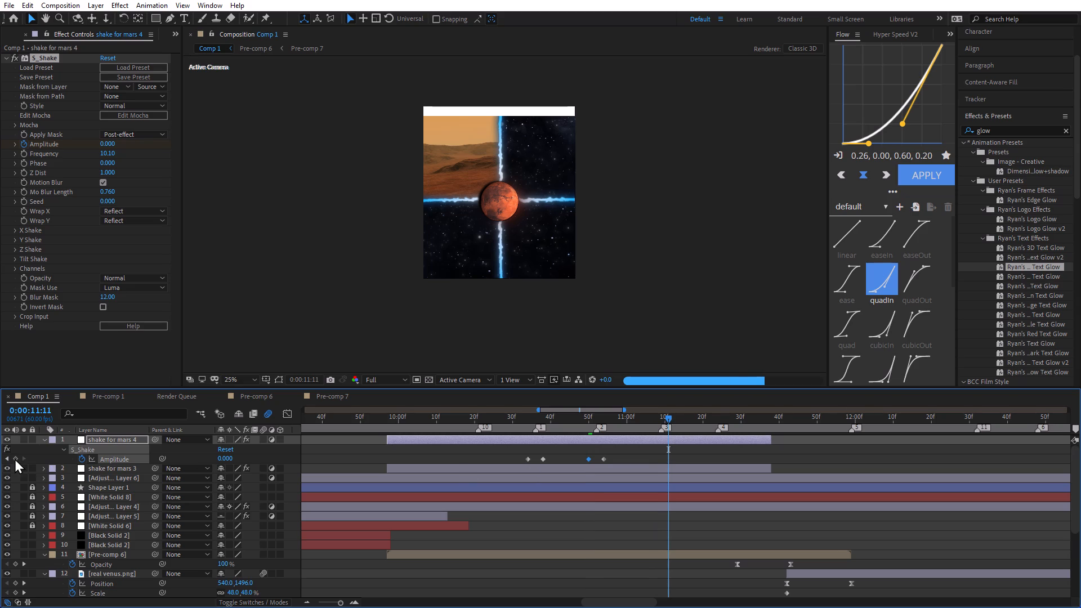
{"action": "left_click", "coordinate": [14, 459]}
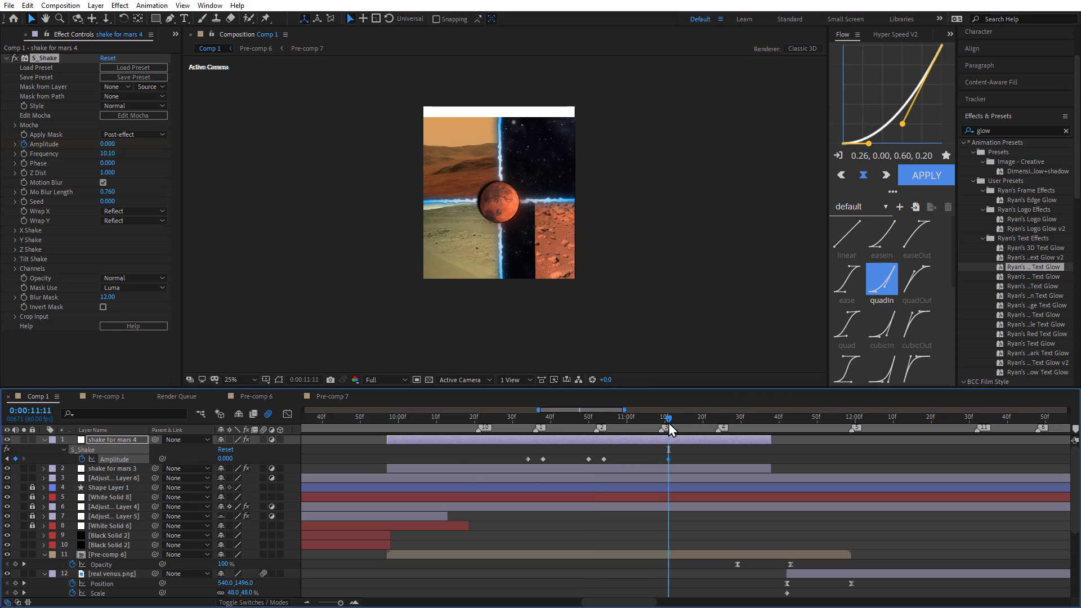
{"action": "left_click_drag", "start_coordinate": [668, 417], "coordinate": [657, 418]}
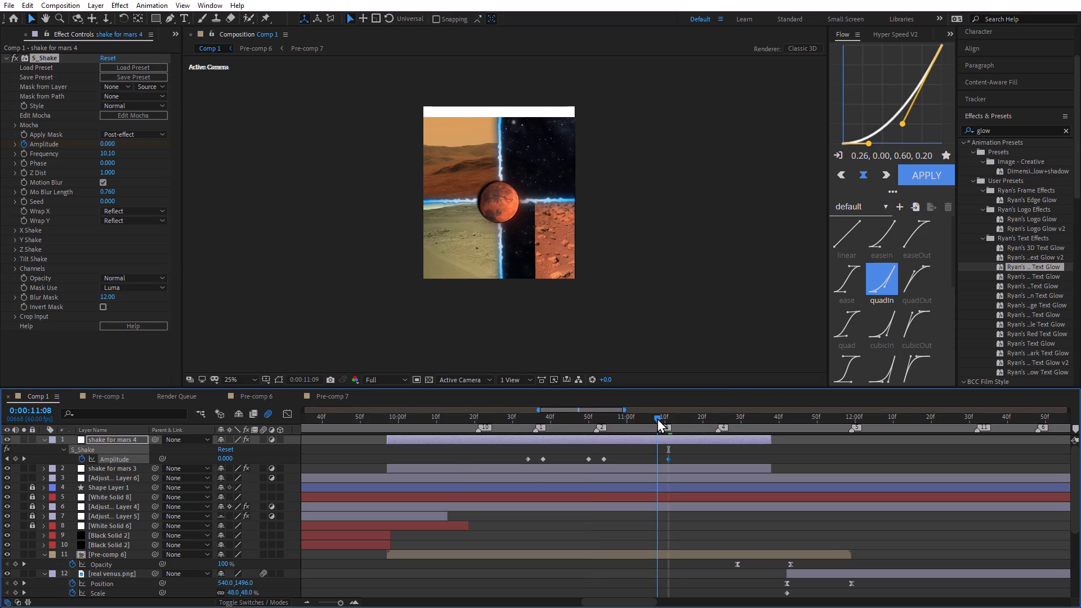
{"action": "left_click_drag", "start_coordinate": [657, 418], "coordinate": [652, 419]}
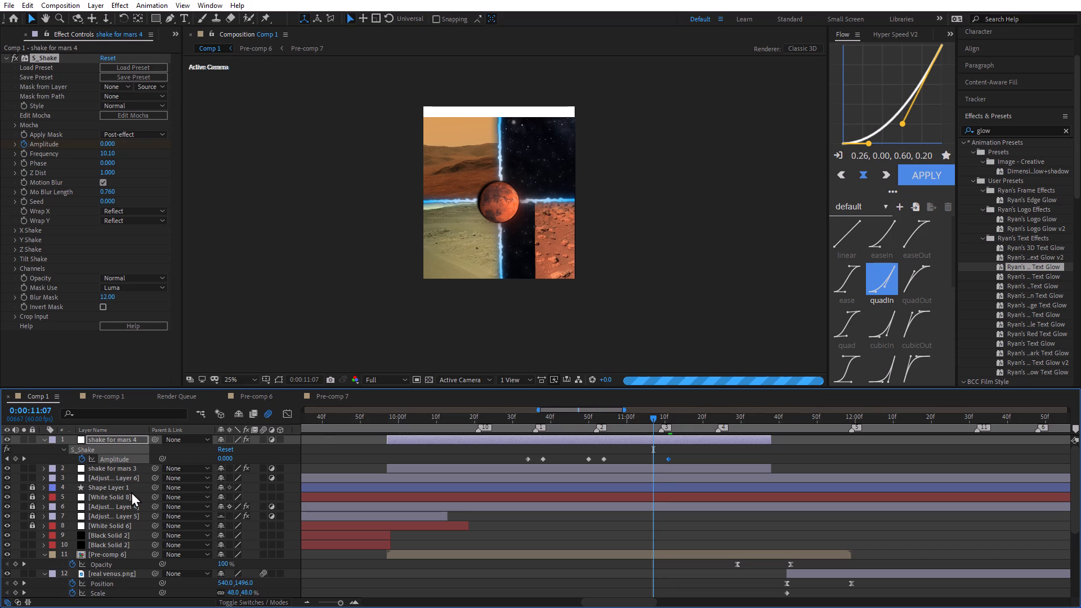
{"action": "left_click", "coordinate": [16, 458]}
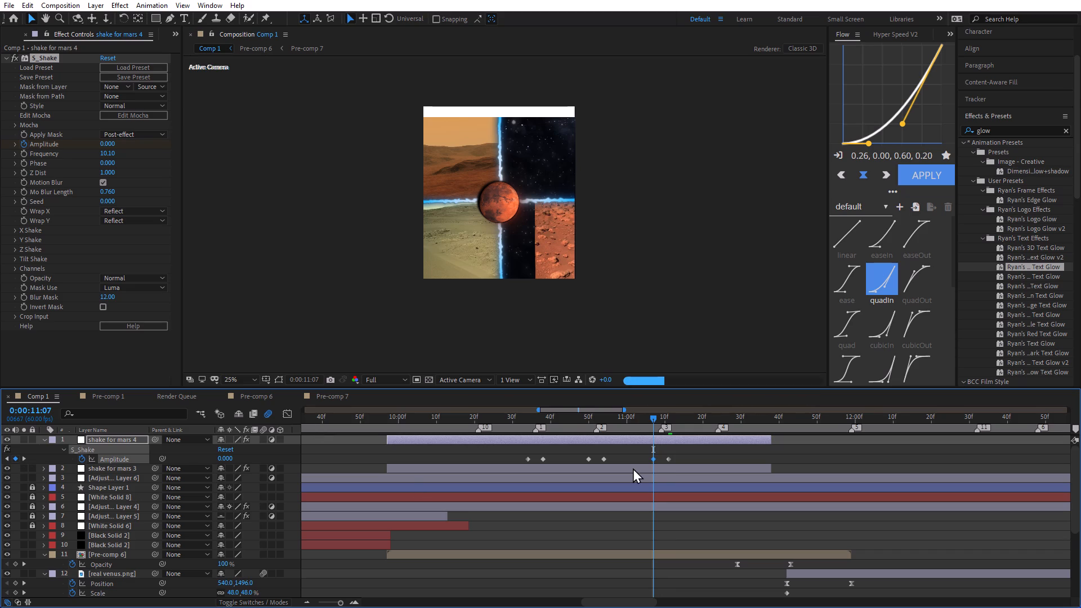
Add Amplitude keyframes of 0 at 0:00:11:26 and 0:00:11:22 on shake for mars 4, around the fourth image's slide-in.
{"action": "left_click", "coordinate": [720, 415]}
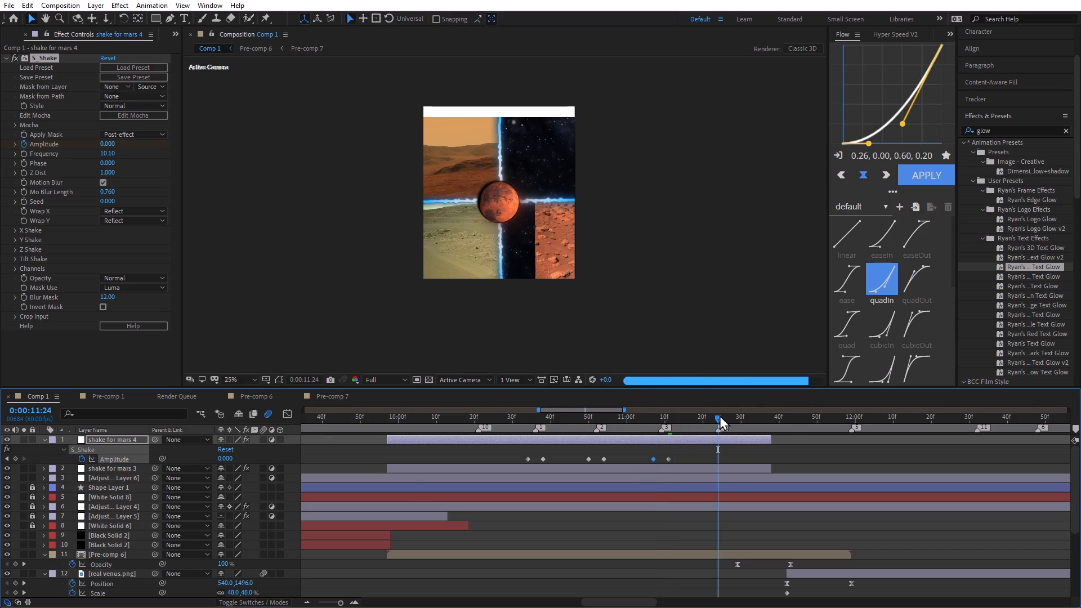
{"action": "left_click_drag", "start_coordinate": [720, 415], "coordinate": [722, 415]}
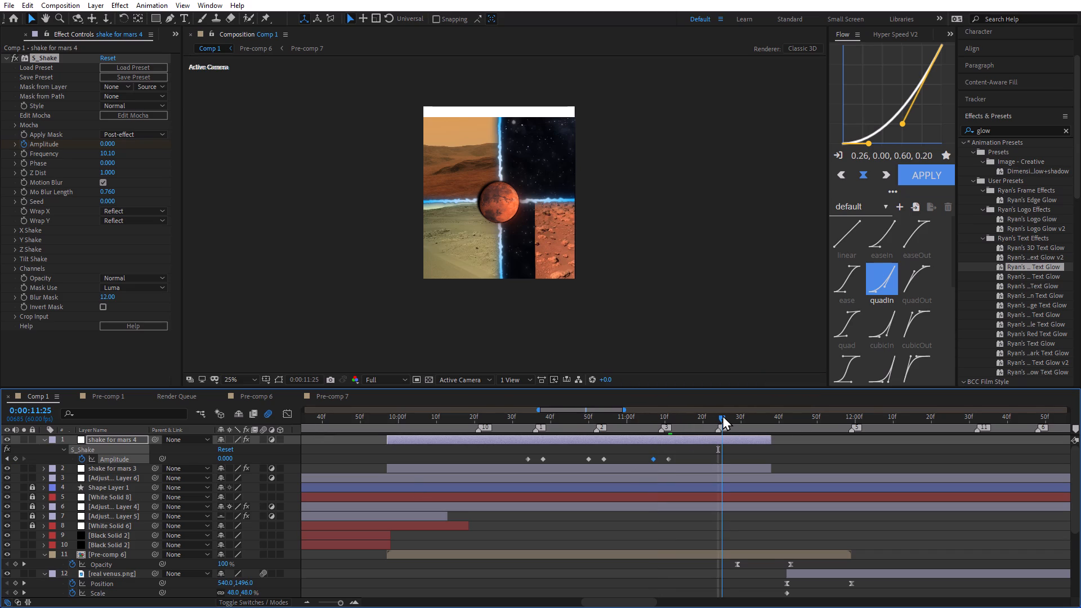
{"action": "left_click_drag", "start_coordinate": [722, 415], "coordinate": [726, 417]}
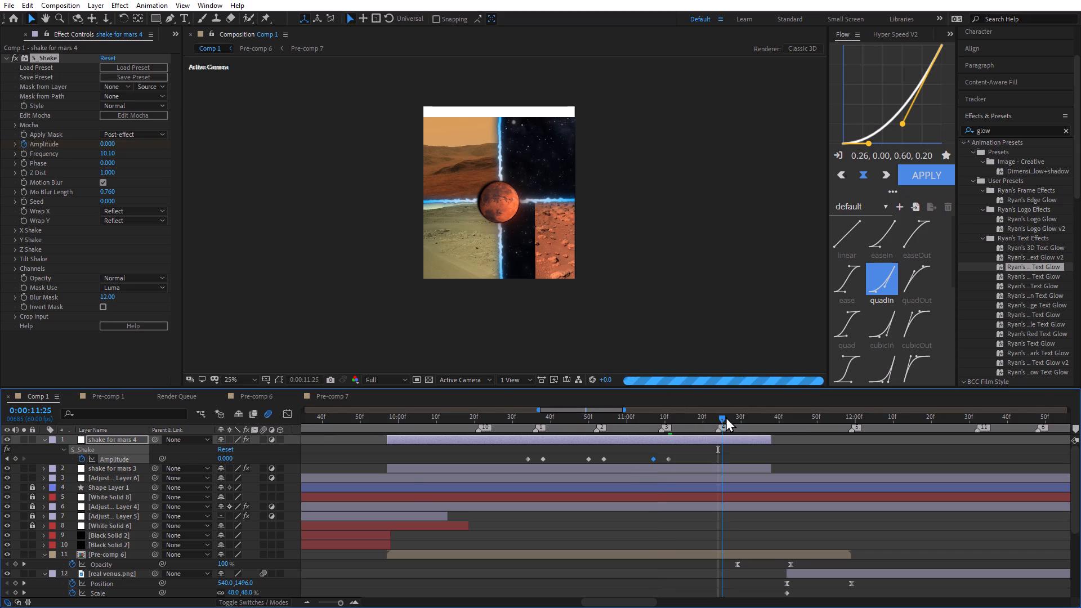
{"action": "left_click_drag", "start_coordinate": [726, 417], "coordinate": [727, 417]}
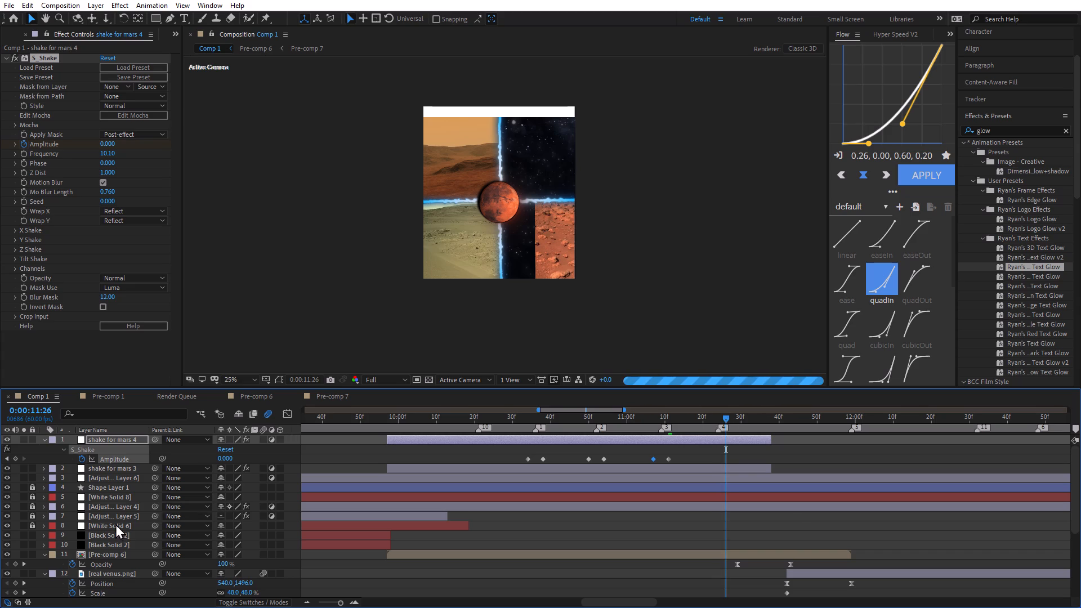
{"action": "left_click", "coordinate": [17, 459]}
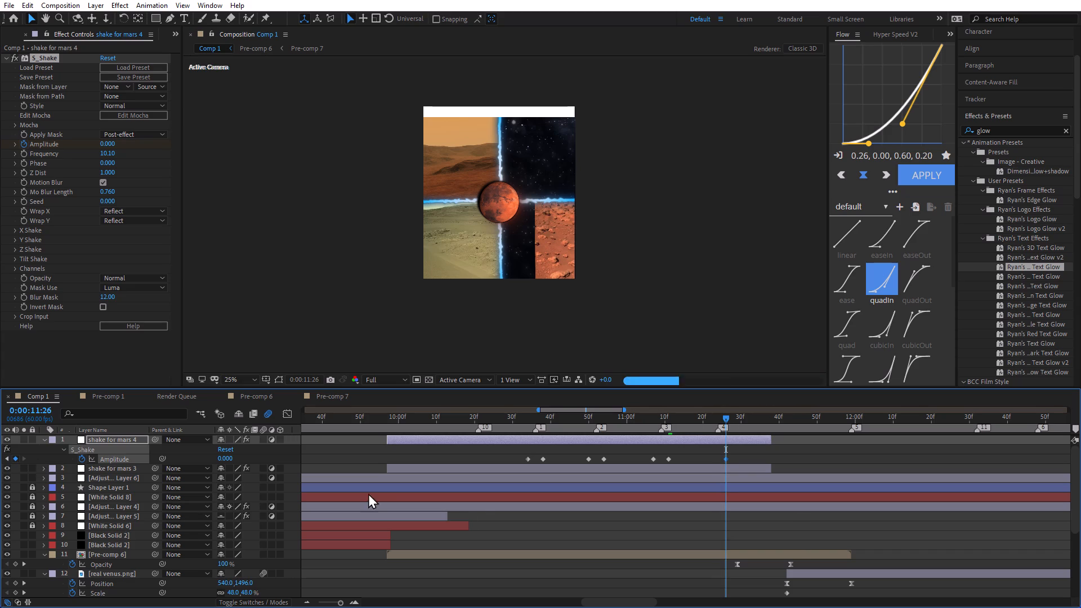
{"action": "left_click_drag", "start_coordinate": [729, 415], "coordinate": [712, 415]}
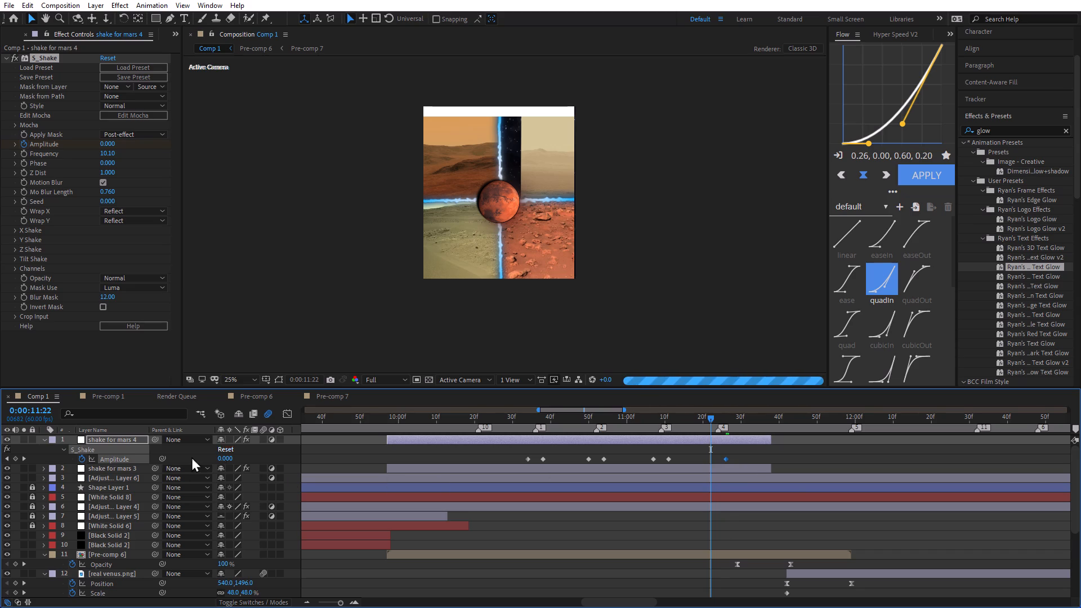
{"action": "left_click", "coordinate": [15, 459]}
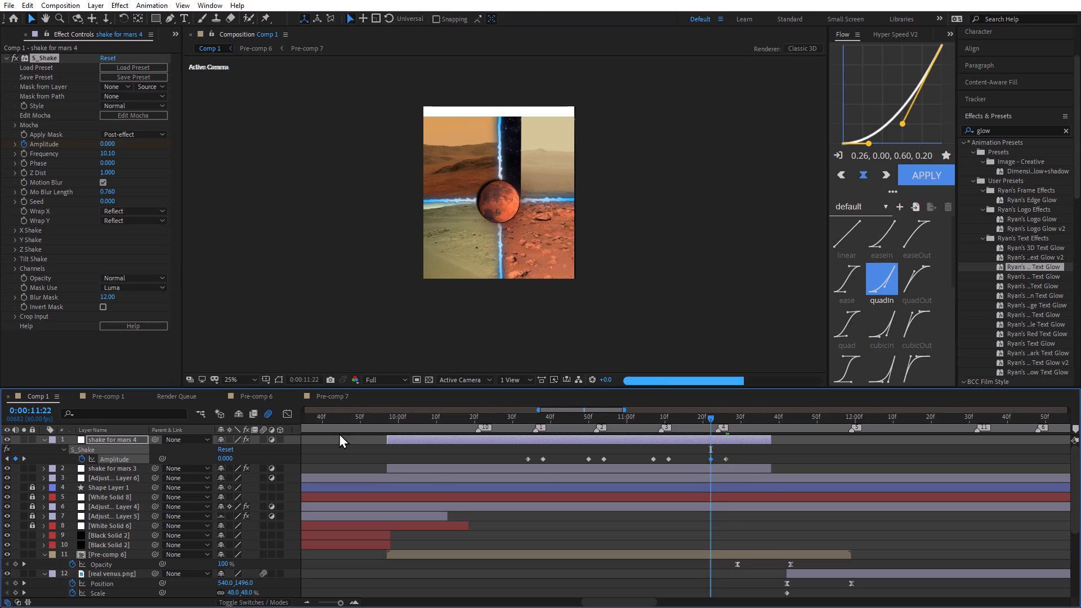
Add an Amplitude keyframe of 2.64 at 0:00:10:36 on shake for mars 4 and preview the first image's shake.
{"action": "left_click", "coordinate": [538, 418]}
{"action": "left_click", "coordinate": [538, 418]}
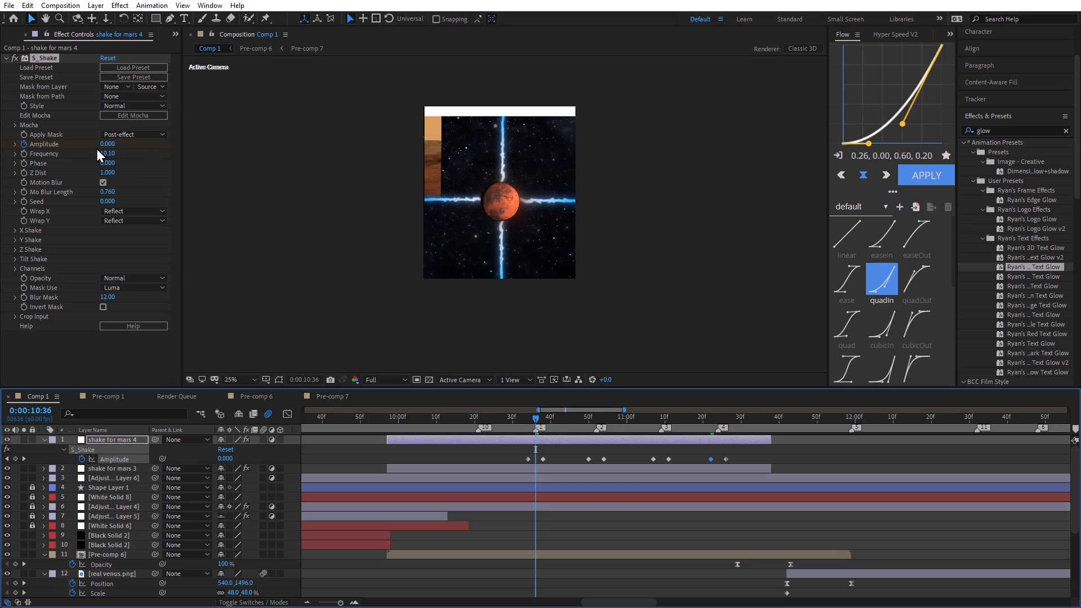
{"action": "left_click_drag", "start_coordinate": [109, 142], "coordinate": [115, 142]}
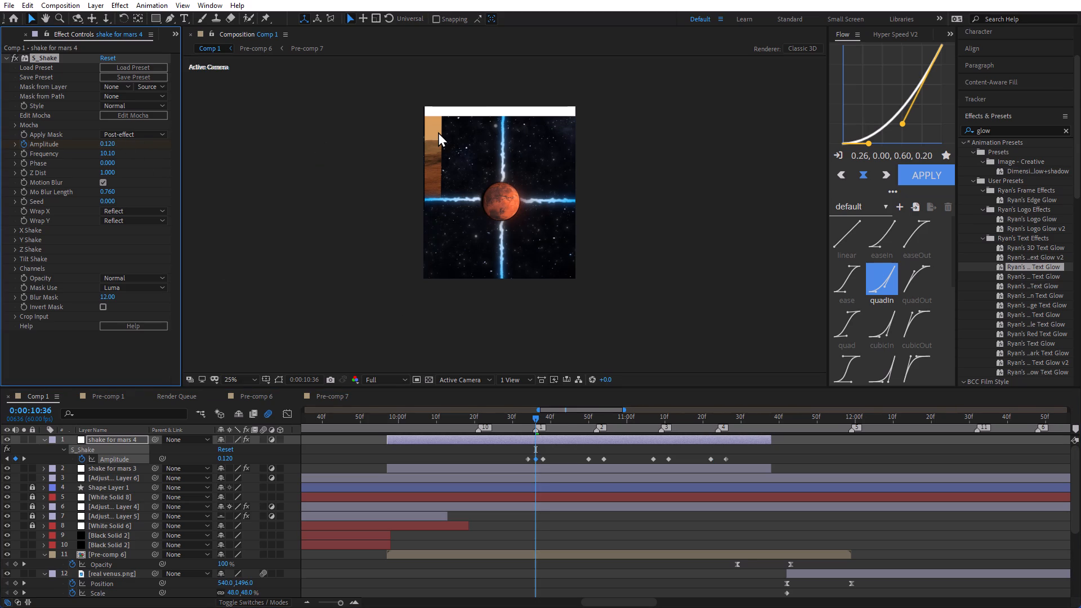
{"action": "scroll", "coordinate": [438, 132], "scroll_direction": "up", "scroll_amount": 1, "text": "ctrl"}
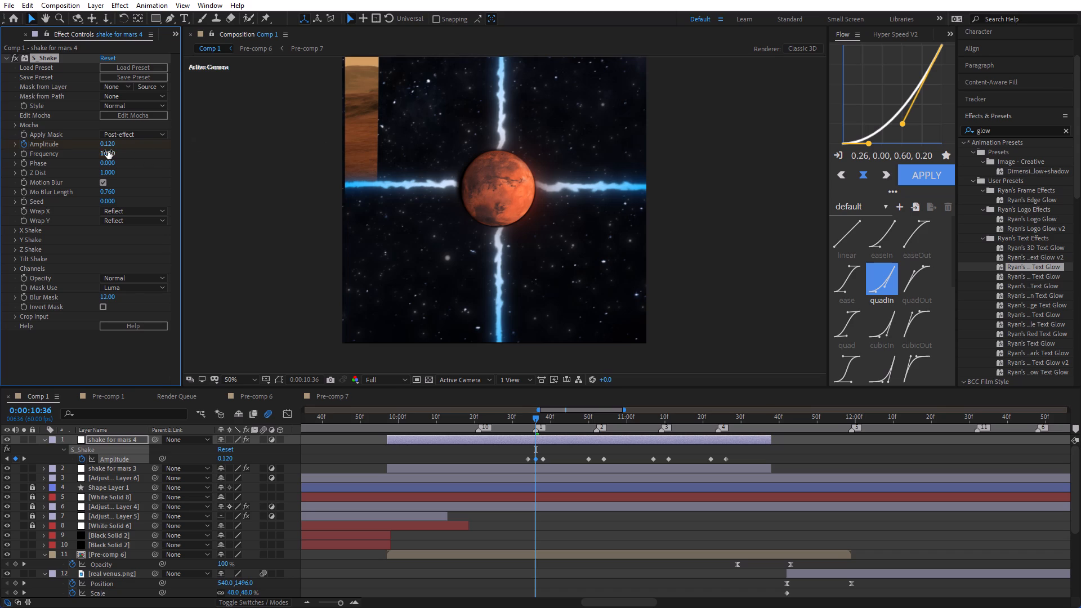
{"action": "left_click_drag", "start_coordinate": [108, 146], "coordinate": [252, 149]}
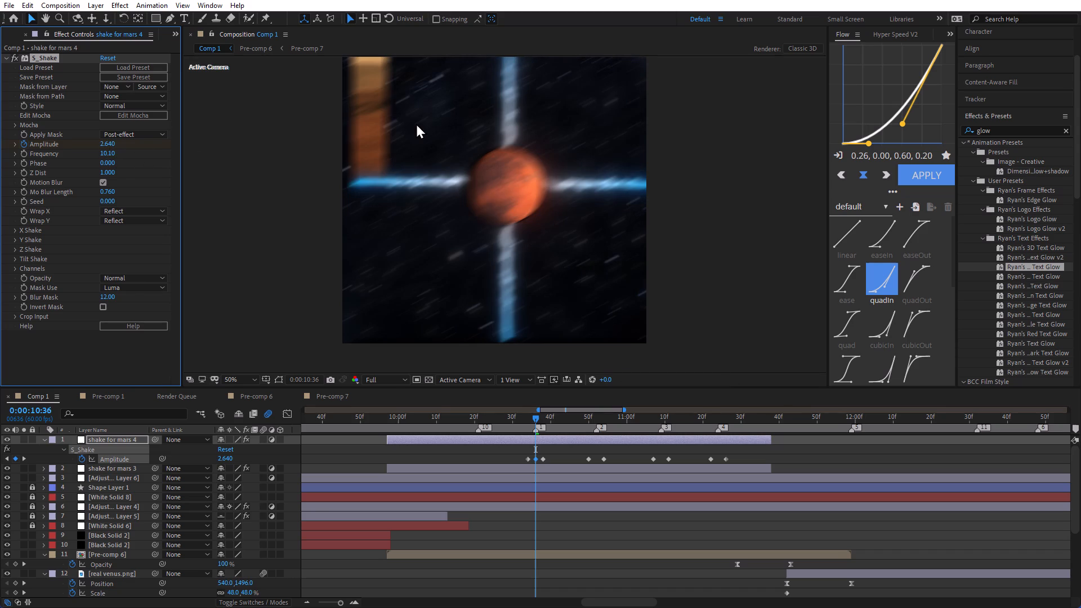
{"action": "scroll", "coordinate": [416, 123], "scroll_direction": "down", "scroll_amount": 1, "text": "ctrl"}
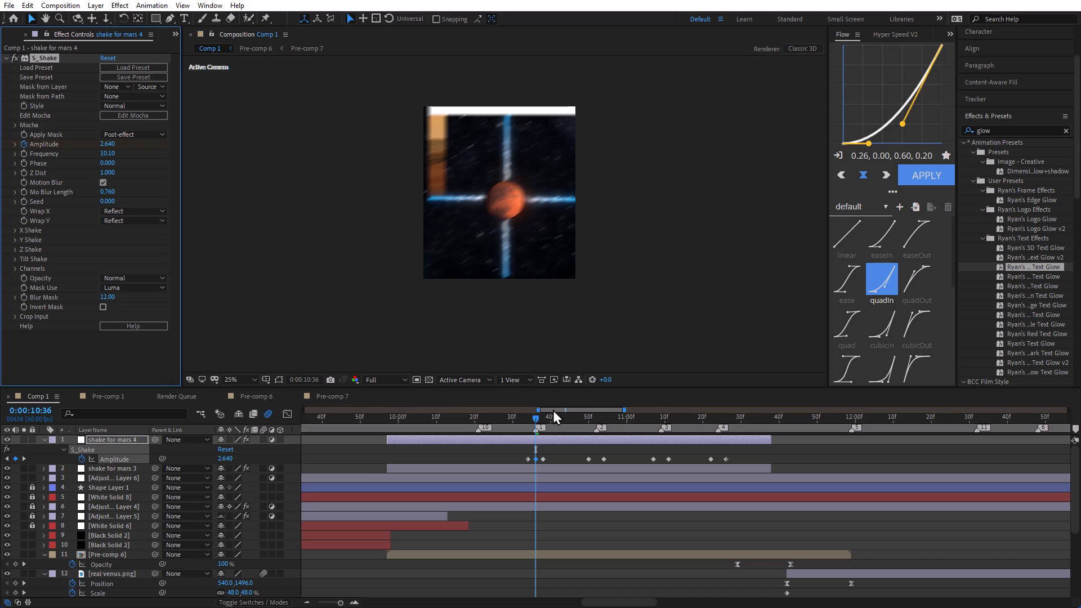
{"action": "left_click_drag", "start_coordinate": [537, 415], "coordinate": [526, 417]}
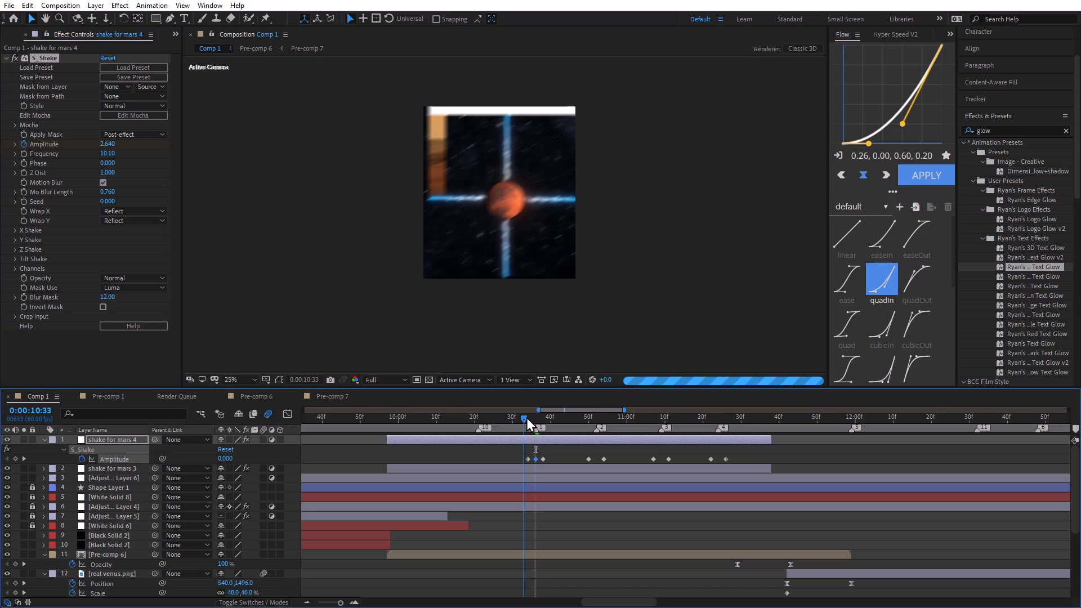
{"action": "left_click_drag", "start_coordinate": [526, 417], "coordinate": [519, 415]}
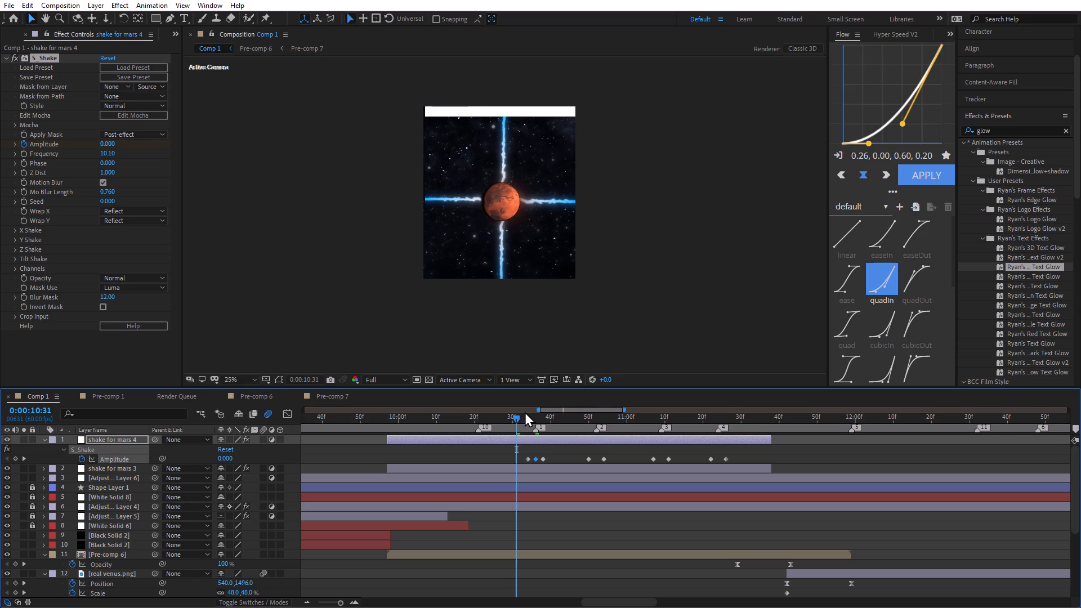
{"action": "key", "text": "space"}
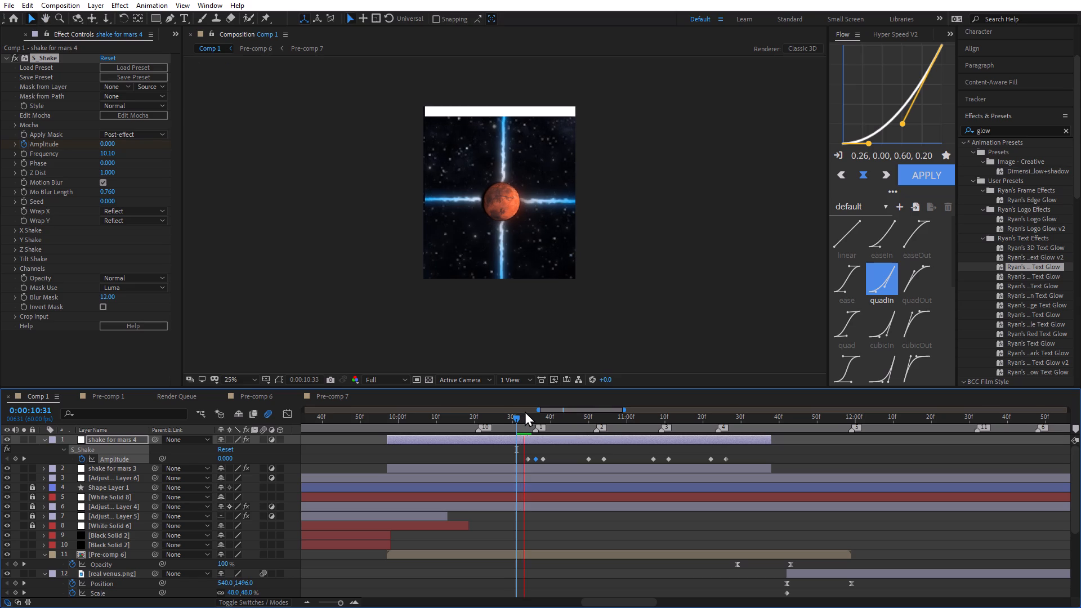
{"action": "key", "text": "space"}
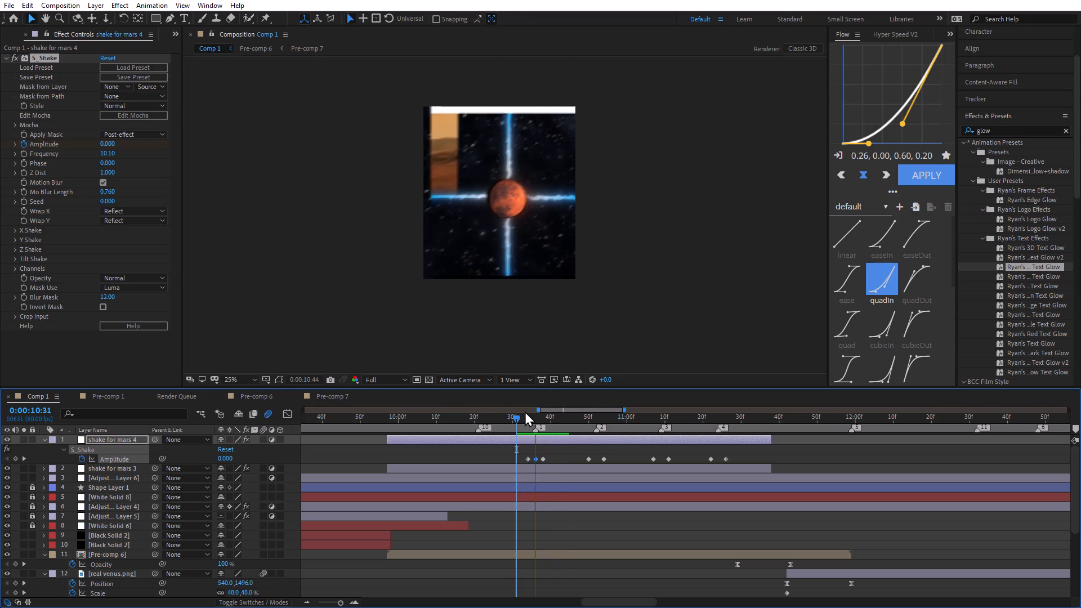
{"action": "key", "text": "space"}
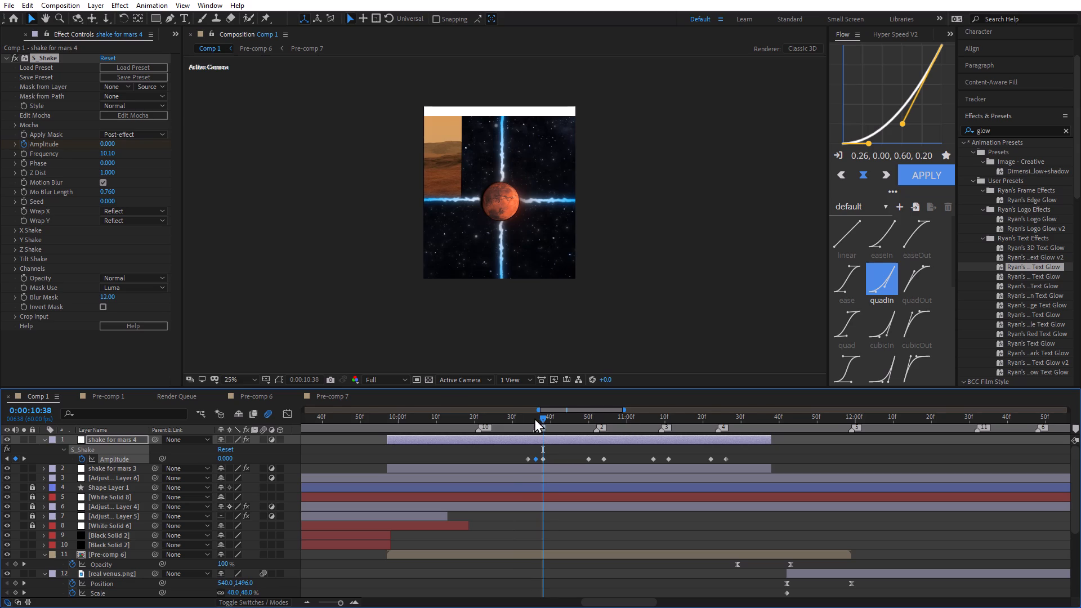
Set the Amplitude keyframe at 0:00:10:36 on shake for mars 4 to 0.4.
{"action": "left_click", "coordinate": [534, 418]}
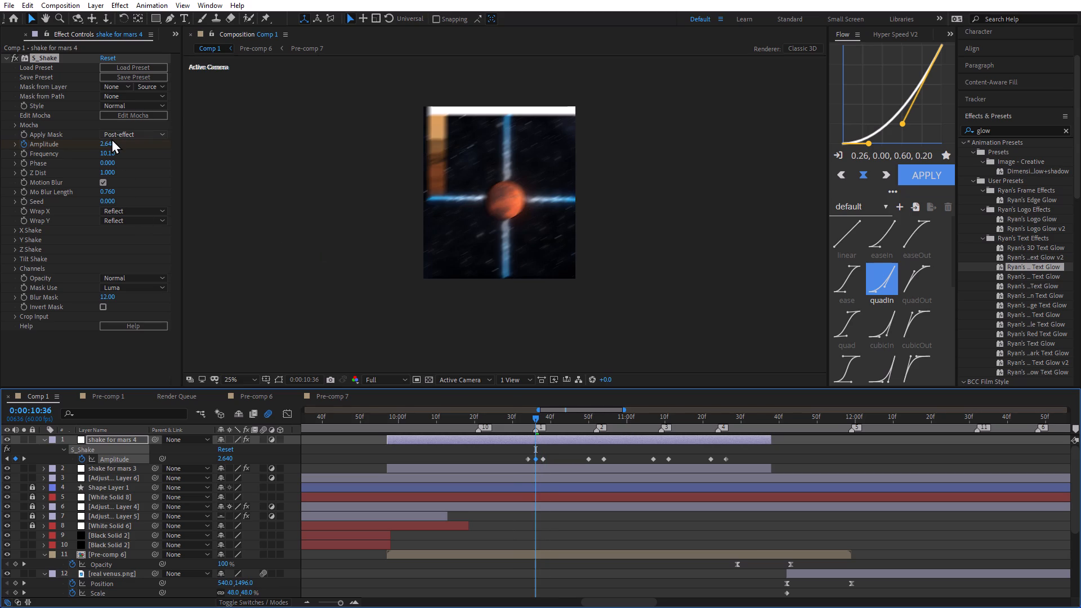
{"action": "left_click_drag", "start_coordinate": [109, 144], "coordinate": [81, 146]}
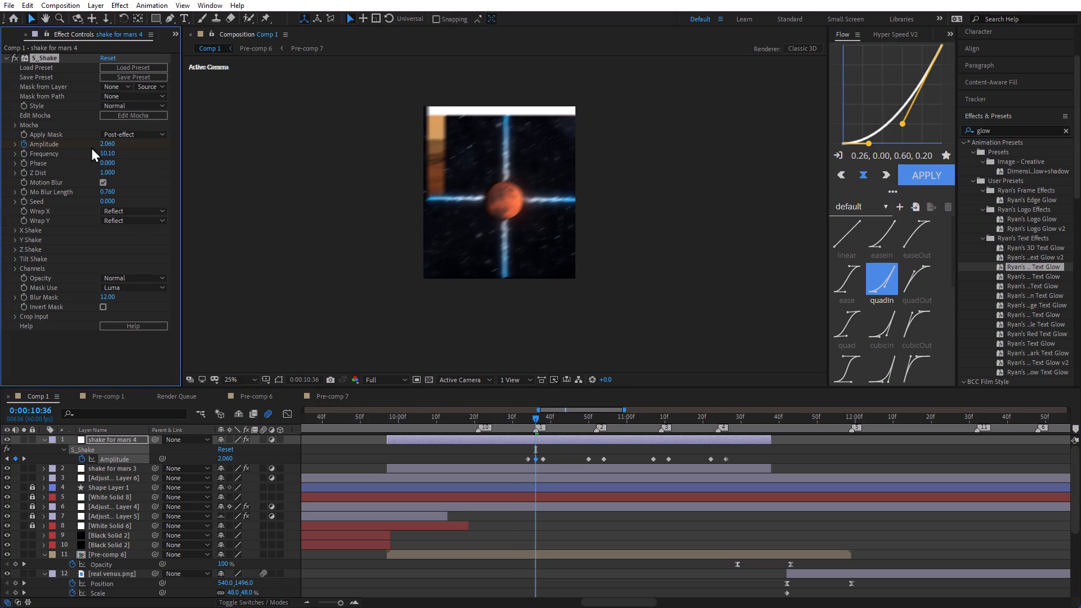
{"action": "left_click_drag", "start_coordinate": [108, 146], "coordinate": [65, 147]}
{"action": "left_click_drag", "start_coordinate": [113, 145], "coordinate": [82, 146]}
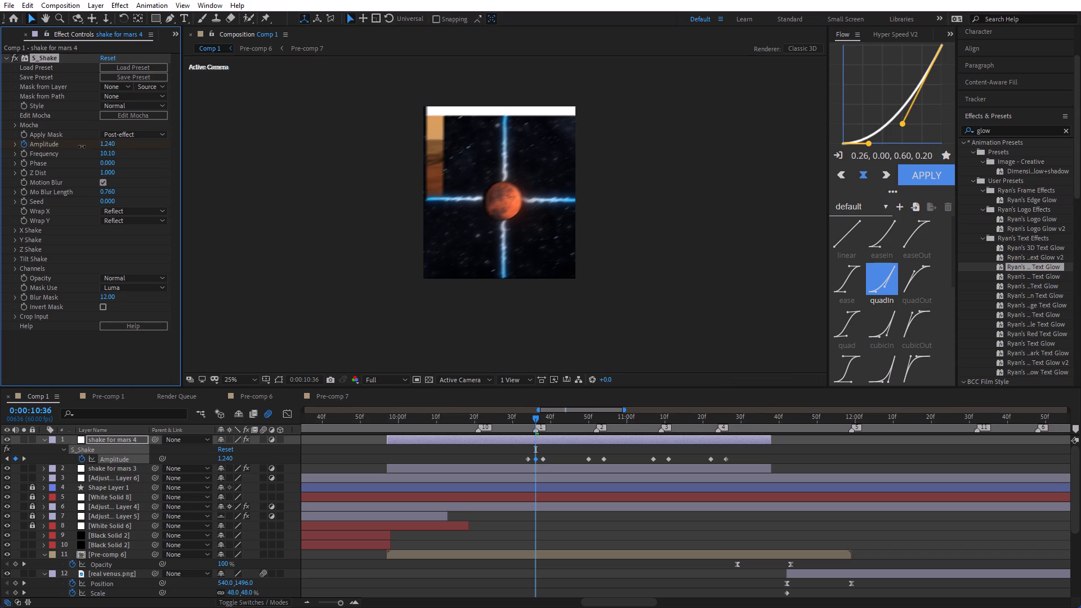
{"action": "left_click_drag", "start_coordinate": [82, 146], "coordinate": [34, 146]}
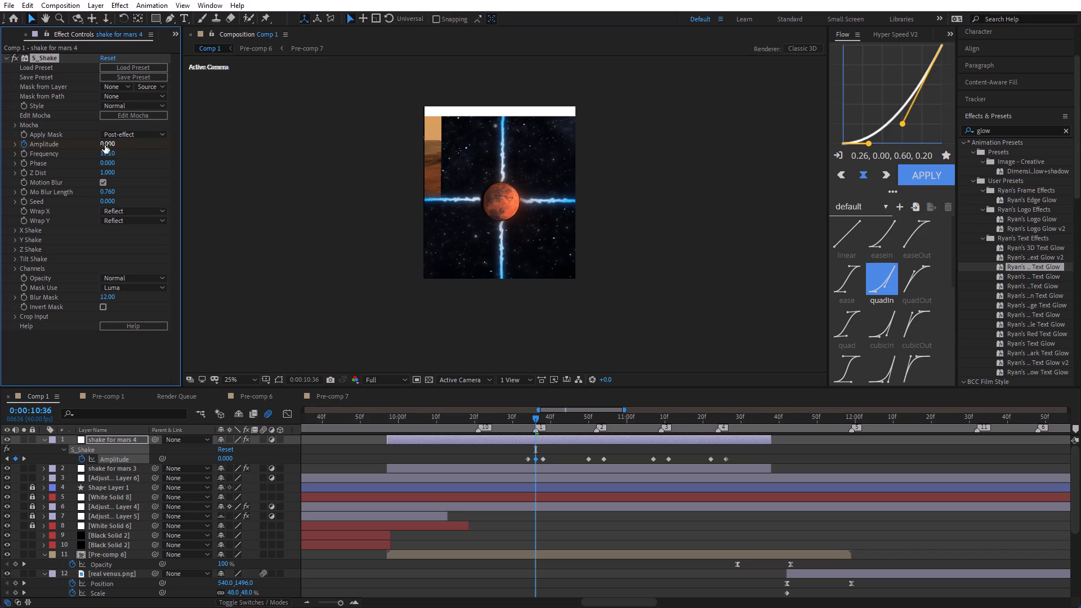
{"action": "left_click", "coordinate": [105, 145]}
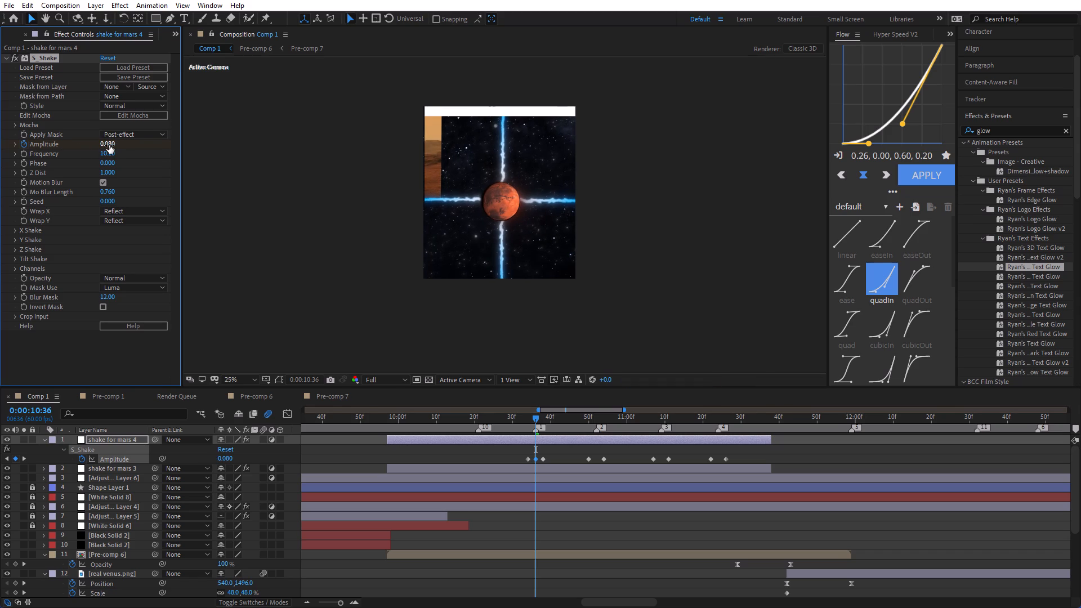
{"action": "left_click", "coordinate": [106, 147]}
{"action": "left_click_drag", "start_coordinate": [110, 147], "coordinate": [119, 147]}
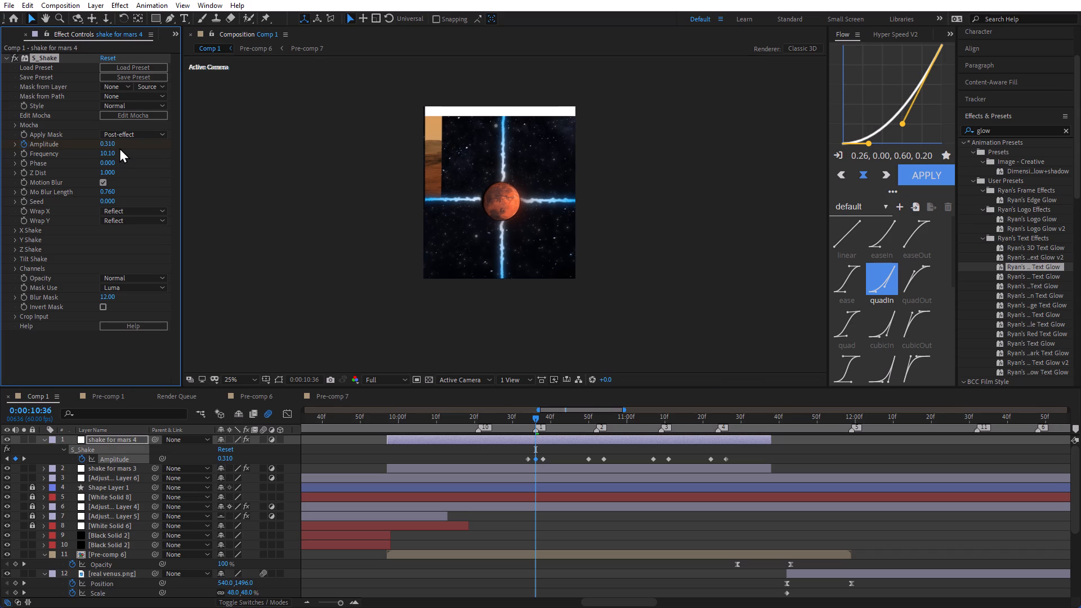
{"action": "left_click", "coordinate": [110, 146]}
Preview the shake during the first image's slide-in, around the Amplitude keyframe at 0:00:10:36.
{"action": "left_click_drag", "start_coordinate": [536, 421], "coordinate": [529, 421]}
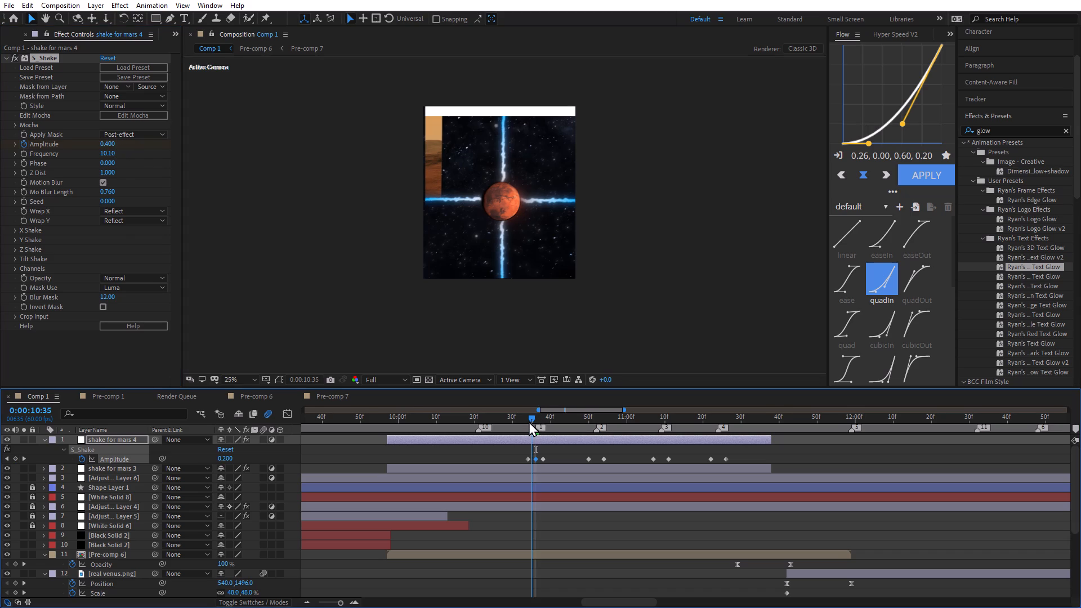
{"action": "left_click_drag", "start_coordinate": [529, 421], "coordinate": [544, 424]}
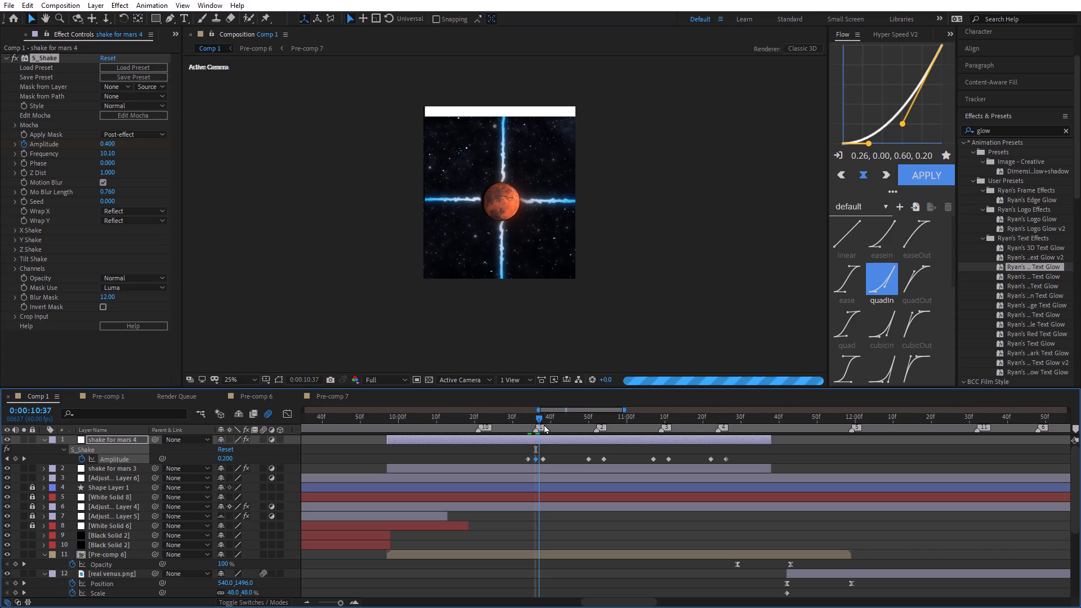
{"action": "left_click_drag", "start_coordinate": [544, 424], "coordinate": [525, 422]}
{"action": "key", "text": "space"}
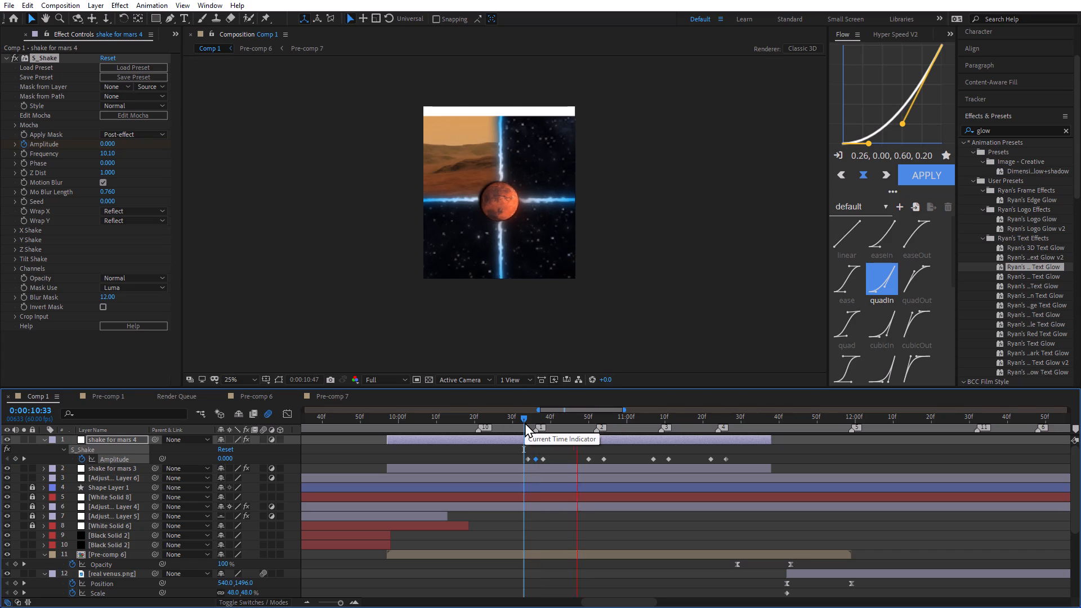
{"action": "key", "text": "space"}
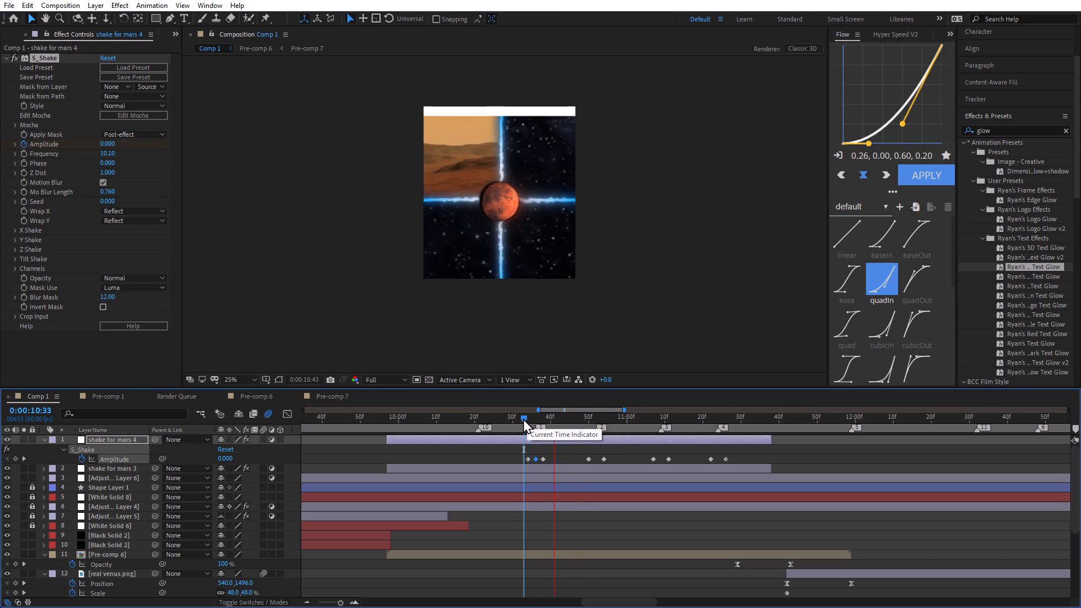
{"action": "left_click_drag", "start_coordinate": [523, 418], "coordinate": [533, 415]}
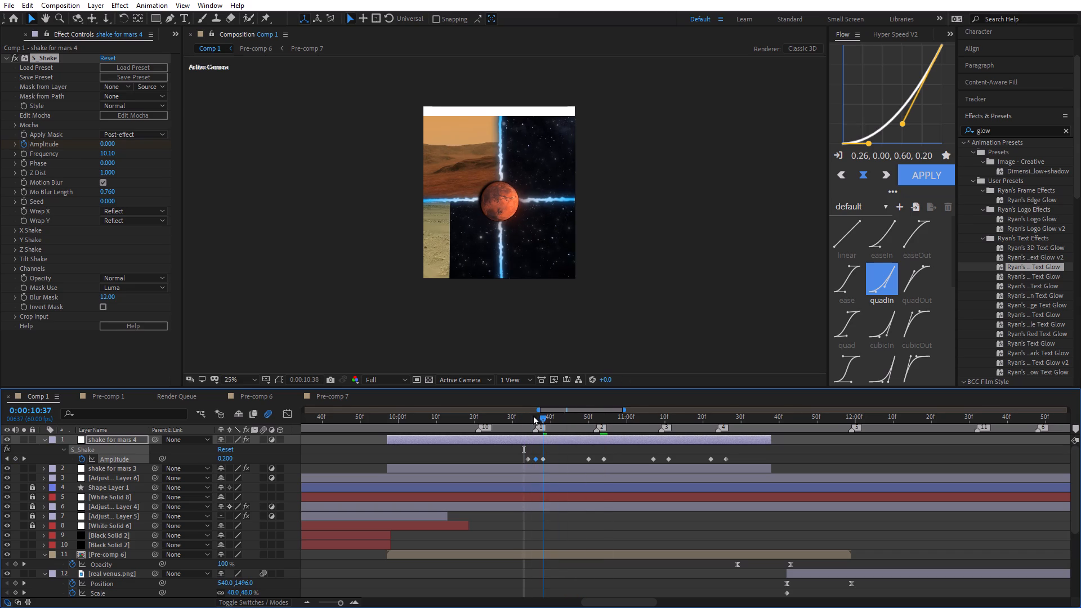
{"action": "left_click_drag", "start_coordinate": [533, 415], "coordinate": [533, 415]}
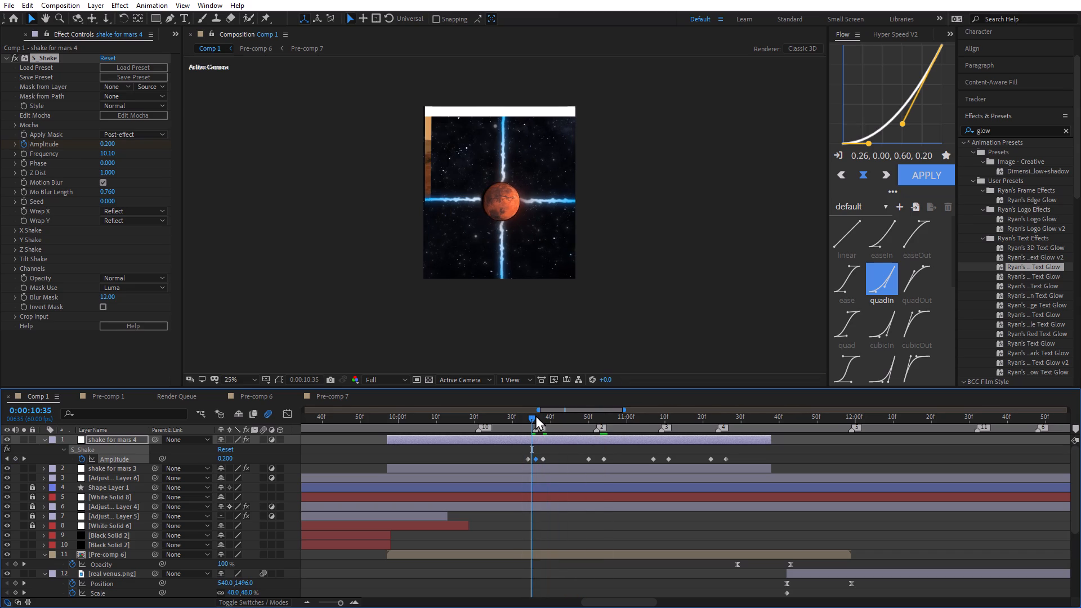
{"action": "left_click", "coordinate": [533, 415]}
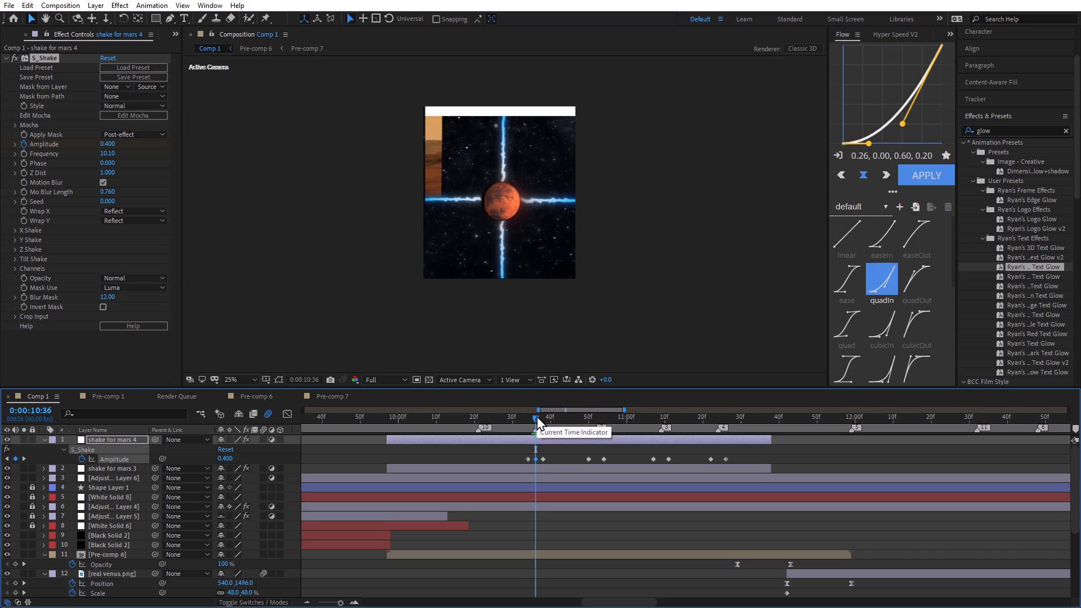
Add an Amplitude keyframe of 0.4 at 0:00:10:52 on shake for mars 4, at the second image's slide-in.
{"action": "left_click_drag", "start_coordinate": [537, 415], "coordinate": [596, 415]}
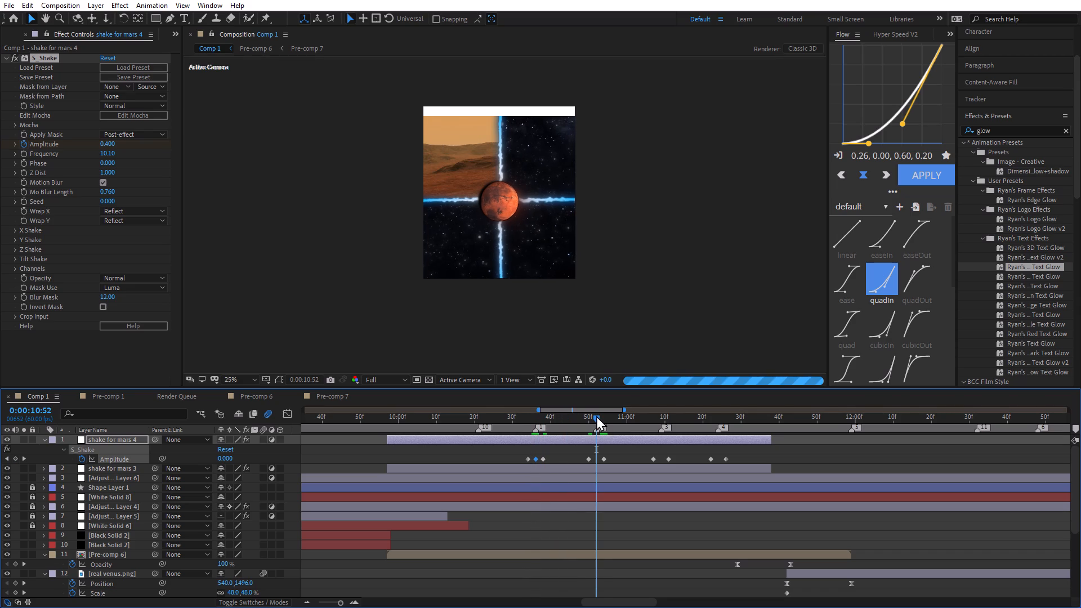
{"action": "left_click", "coordinate": [111, 146]}
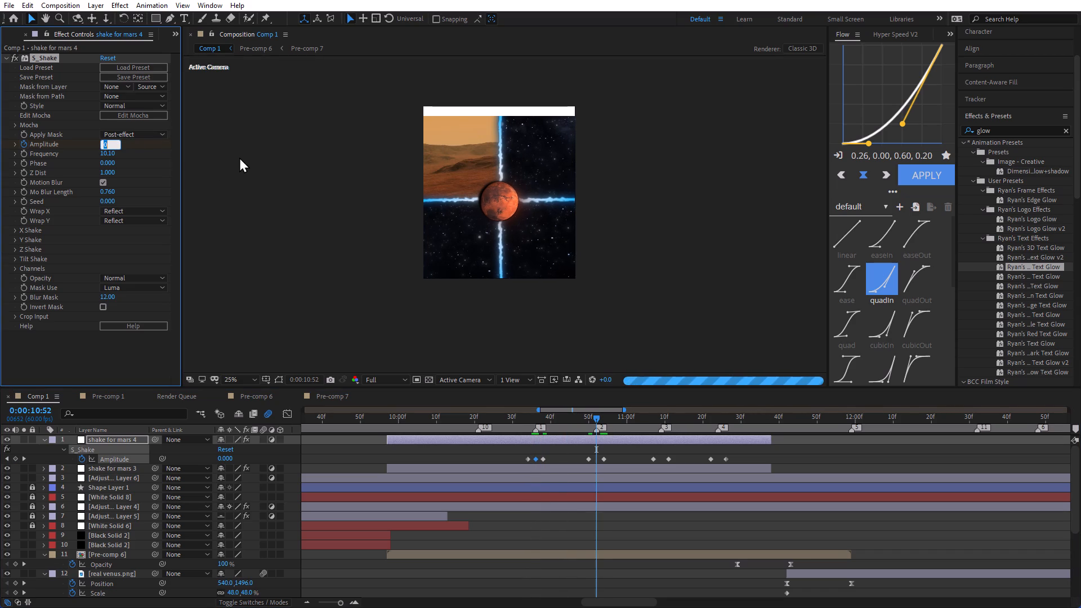
{"action": "type", "text": "0."}
{"action": "type", "text": "400"}
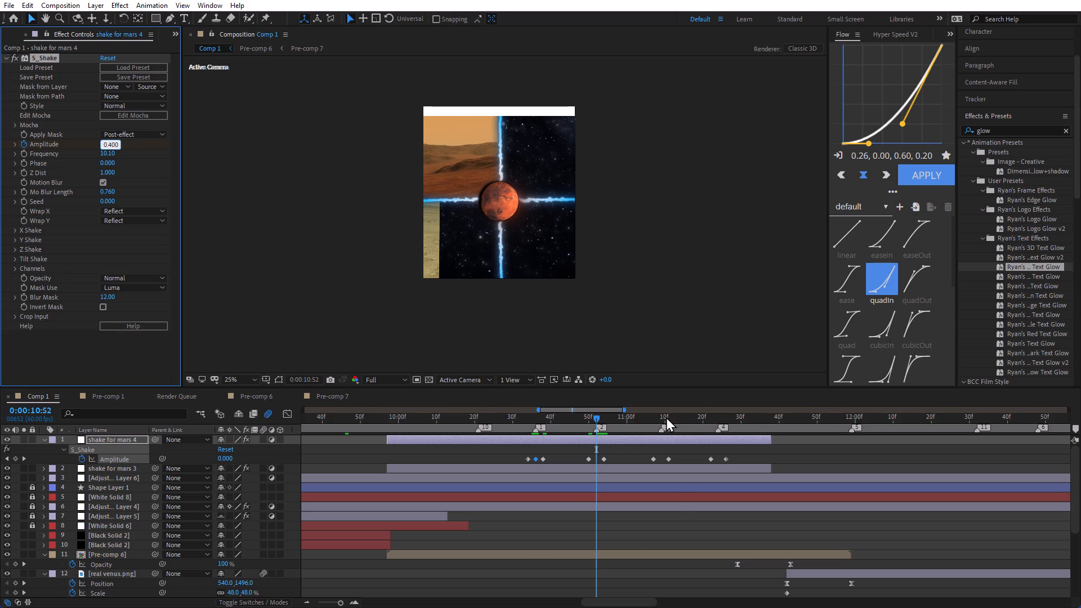
{"action": "left_click", "coordinate": [666, 417]}
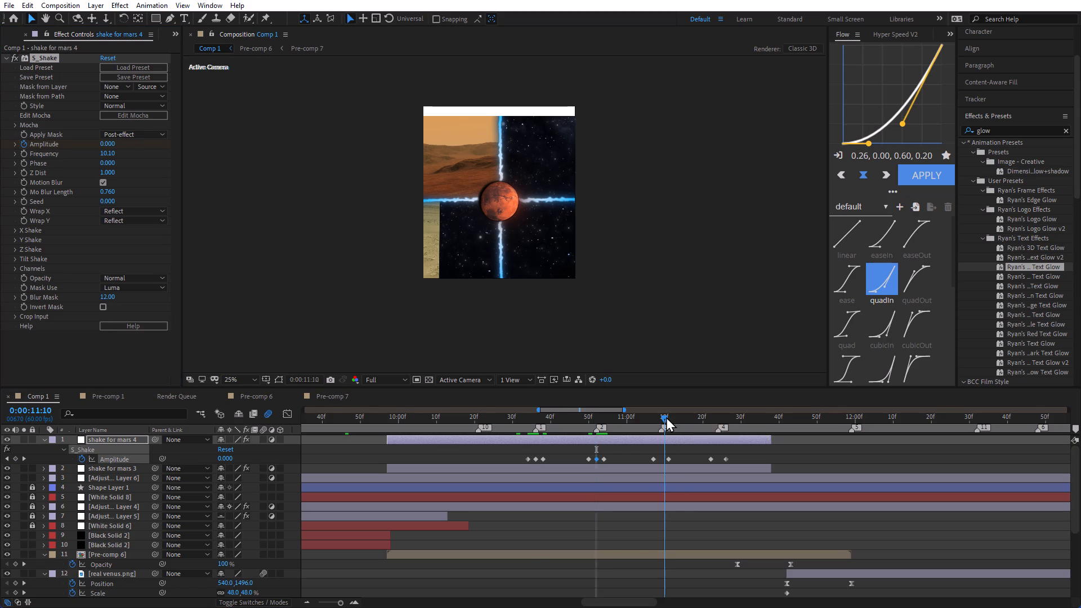
{"action": "left_click", "coordinate": [659, 415]}
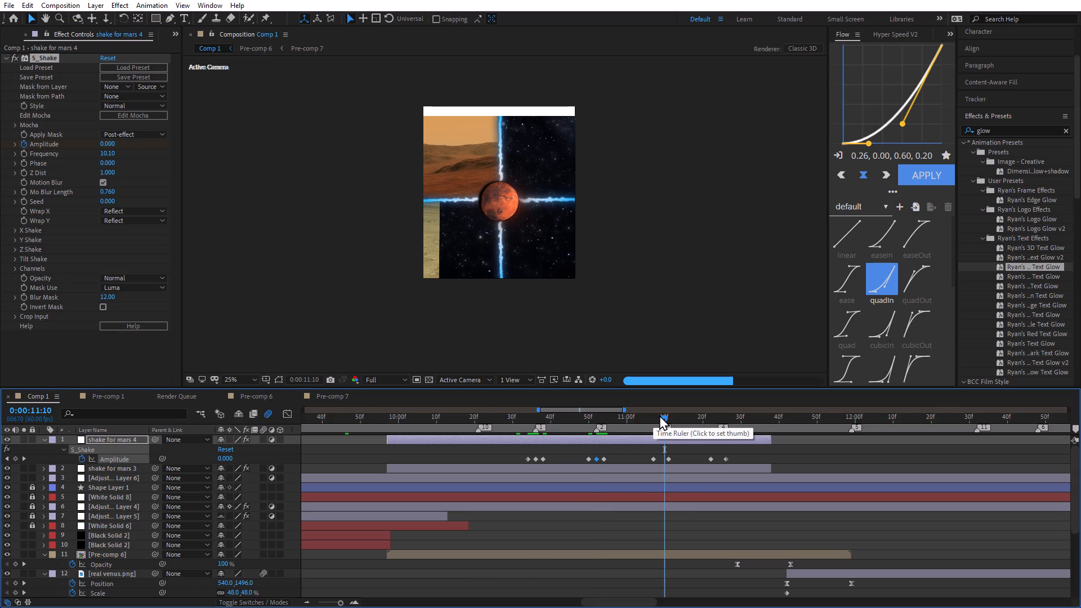
{"action": "left_click", "coordinate": [106, 141]}
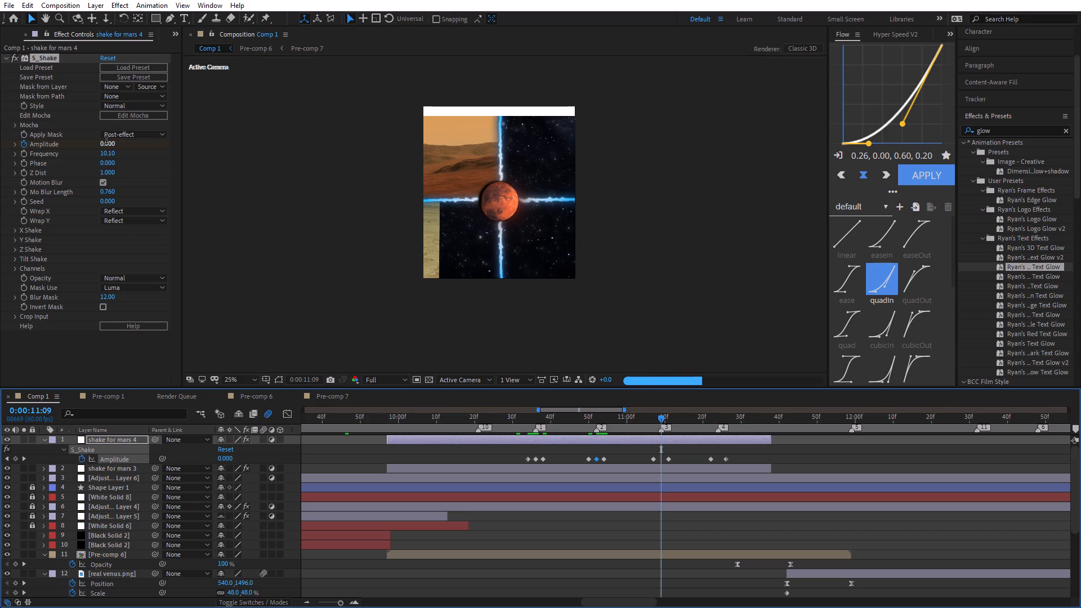
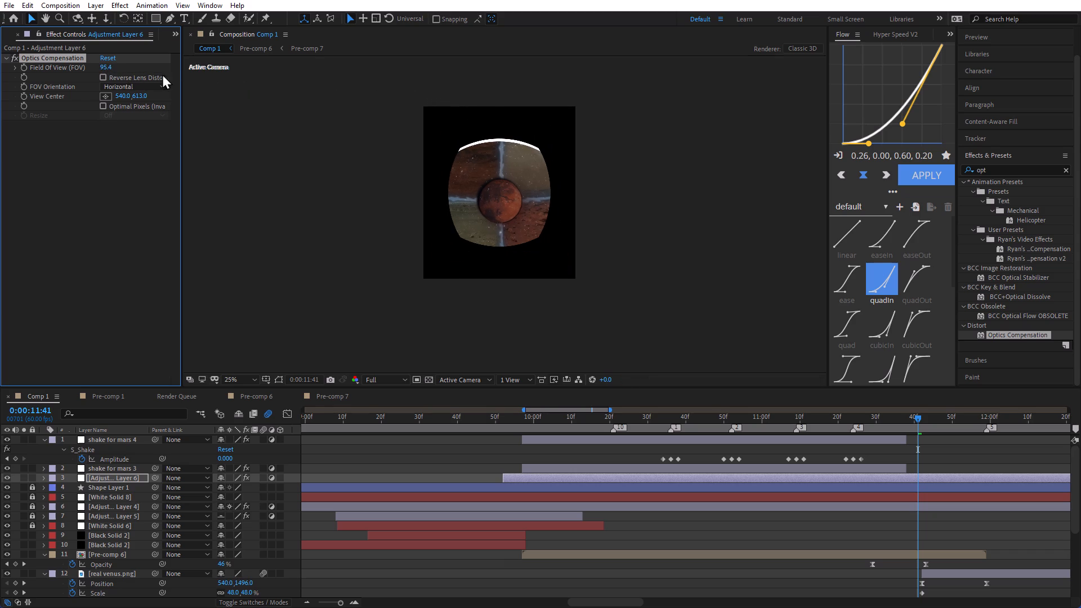
{"action": "left_click", "coordinate": [106, 77]}
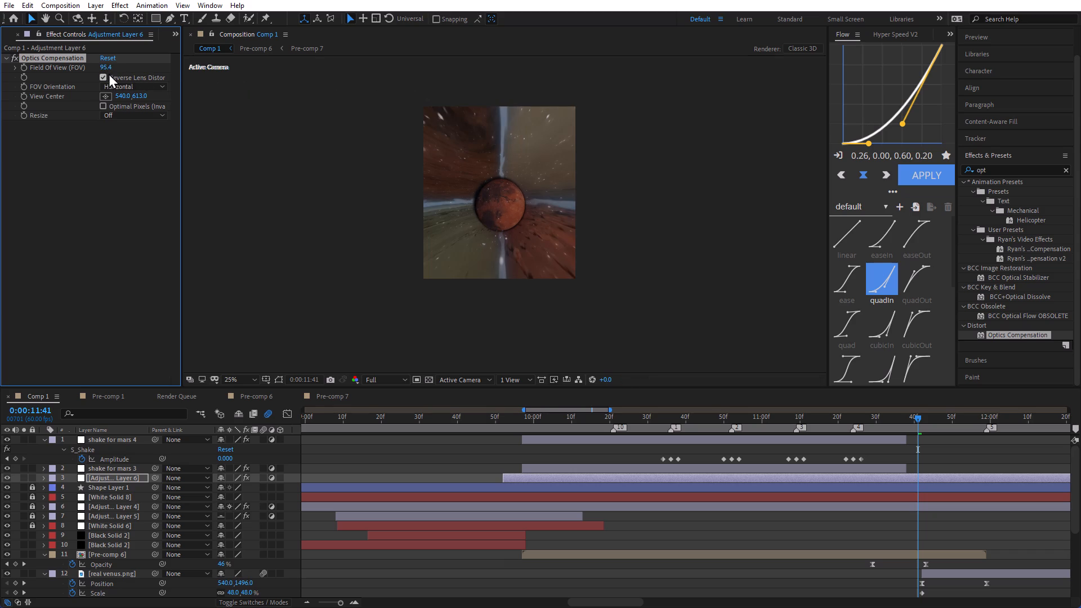
{"action": "left_click_drag", "start_coordinate": [109, 68], "coordinate": [12, 85]}
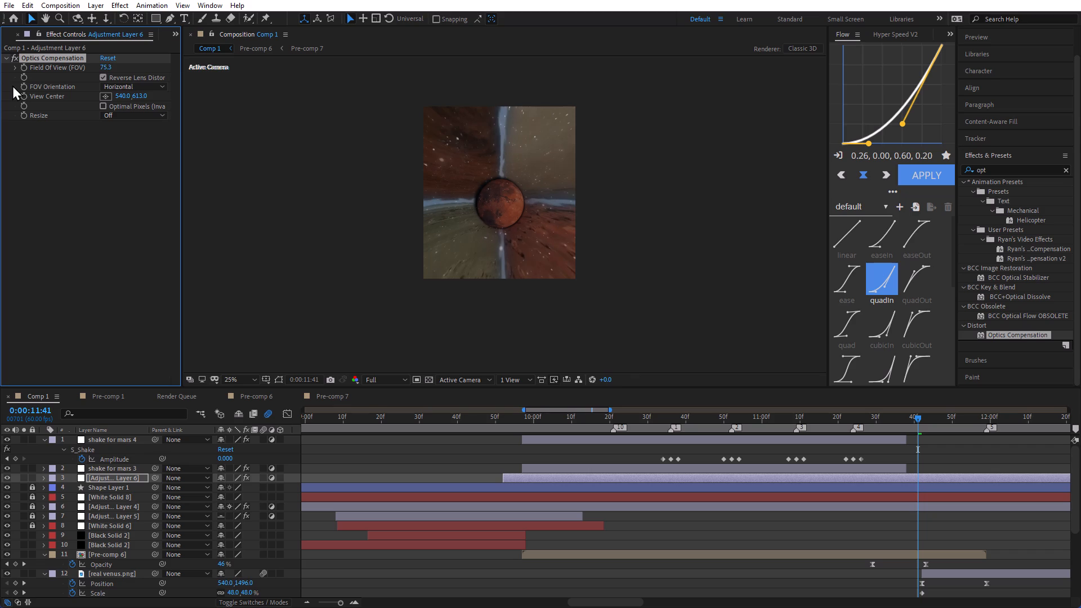
{"action": "left_click_drag", "start_coordinate": [109, 69], "coordinate": [15, 78]}
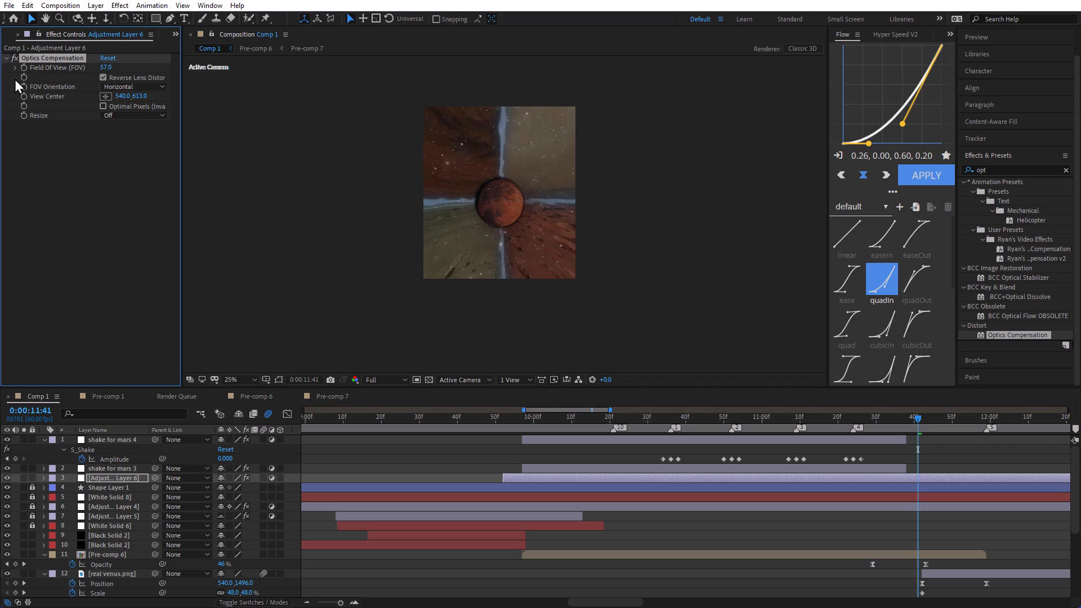
Examine the lens distortion on the Mars scene at 0:00:10:24, 0:00:11:24 and 0:00:10:43.
{"action": "double_click", "coordinate": [624, 417]}
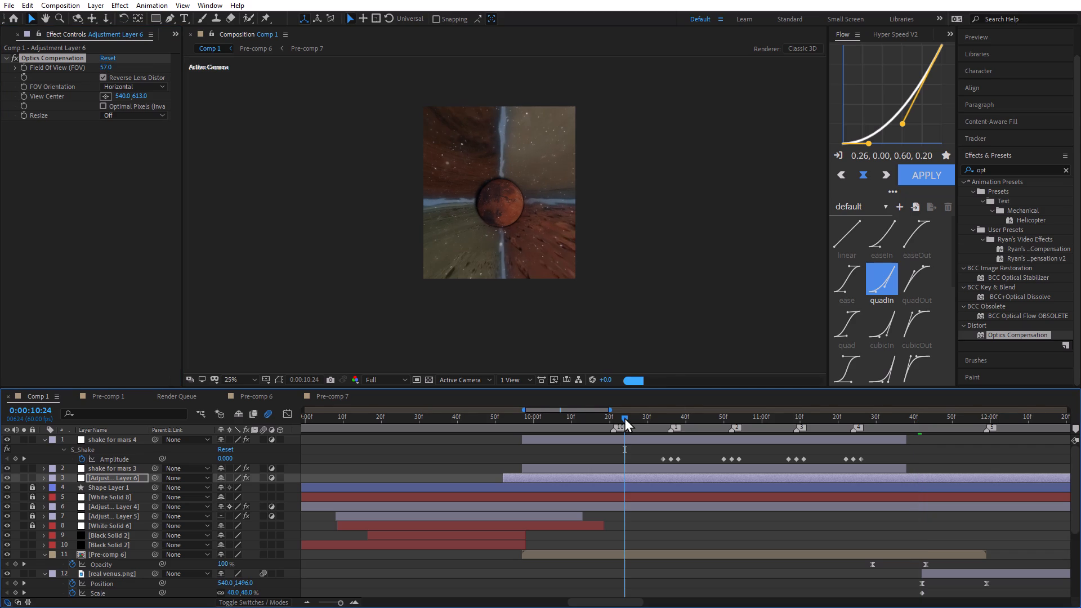
{"action": "left_click", "coordinate": [854, 418]}
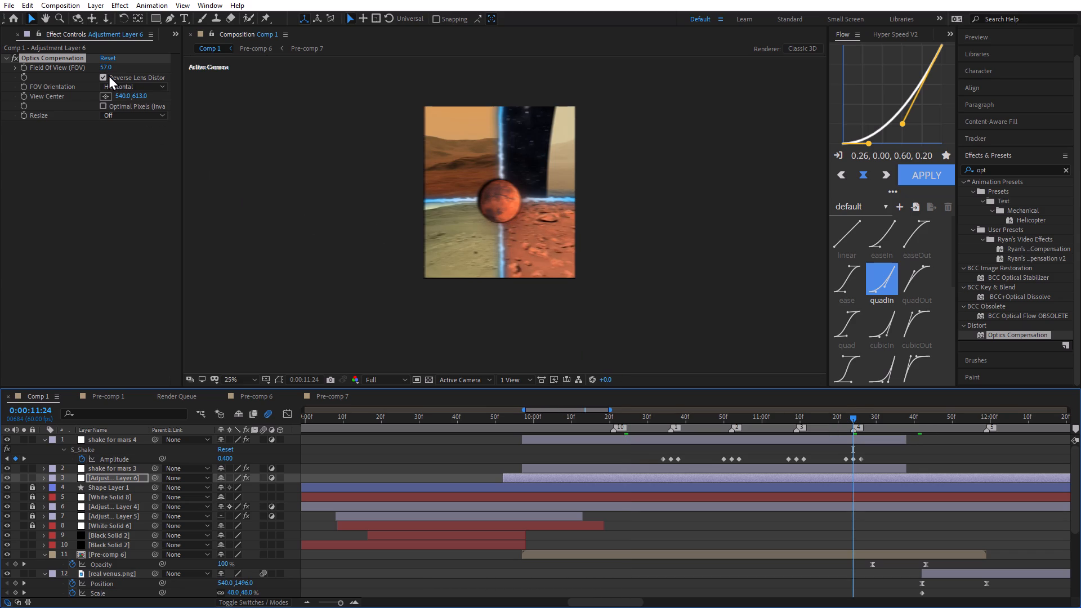
{"action": "left_click", "coordinate": [698, 416]}
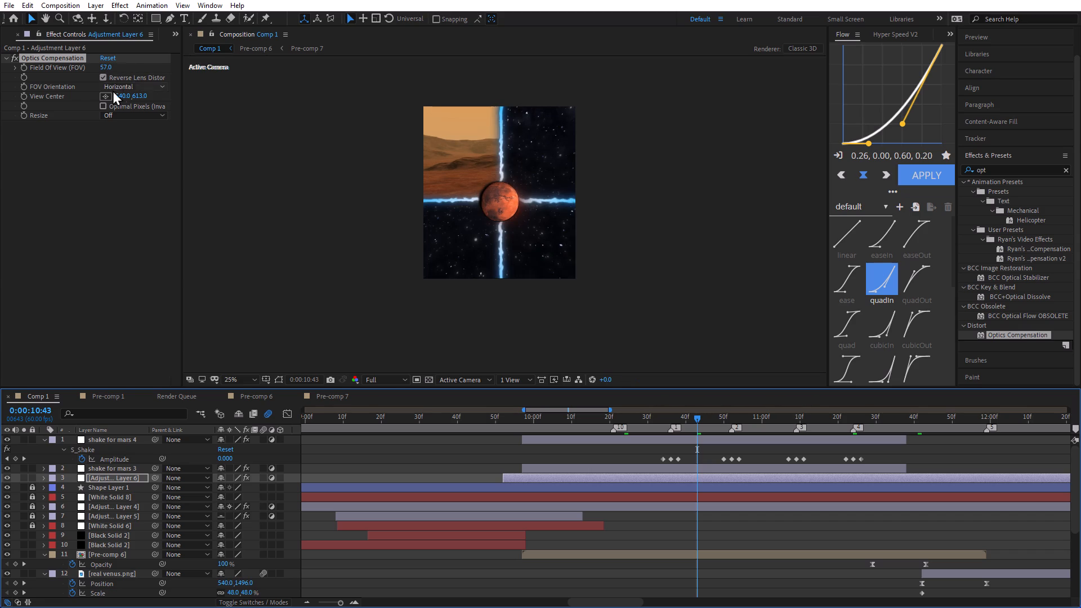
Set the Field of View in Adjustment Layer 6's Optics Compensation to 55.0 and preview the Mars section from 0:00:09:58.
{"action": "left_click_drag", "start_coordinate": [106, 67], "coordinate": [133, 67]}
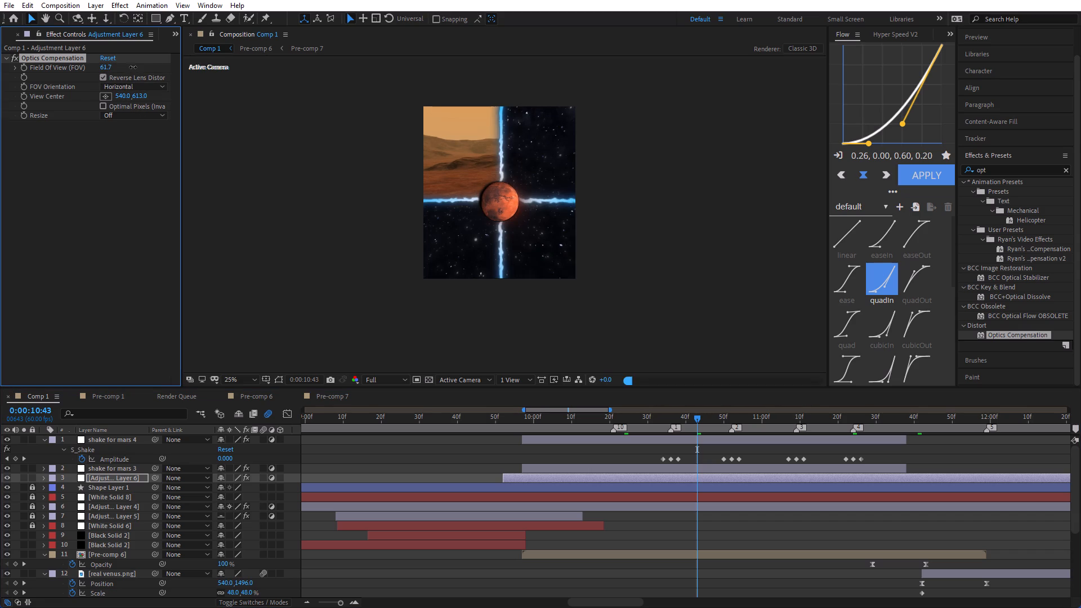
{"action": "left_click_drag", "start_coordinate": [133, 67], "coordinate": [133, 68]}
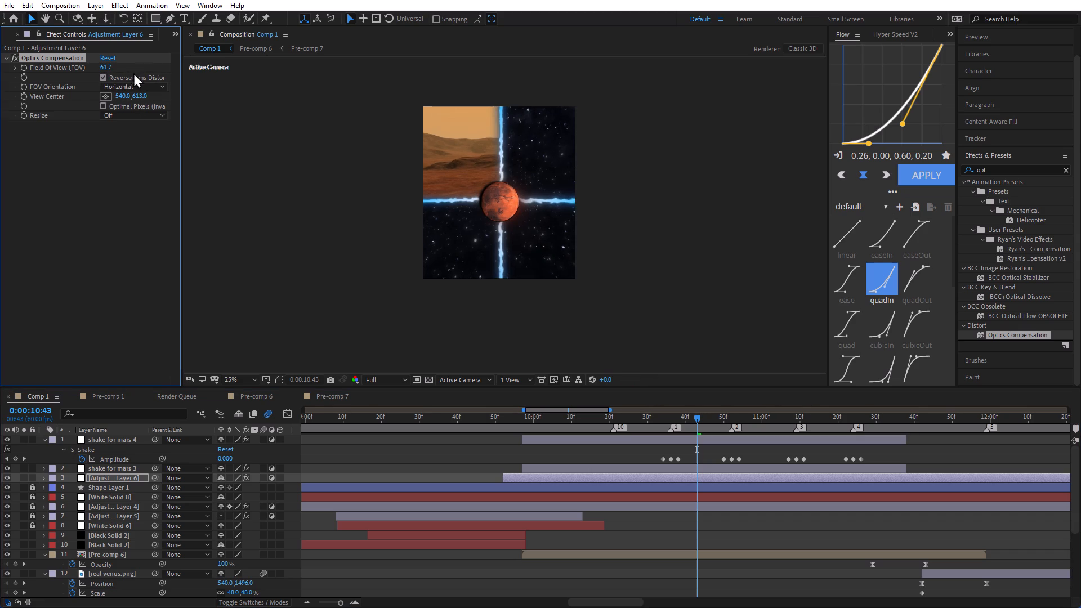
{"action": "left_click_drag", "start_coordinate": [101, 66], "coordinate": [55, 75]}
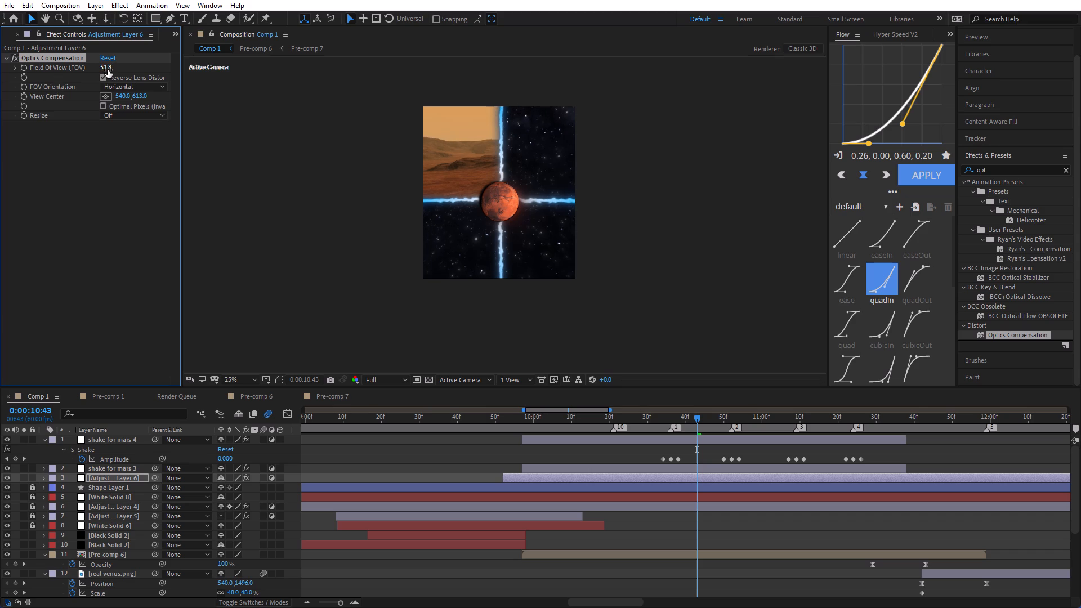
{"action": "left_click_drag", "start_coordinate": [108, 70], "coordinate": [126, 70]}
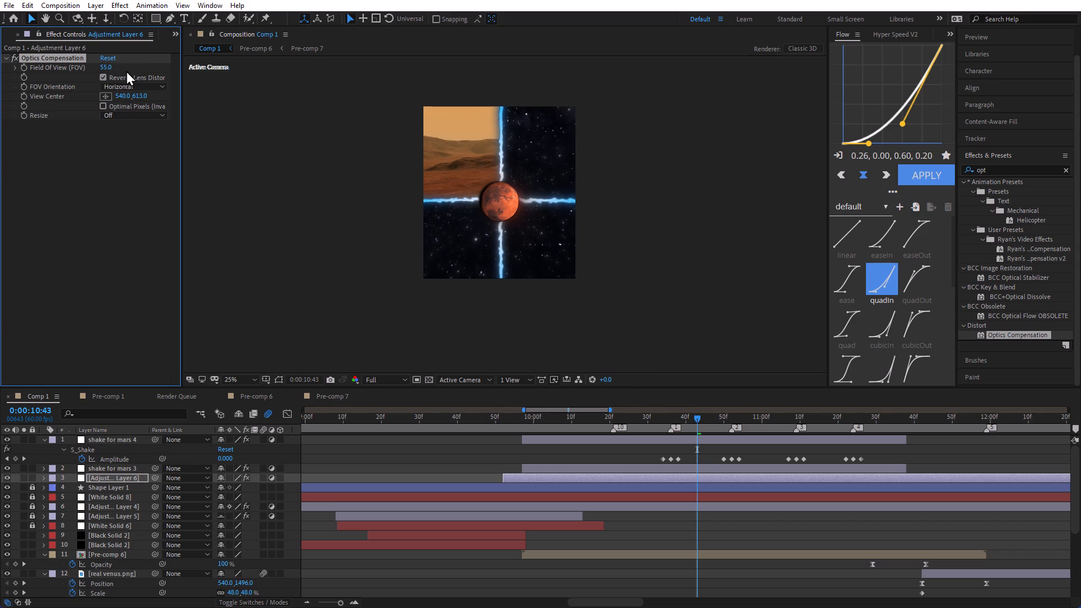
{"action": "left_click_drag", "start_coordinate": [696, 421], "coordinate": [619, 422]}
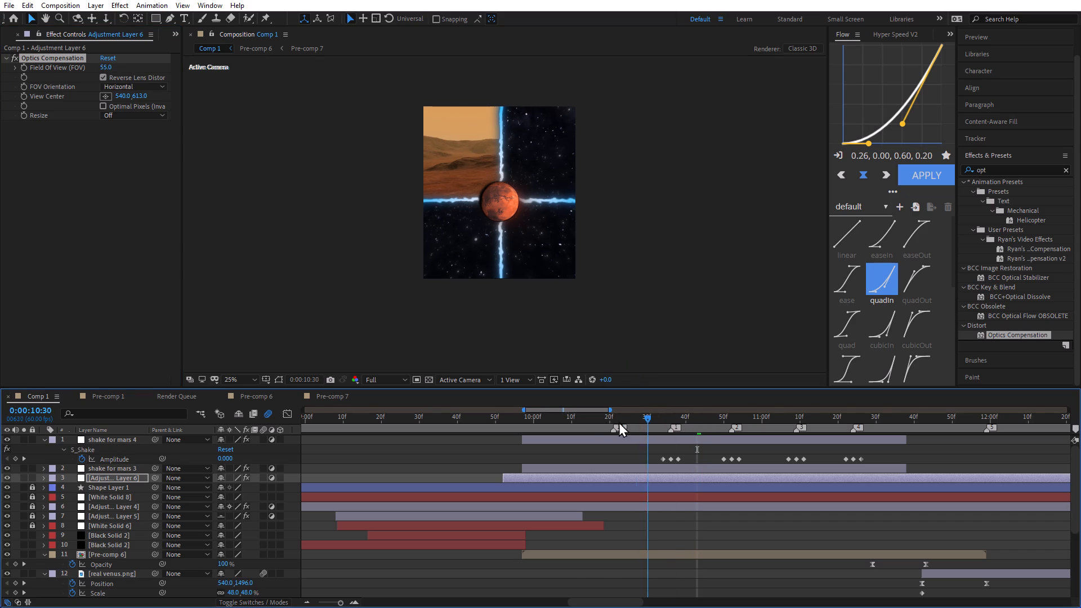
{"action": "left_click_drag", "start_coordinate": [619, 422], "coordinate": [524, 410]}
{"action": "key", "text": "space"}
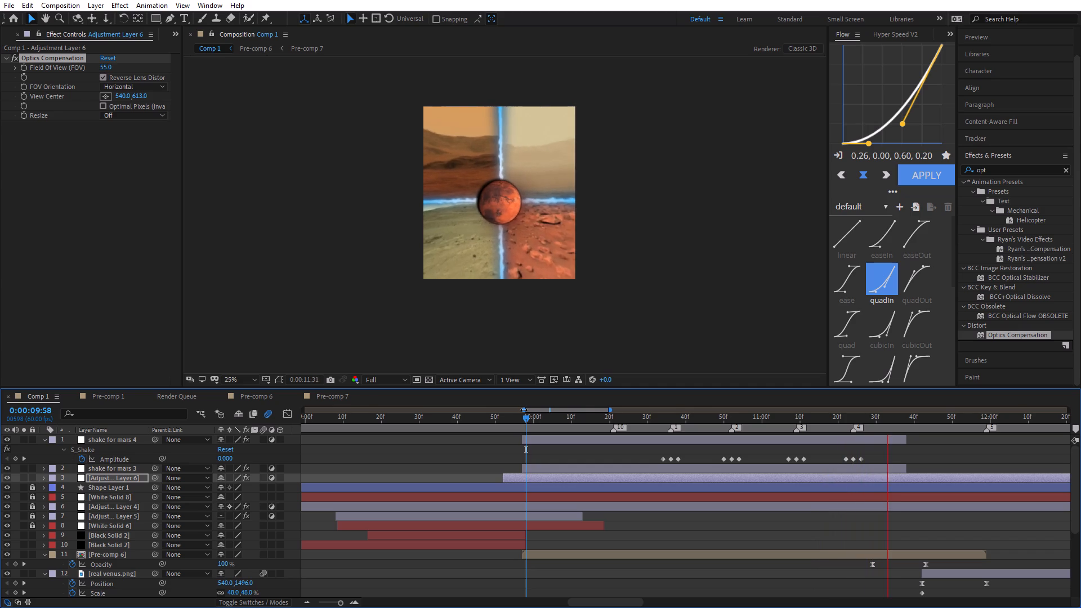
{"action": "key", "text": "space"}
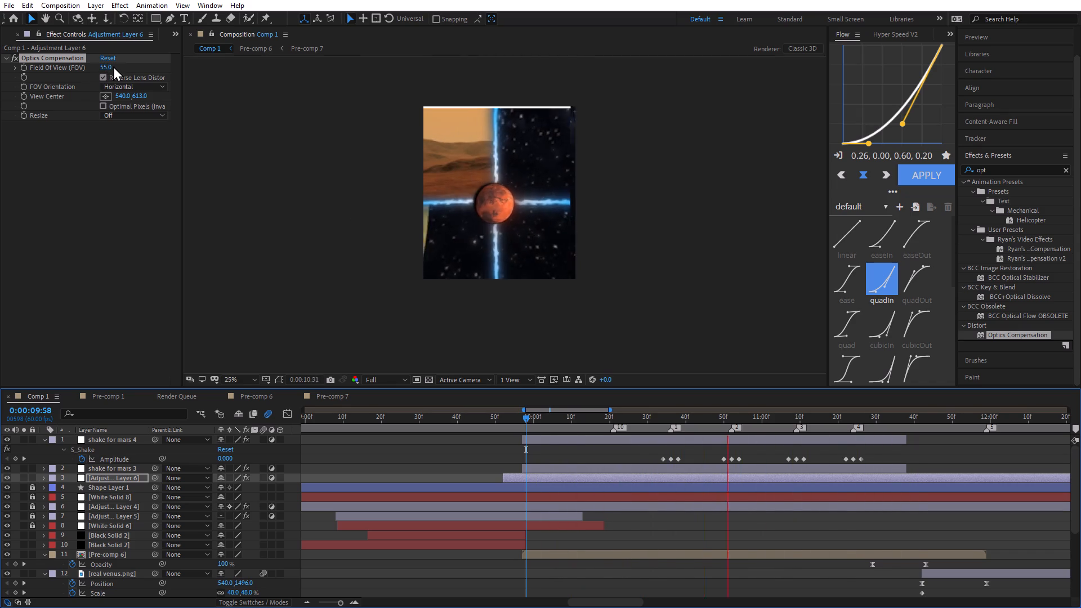
Lower Adjustment Layer 6's Optics Compensation Field of View to 11.2 in stages, judging the distortion during playback of the Mars section.
{"action": "left_click_drag", "start_coordinate": [105, 67], "coordinate": [82, 70]}
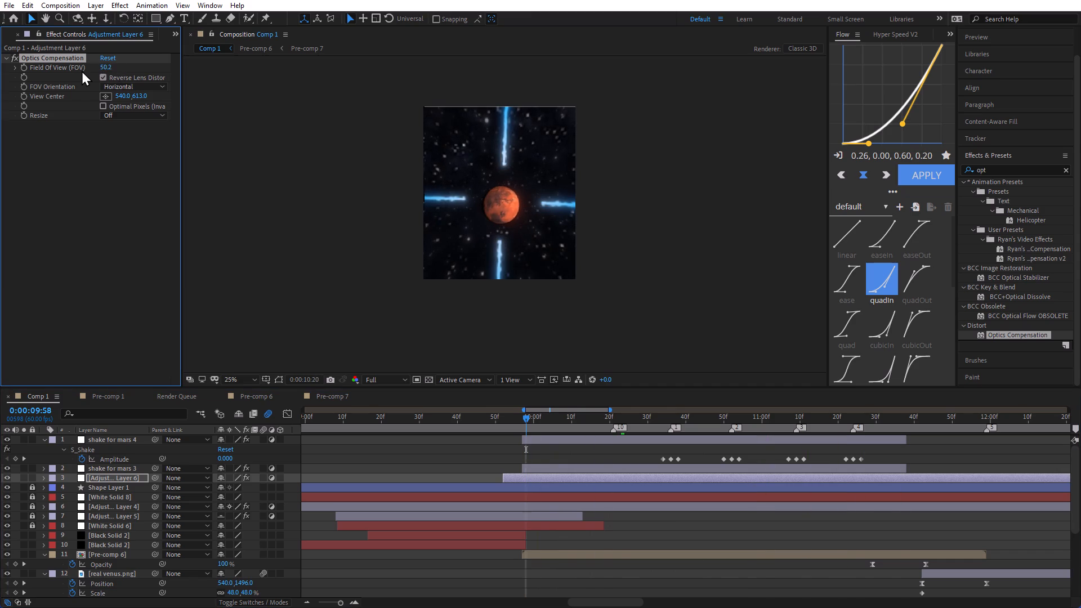
{"action": "left_click_drag", "start_coordinate": [105, 68], "coordinate": [66, 70]}
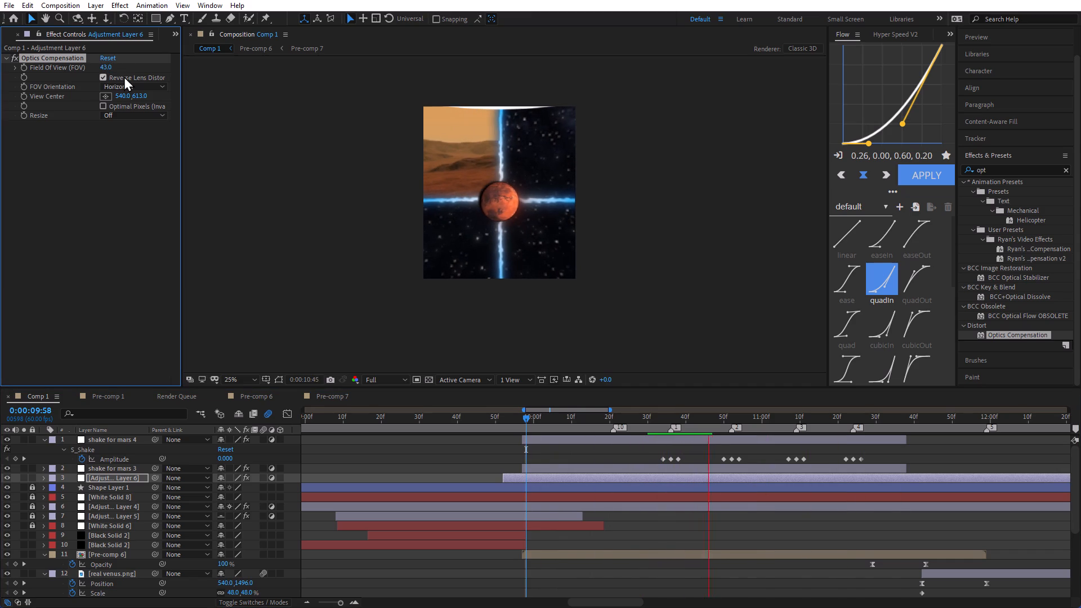
{"action": "left_click_drag", "start_coordinate": [107, 69], "coordinate": [39, 78]}
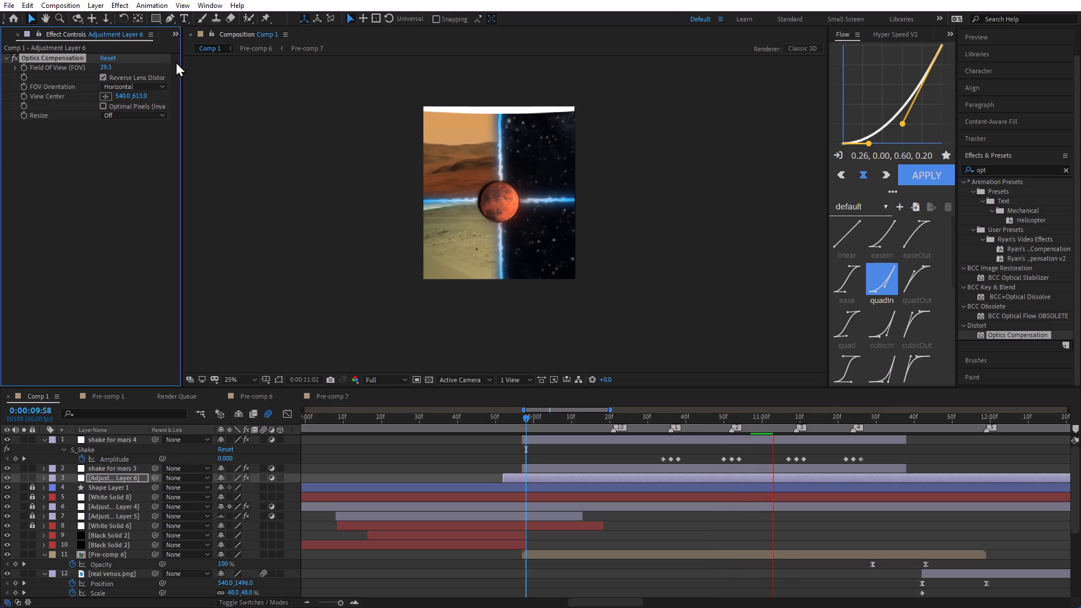
{"action": "left_click_drag", "start_coordinate": [104, 65], "coordinate": [12, 79]}
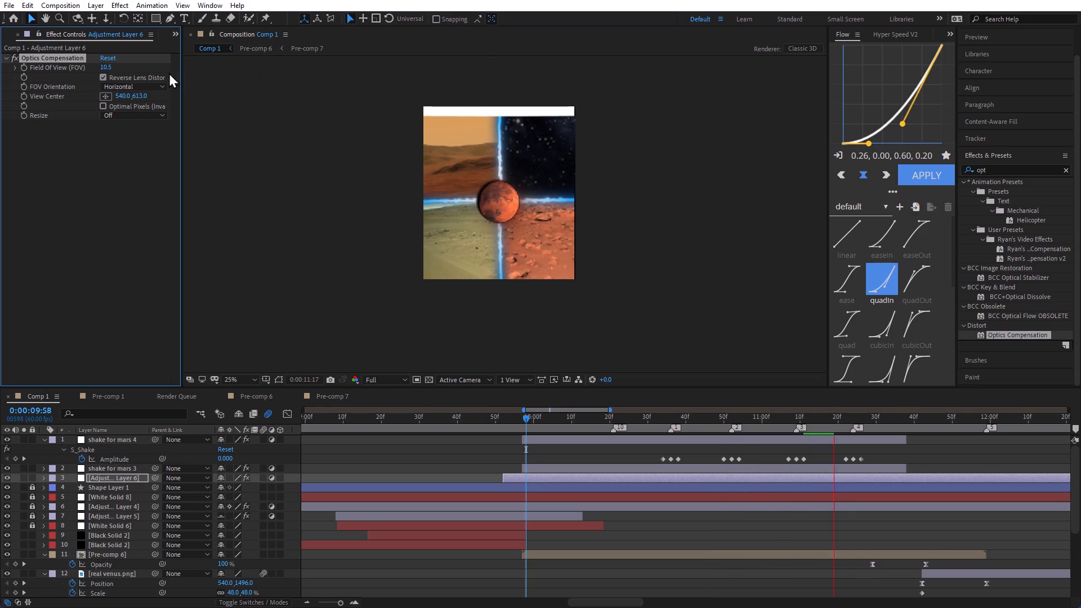
{"action": "left_click", "coordinate": [109, 67]}
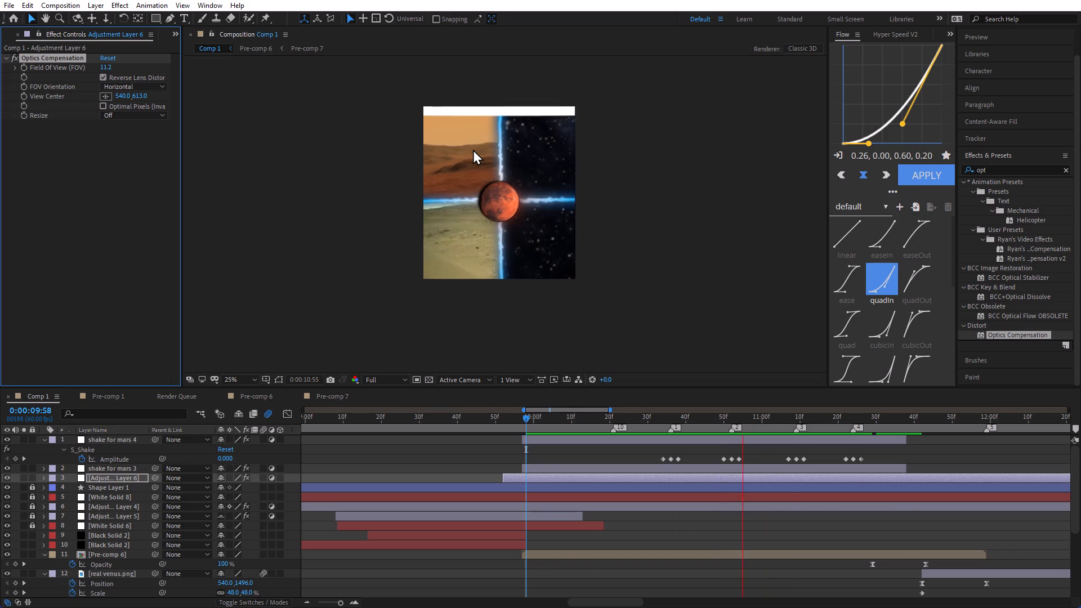
{"action": "key", "text": "space"}
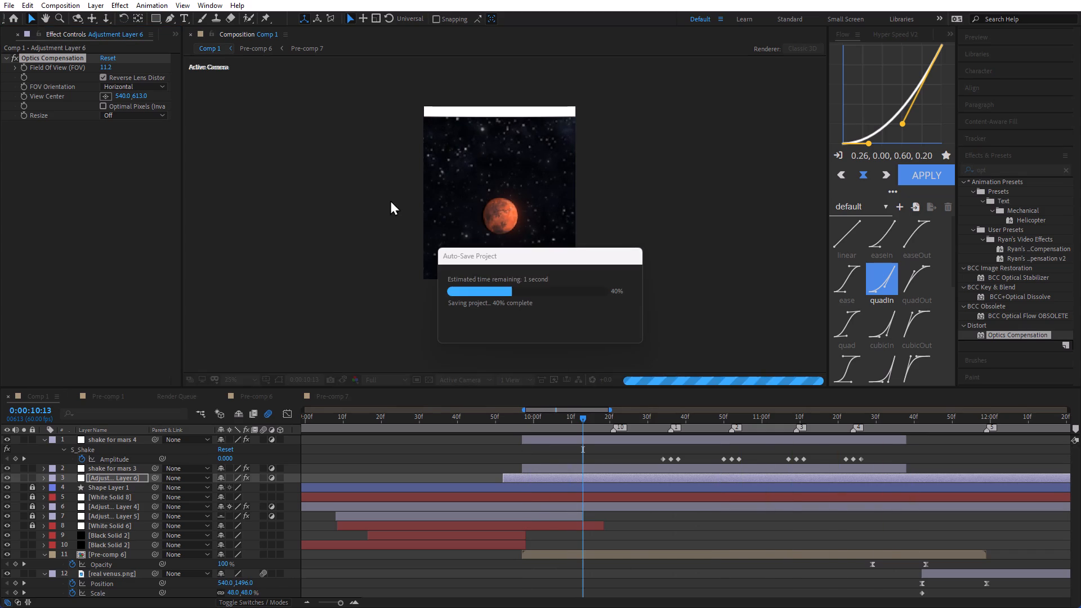
Compare the frames at 0:00:10:36 and 0:00:10:52 against the S_Shake Amplitude keyframes of the shake for mars 4 layer.
{"action": "left_click", "coordinate": [665, 415]}
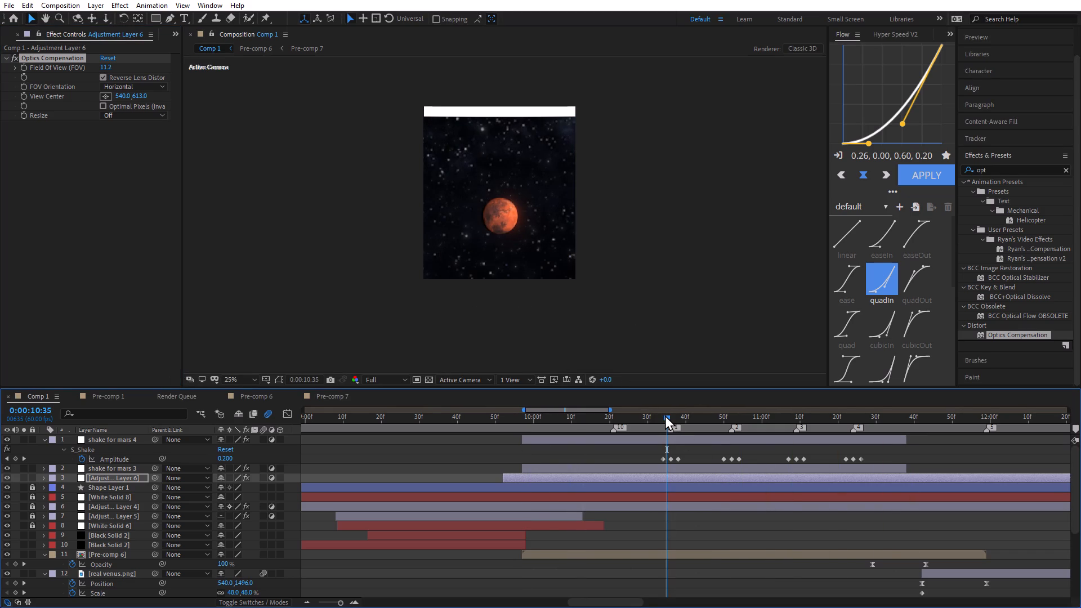
{"action": "left_click", "coordinate": [667, 415]}
{"action": "left_click", "coordinate": [667, 415]}
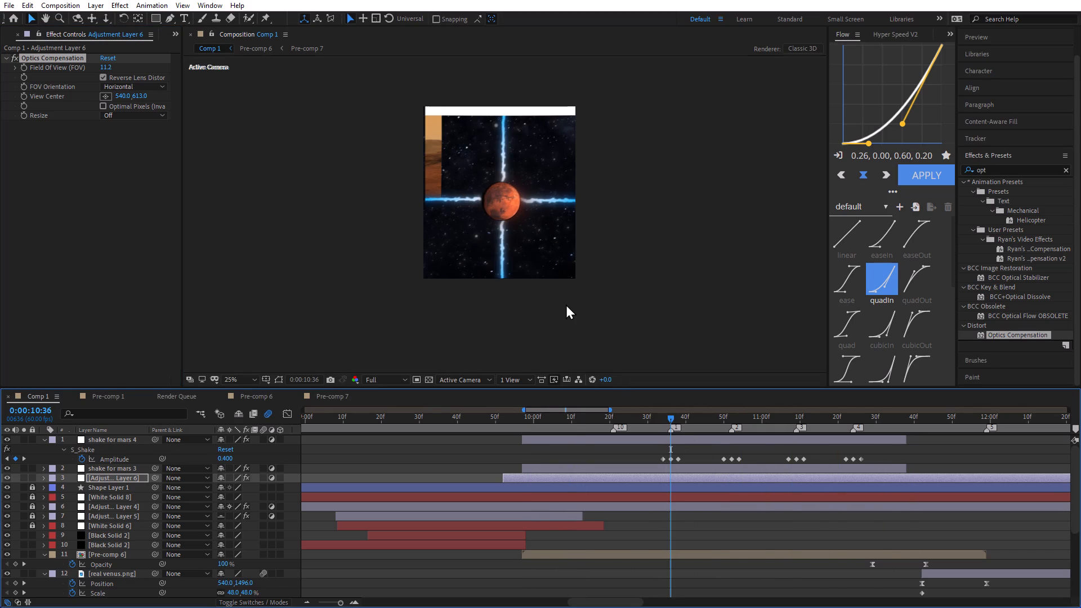
{"action": "left_click", "coordinate": [118, 442]}
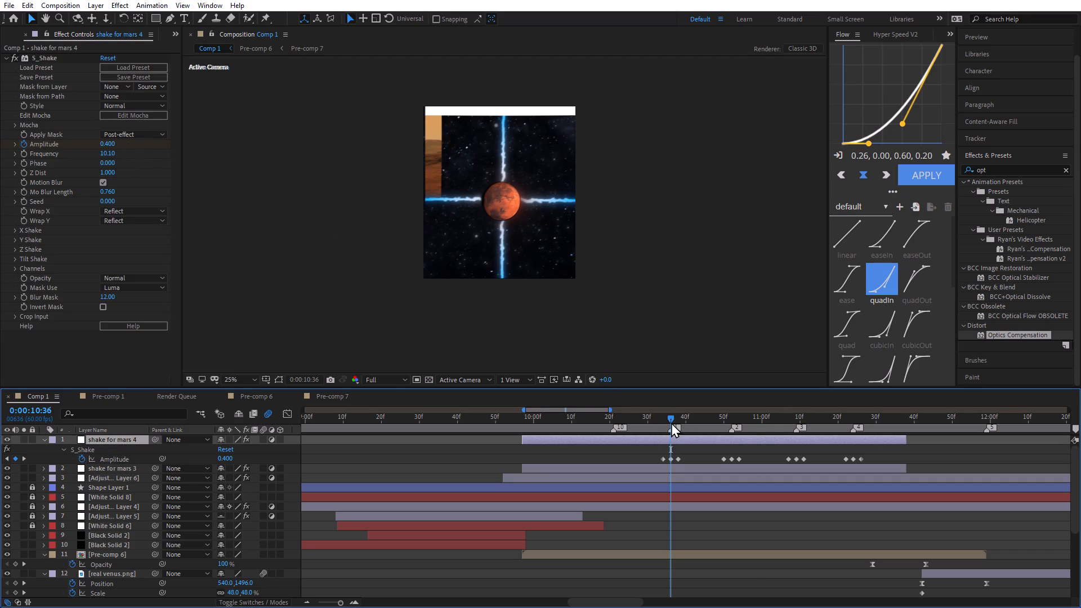
{"action": "left_click", "coordinate": [728, 416]}
{"action": "left_click", "coordinate": [732, 416]}
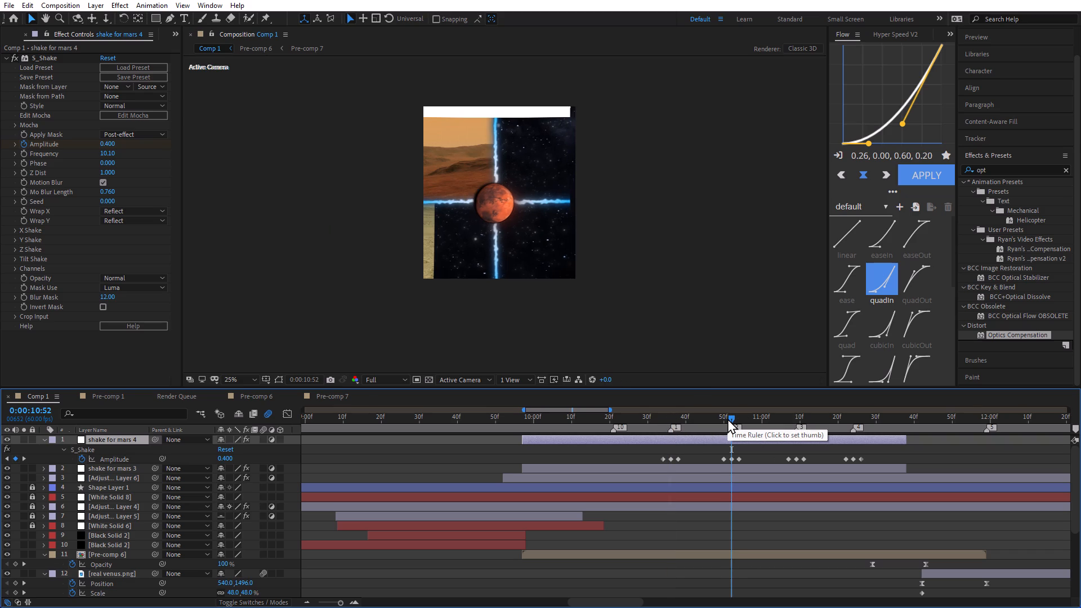
{"action": "left_click", "coordinate": [669, 418]}
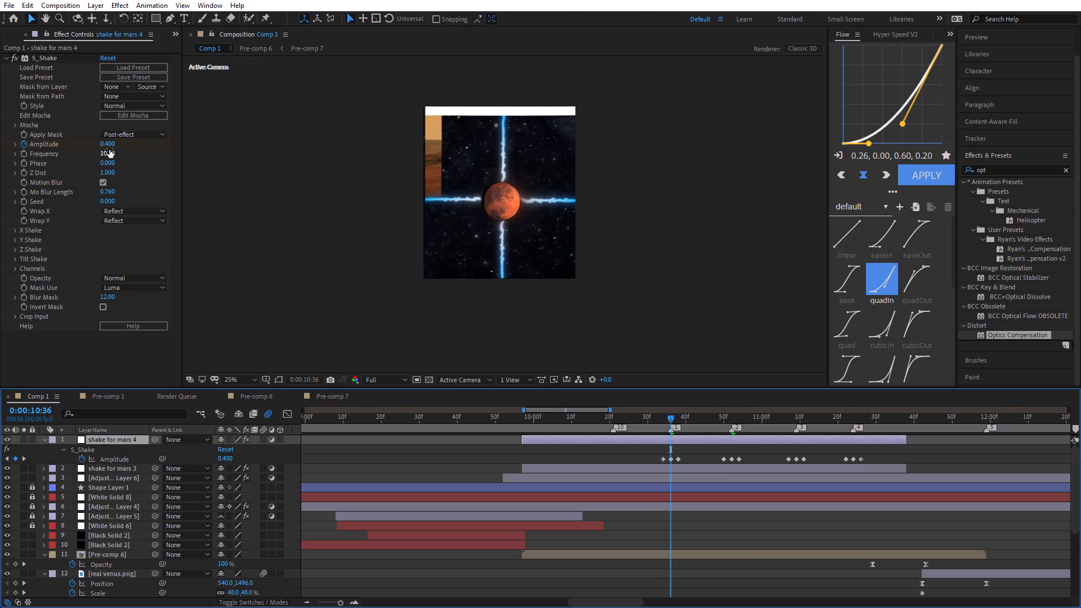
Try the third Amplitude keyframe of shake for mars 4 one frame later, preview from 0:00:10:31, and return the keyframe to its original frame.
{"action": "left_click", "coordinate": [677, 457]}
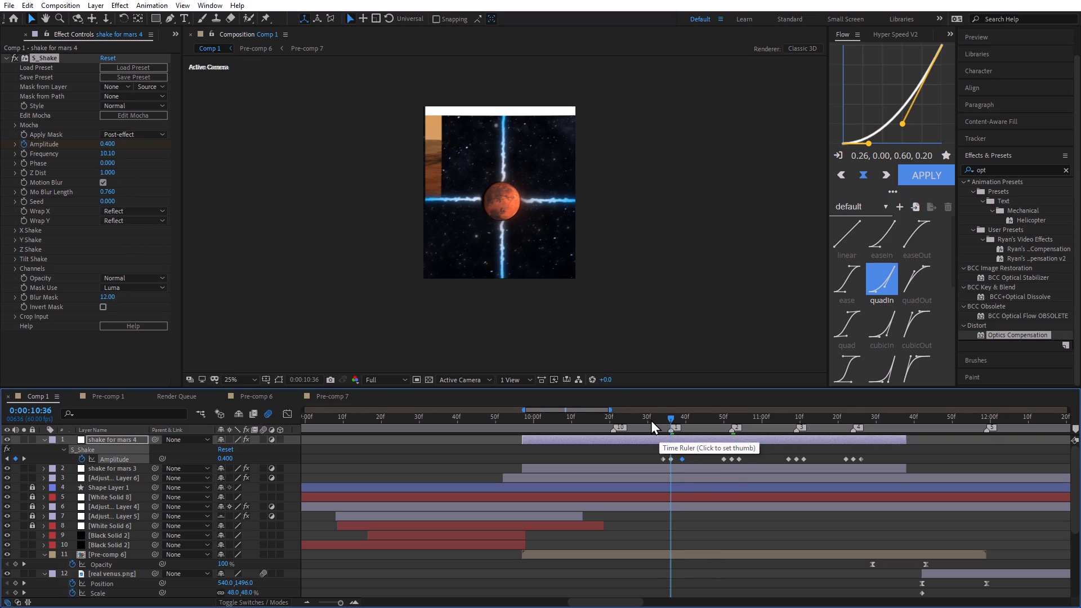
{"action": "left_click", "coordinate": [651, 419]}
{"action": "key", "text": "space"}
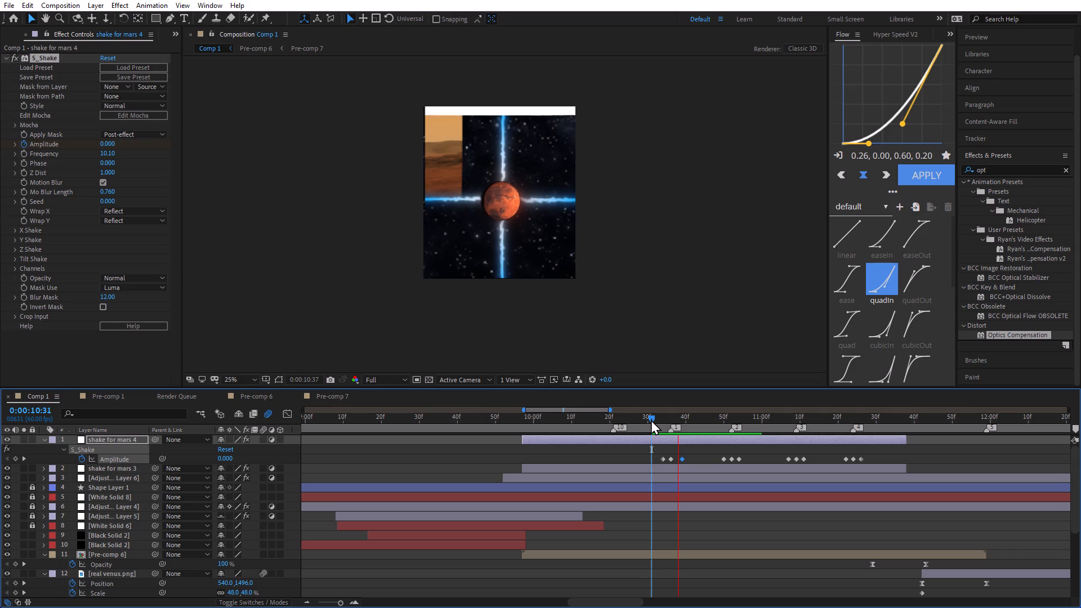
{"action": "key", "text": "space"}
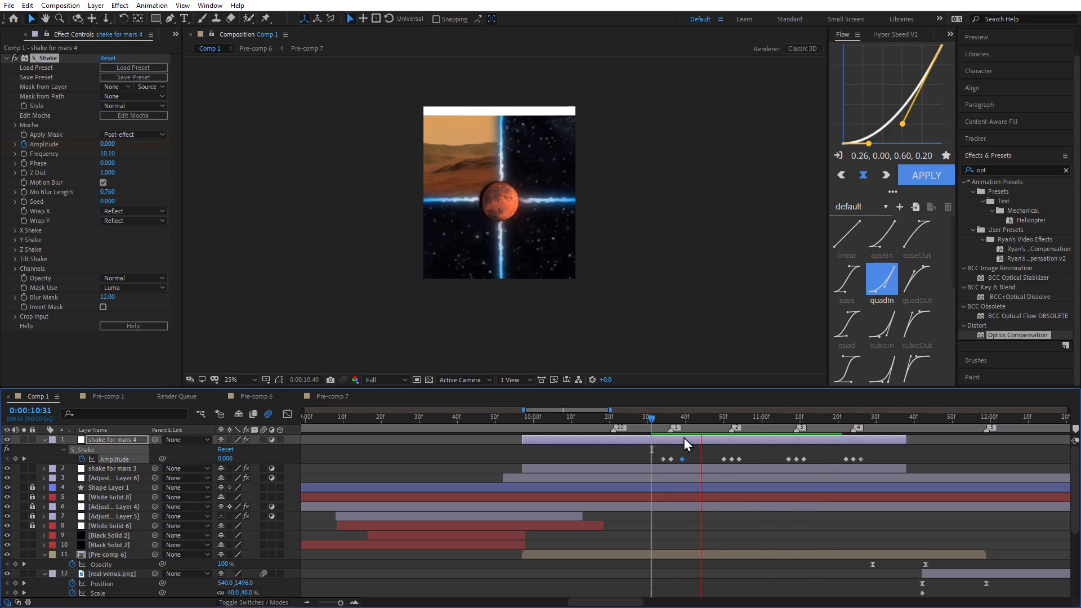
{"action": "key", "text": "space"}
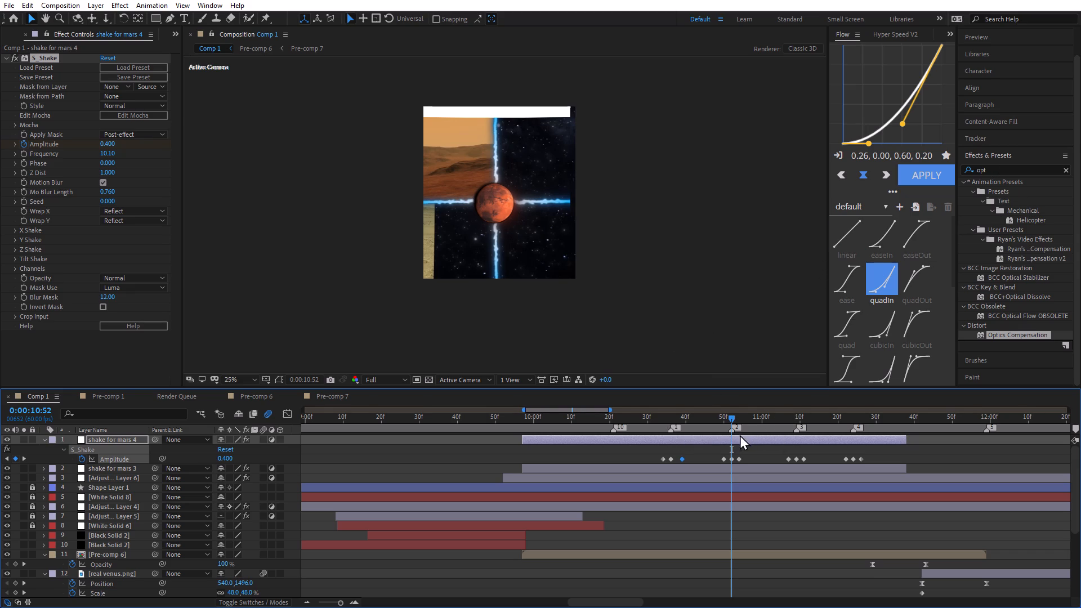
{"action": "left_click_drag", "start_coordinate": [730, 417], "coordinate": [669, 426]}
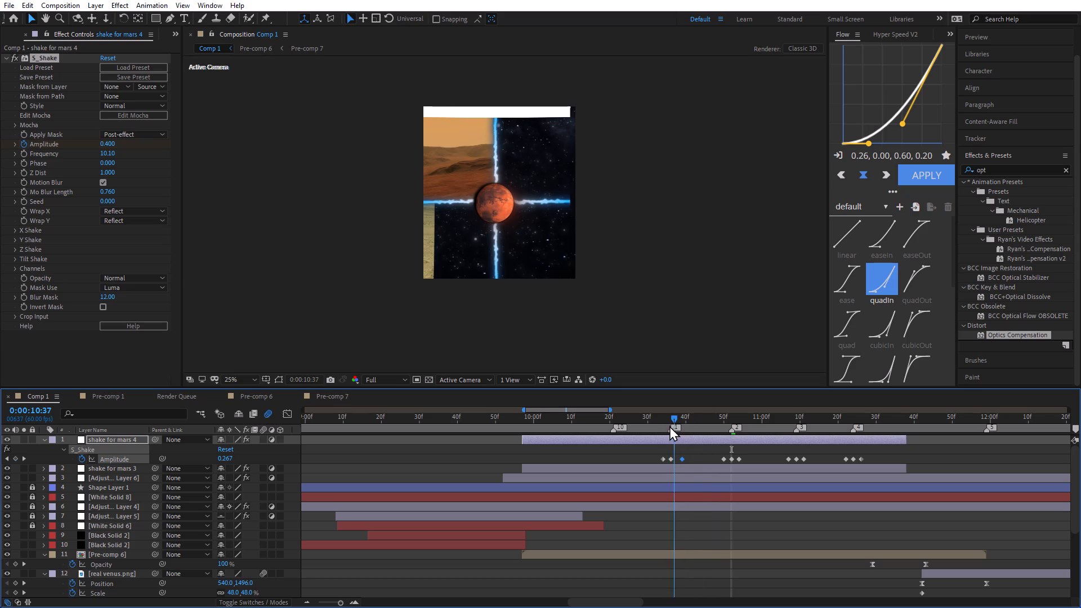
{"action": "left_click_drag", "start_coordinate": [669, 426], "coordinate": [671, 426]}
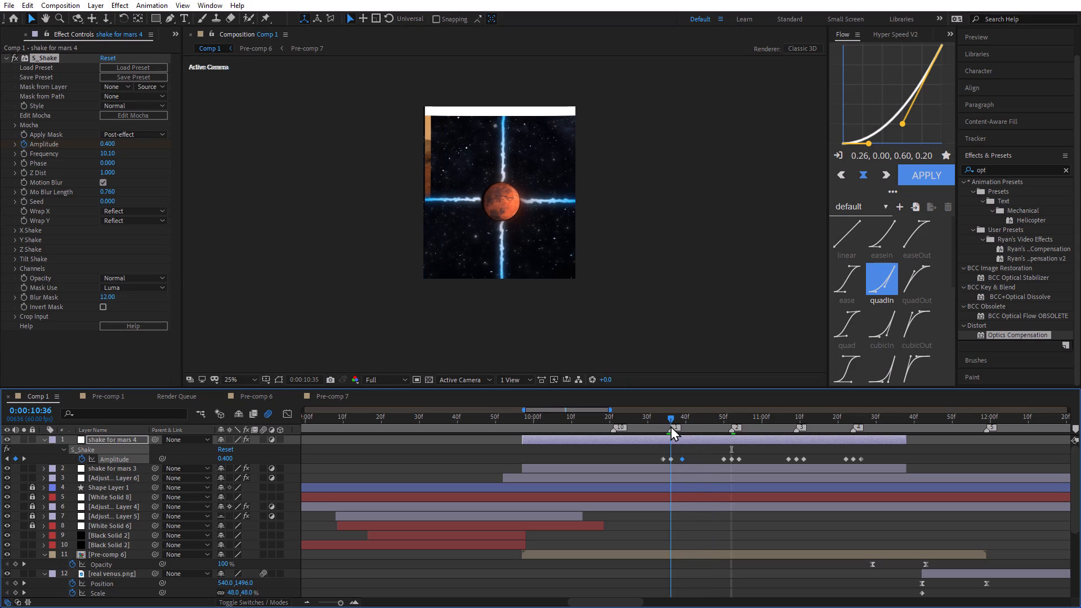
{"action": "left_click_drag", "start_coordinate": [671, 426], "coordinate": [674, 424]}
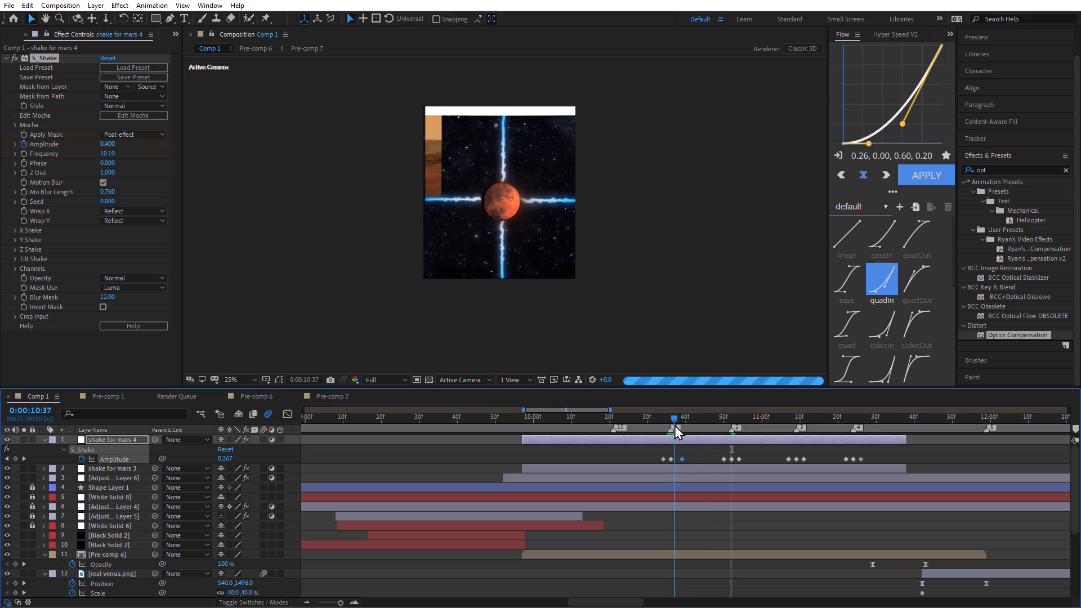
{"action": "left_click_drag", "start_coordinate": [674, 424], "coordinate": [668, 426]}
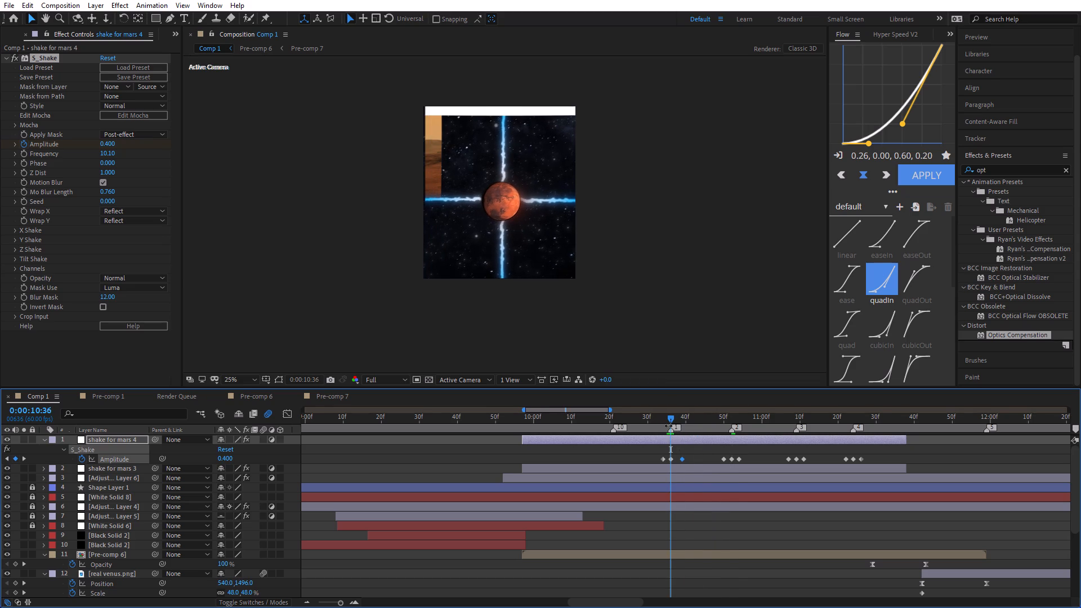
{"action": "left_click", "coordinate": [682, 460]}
Shift all S_Shake Amplitude keyframes of shake for mars 4 together three frames later, so the first sits at 0:00:10:37.
{"action": "left_click_drag", "start_coordinate": [649, 456], "coordinate": [863, 463]}
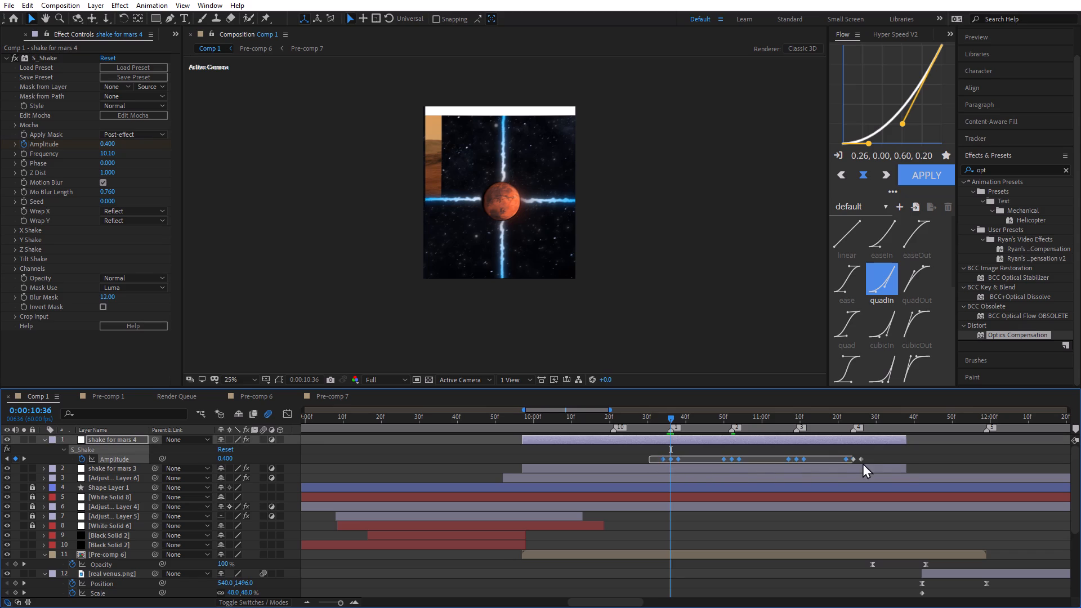
{"action": "left_click_drag", "start_coordinate": [863, 463], "coordinate": [895, 460]}
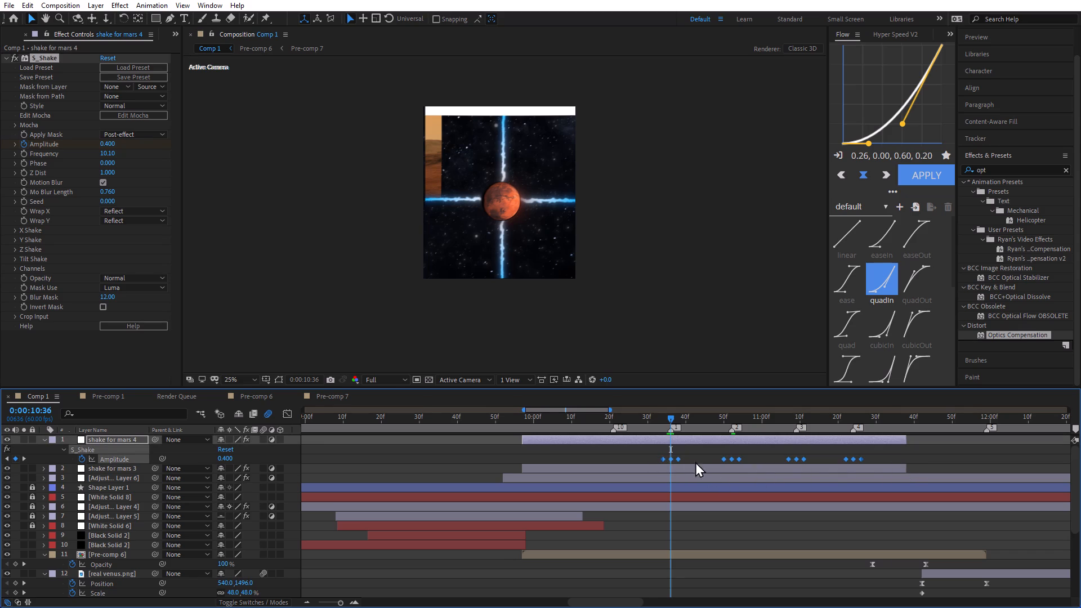
{"action": "left_click", "coordinate": [663, 459]}
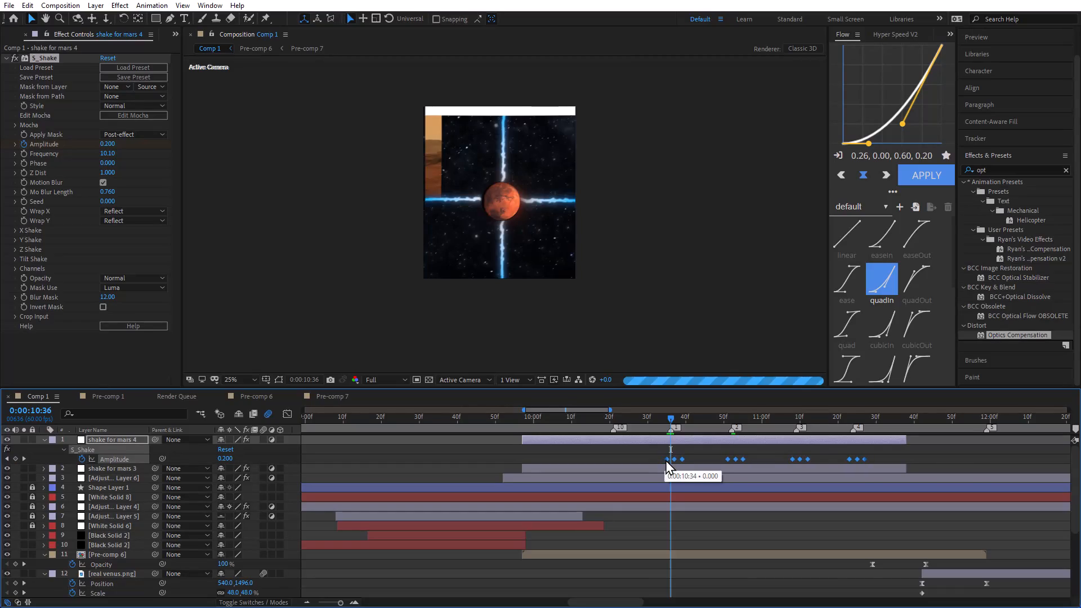
{"action": "right_click_drag", "start_coordinate": [665, 459], "coordinate": [671, 461]}
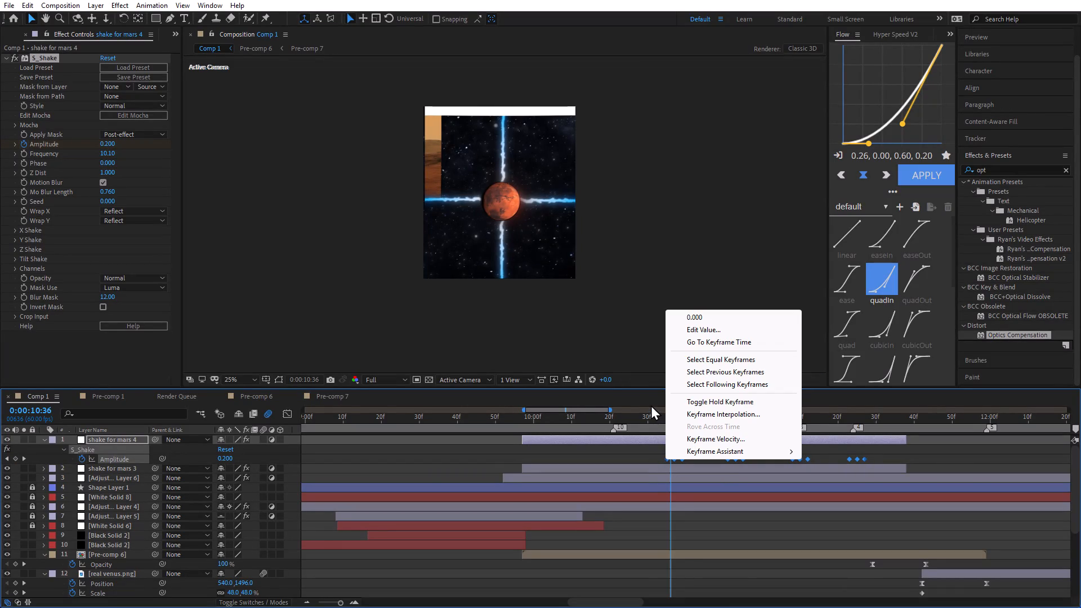
{"action": "left_click", "coordinate": [653, 404]}
{"action": "left_click_drag", "start_coordinate": [666, 459], "coordinate": [671, 459]}
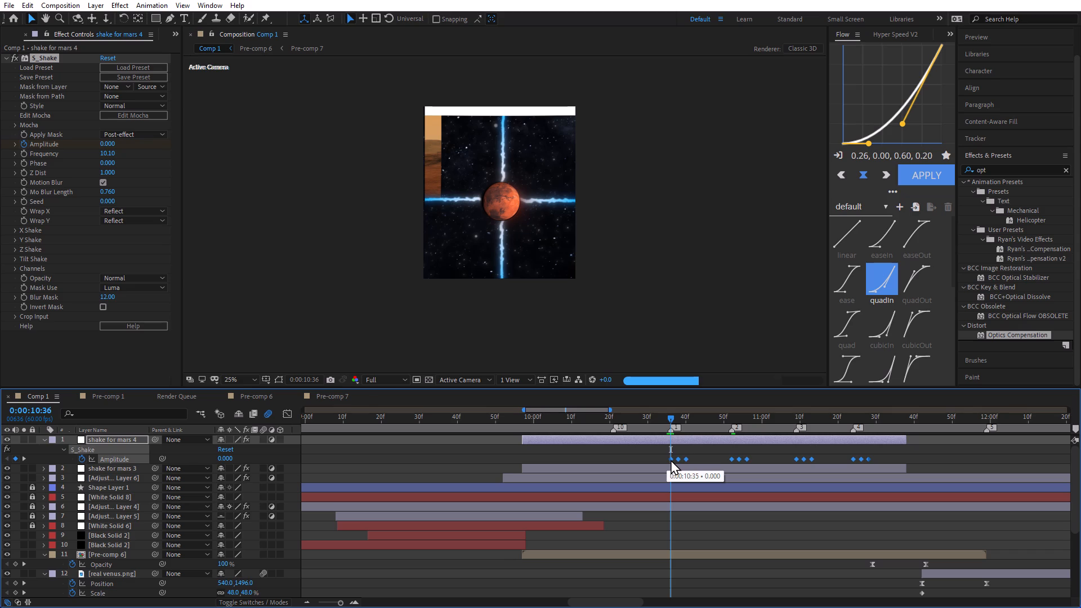
{"action": "left_click_drag", "start_coordinate": [671, 459], "coordinate": [676, 461]}
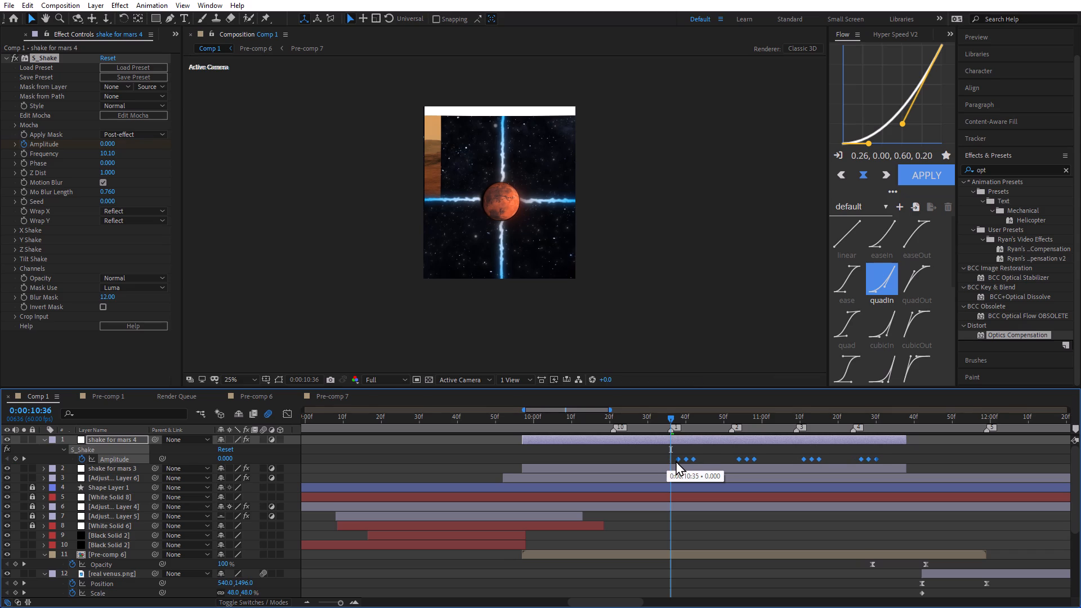
{"action": "left_click_drag", "start_coordinate": [676, 461], "coordinate": [673, 461]}
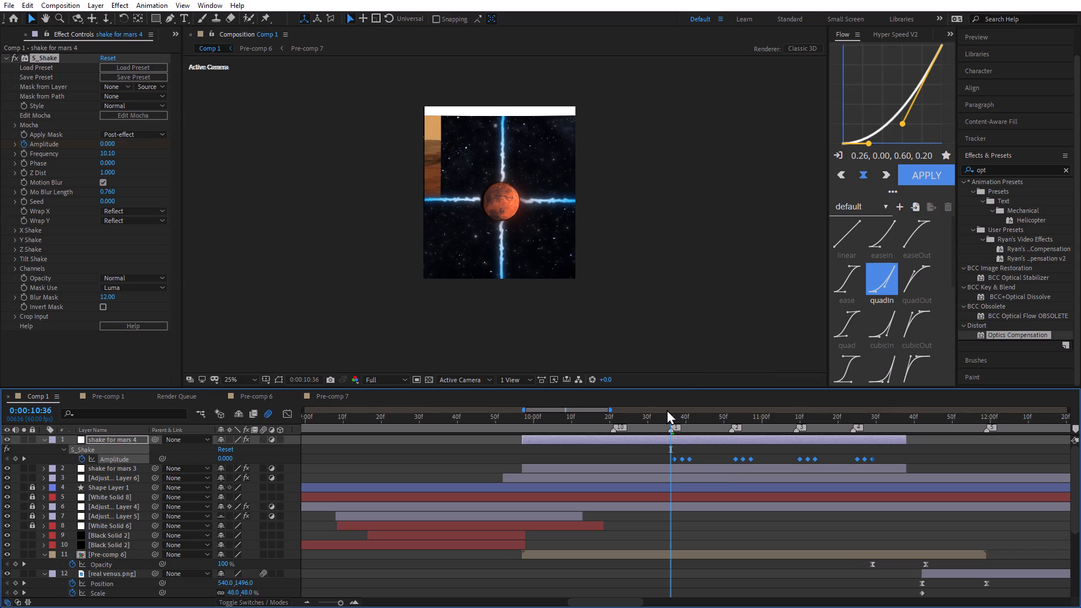
{"action": "left_click_drag", "start_coordinate": [670, 419], "coordinate": [676, 419]}
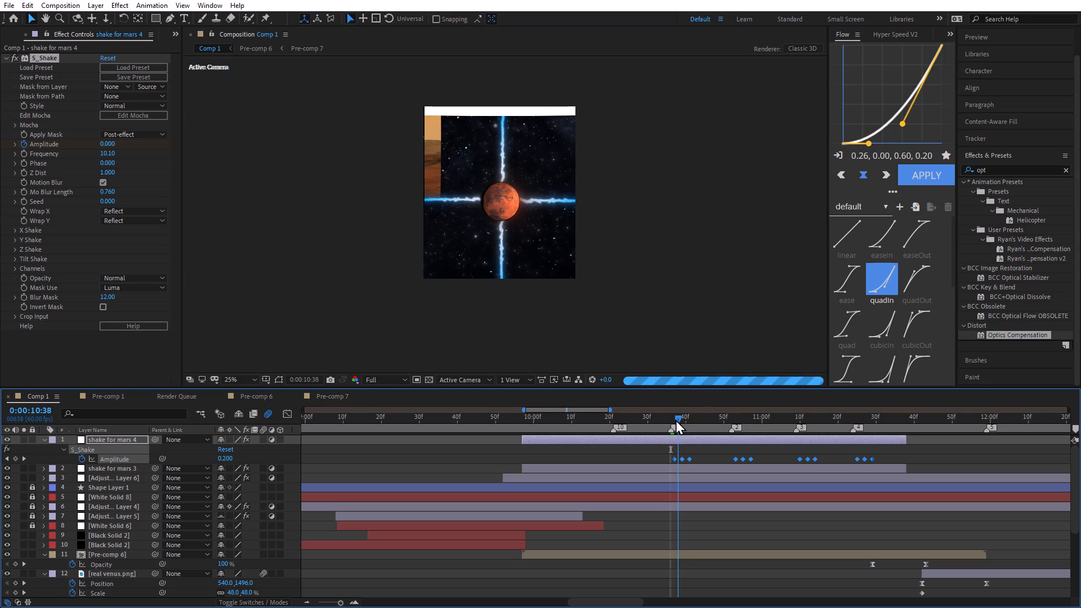
{"action": "left_click_drag", "start_coordinate": [676, 419], "coordinate": [675, 419]}
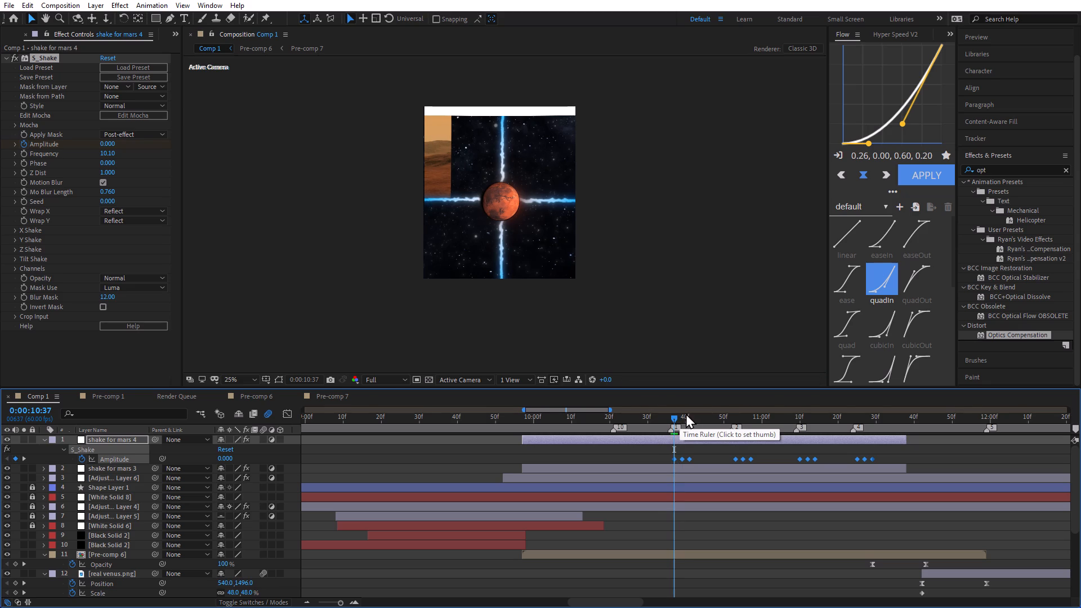
{"action": "left_click_drag", "start_coordinate": [683, 461], "coordinate": [686, 461]}
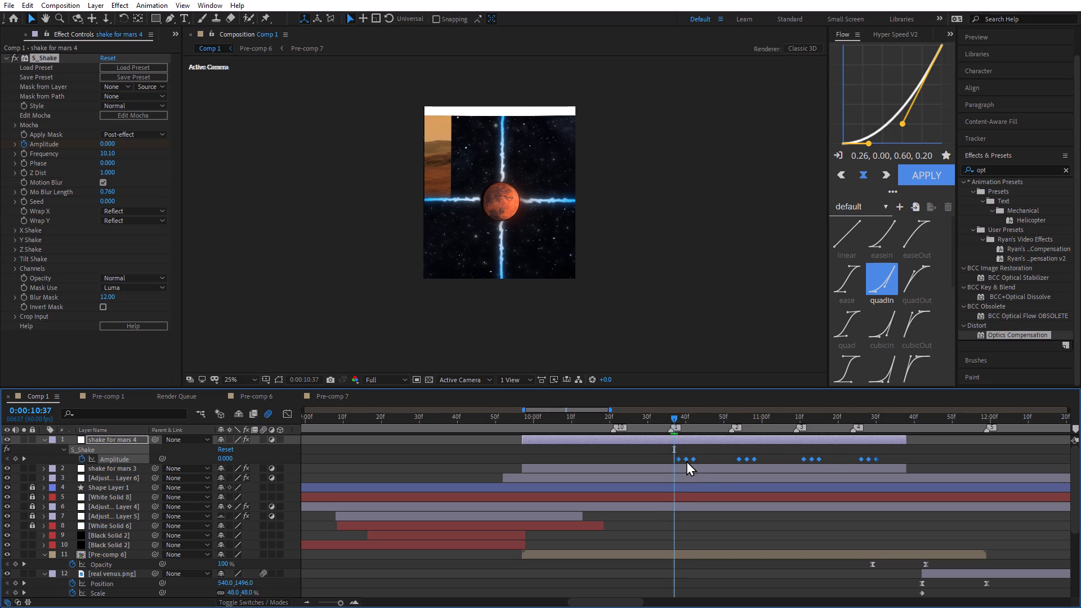
{"action": "left_click_drag", "start_coordinate": [686, 461], "coordinate": [687, 461]}
{"action": "left_click_drag", "start_coordinate": [687, 461], "coordinate": [691, 461]}
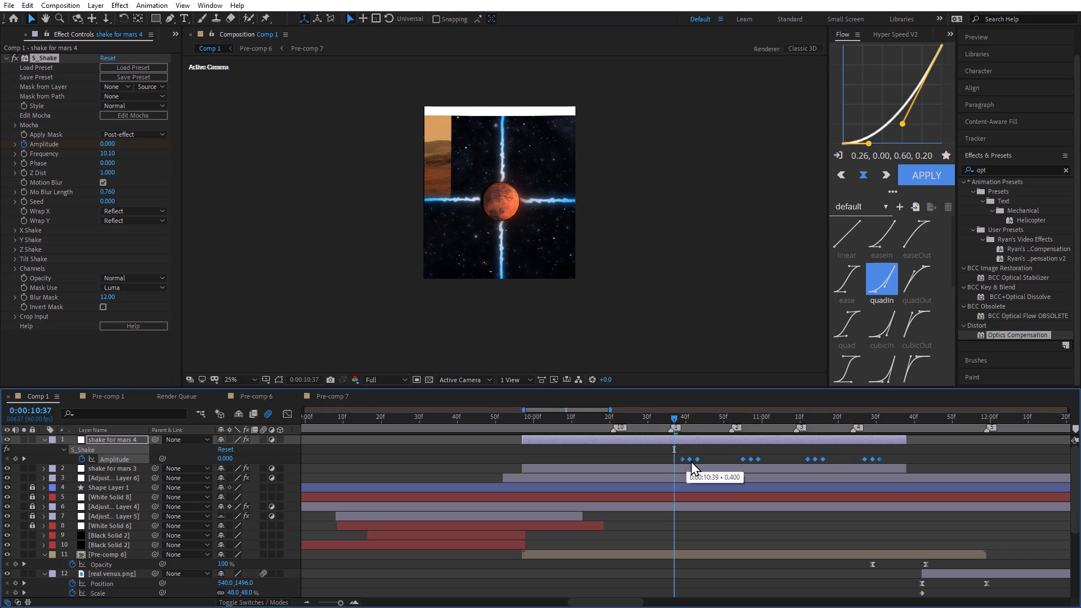
{"action": "left_click_drag", "start_coordinate": [691, 461], "coordinate": [689, 459]}
{"action": "left_click", "coordinate": [690, 418]}
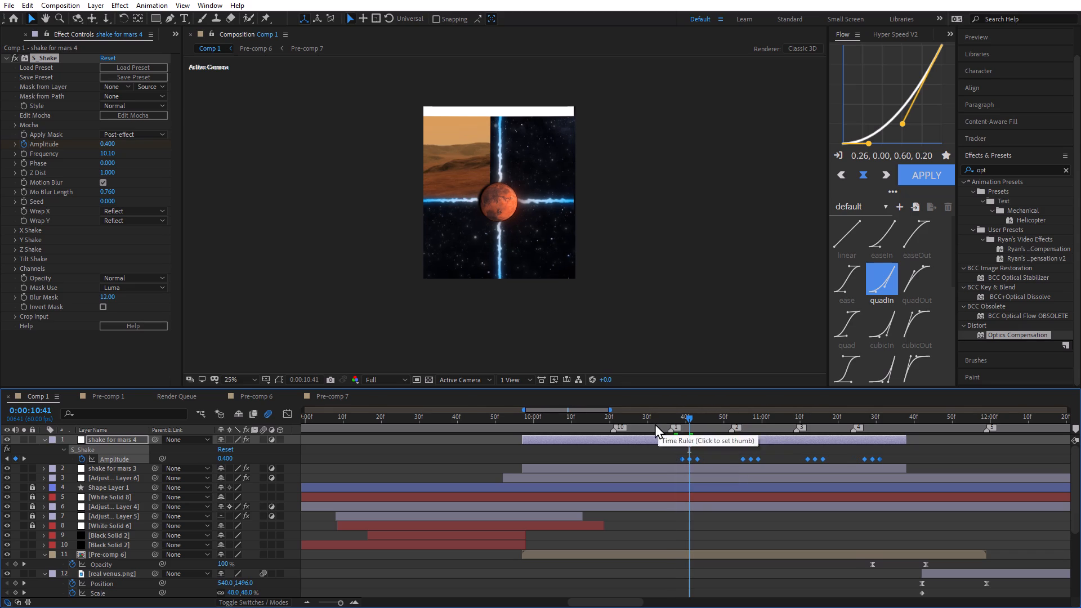
{"action": "left_click", "coordinate": [622, 413]}
{"action": "key", "text": "space"}
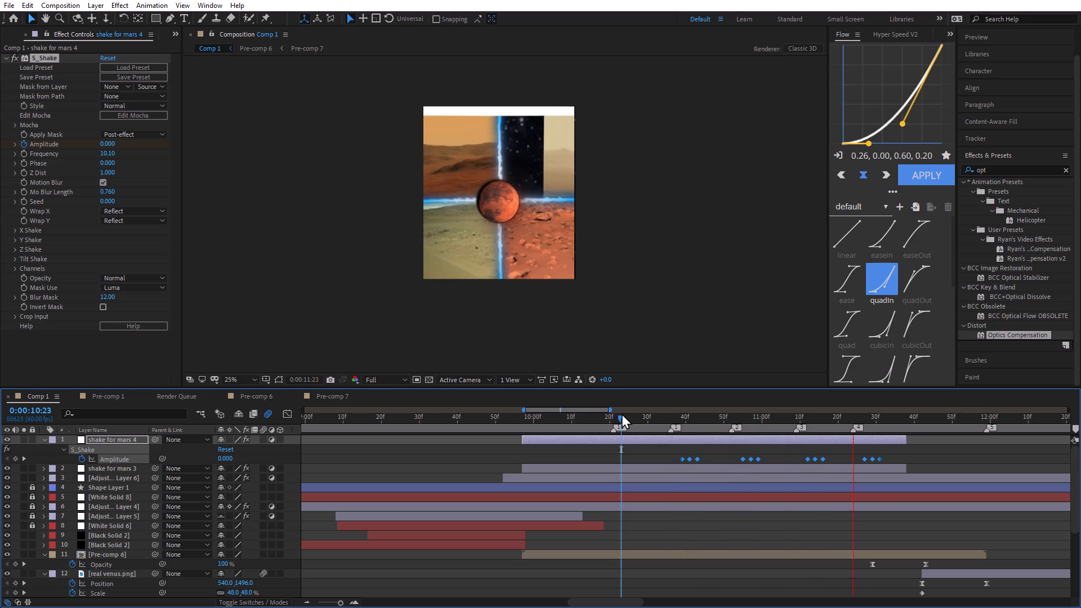
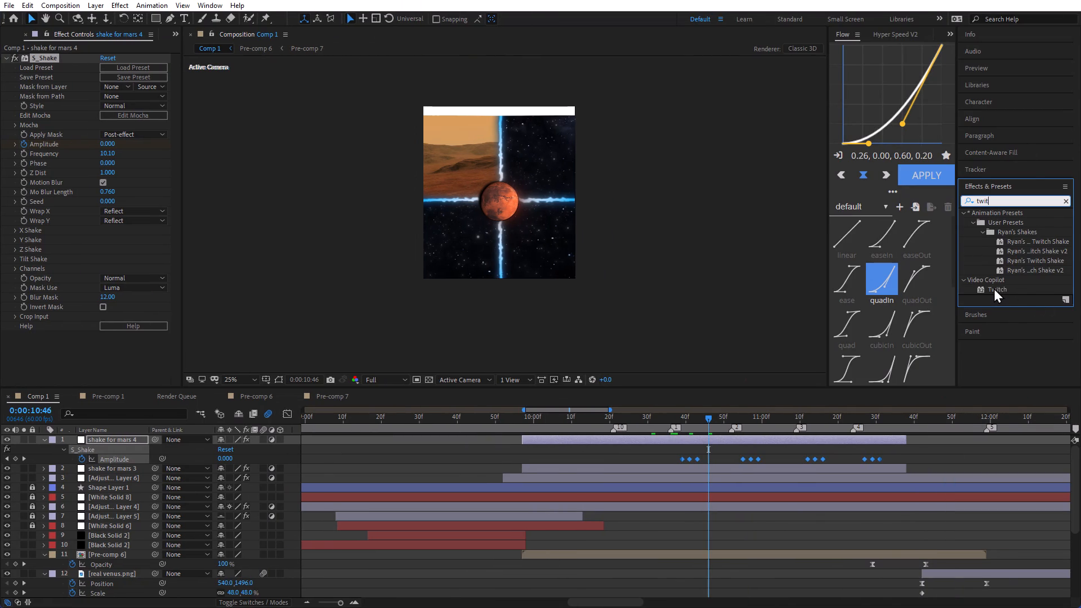
Back in After Effects, apply the Video Copilot Twitch effect to shake for mars 4, placed below S_Shake in the effect stack.
{"action": "left_click_drag", "start_coordinate": [1006, 286], "coordinate": [155, 122]}
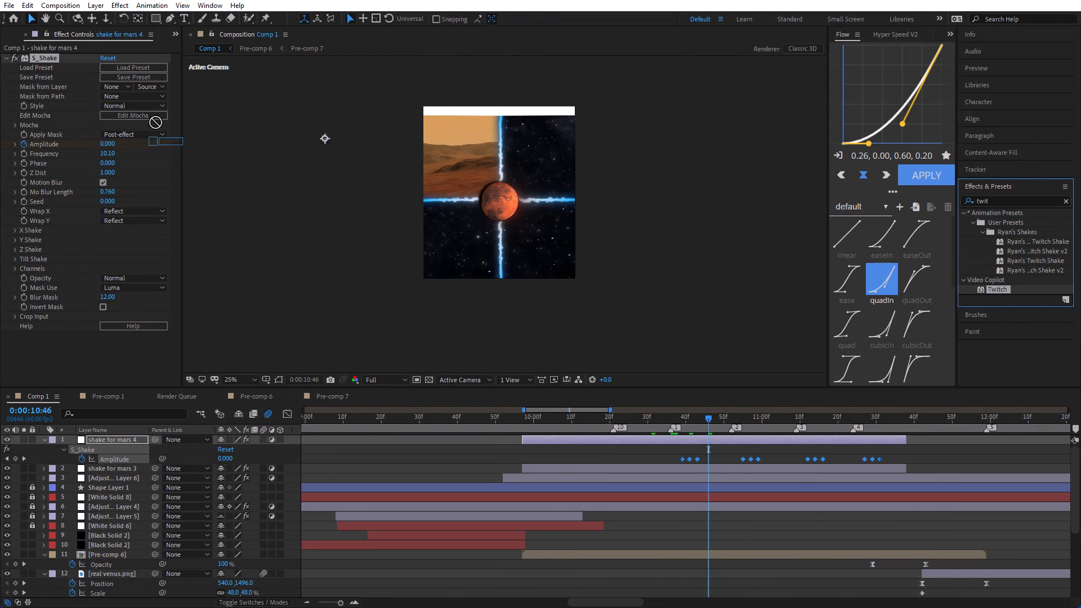
{"action": "left_click_drag", "start_coordinate": [155, 122], "coordinate": [115, 333]}
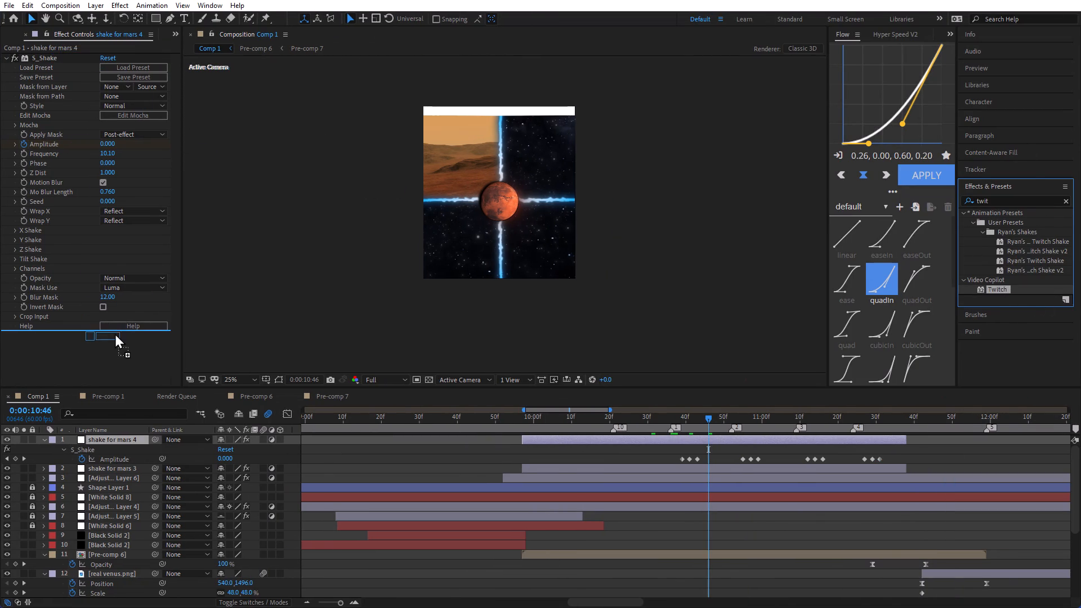
{"action": "left_click_drag", "start_coordinate": [115, 333], "coordinate": [112, 341]}
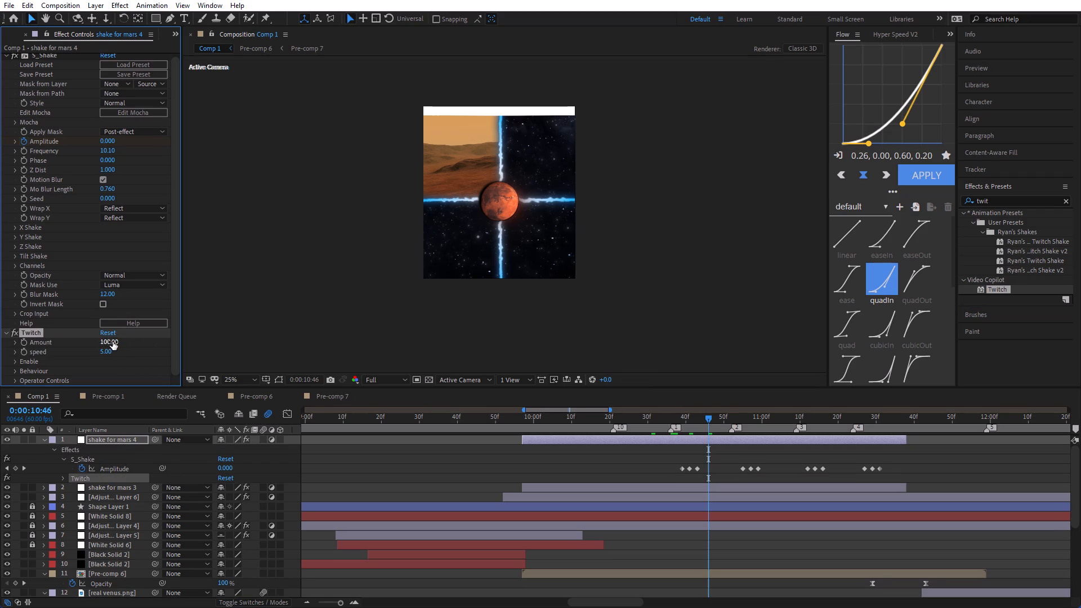
Set the speed of the Twitch effect on shake for mars 4 to 24.
{"action": "left_click_drag", "start_coordinate": [104, 355], "coordinate": [128, 359]}
{"action": "left_click_drag", "start_coordinate": [128, 359], "coordinate": [117, 357]}
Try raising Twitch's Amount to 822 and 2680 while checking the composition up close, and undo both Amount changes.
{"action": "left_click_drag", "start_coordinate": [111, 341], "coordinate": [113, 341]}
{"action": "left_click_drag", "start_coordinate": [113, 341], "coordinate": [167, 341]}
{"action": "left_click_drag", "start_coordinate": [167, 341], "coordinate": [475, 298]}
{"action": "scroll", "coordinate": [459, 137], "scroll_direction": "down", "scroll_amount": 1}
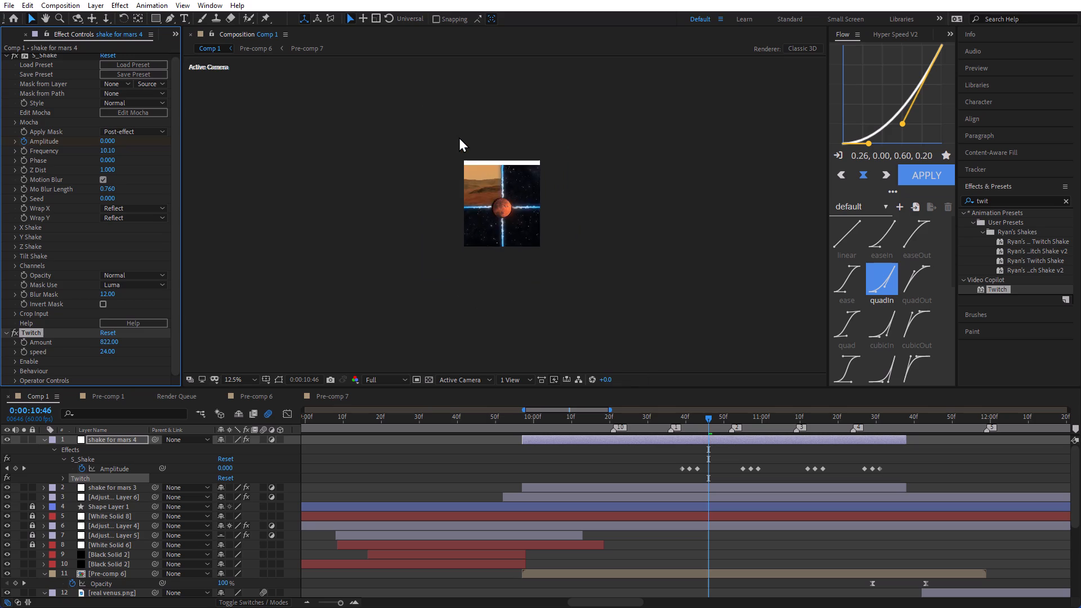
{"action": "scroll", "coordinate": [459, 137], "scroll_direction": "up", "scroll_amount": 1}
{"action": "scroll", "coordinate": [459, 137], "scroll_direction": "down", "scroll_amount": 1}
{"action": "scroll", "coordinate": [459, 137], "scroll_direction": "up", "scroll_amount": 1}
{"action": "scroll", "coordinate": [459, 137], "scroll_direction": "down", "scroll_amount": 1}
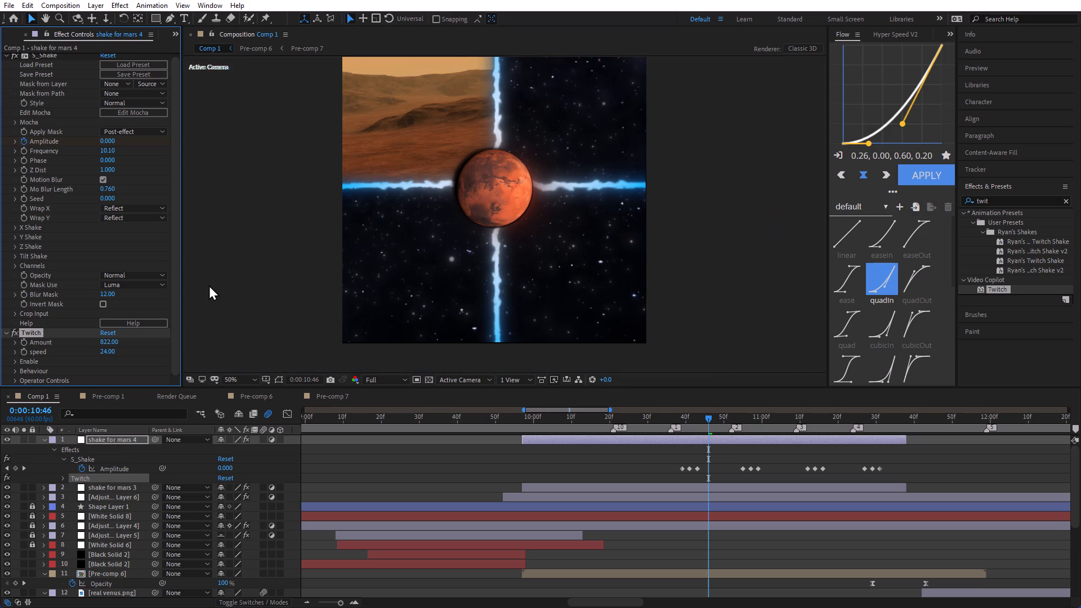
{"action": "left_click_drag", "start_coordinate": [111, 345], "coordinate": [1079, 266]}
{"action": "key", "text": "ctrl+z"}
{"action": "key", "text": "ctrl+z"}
Lower Twitch's Amount to 0 and raise it to 114.
{"action": "left_click_drag", "start_coordinate": [107, 339], "coordinate": [0, 346]}
{"action": "left_click_drag", "start_coordinate": [111, 341], "coordinate": [41, 350]}
{"action": "left_click_drag", "start_coordinate": [102, 342], "coordinate": [162, 337]}
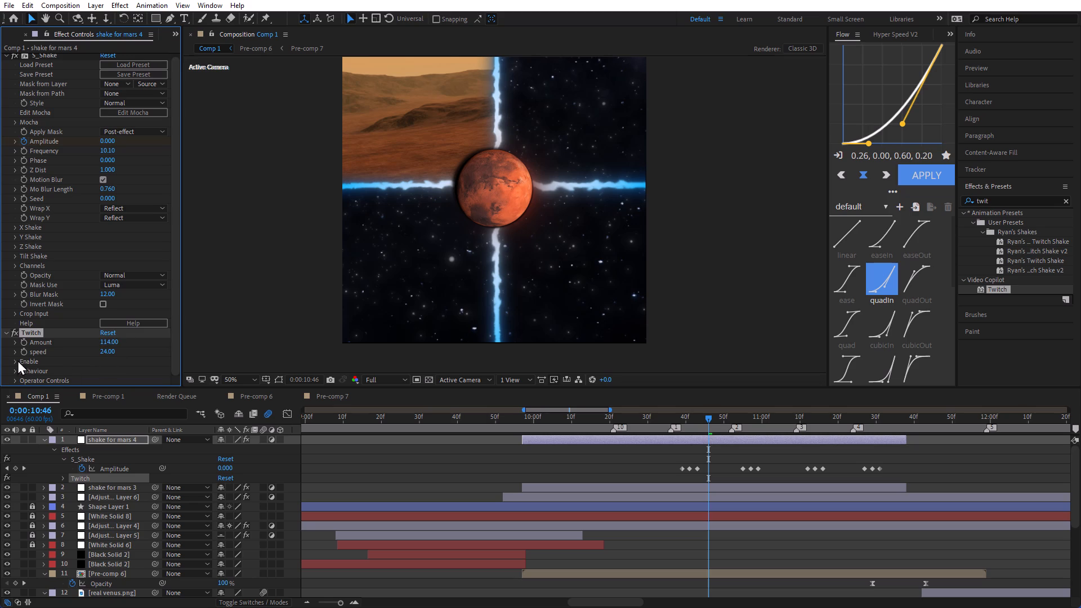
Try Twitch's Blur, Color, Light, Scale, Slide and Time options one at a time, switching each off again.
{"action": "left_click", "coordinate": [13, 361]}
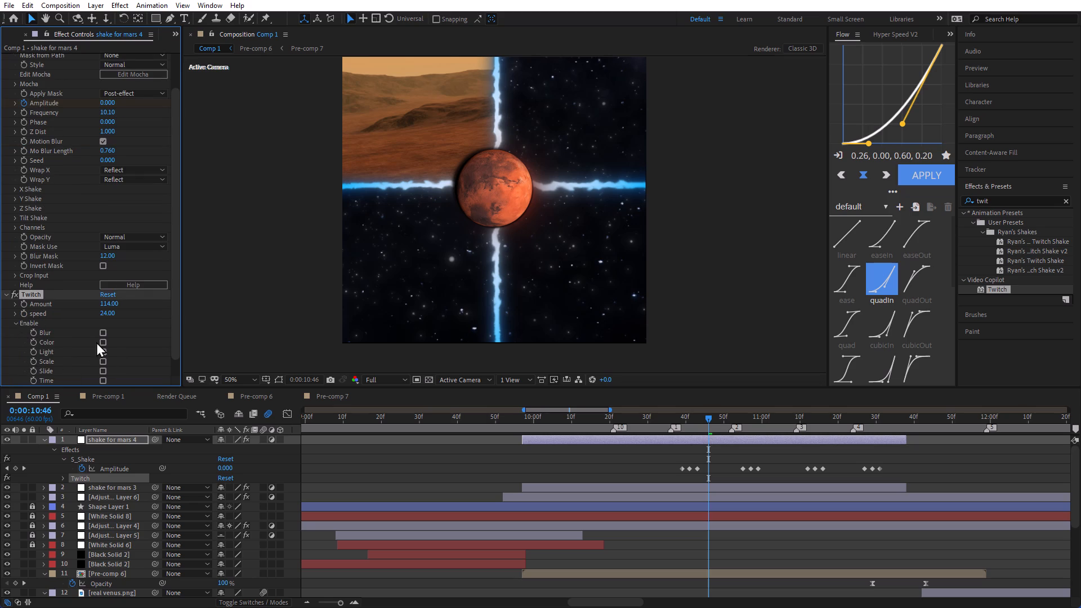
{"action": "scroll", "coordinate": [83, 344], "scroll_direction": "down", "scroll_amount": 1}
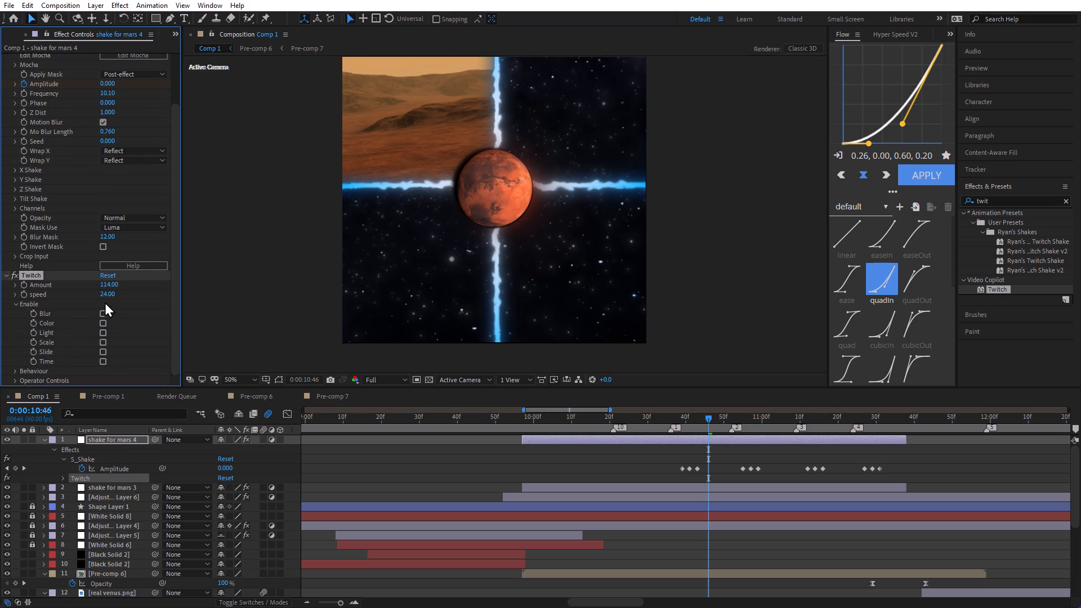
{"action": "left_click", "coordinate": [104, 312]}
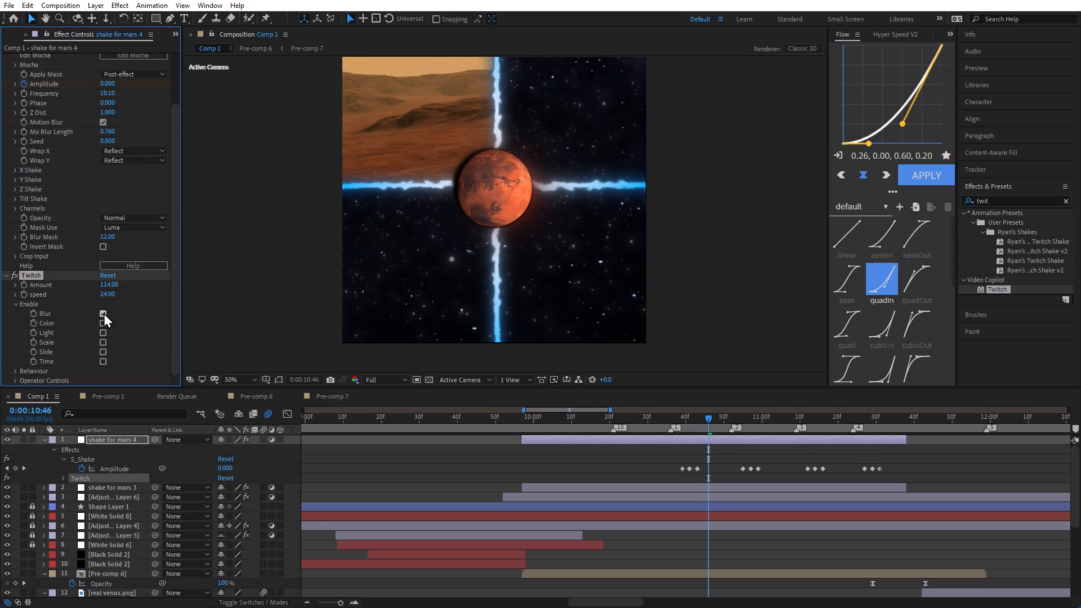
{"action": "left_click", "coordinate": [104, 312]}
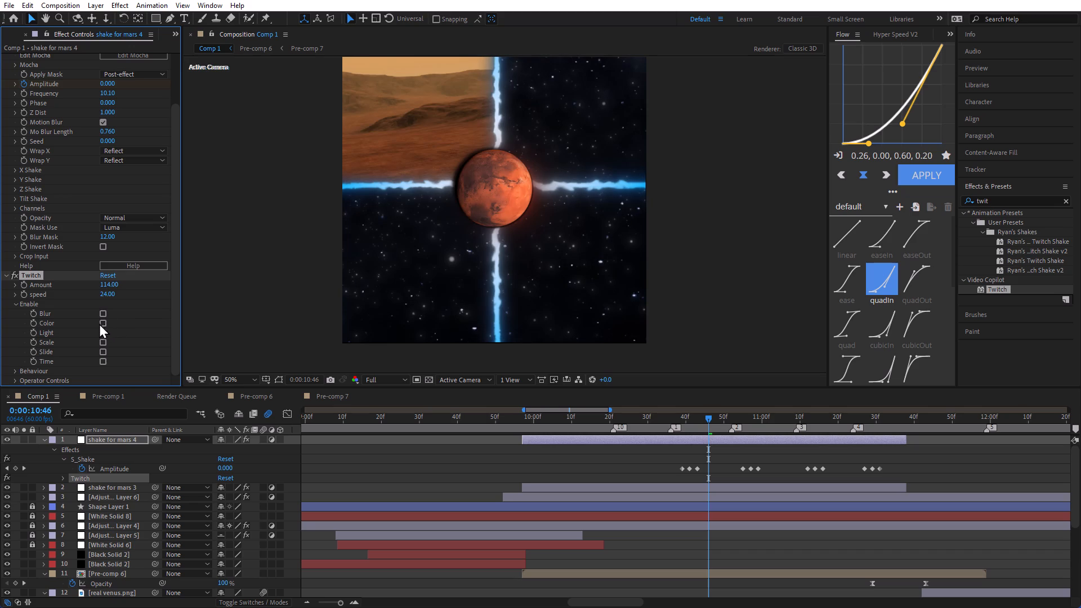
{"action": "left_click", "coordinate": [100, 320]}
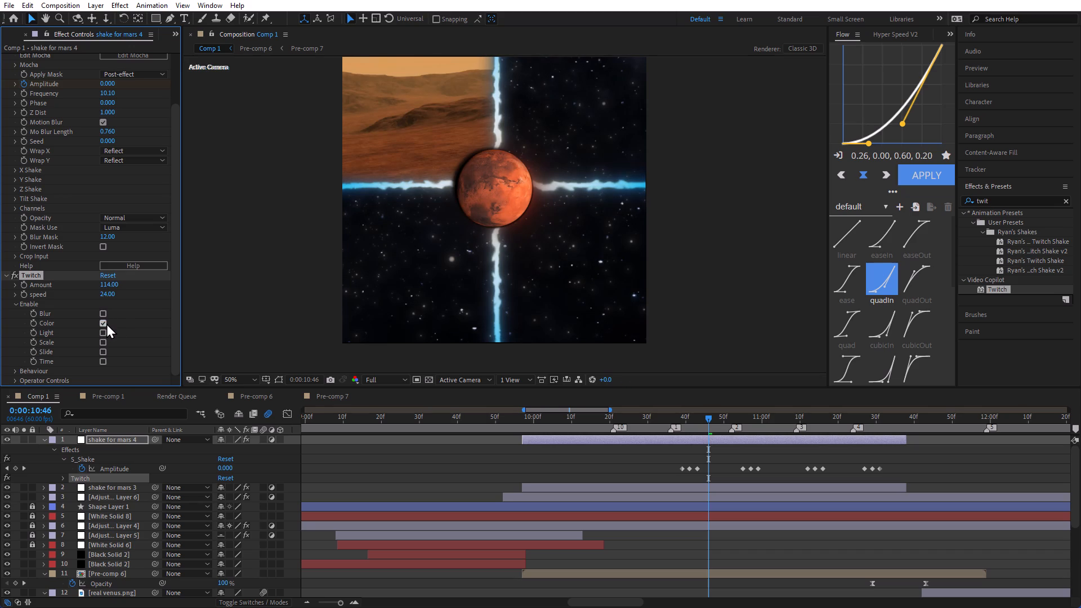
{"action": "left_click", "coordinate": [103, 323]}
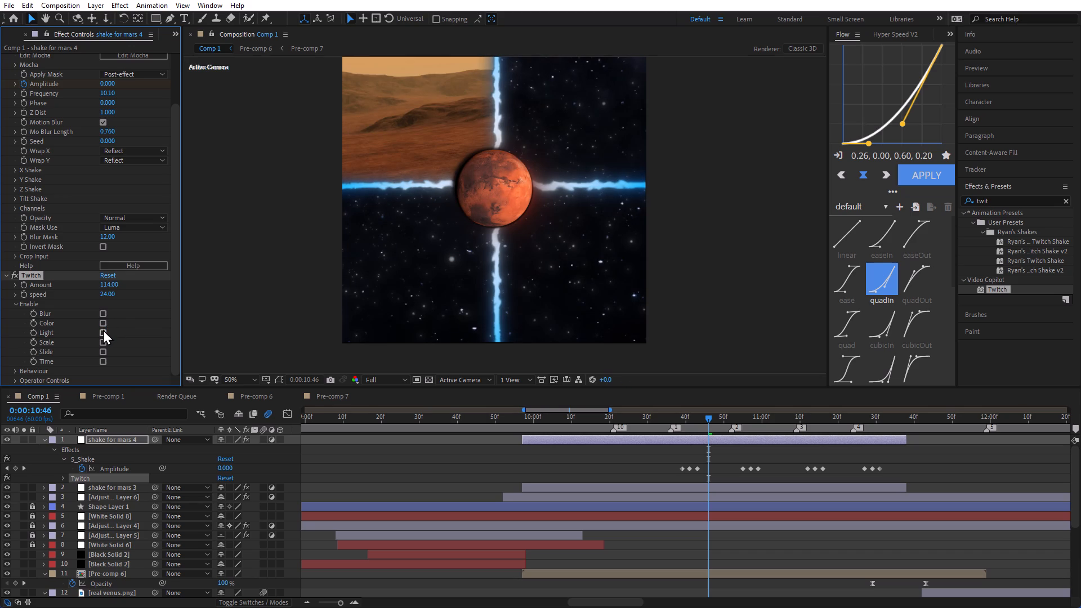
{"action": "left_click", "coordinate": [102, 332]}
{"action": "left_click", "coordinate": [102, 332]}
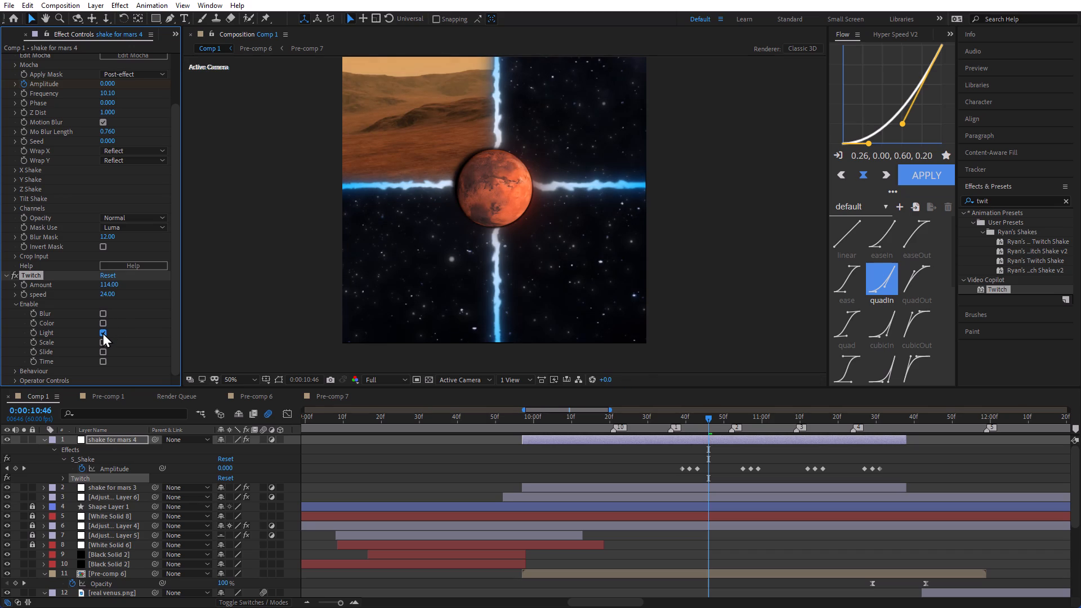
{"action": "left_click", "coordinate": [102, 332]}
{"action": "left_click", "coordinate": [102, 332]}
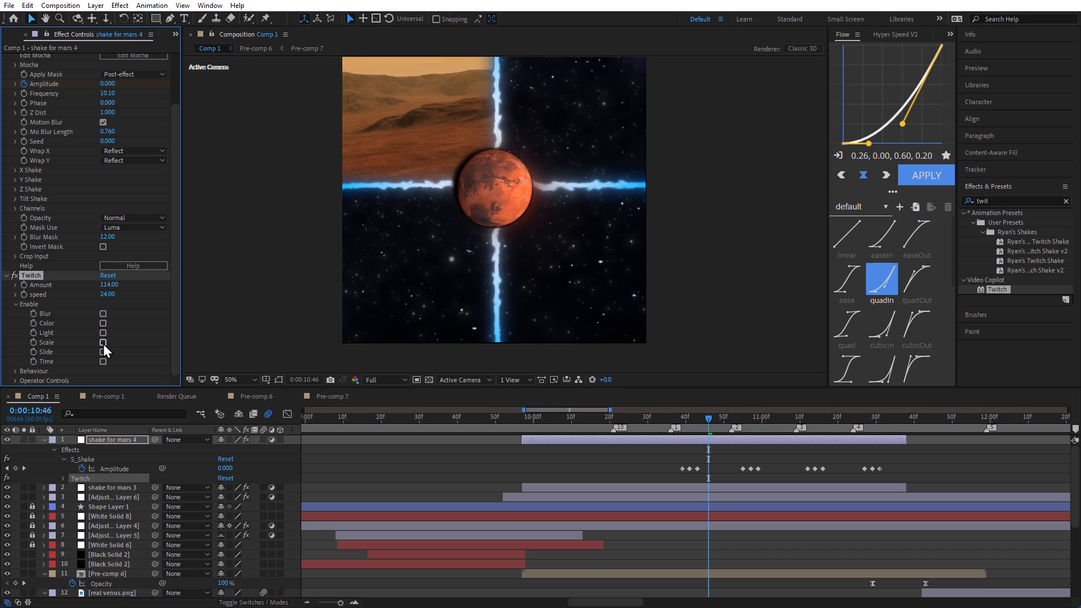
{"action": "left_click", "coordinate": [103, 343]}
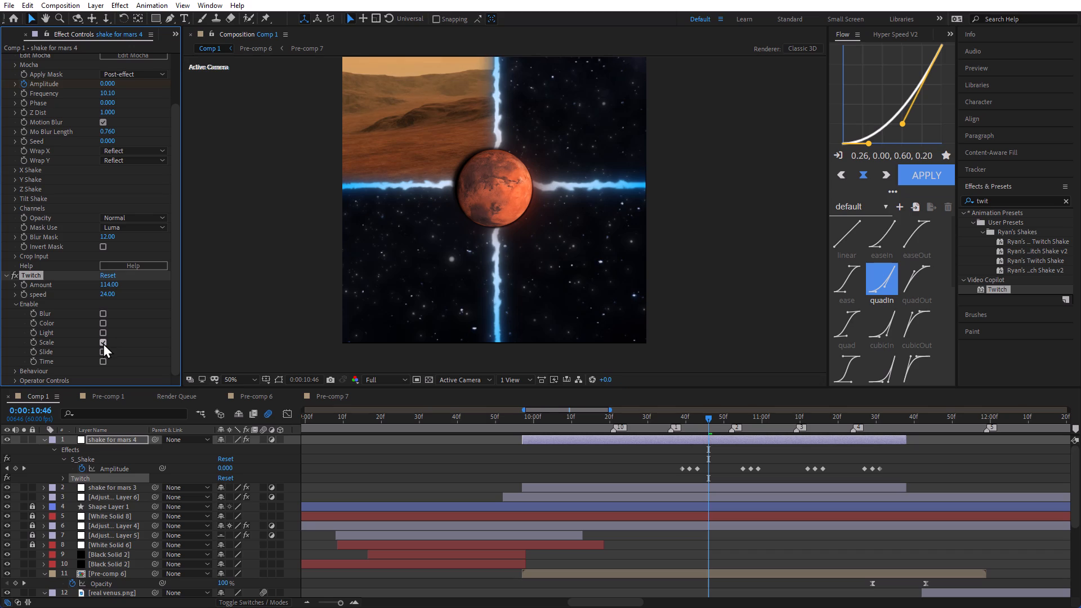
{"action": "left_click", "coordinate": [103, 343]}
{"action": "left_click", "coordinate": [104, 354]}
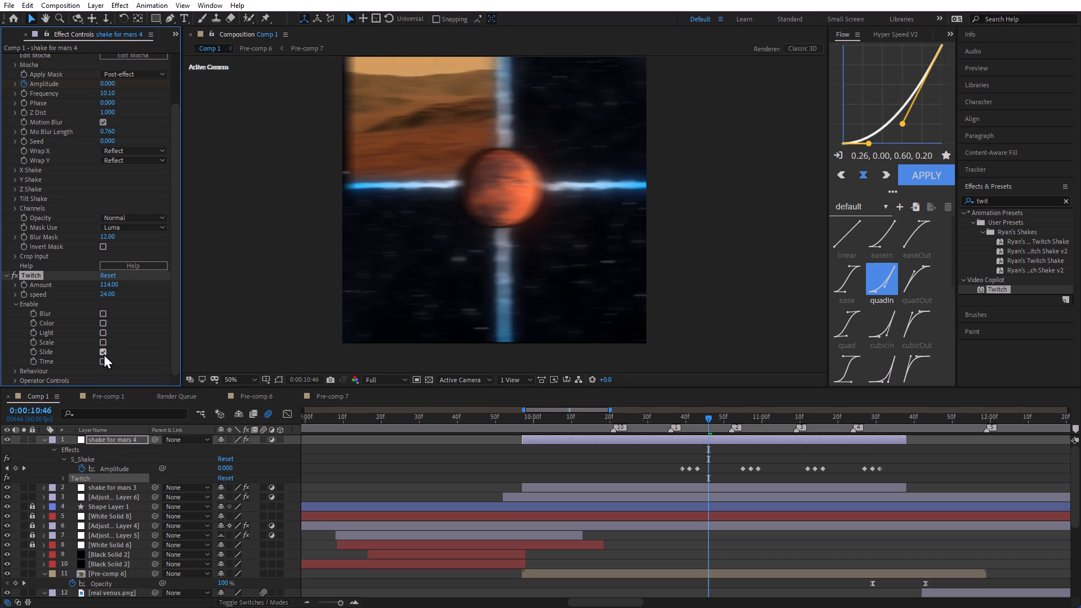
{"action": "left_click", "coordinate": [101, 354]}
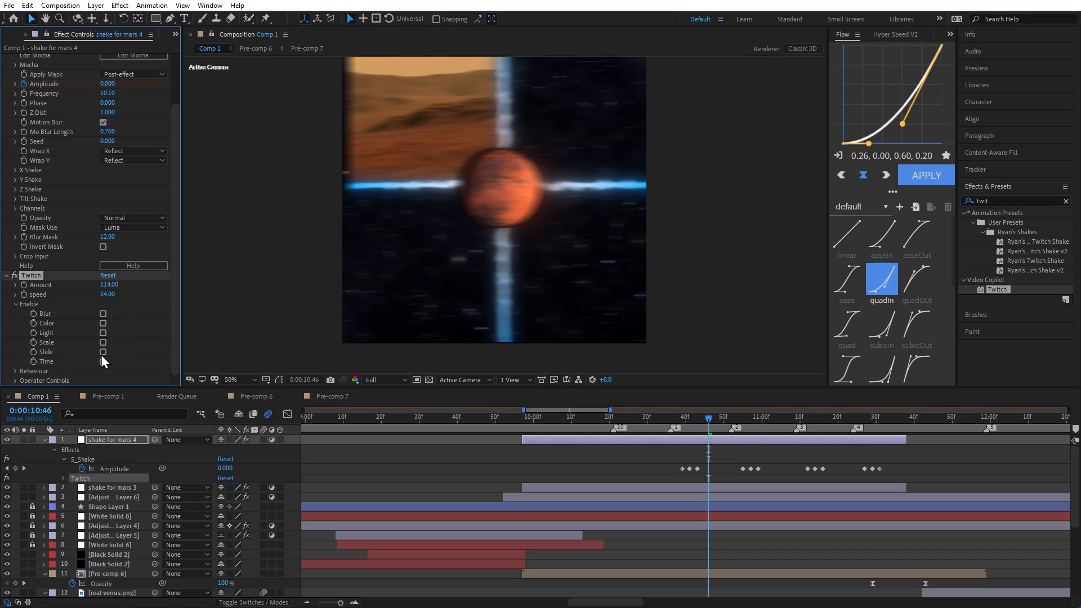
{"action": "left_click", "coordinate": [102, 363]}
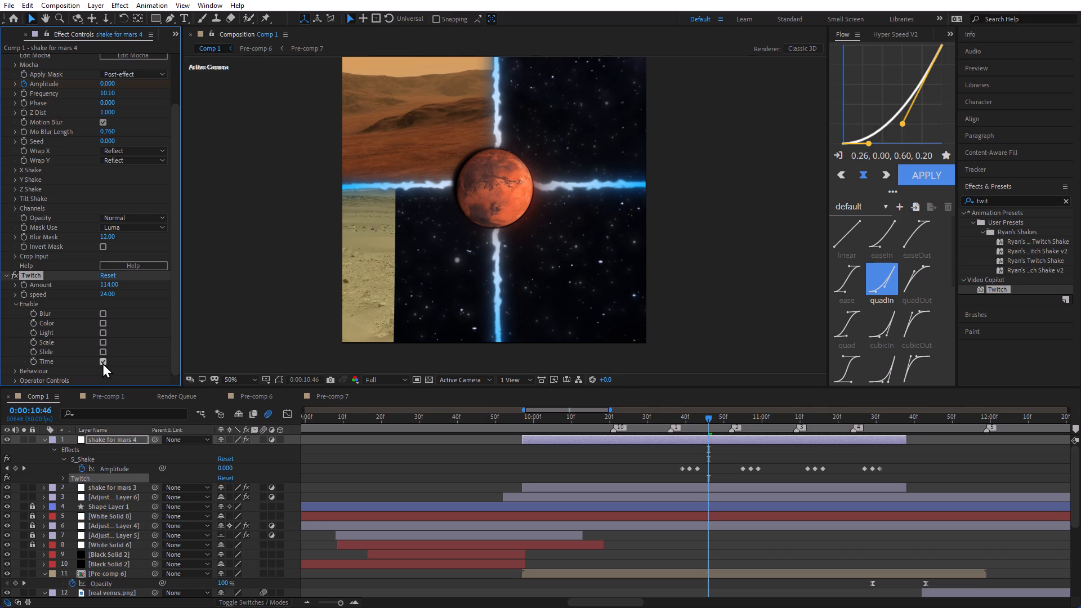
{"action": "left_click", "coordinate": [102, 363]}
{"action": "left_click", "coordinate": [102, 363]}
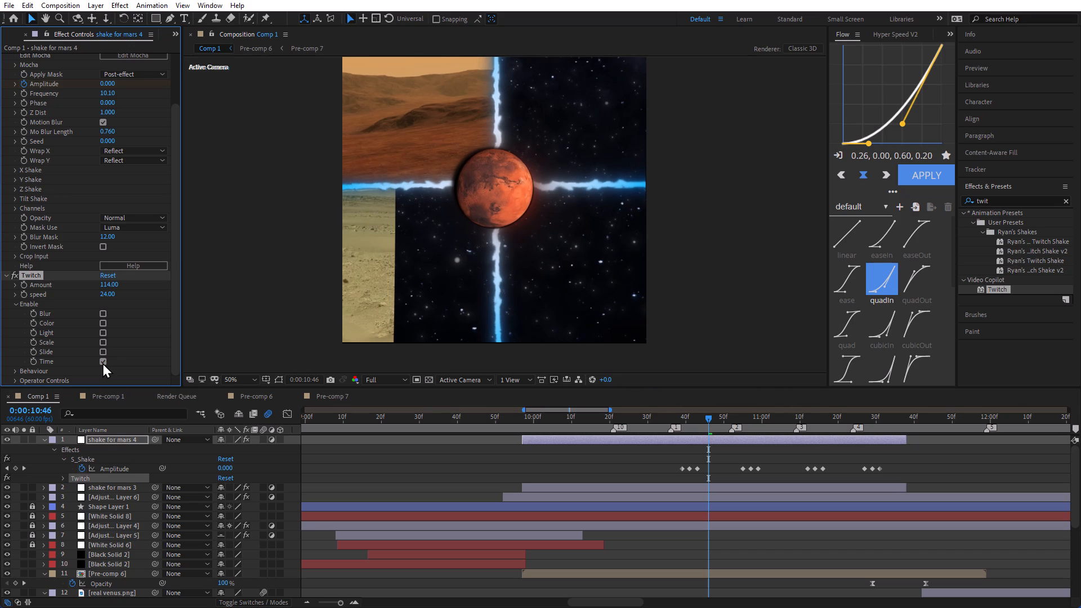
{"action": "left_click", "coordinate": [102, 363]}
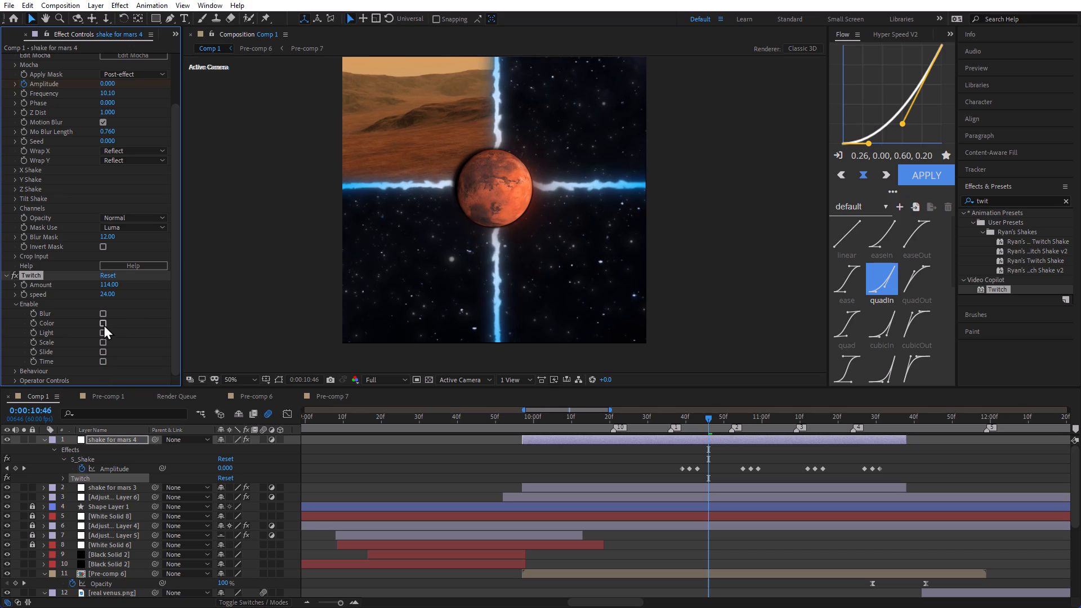
Enable the Color and Blur options of the Twitch effect.
{"action": "left_click", "coordinate": [104, 324]}
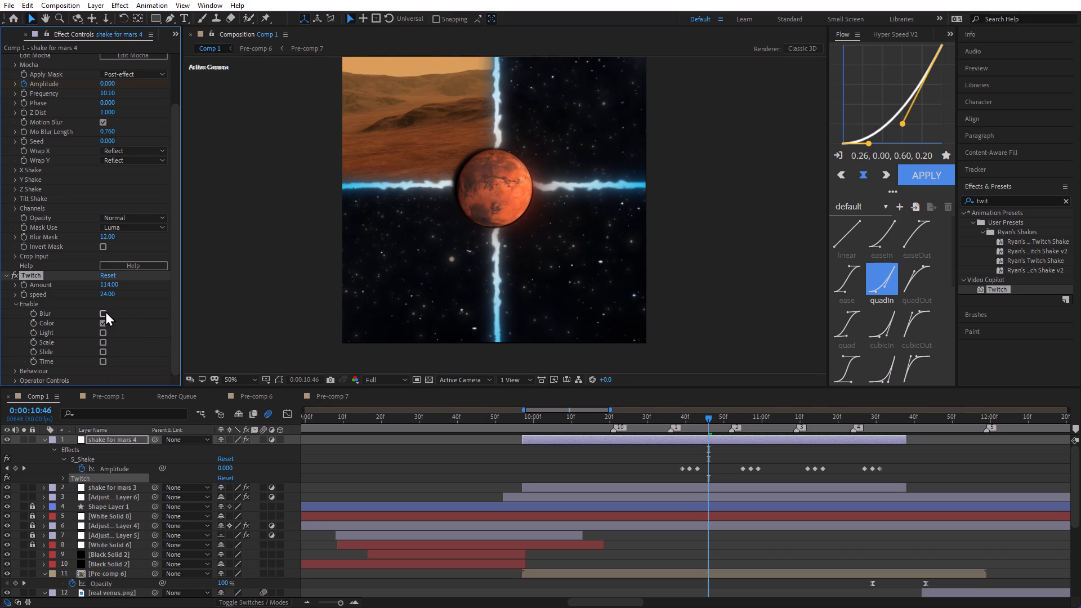
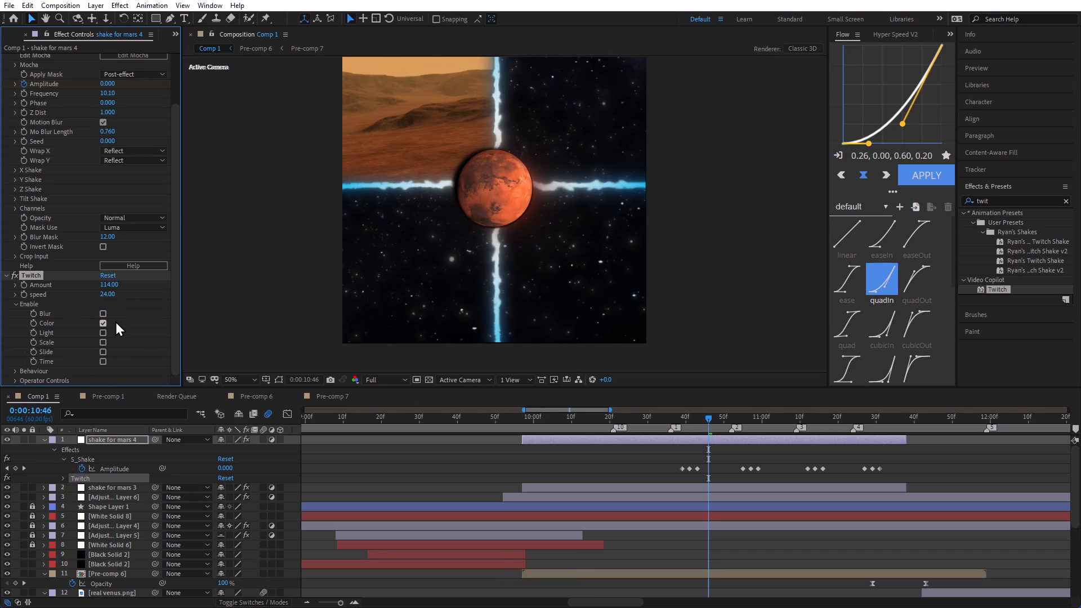
{"action": "left_click", "coordinate": [102, 352]}
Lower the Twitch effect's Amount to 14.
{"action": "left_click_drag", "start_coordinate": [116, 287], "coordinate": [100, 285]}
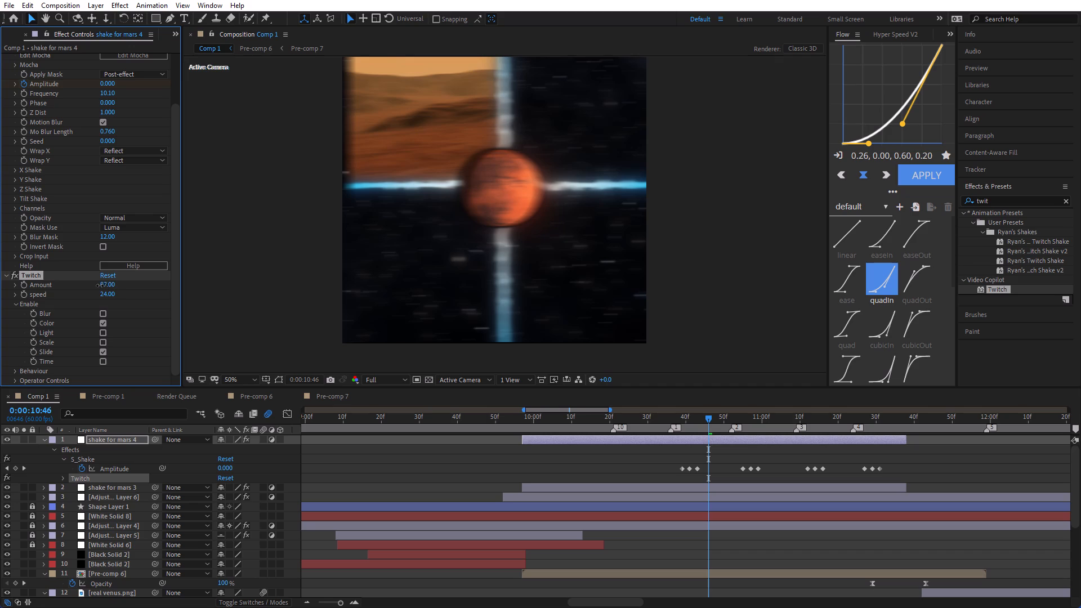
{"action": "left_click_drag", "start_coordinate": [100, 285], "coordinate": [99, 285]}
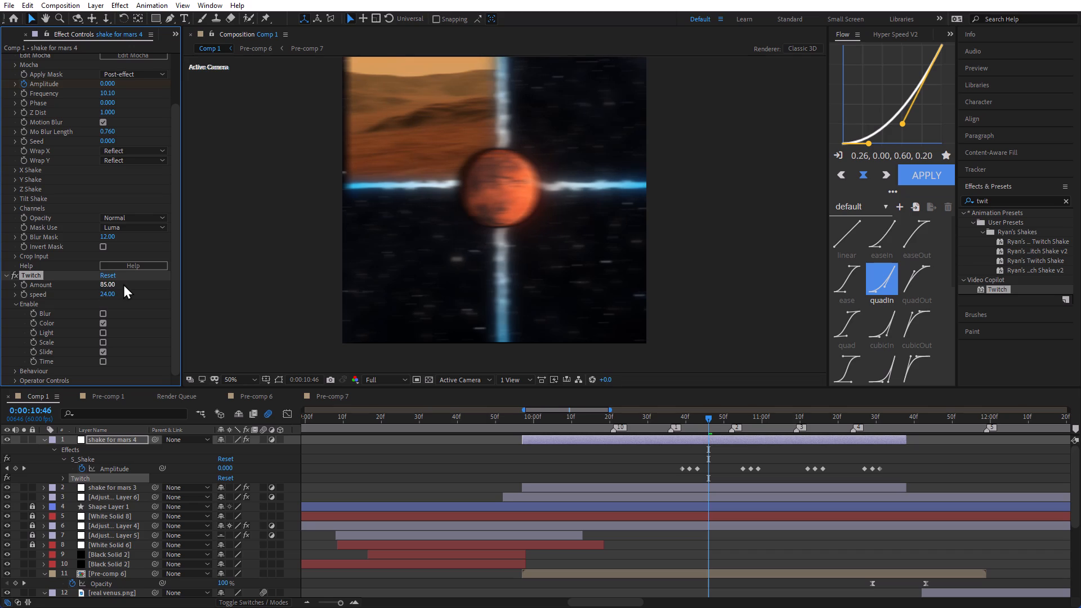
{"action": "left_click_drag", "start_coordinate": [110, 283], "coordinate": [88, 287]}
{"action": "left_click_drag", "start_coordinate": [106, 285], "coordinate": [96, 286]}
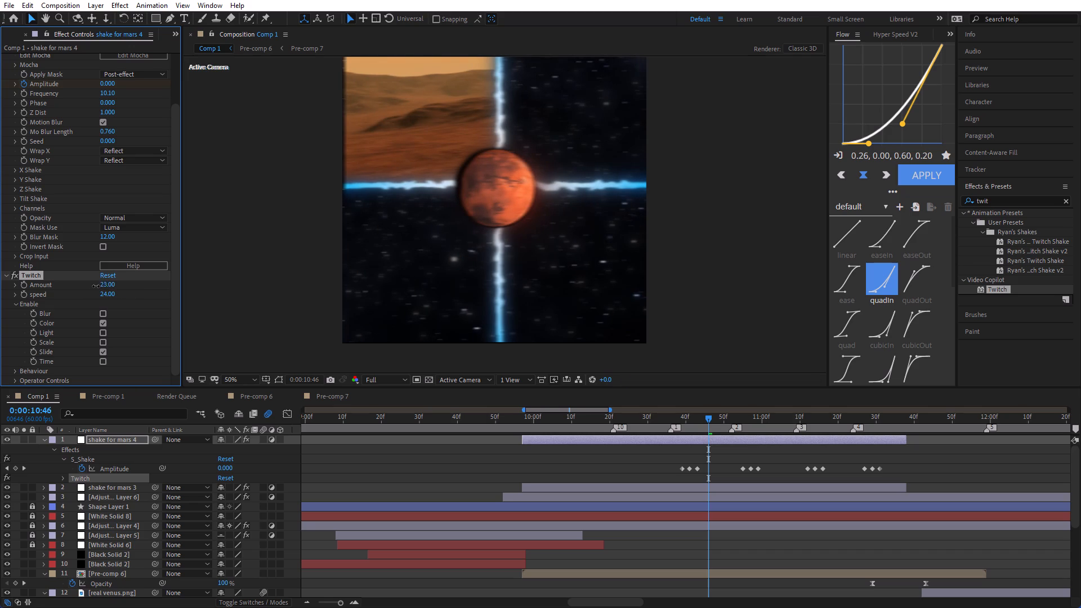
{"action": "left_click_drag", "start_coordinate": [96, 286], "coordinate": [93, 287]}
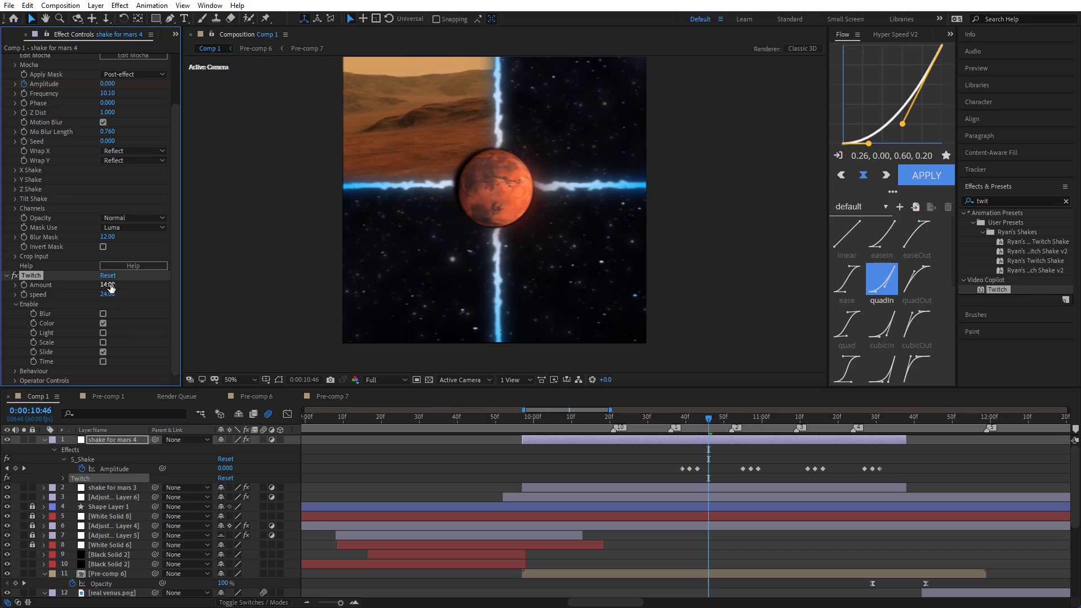
Compare the frame at 0:00:10:41 with Twitch on and off, leaving the effect disabled.
{"action": "left_click_drag", "start_coordinate": [708, 417], "coordinate": [690, 419]}
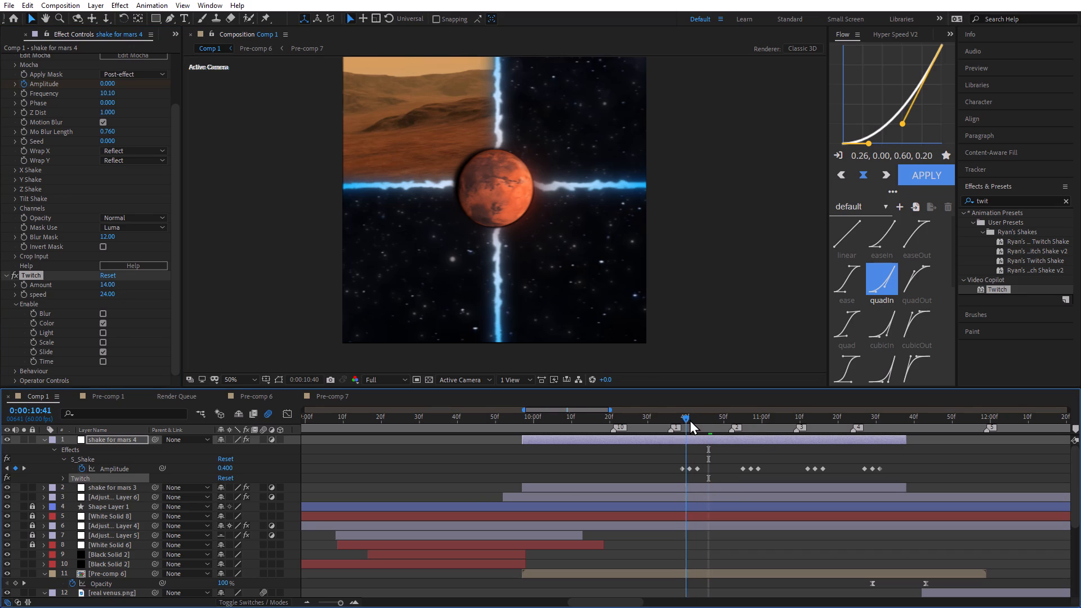
{"action": "left_click_drag", "start_coordinate": [690, 419], "coordinate": [690, 418]}
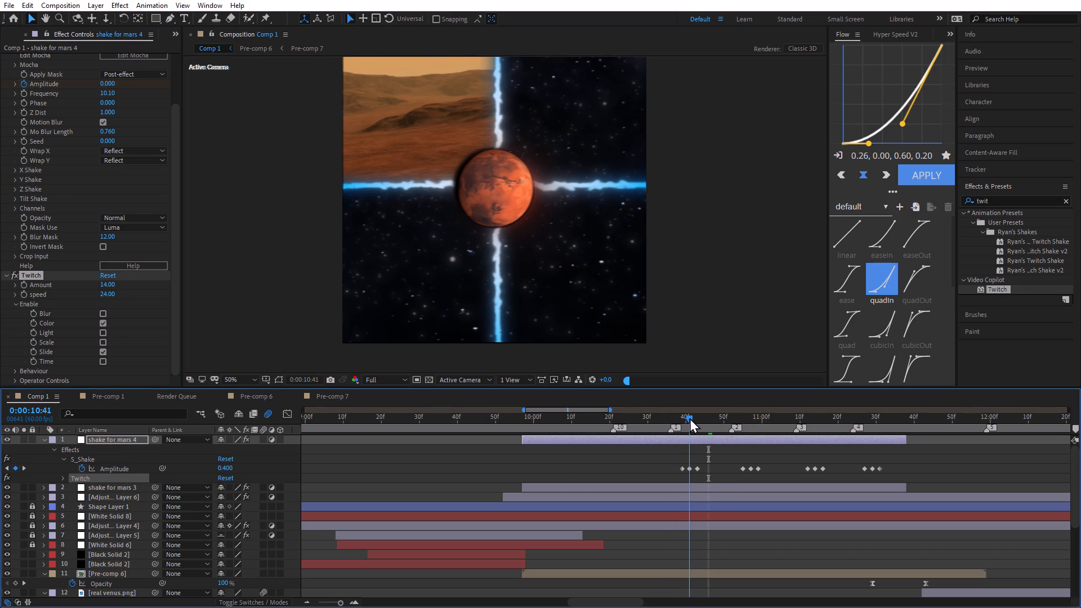
{"action": "left_click_drag", "start_coordinate": [690, 418], "coordinate": [690, 417]}
{"action": "left_click", "coordinate": [15, 275]}
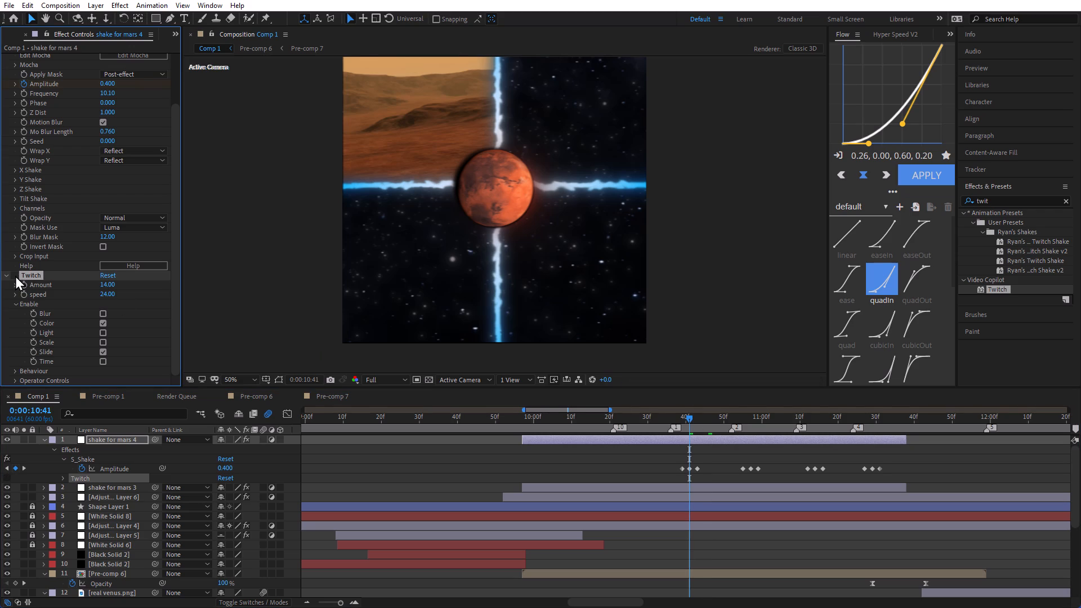
{"action": "left_click", "coordinate": [15, 275]}
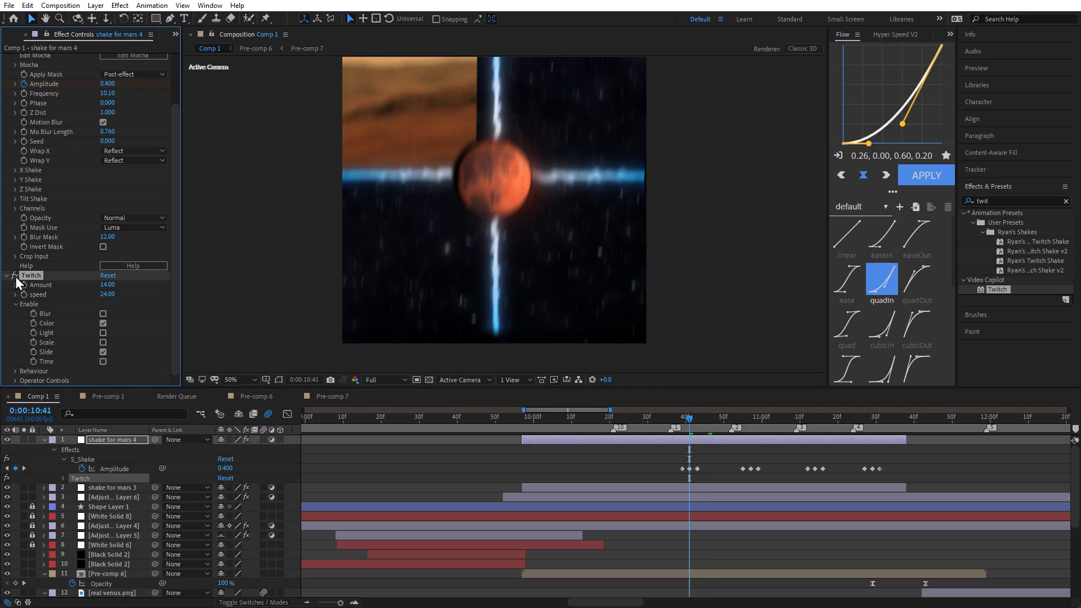
{"action": "left_click", "coordinate": [15, 275]}
{"action": "left_click", "coordinate": [15, 275]}
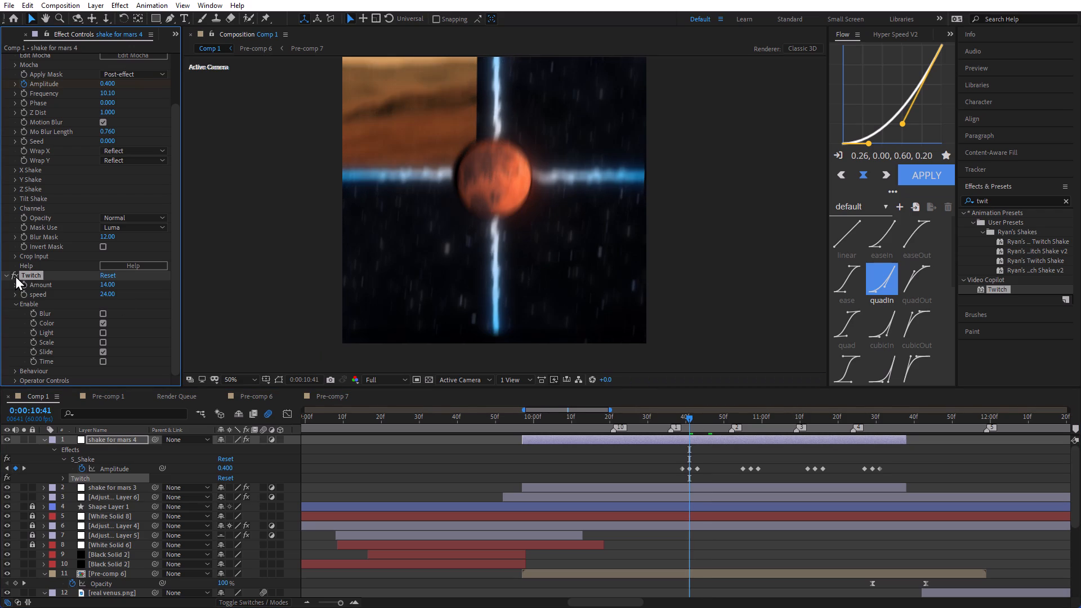
{"action": "left_click", "coordinate": [15, 275]}
{"action": "left_click", "coordinate": [15, 275]}
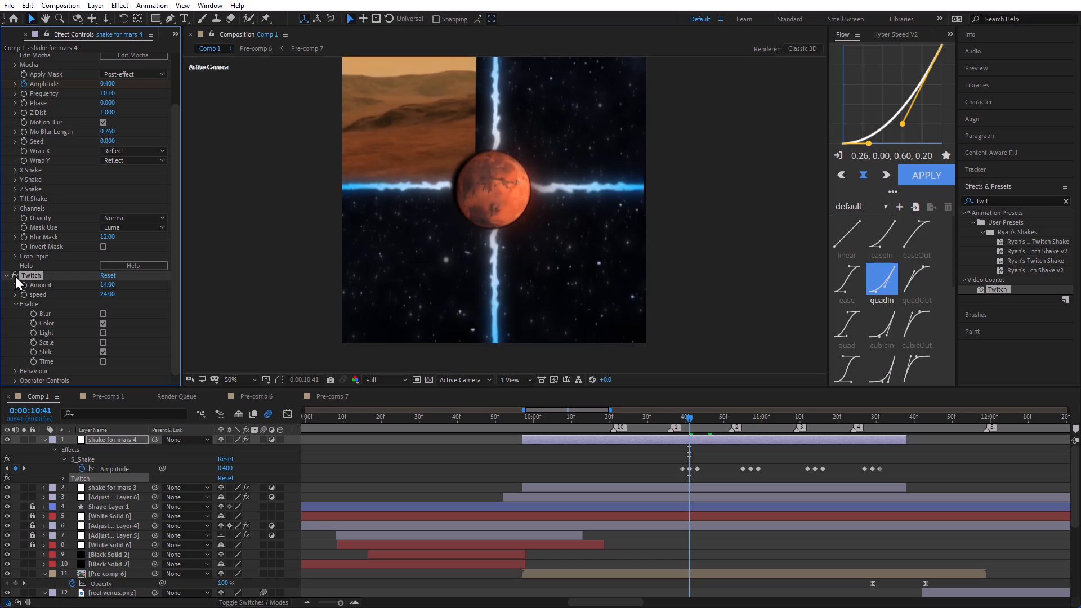
{"action": "left_click", "coordinate": [15, 275]}
{"action": "left_click", "coordinate": [15, 275]}
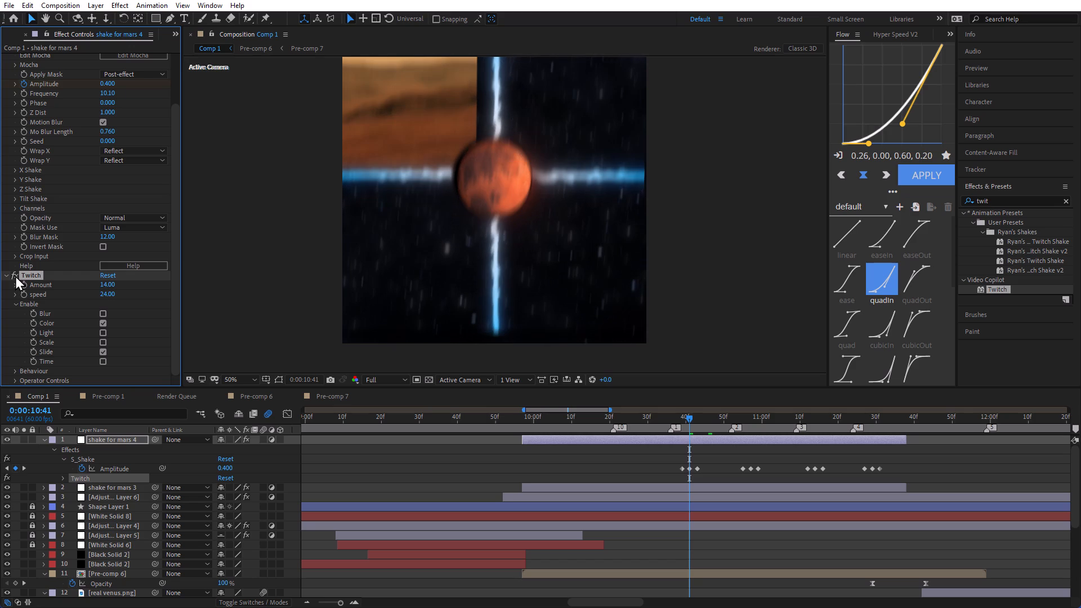
{"action": "left_click", "coordinate": [15, 275]}
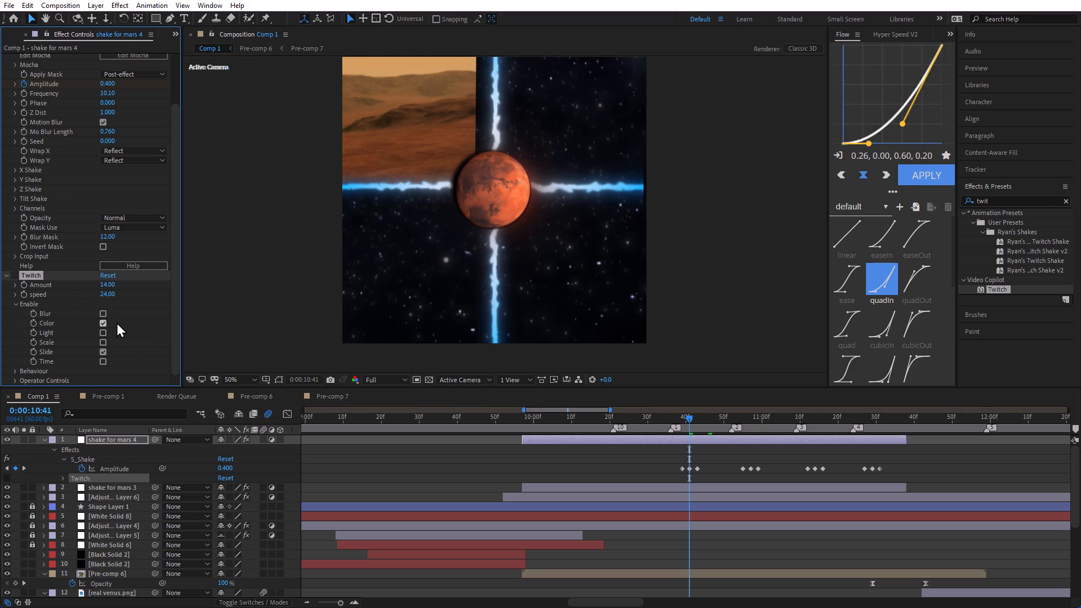
Turn off Twitch's Slide option so that only Color stays enabled.
{"action": "left_click", "coordinate": [99, 348]}
{"action": "left_click", "coordinate": [104, 351]}
Raise Twitch's Amount to 445, switch the effect back on, and reduce the Amount to 332.
{"action": "left_click_drag", "start_coordinate": [104, 288], "coordinate": [335, 277]}
{"action": "left_click", "coordinate": [15, 276]}
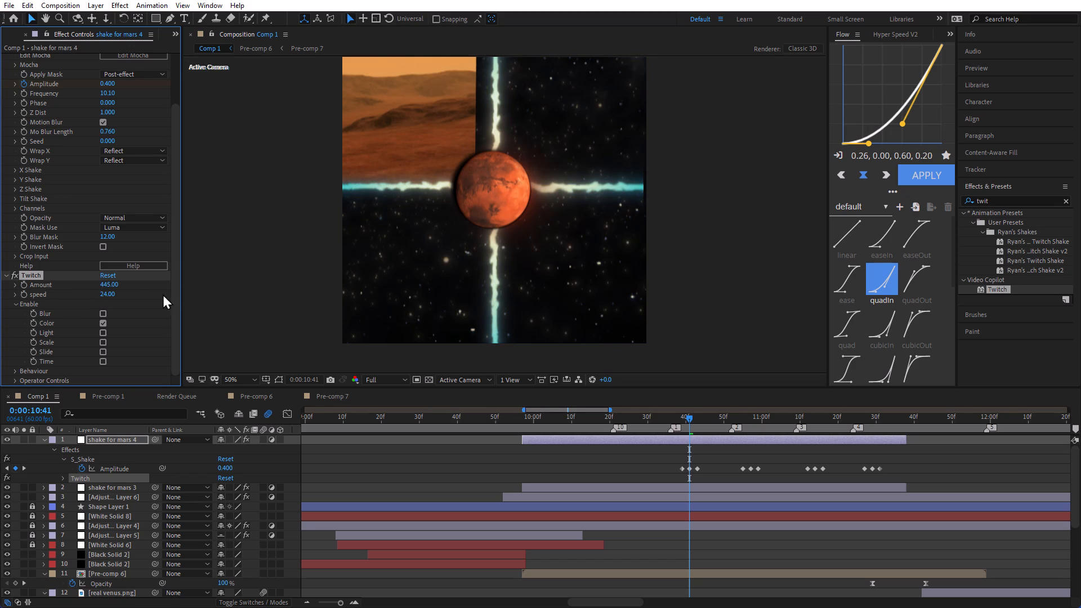
{"action": "left_click_drag", "start_coordinate": [113, 282], "coordinate": [81, 284]}
{"action": "left_click_drag", "start_coordinate": [110, 283], "coordinate": [84, 286]}
Compare the frame at 0:00:10:41 with and without Twitch, leaving the effect enabled.
{"action": "left_click", "coordinate": [15, 274]}
{"action": "left_click", "coordinate": [15, 274]}
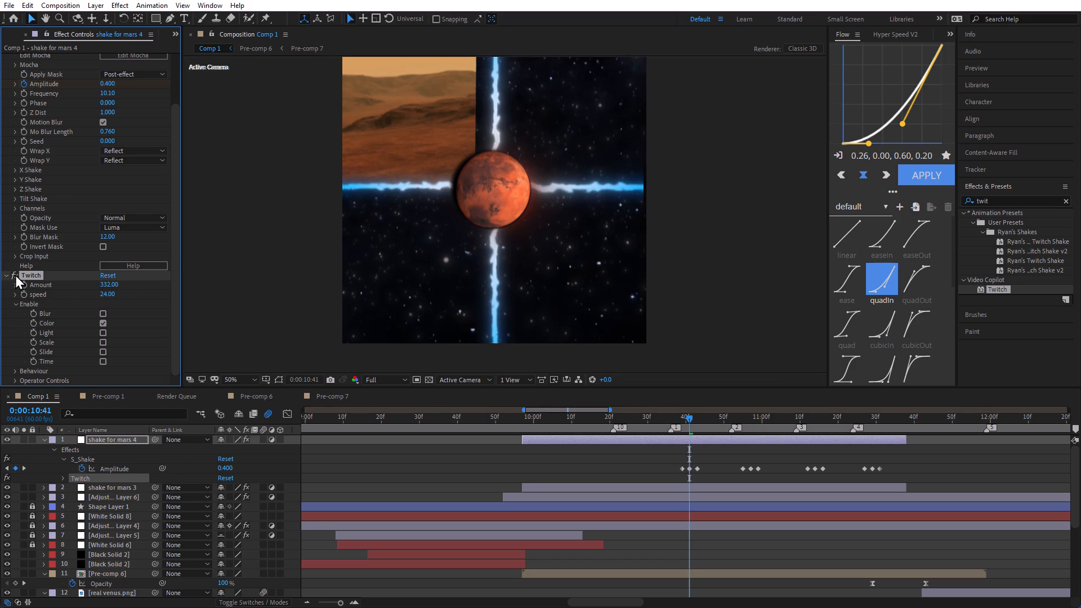
{"action": "left_click", "coordinate": [15, 274]}
{"action": "left_click", "coordinate": [15, 274]}
{"action": "left_click", "coordinate": [15, 274]}
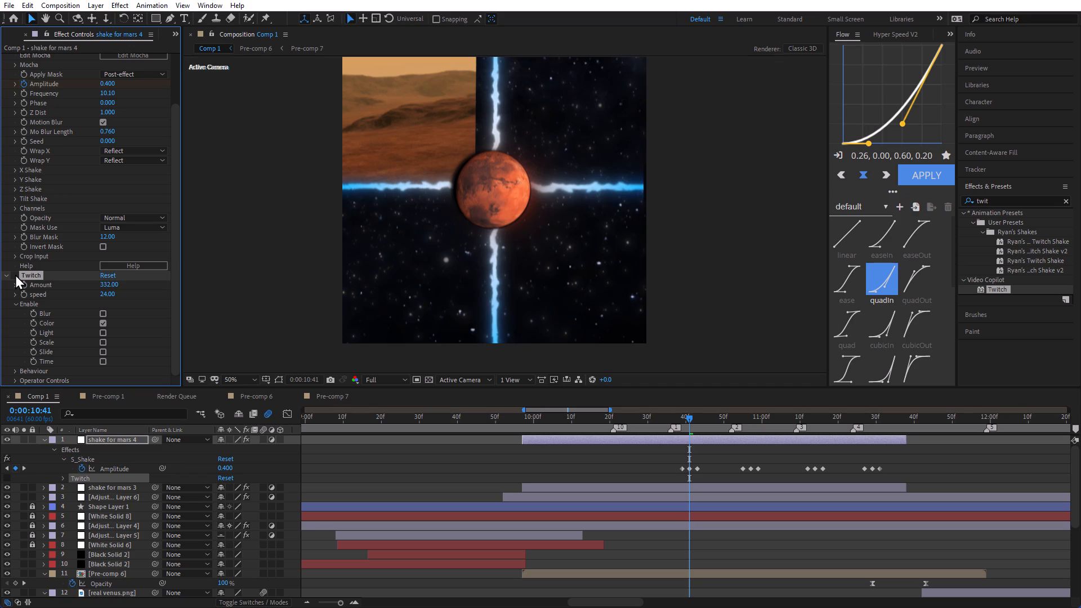
{"action": "left_click", "coordinate": [15, 274]}
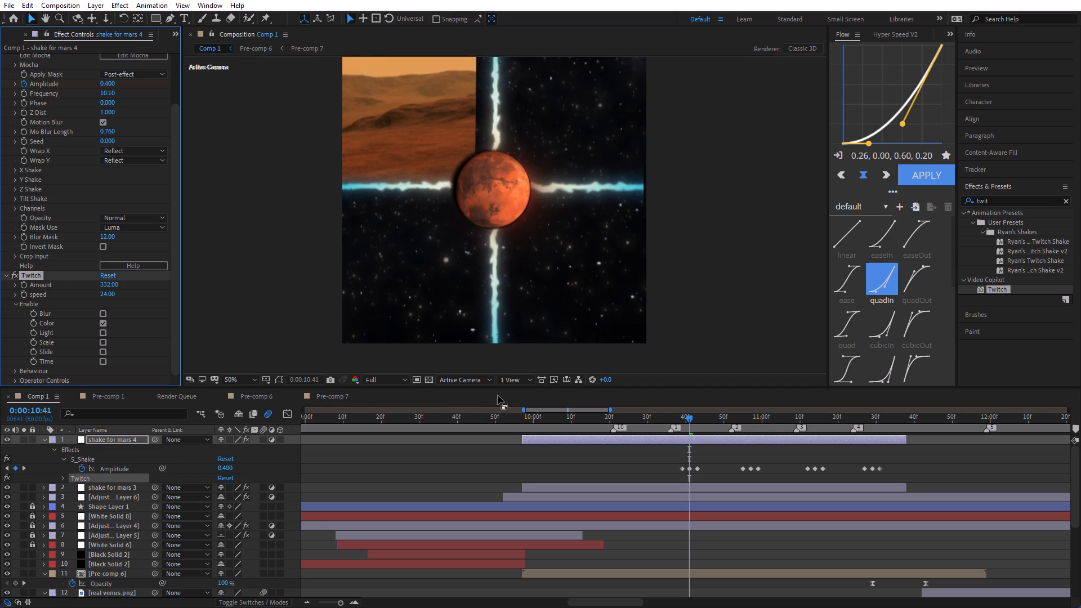
Lower Twitch's Amount to 107 on shake for mars 4, judging the color at 0:00:10:39.
{"action": "left_click", "coordinate": [680, 419]}
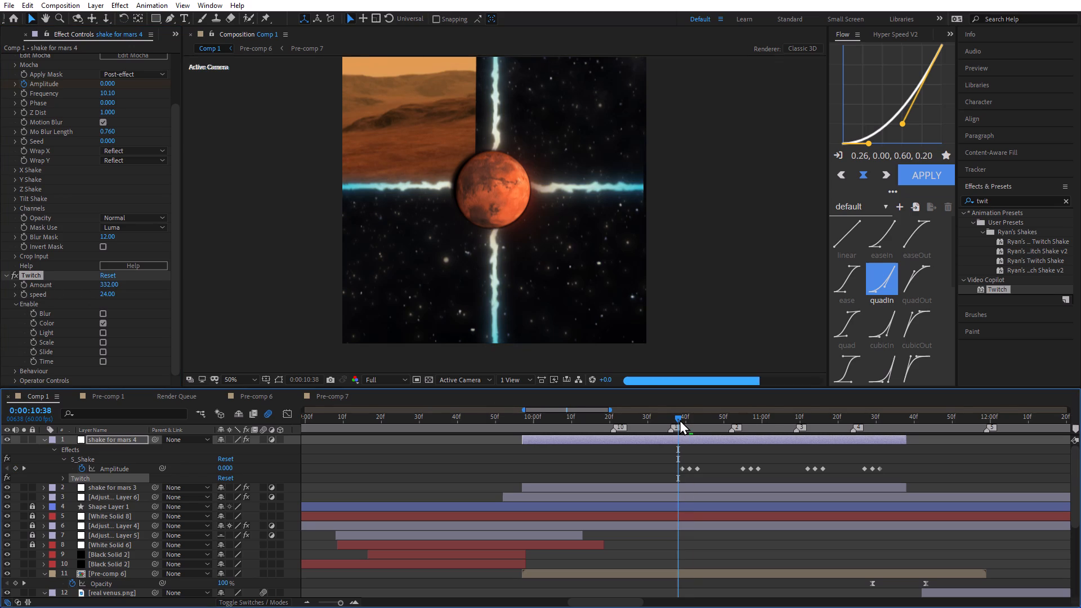
{"action": "left_click", "coordinate": [680, 419]}
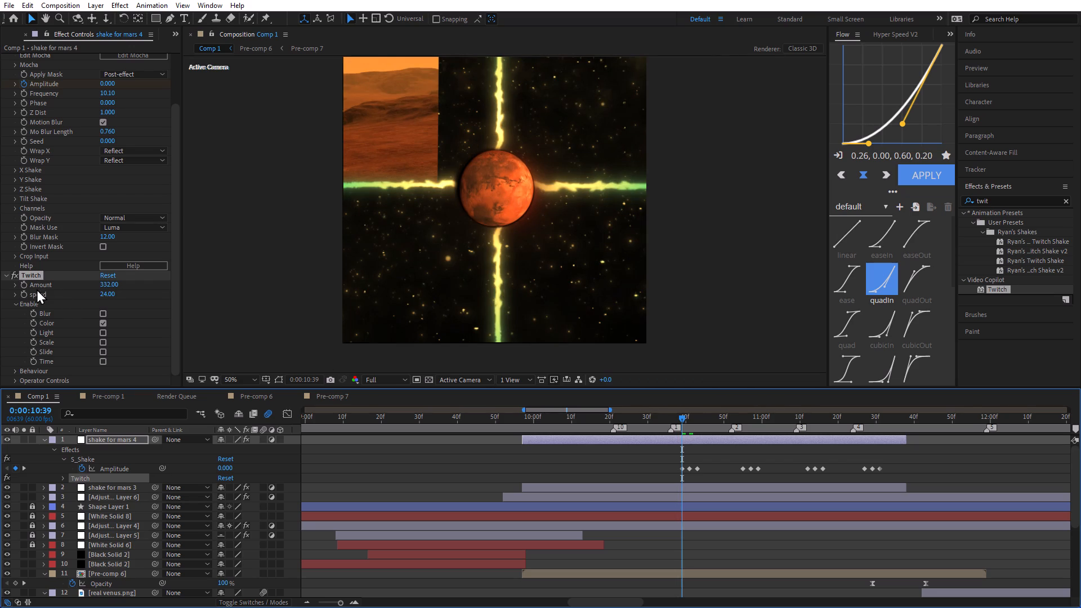
{"action": "scroll", "coordinate": [519, 163], "scroll_direction": "down", "scroll_amount": 1, "text": "ctrl"}
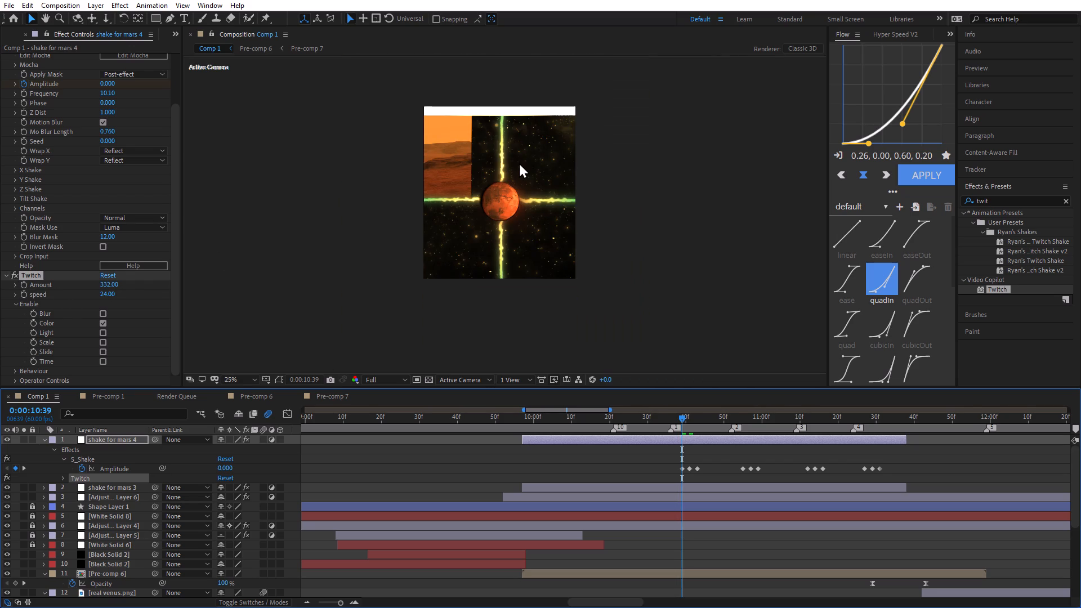
{"action": "scroll", "coordinate": [519, 163], "scroll_direction": "up", "scroll_amount": 1, "text": "ctrl"}
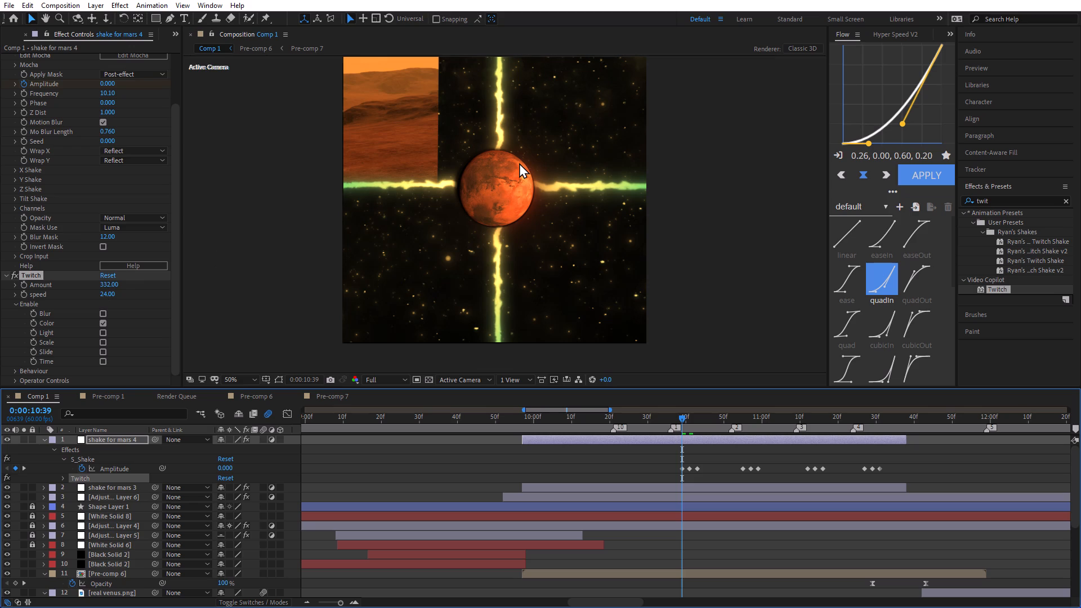
{"action": "scroll", "coordinate": [519, 163], "scroll_direction": "down", "scroll_amount": 1, "text": "ctrl"}
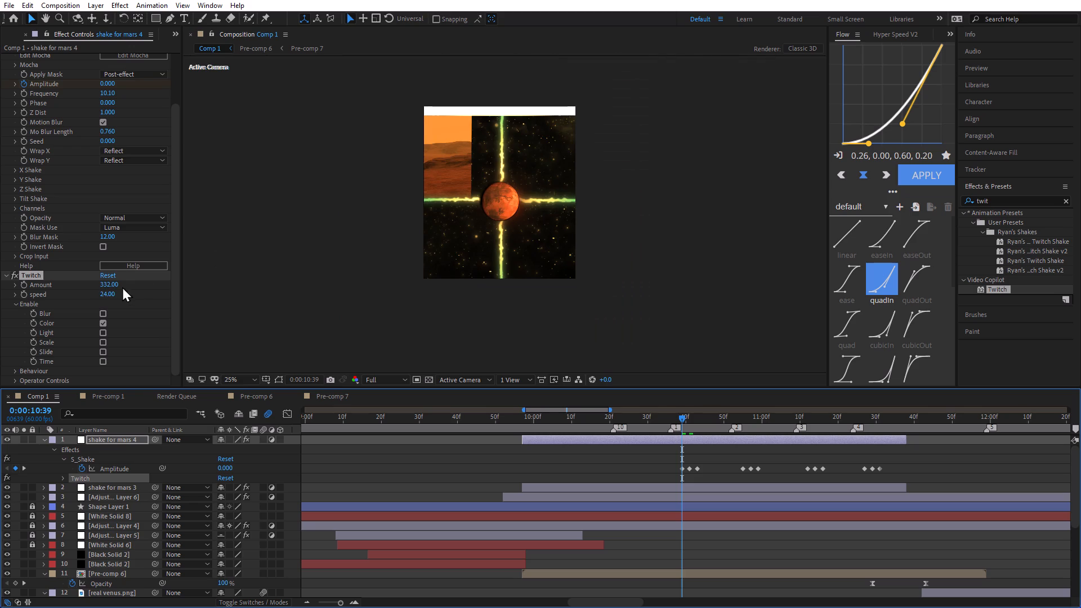
{"action": "left_click_drag", "start_coordinate": [109, 288], "coordinate": [1, 307]}
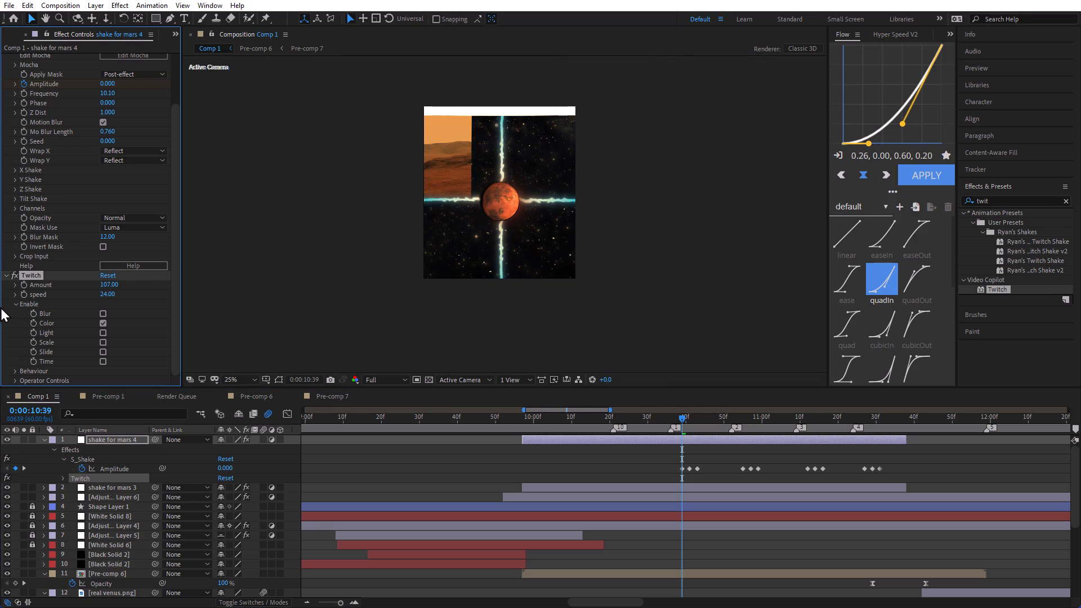
{"action": "scroll", "coordinate": [444, 193], "scroll_direction": "up", "scroll_amount": 1, "text": "ctrl"}
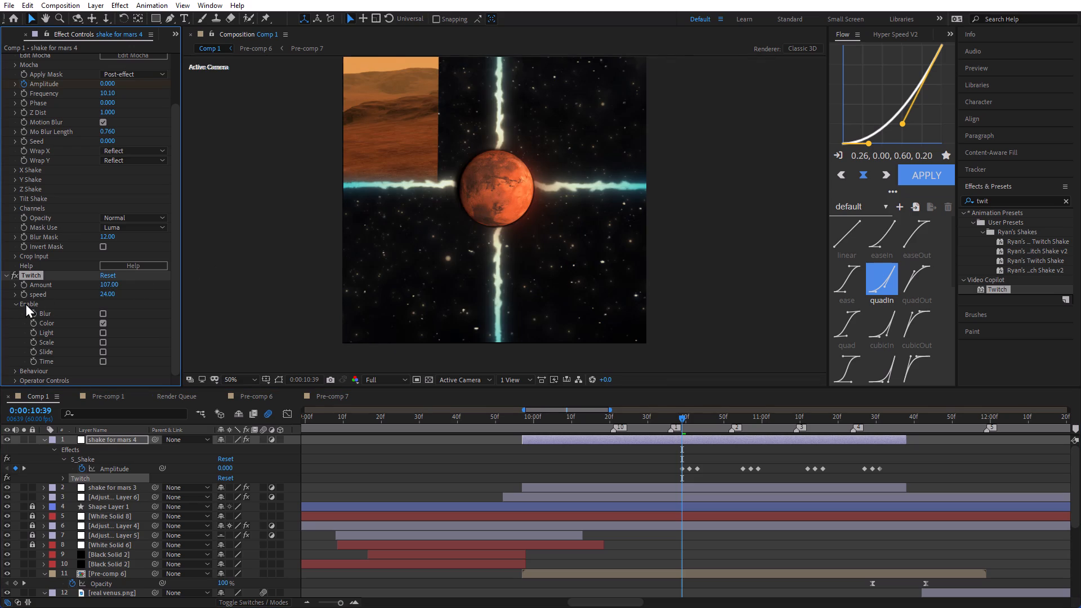
Keyframe Twitch's Amount at 107 on shake for mars 4 at 0:00:10:39 and 0:00:10:43.
{"action": "left_click", "coordinate": [23, 285]}
{"action": "left_click_drag", "start_coordinate": [681, 417], "coordinate": [695, 415]}
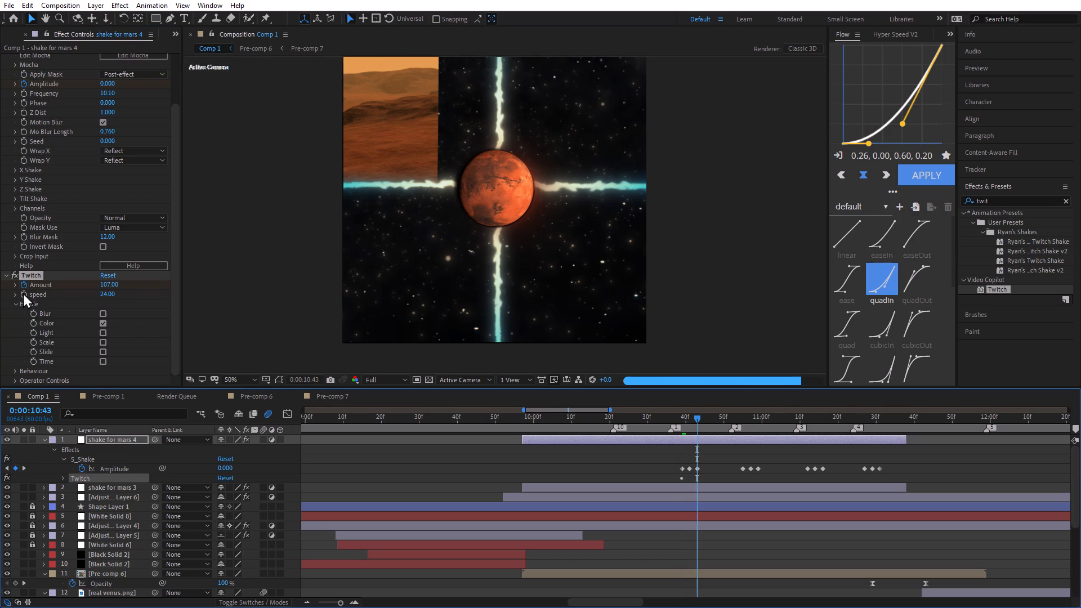
{"action": "left_click", "coordinate": [64, 476]}
{"action": "left_click", "coordinate": [64, 476]}
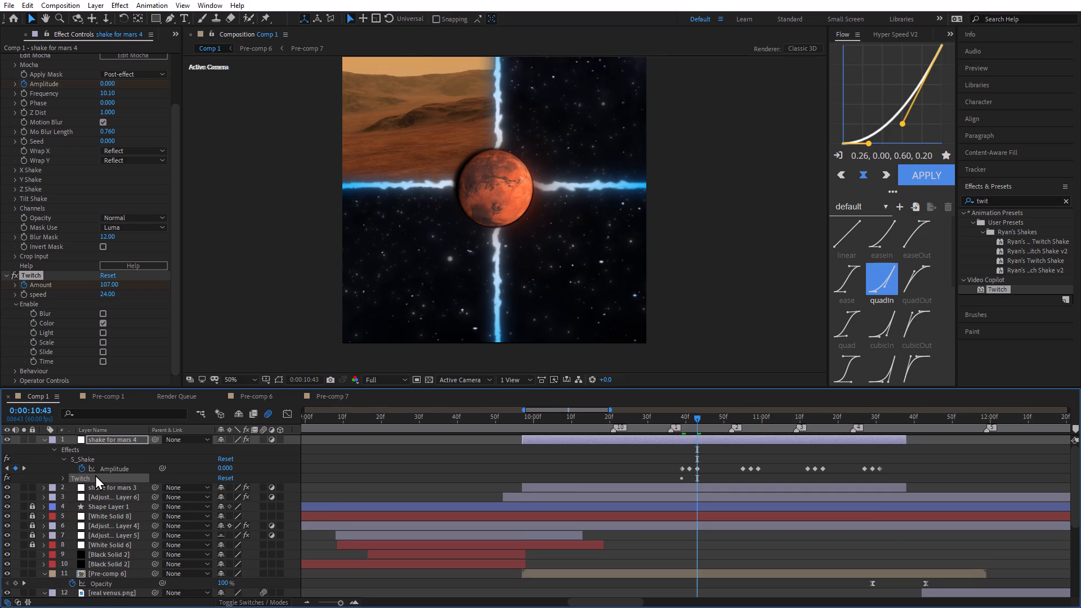
{"action": "left_click", "coordinate": [44, 440]}
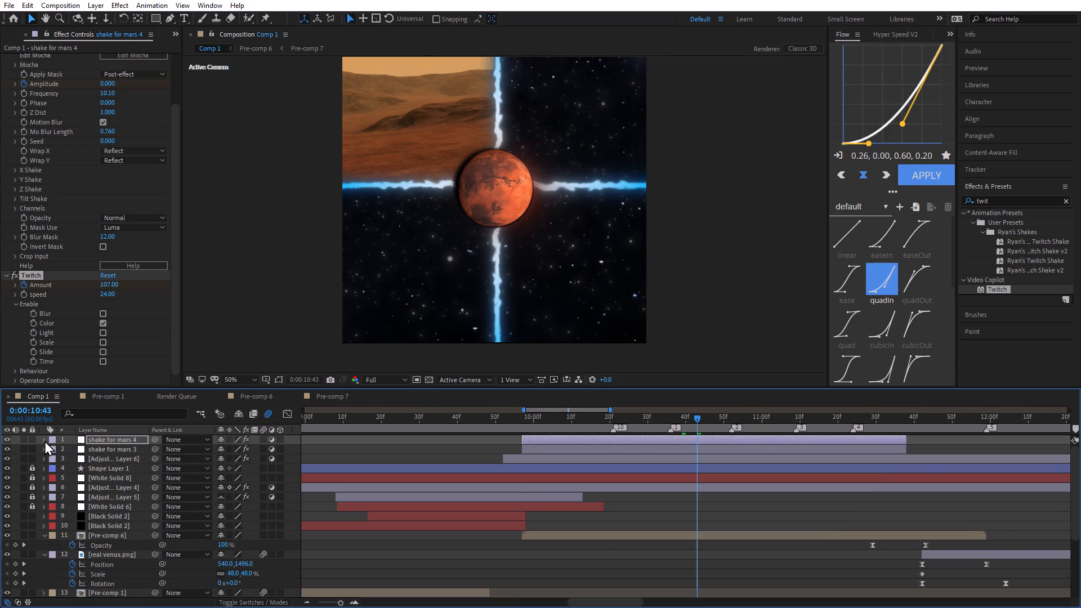
{"action": "key", "text": "u"}
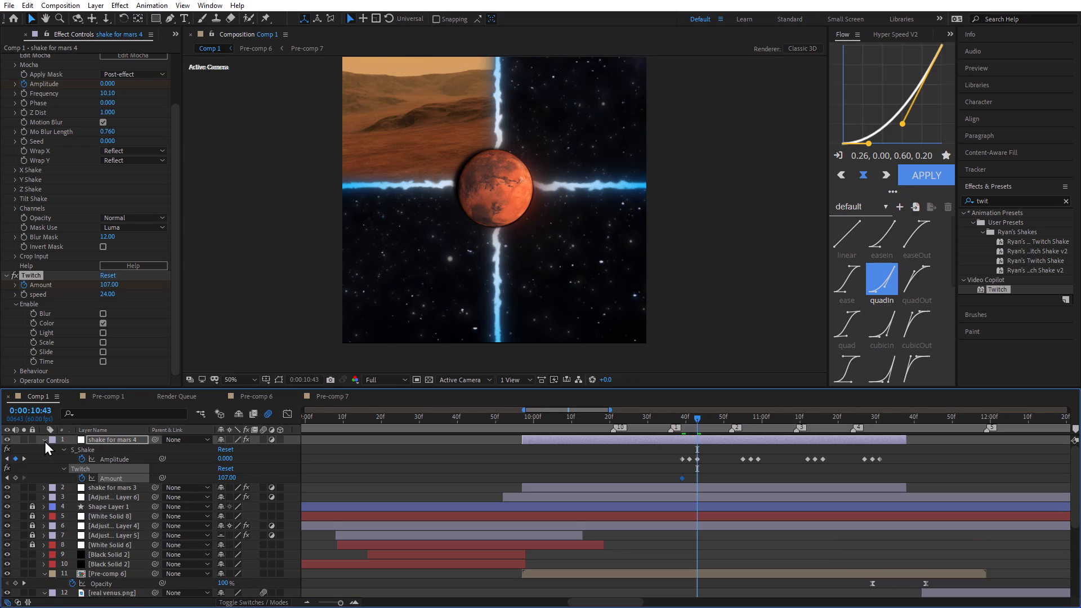
{"action": "left_click", "coordinate": [15, 477]}
{"action": "left_click", "coordinate": [740, 413]}
{"action": "left_click", "coordinate": [747, 415]}
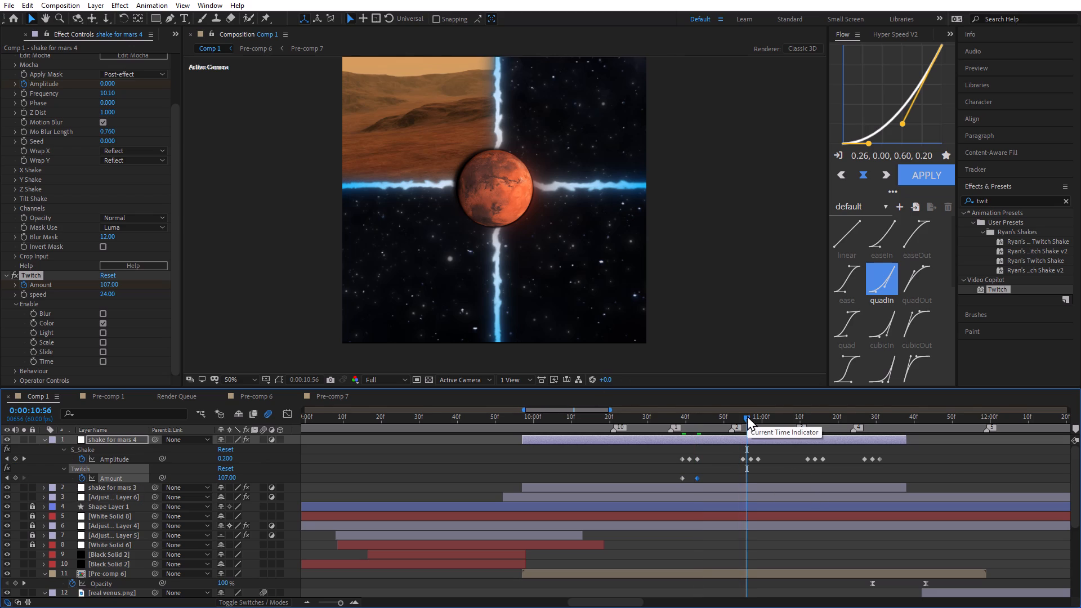
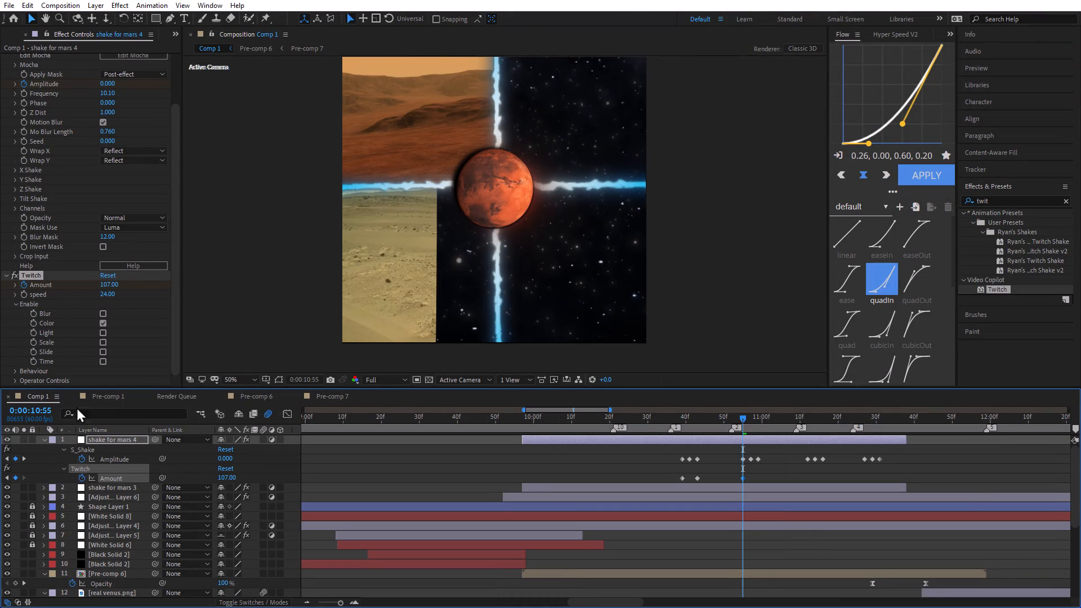
Keep the Twitch Amount keyframe at 0:00:10:55 and add another at 0:00:10:59, where the second S_Shake hit ends.
{"action": "left_click", "coordinate": [15, 477]}
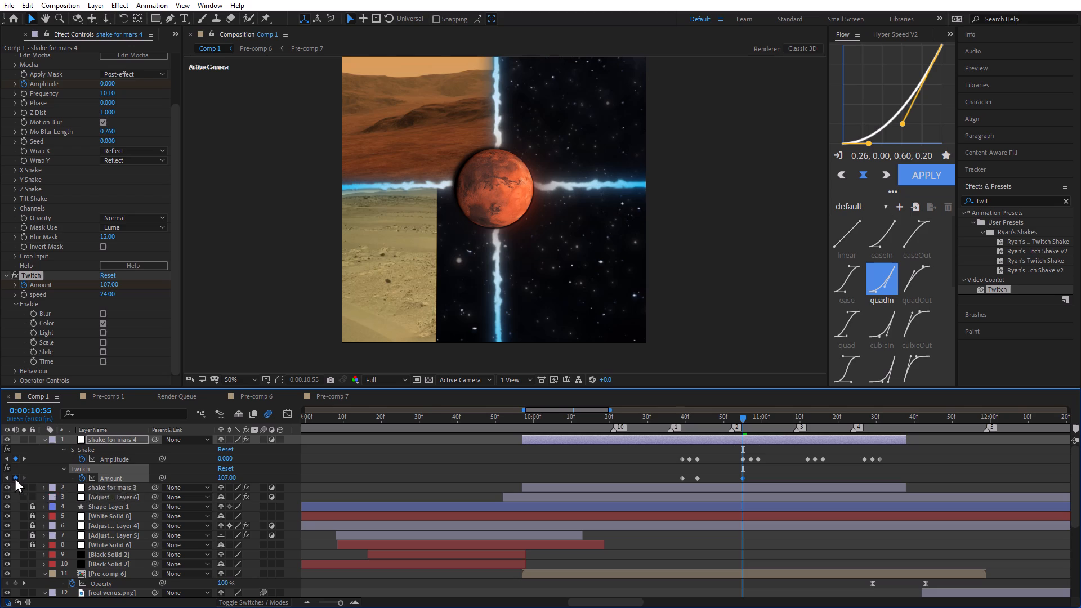
{"action": "left_click", "coordinate": [15, 477]}
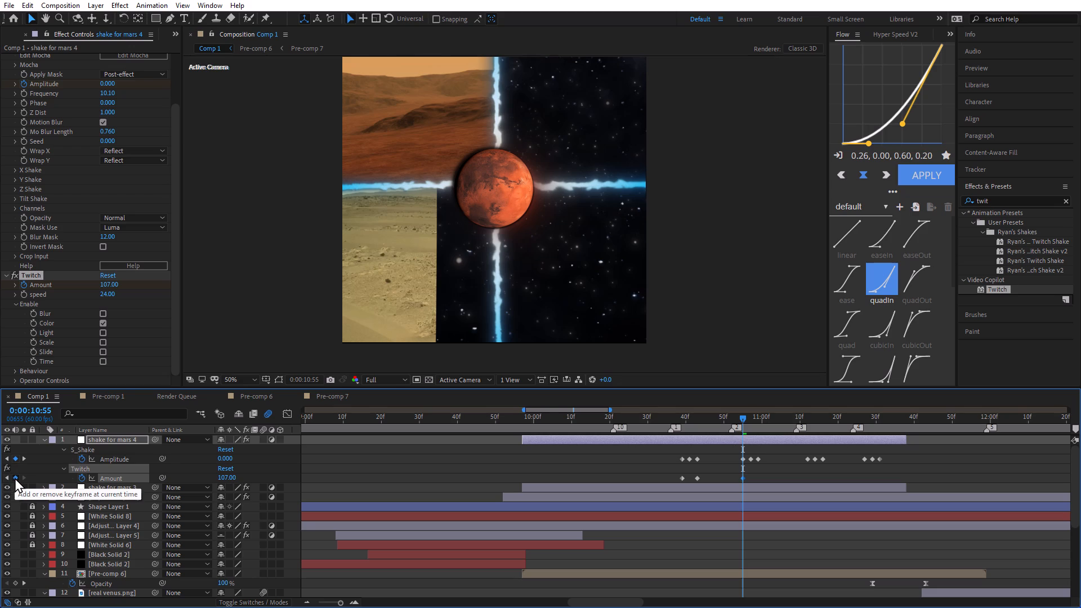
{"action": "left_click", "coordinate": [762, 416]}
{"action": "left_click", "coordinate": [759, 417]}
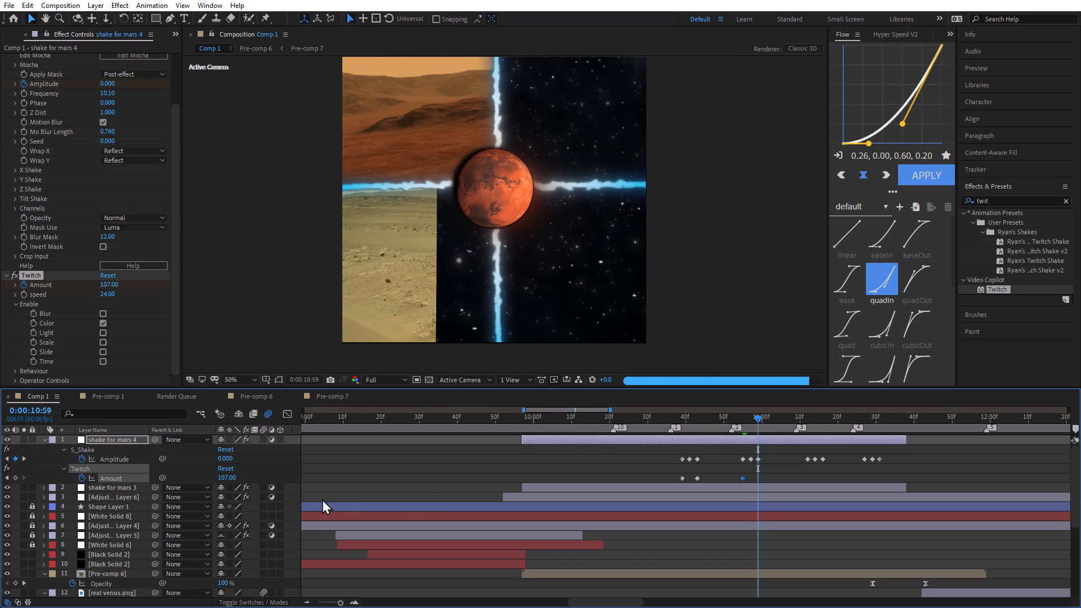
{"action": "left_click", "coordinate": [14, 477]}
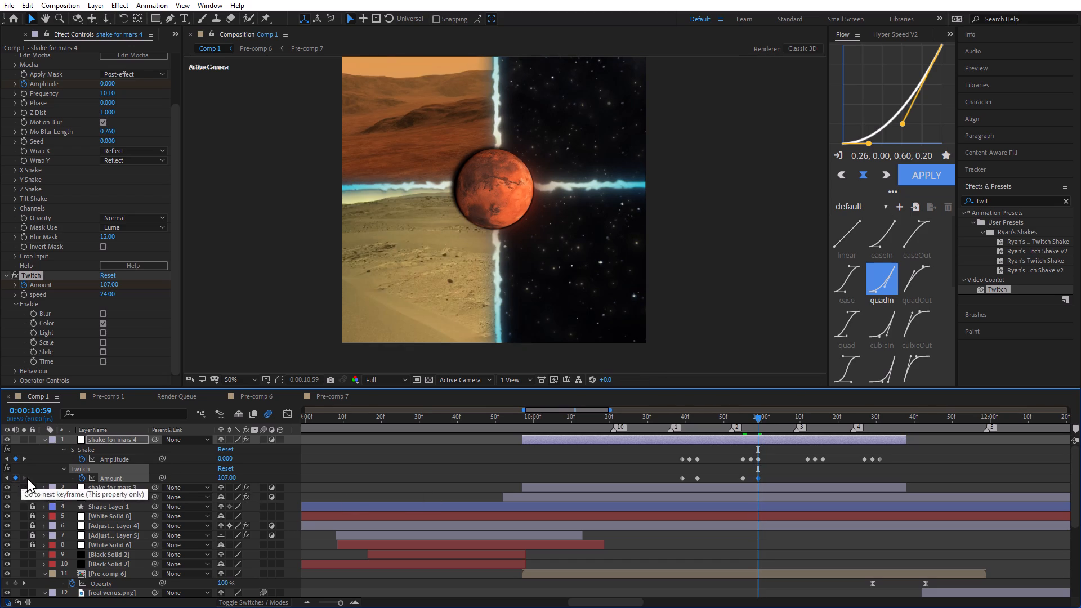
{"action": "left_click", "coordinate": [26, 478]}
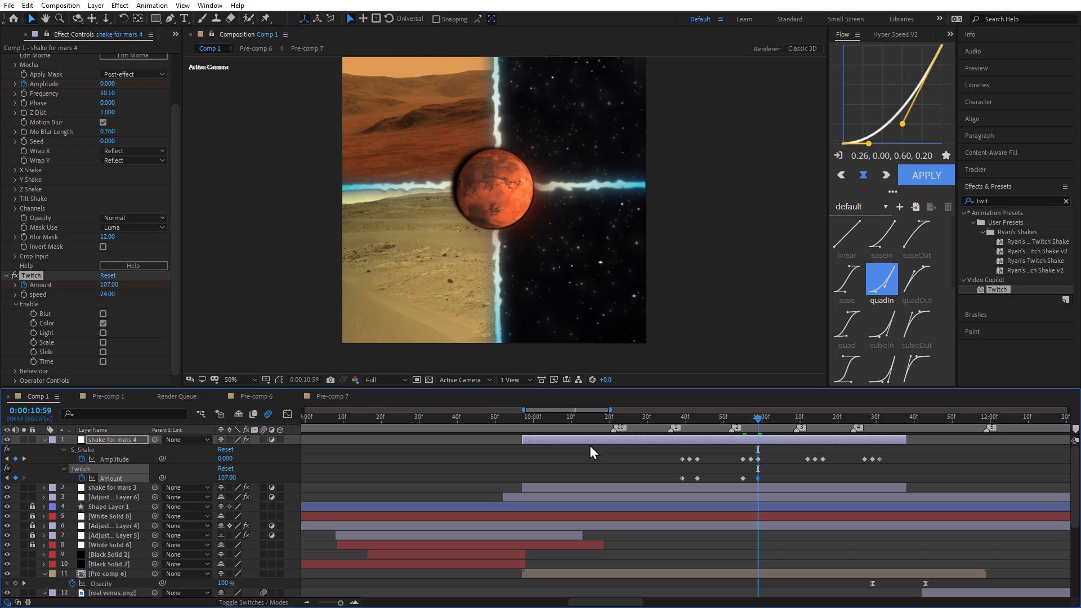
Add Twitch Amount keyframes at 0:00:11:12 and 0:00:11:16, matching the start and end of the third S_Shake Amplitude group.
{"action": "left_click", "coordinate": [797, 416]}
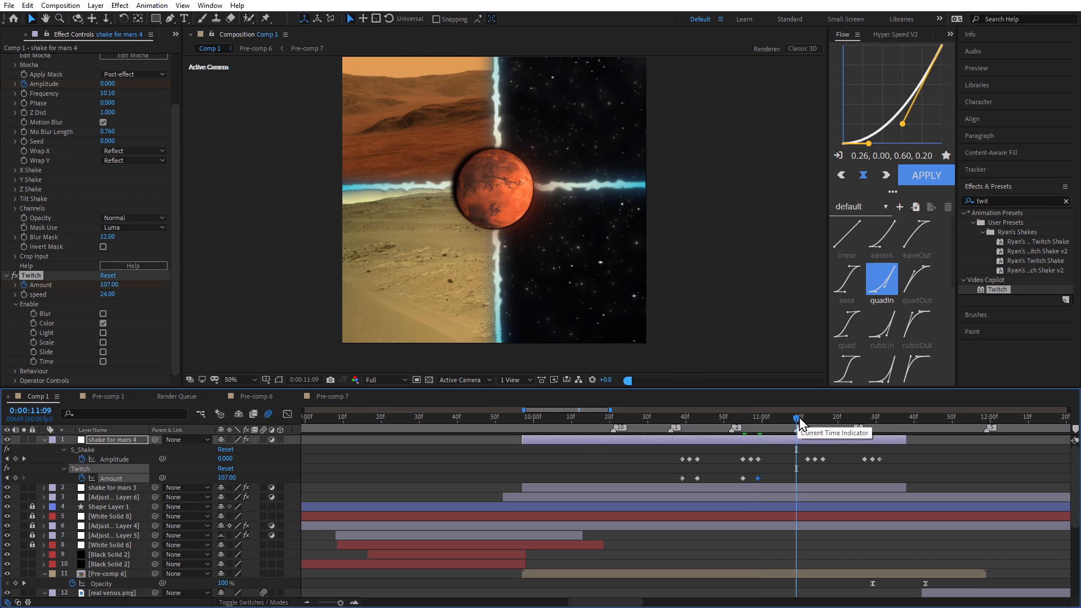
{"action": "left_click", "coordinate": [805, 416]}
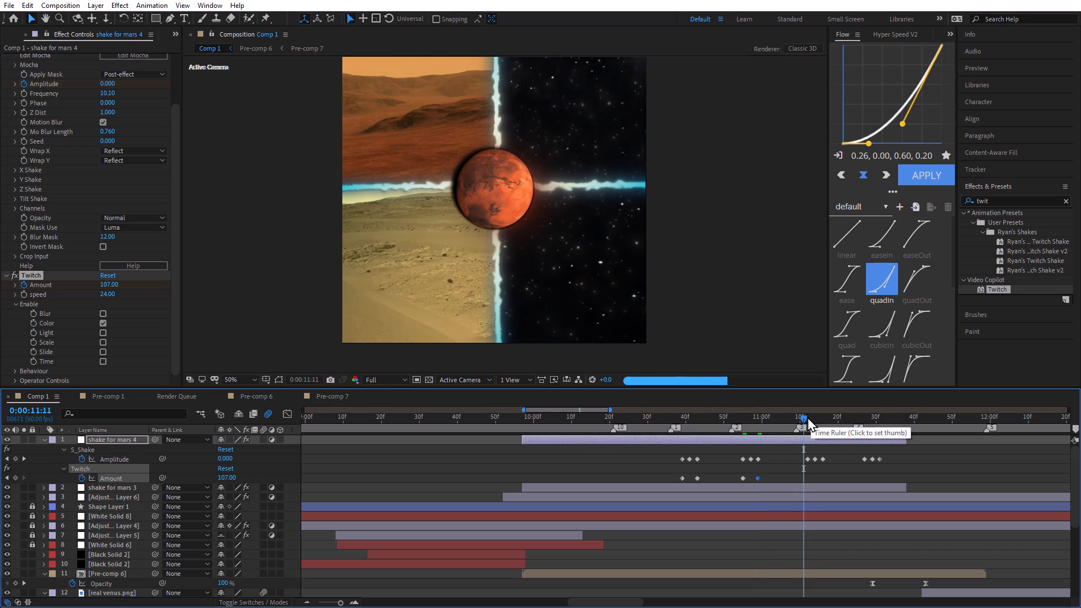
{"action": "left_click", "coordinate": [25, 458]}
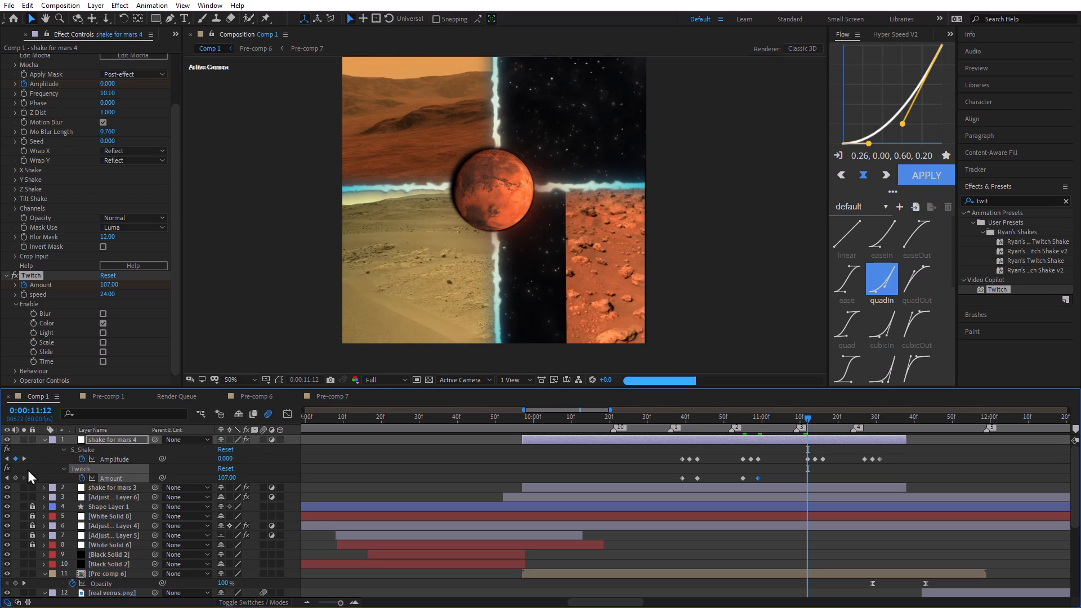
{"action": "left_click", "coordinate": [17, 476]}
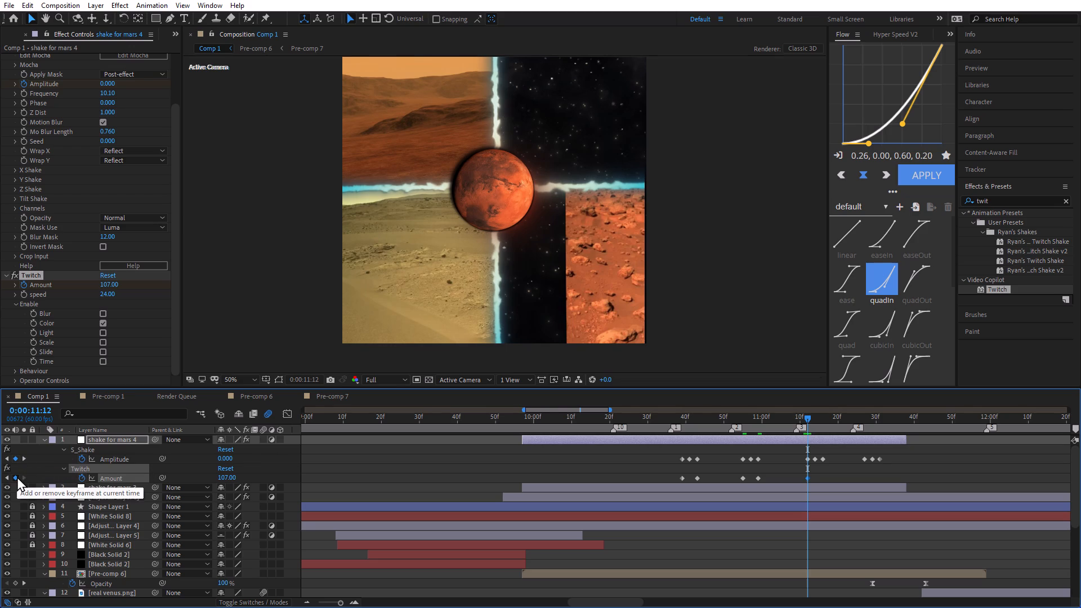
{"action": "left_click", "coordinate": [25, 461]}
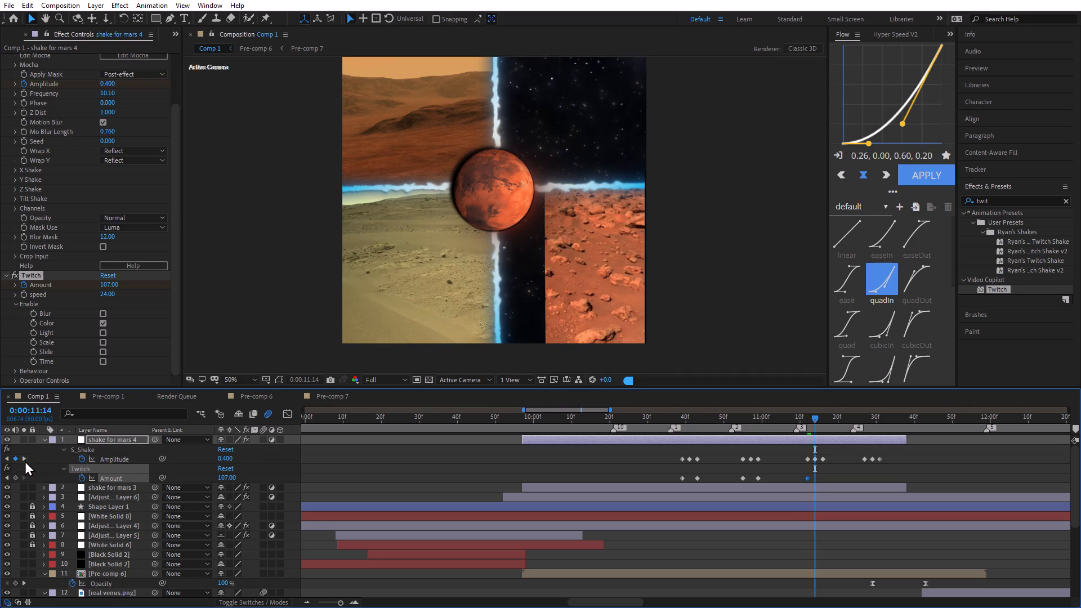
{"action": "left_click", "coordinate": [24, 458]}
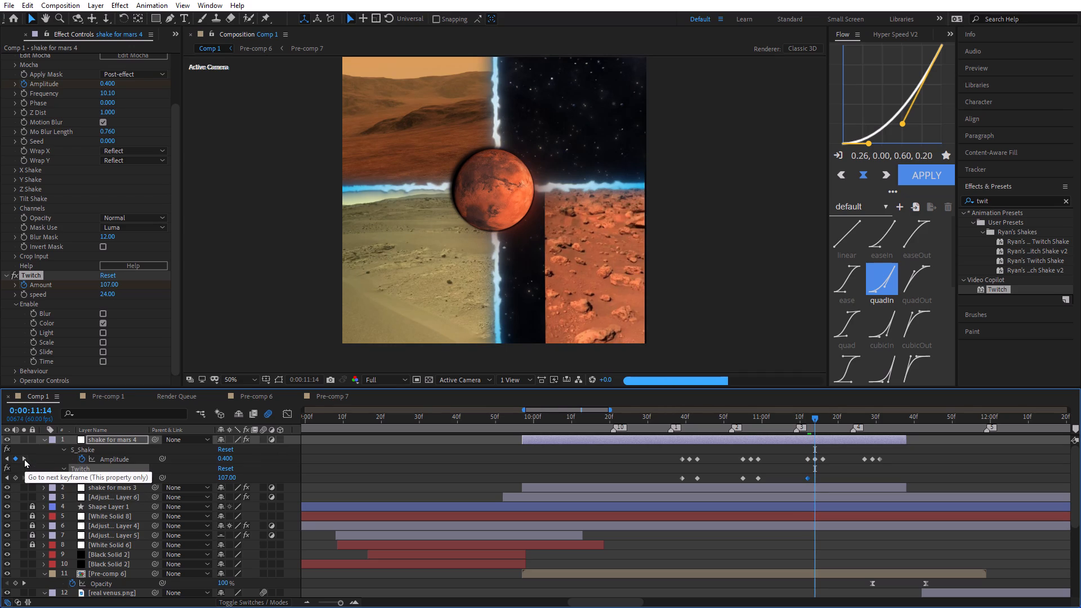
{"action": "left_click", "coordinate": [15, 475]}
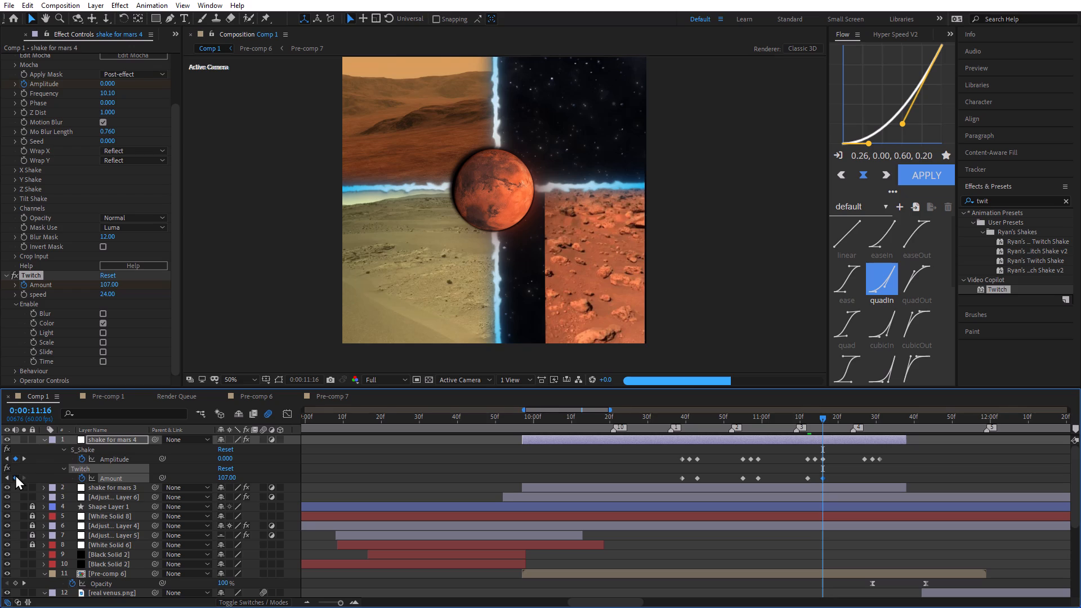
Add Twitch Amount keyframes at 0:00:11:27 and 0:00:11:31, matching the start and end of the fourth S_Shake Amplitude group.
{"action": "left_click", "coordinate": [23, 461]}
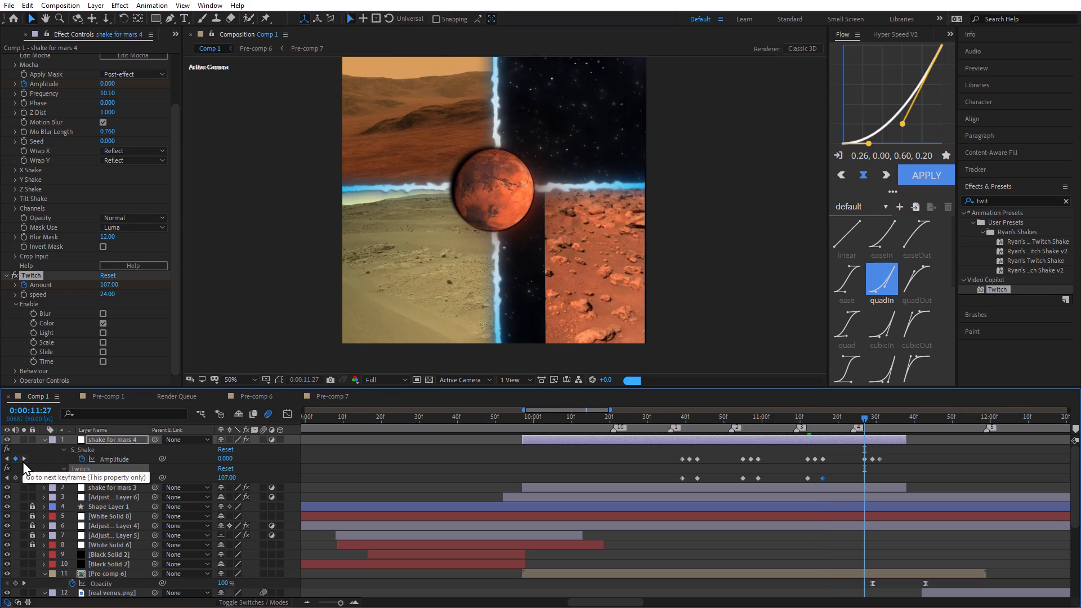
{"action": "left_click", "coordinate": [23, 461]}
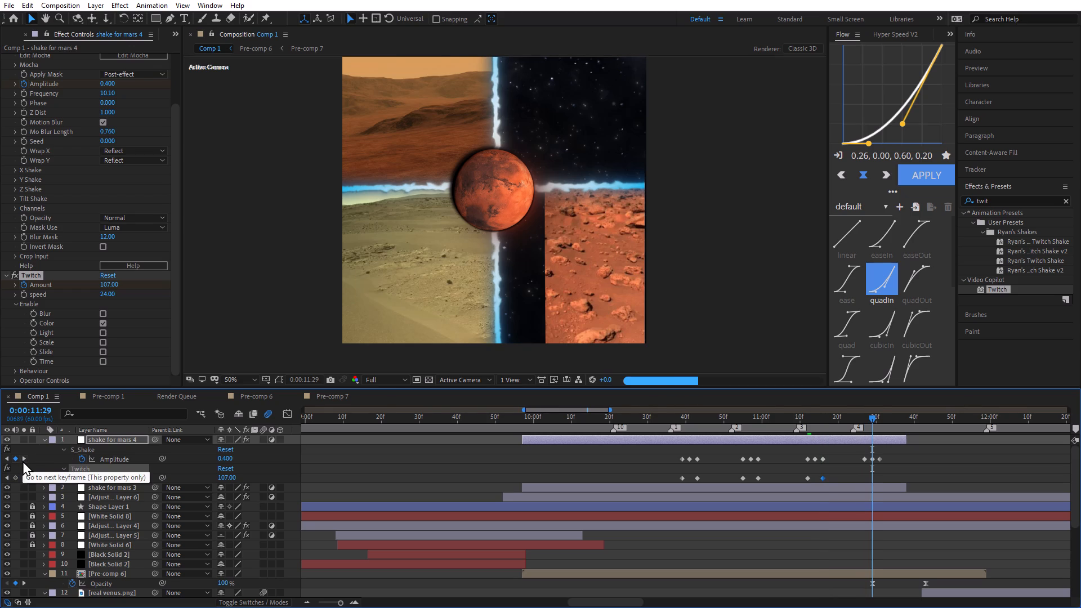
{"action": "left_click", "coordinate": [6, 459]}
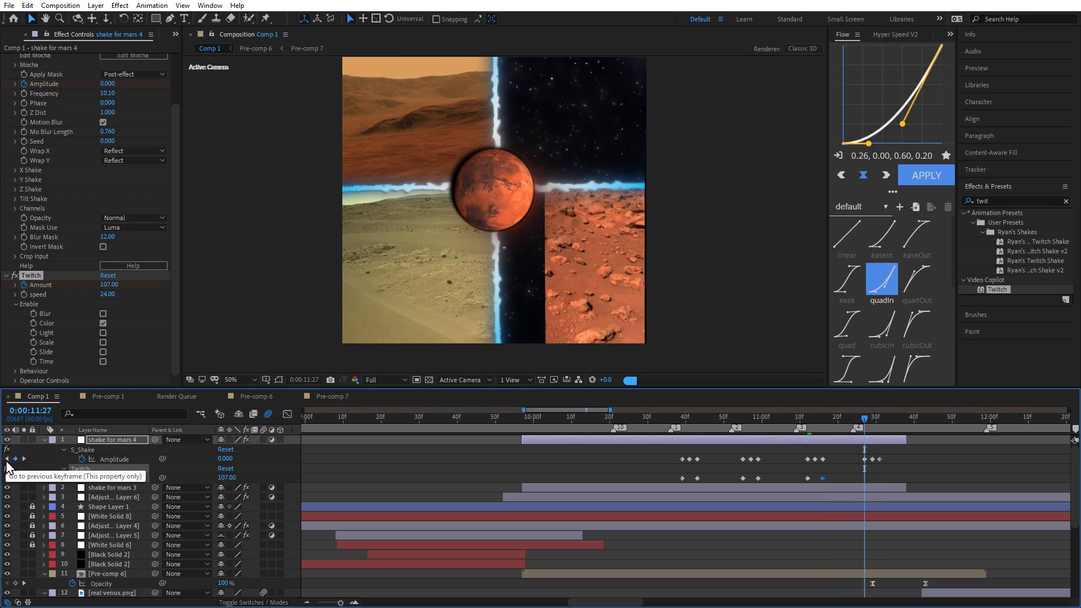
{"action": "left_click", "coordinate": [16, 476]}
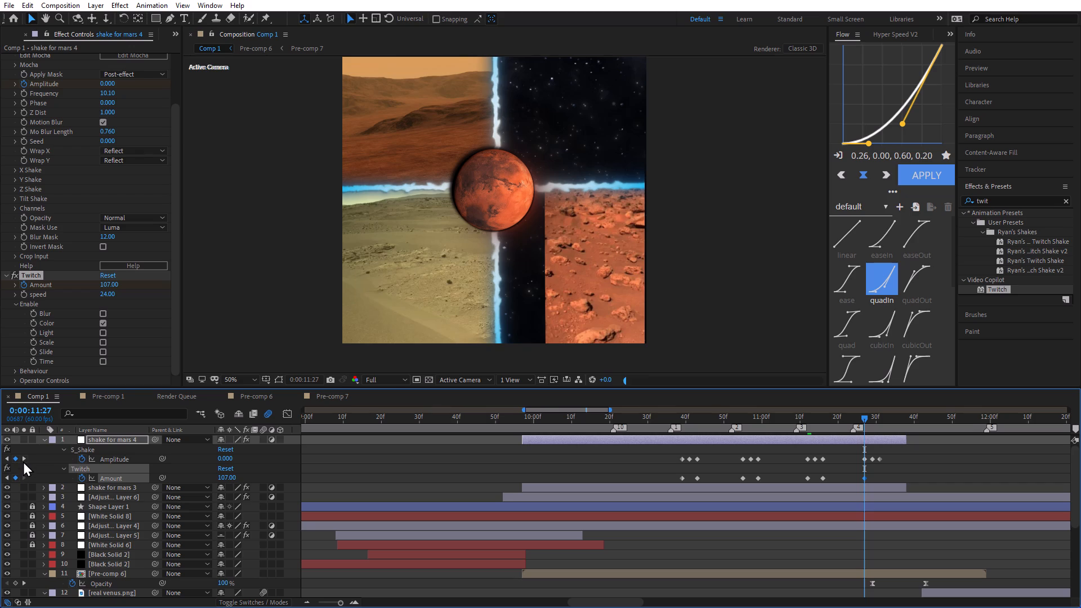
{"action": "left_click", "coordinate": [24, 460]}
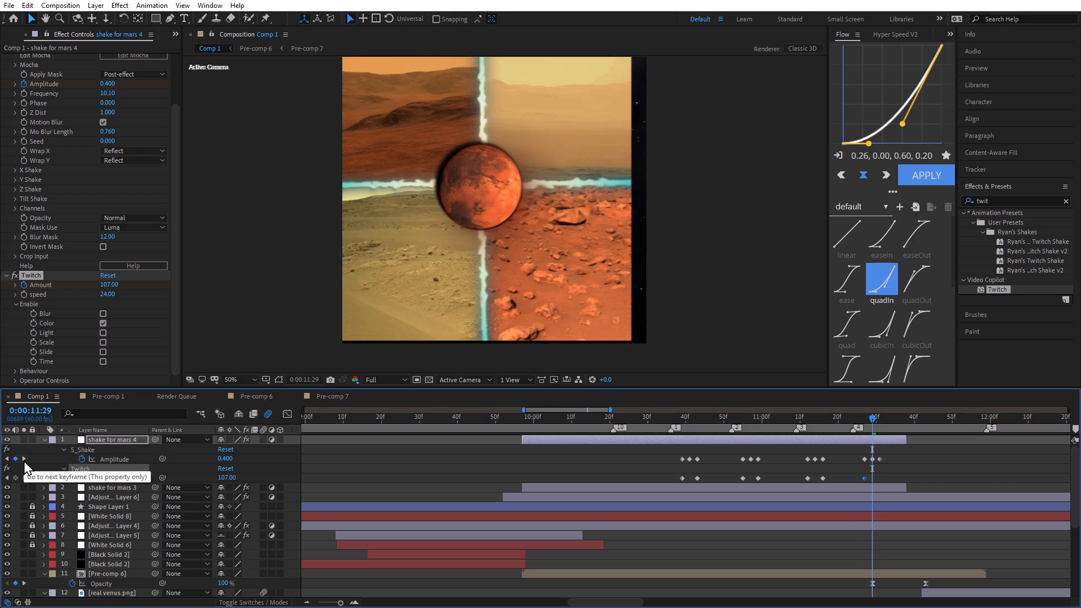
{"action": "left_click", "coordinate": [24, 460]}
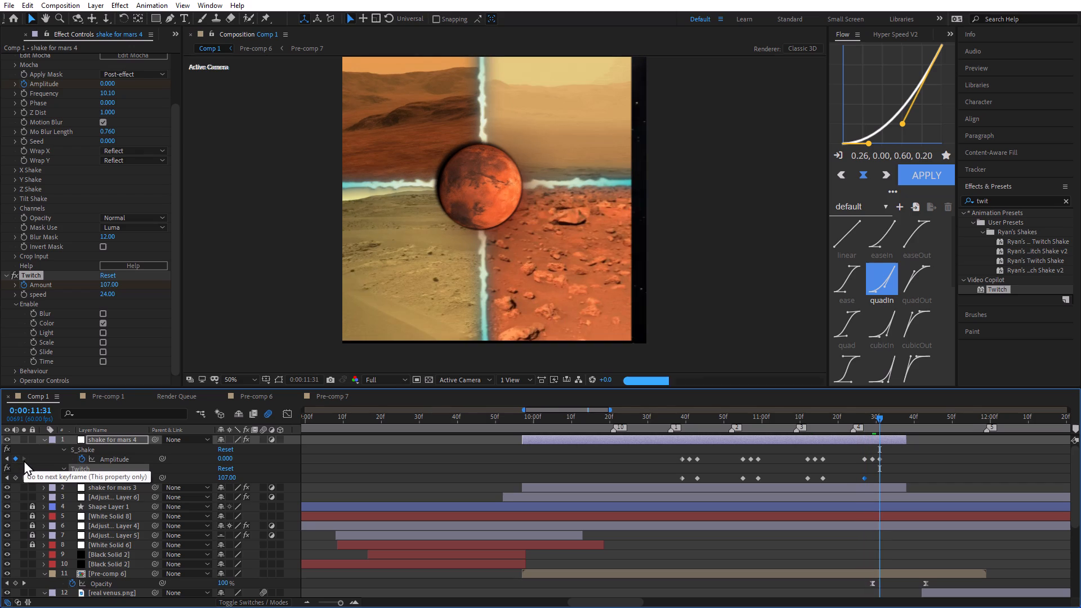
{"action": "left_click", "coordinate": [16, 476]}
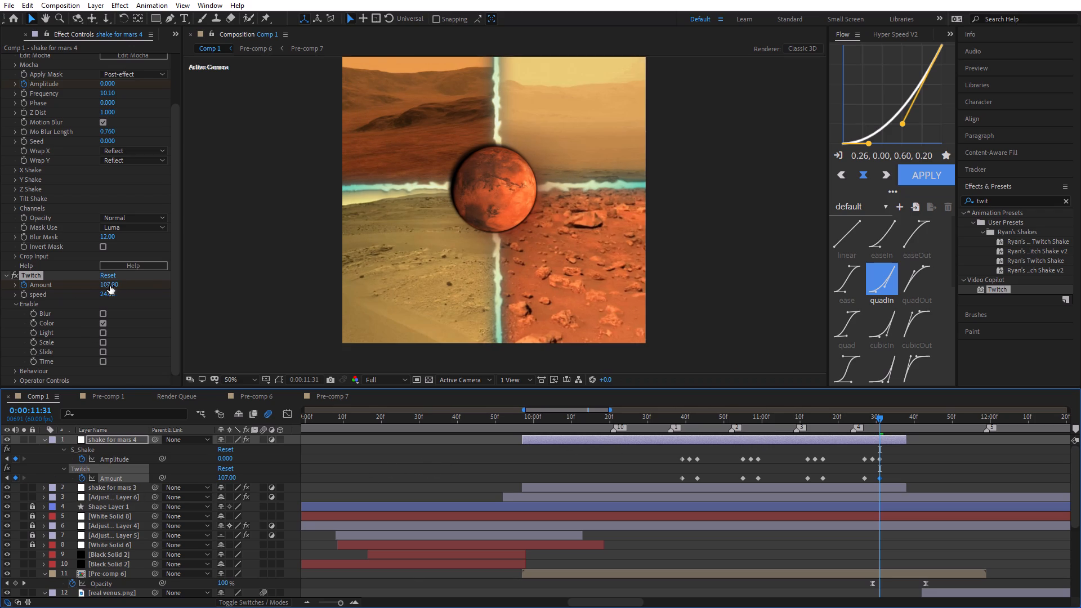
Lower the Twitch Amount keyframes of the fourth hit to 1 at 0:00:11:31 and 0 at 0:00:11:27.
{"action": "left_click_drag", "start_coordinate": [112, 282], "coordinate": [25, 303]}
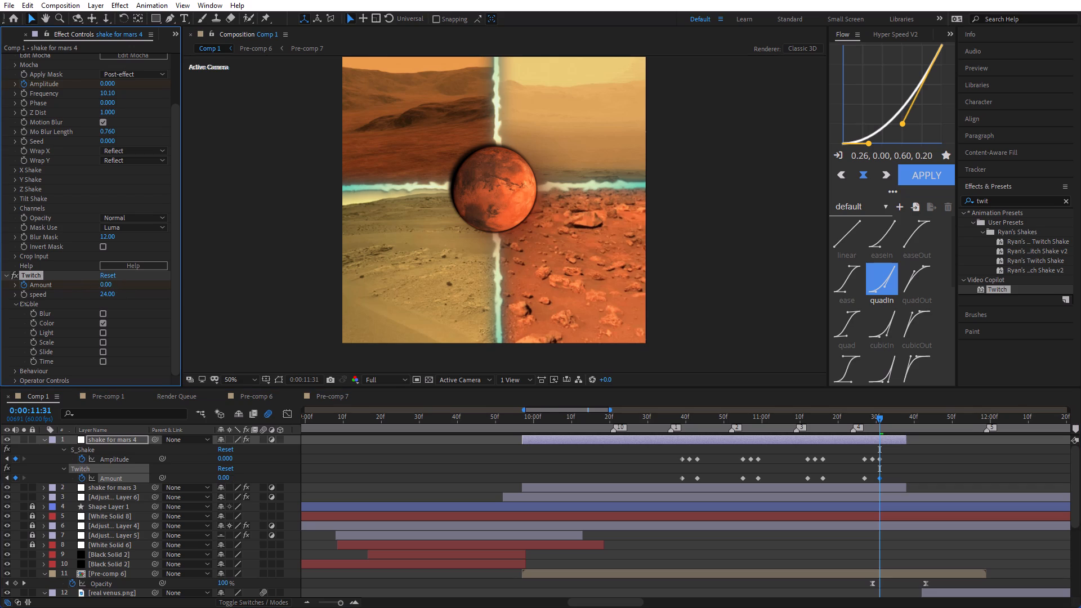
{"action": "left_click_drag", "start_coordinate": [25, 303], "coordinate": [8, 305]}
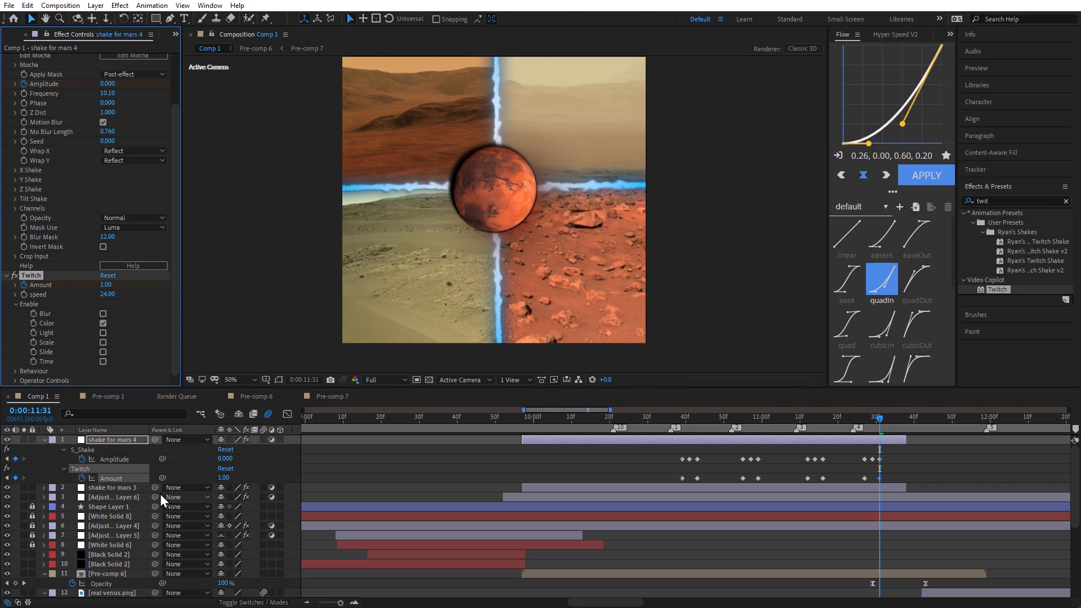
{"action": "left_click", "coordinate": [7, 479]}
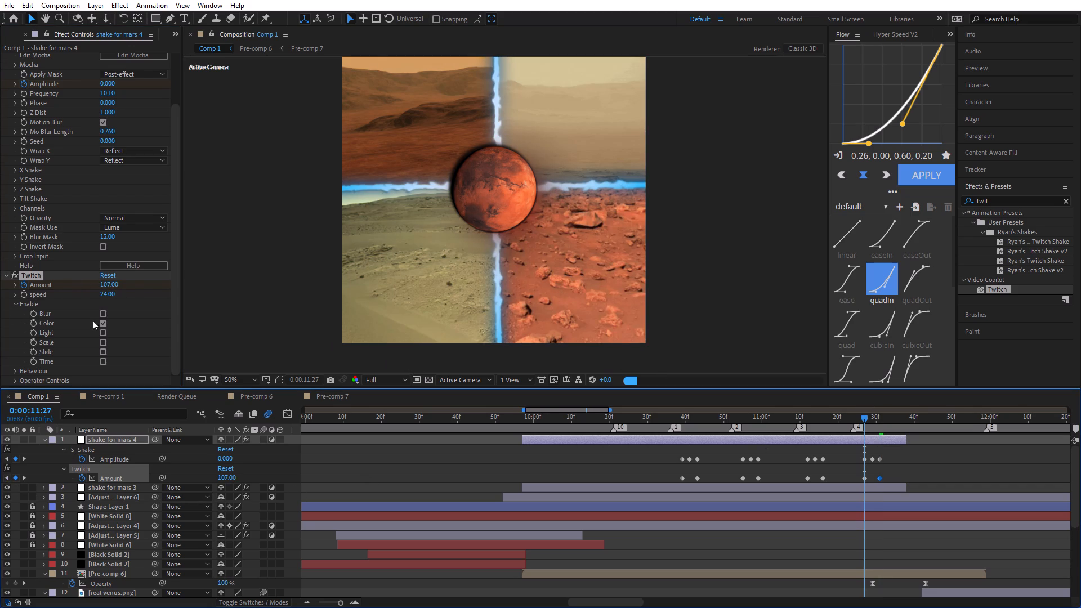
{"action": "left_click_drag", "start_coordinate": [113, 284], "coordinate": [16, 291]}
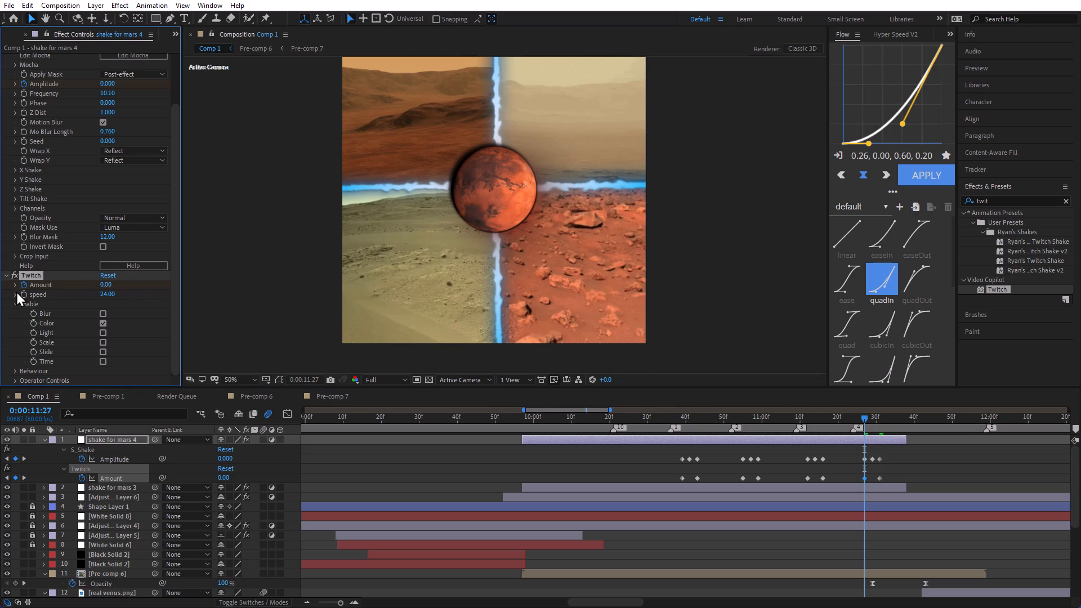
Set the third hit's Twitch Amount keyframes at 0:00:11:16 and 0:00:11:12 to 0.
{"action": "left_click", "coordinate": [6, 477]}
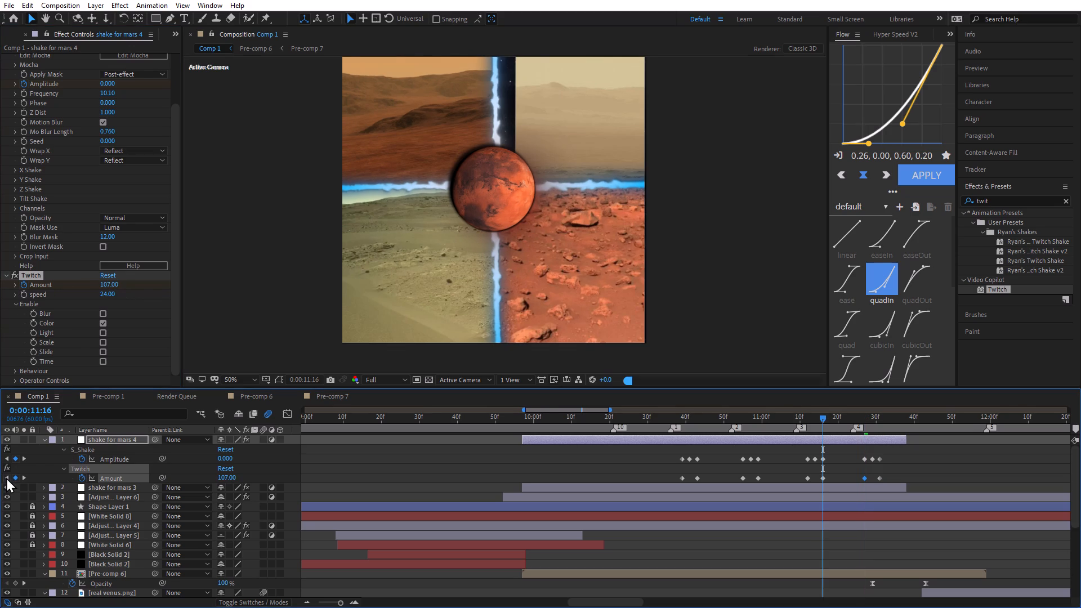
{"action": "left_click_drag", "start_coordinate": [110, 286], "coordinate": [0, 288]}
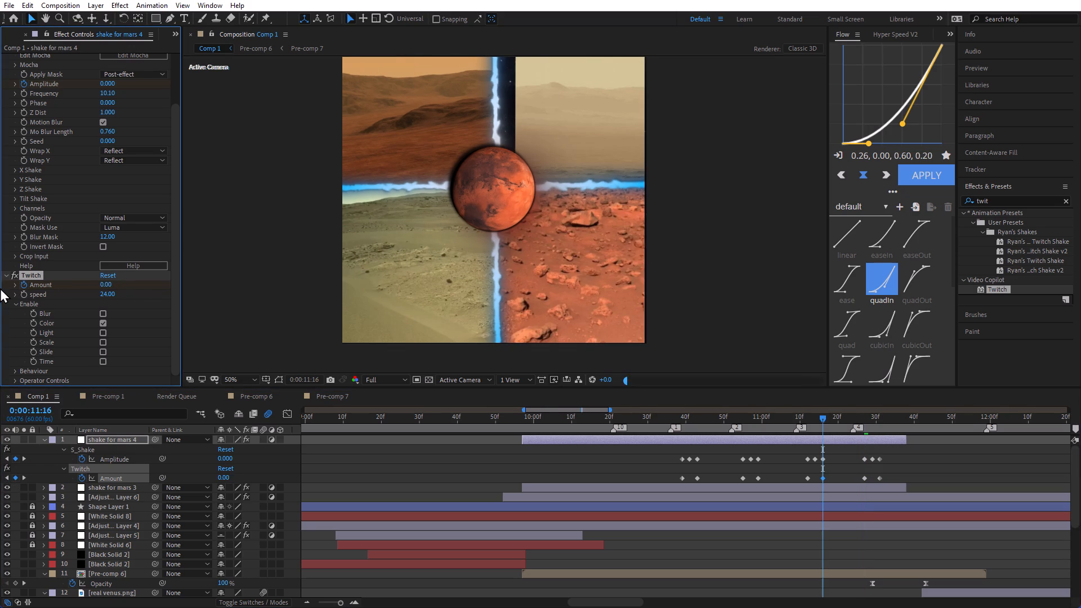
{"action": "left_click", "coordinate": [6, 476]}
{"action": "left_click_drag", "start_coordinate": [105, 285], "coordinate": [0, 296]}
{"action": "left_click_drag", "start_coordinate": [108, 283], "coordinate": [82, 287]}
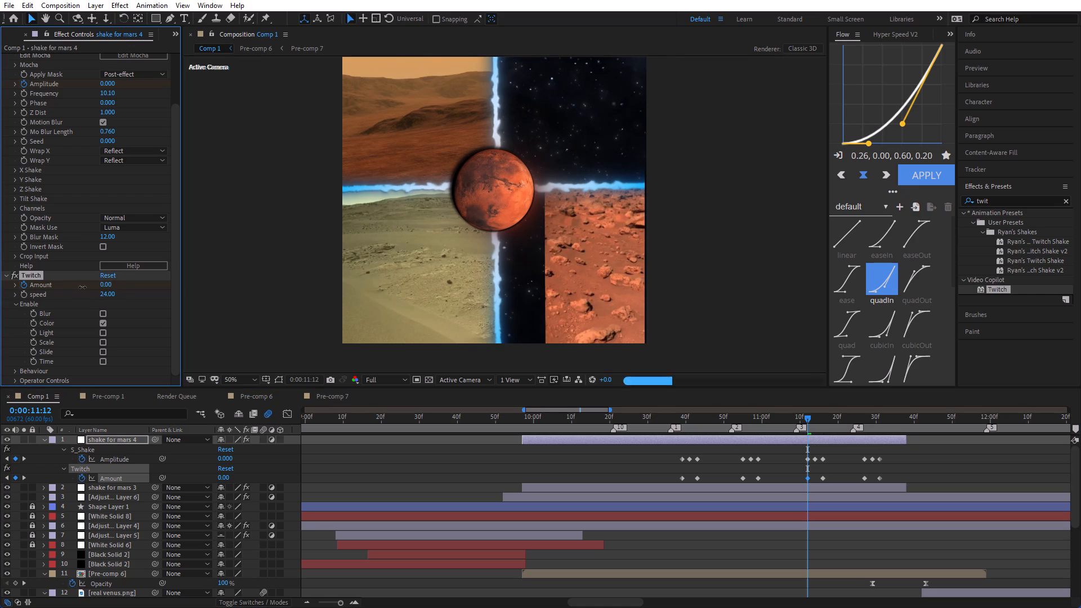
{"action": "left_click_drag", "start_coordinate": [82, 287], "coordinate": [81, 287]}
{"action": "left_click_drag", "start_coordinate": [106, 285], "coordinate": [77, 289]}
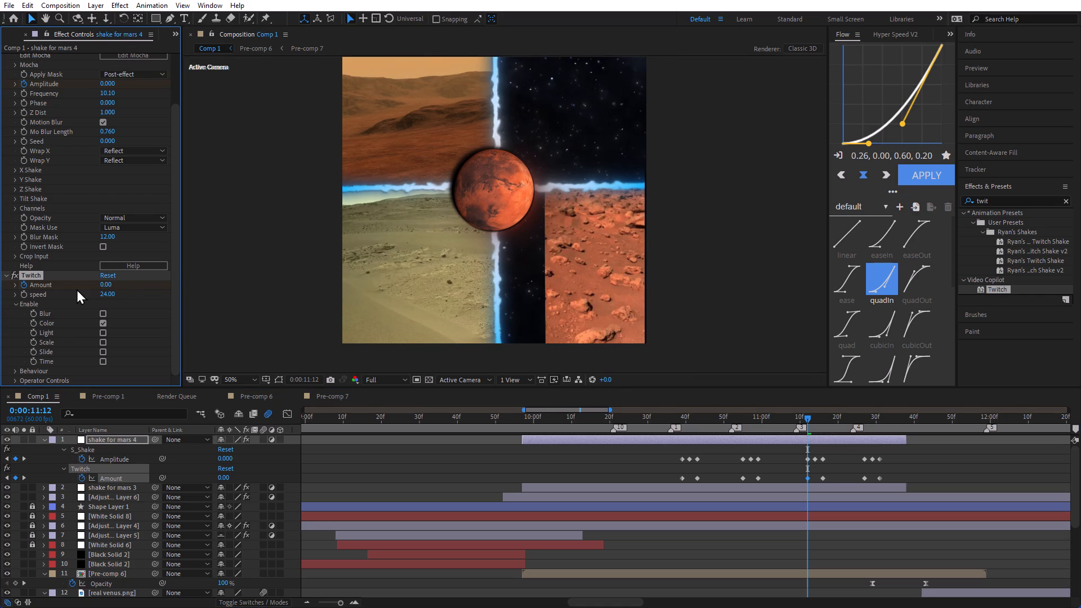
Set the second hit's Twitch Amount keyframes at 0:00:10:59 and 0:00:10:55 to 0.
{"action": "left_click", "coordinate": [5, 480]}
{"action": "left_click_drag", "start_coordinate": [113, 285], "coordinate": [0, 301]}
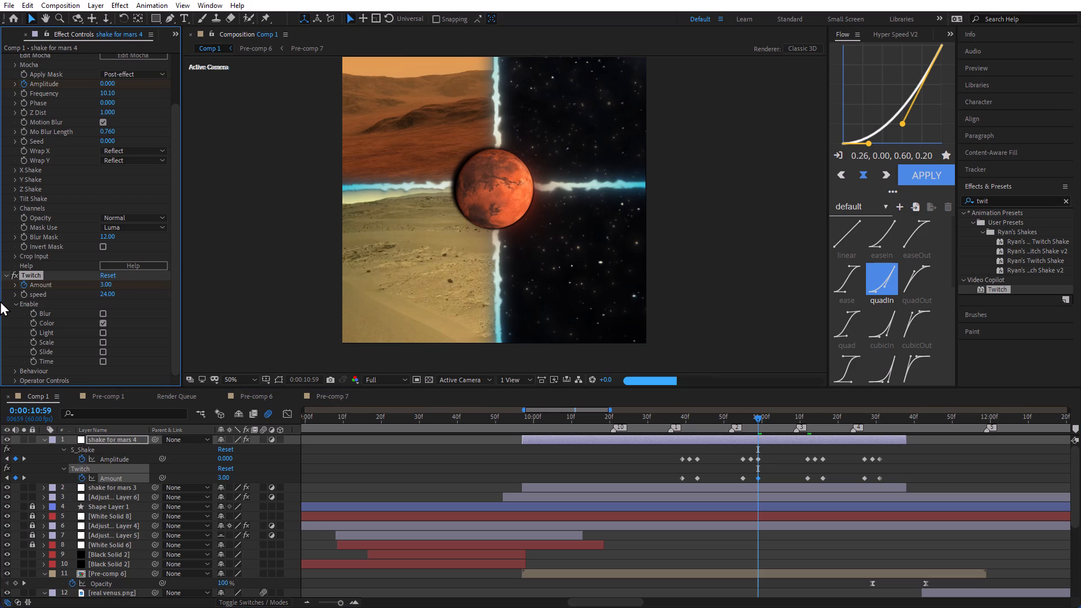
{"action": "left_click_drag", "start_coordinate": [105, 283], "coordinate": [54, 283]}
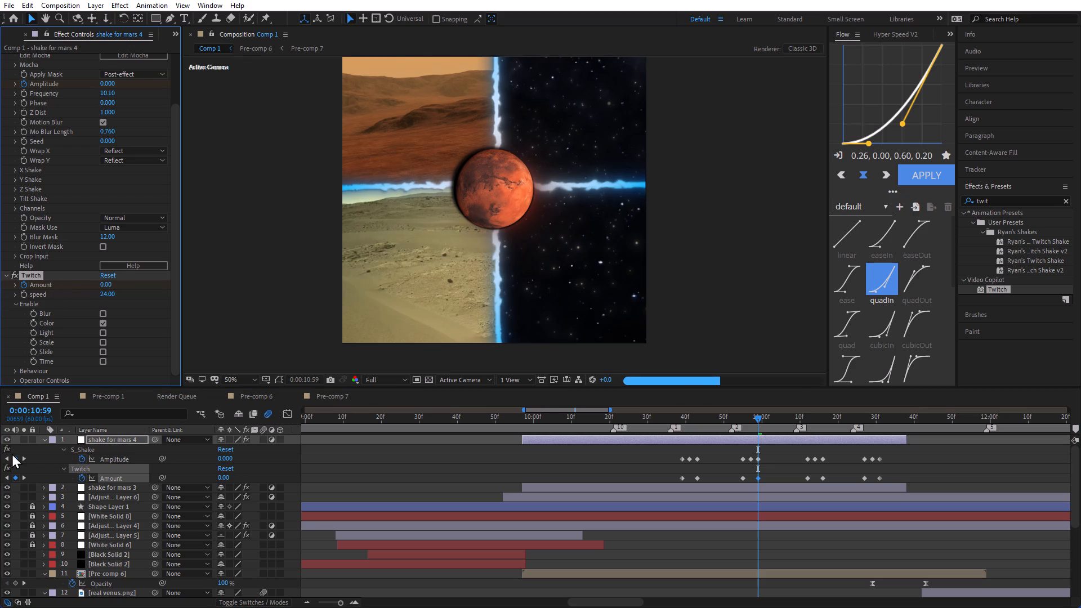
{"action": "left_click", "coordinate": [6, 478]}
{"action": "left_click_drag", "start_coordinate": [113, 283], "coordinate": [0, 309]}
{"action": "left_click_drag", "start_coordinate": [109, 282], "coordinate": [74, 282]}
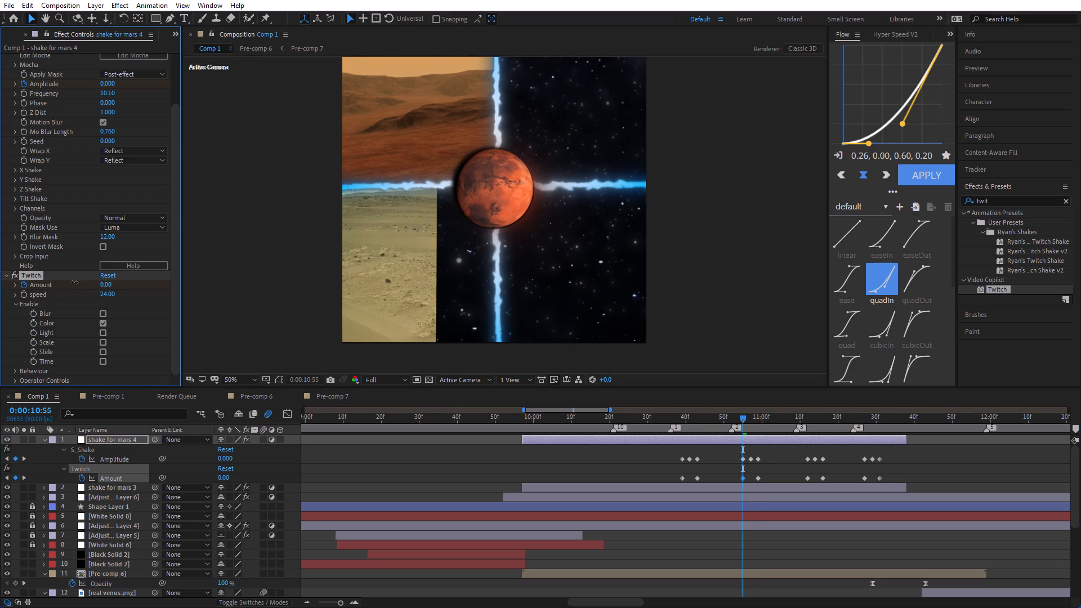
{"action": "left_click_drag", "start_coordinate": [74, 282], "coordinate": [72, 282]}
Set the first hit's Twitch Amount keyframes at 0:00:10:43 and 0:00:10:39 to 0.
{"action": "left_click", "coordinate": [5, 479]}
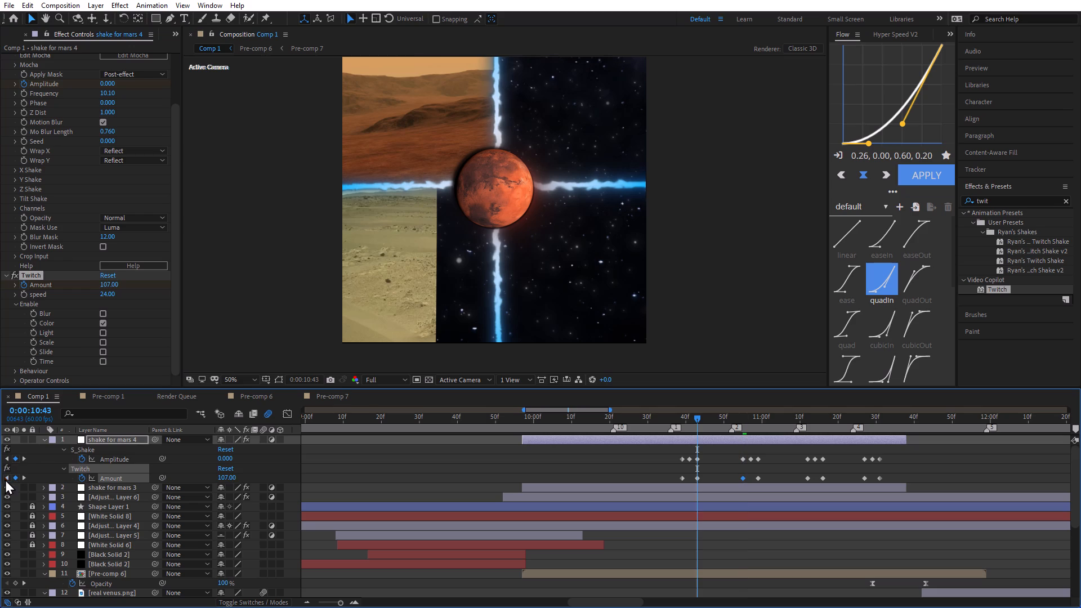
{"action": "left_click_drag", "start_coordinate": [118, 284], "coordinate": [47, 293]}
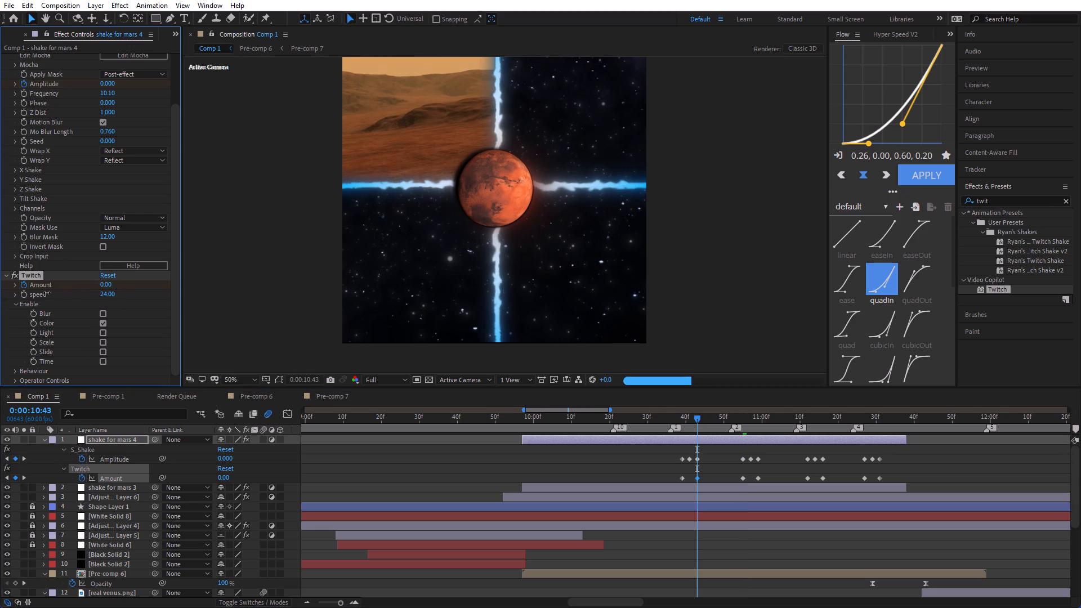
{"action": "left_click_drag", "start_coordinate": [47, 293], "coordinate": [41, 293]}
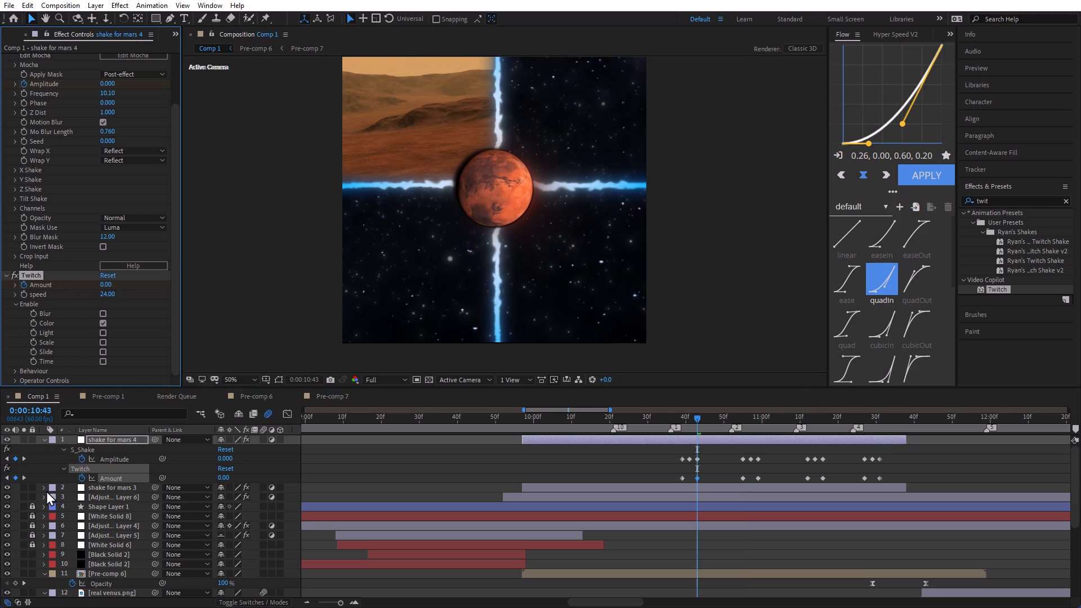
{"action": "left_click", "coordinate": [6, 479]}
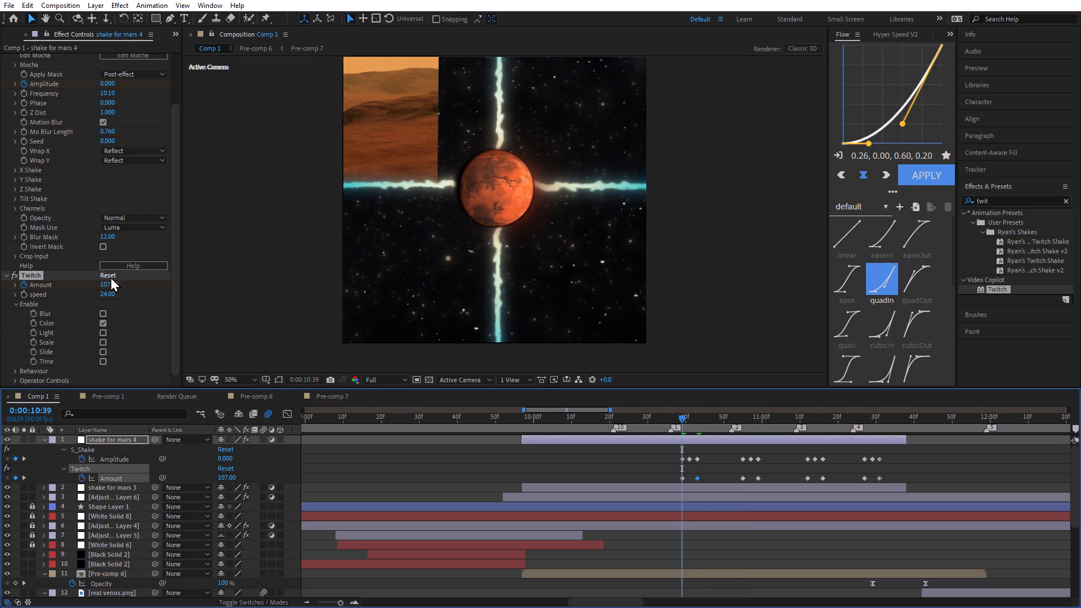
{"action": "left_click_drag", "start_coordinate": [114, 285], "coordinate": [0, 306]}
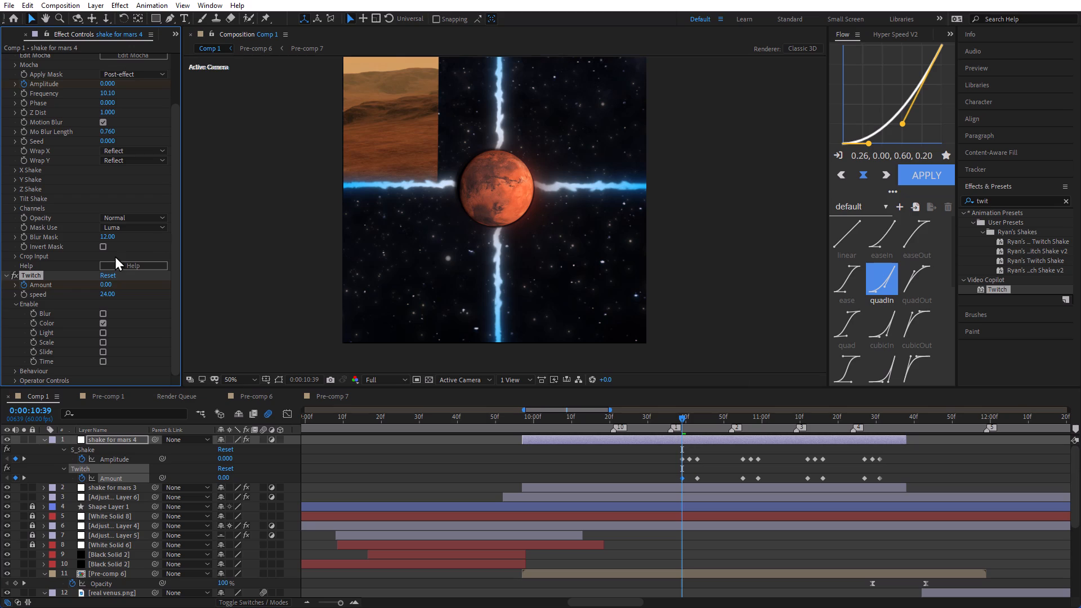
Keyframe the Twitch Amount on shake for mars 4 to 100 at the first hit's peak, 0:00:10:41.
{"action": "left_click", "coordinate": [23, 459]}
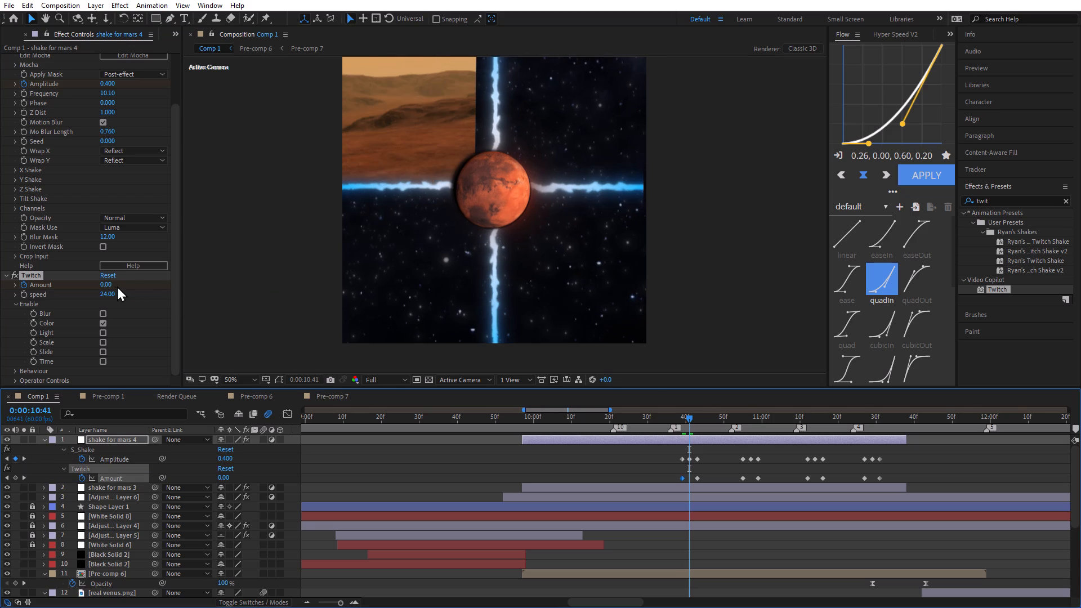
{"action": "left_click_drag", "start_coordinate": [109, 285], "coordinate": [139, 288]}
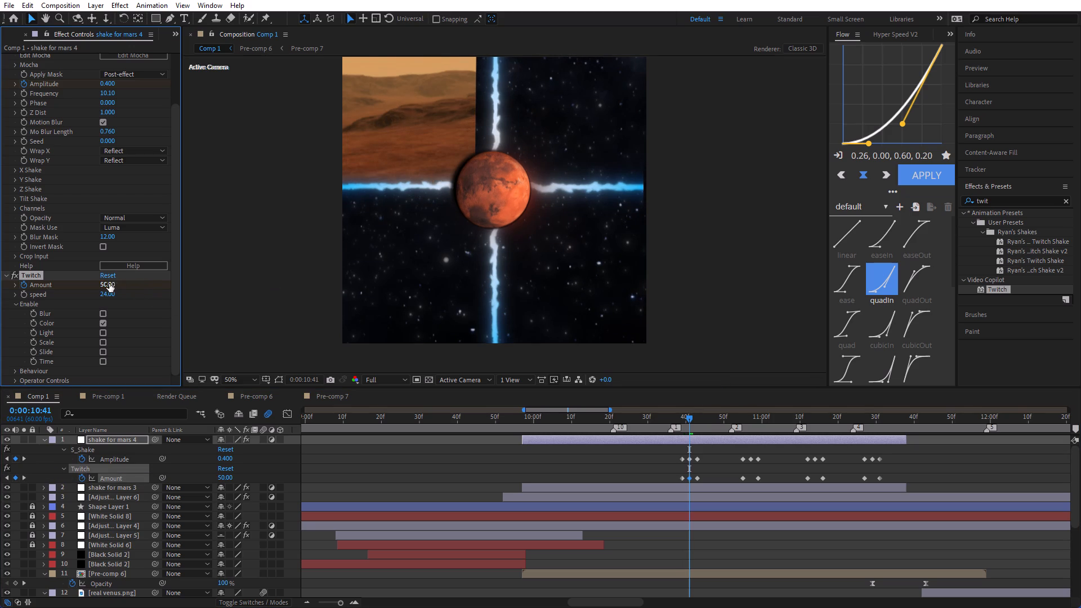
{"action": "left_click_drag", "start_coordinate": [109, 284], "coordinate": [146, 289]}
{"action": "left_click", "coordinate": [113, 287]}
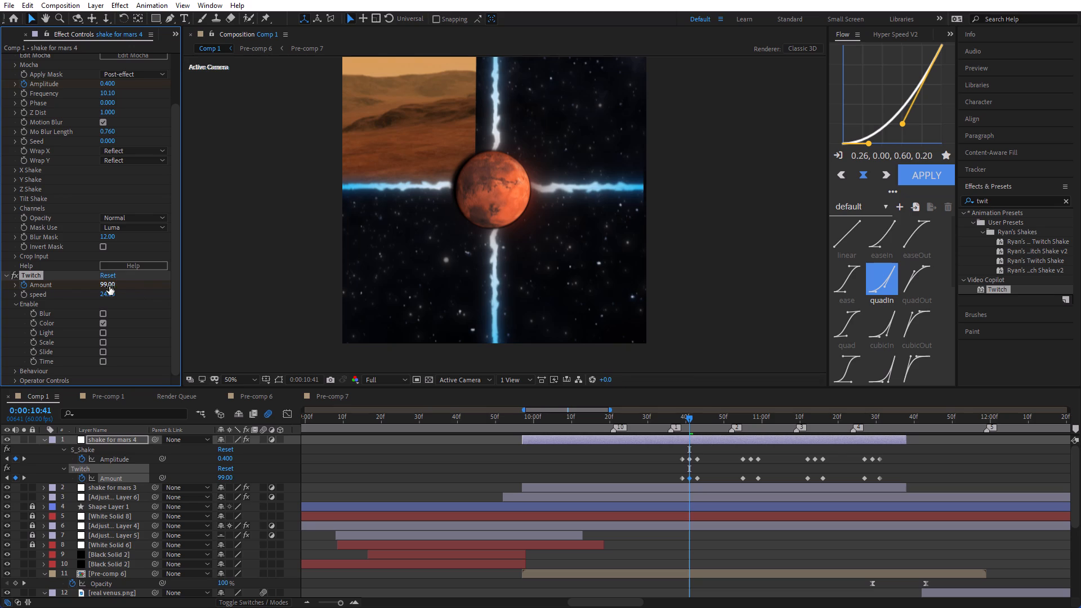
{"action": "left_click", "coordinate": [112, 290]}
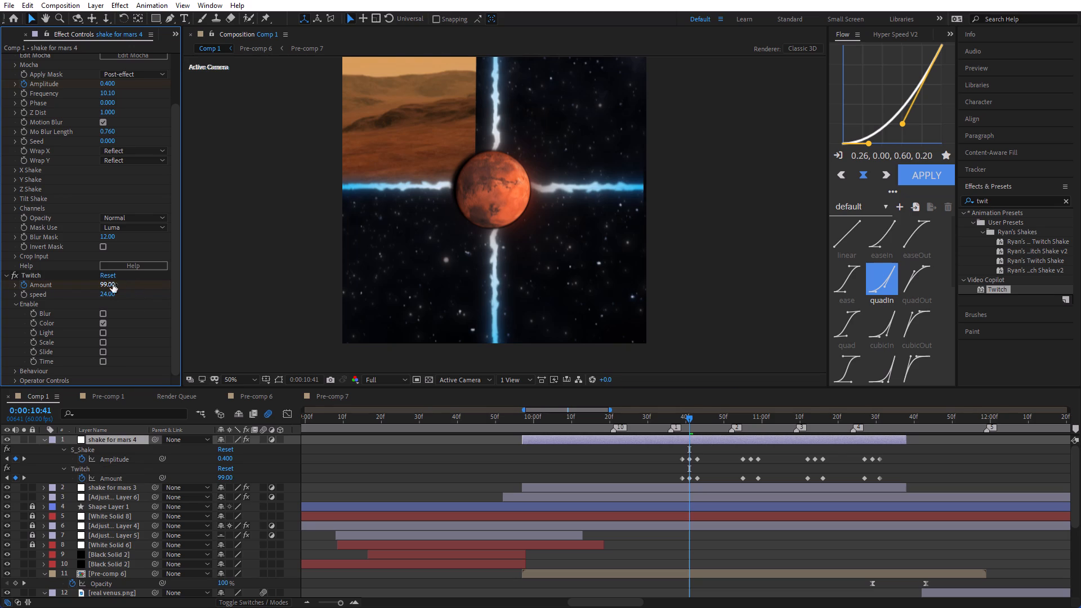
{"action": "left_click", "coordinate": [110, 285]}
{"action": "type", "text": "100"}
{"action": "key", "text": "Return"}
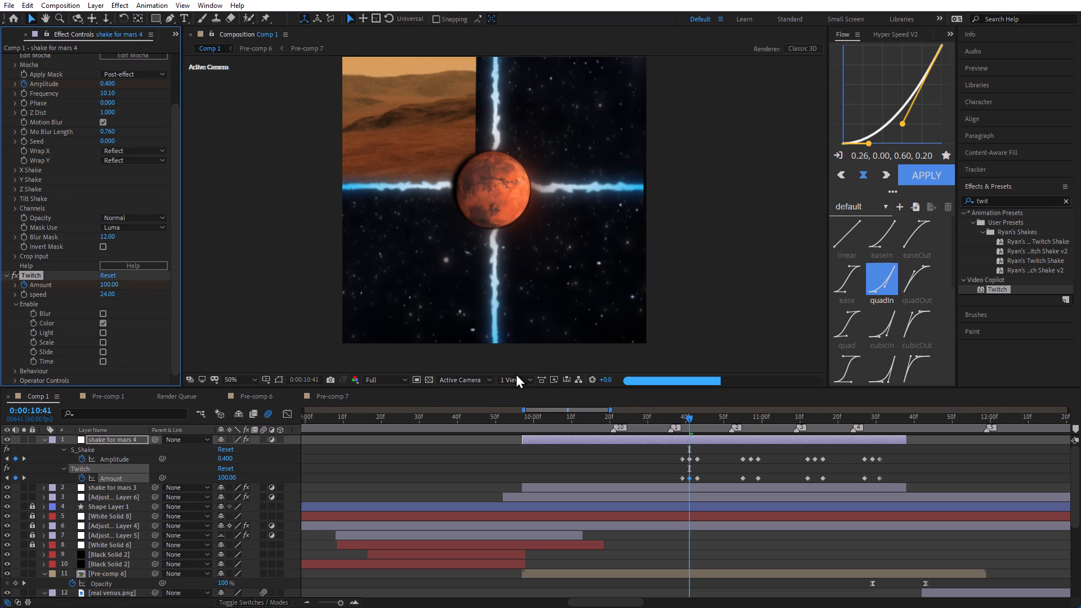
{"action": "left_click", "coordinate": [667, 415]}
{"action": "key", "text": "space"}
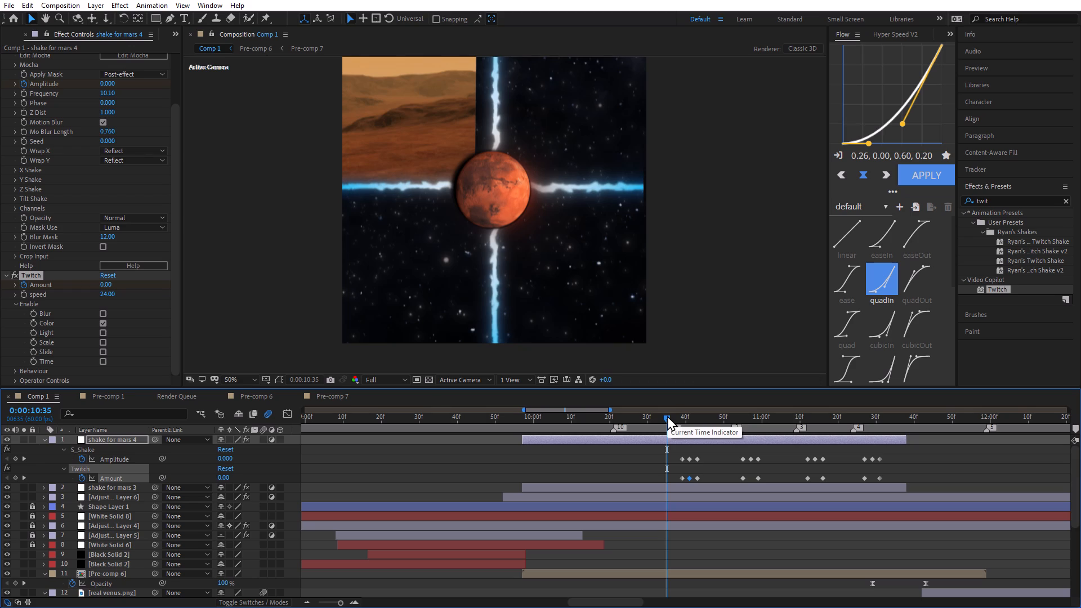
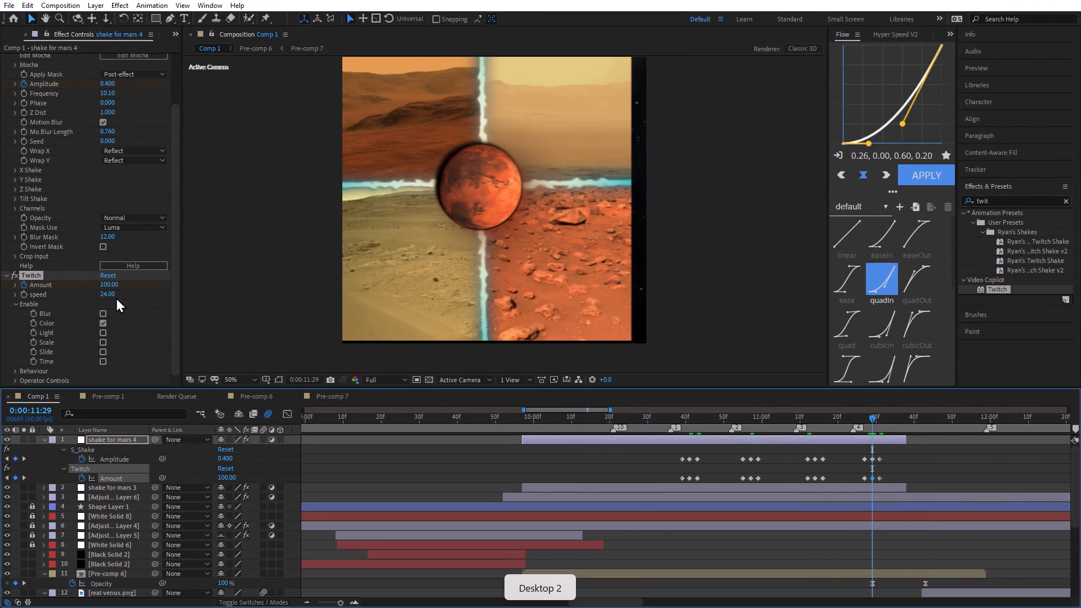
{"action": "scroll", "coordinate": [96, 212], "scroll_direction": "up", "scroll_amount": 1}
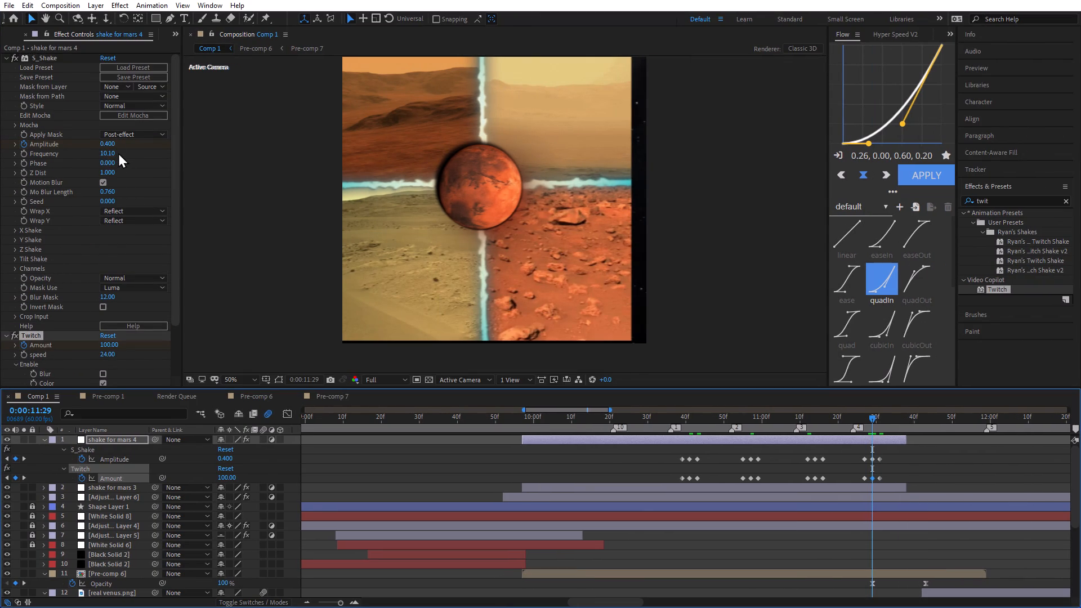
{"action": "left_click", "coordinate": [107, 145]}
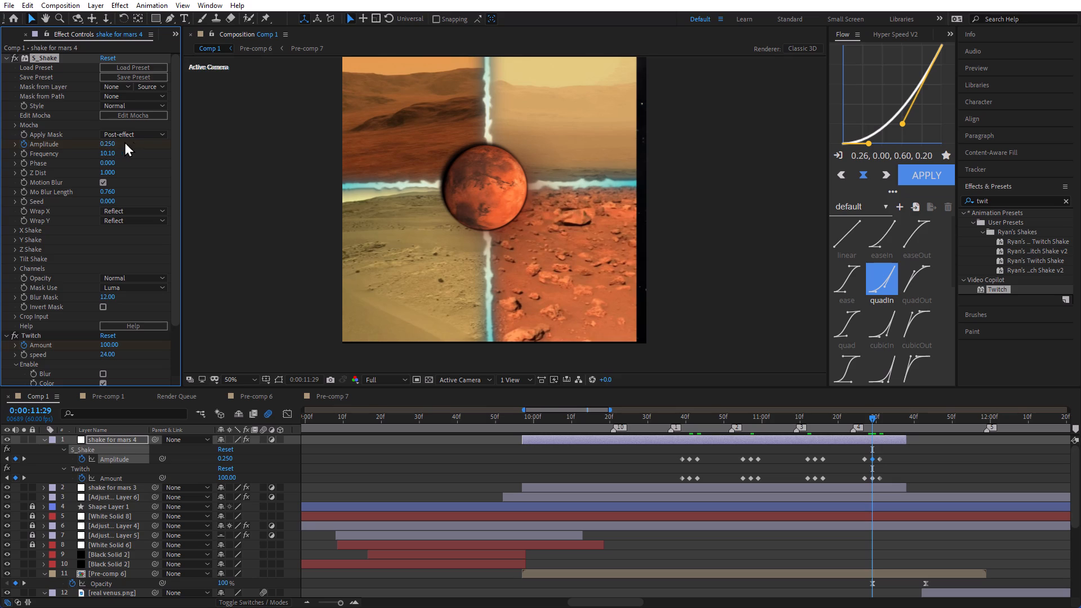
{"action": "left_click", "coordinate": [110, 147]}
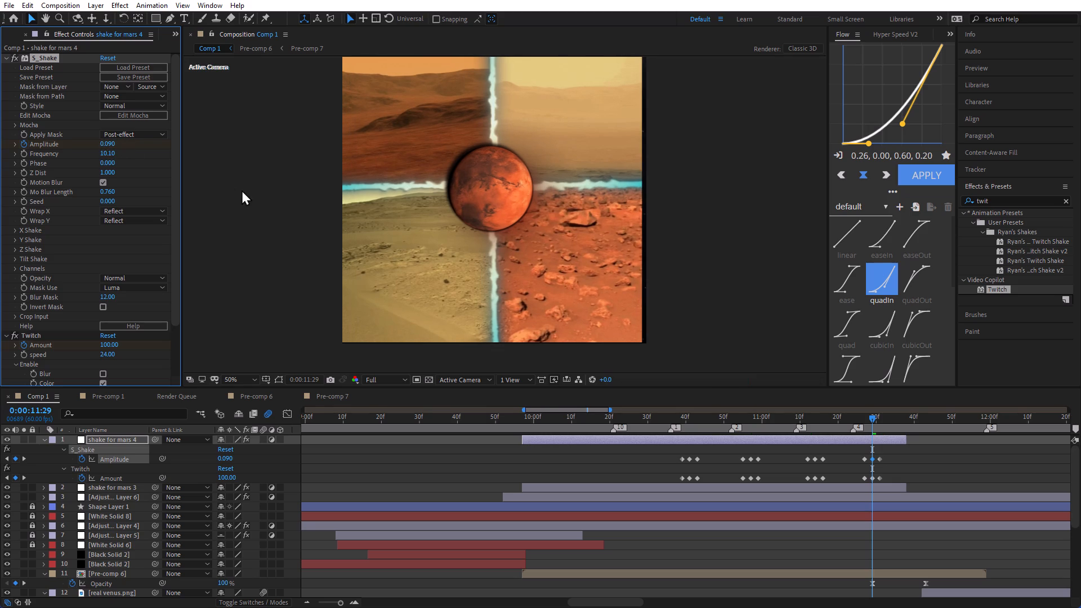
{"action": "left_click", "coordinate": [871, 415]}
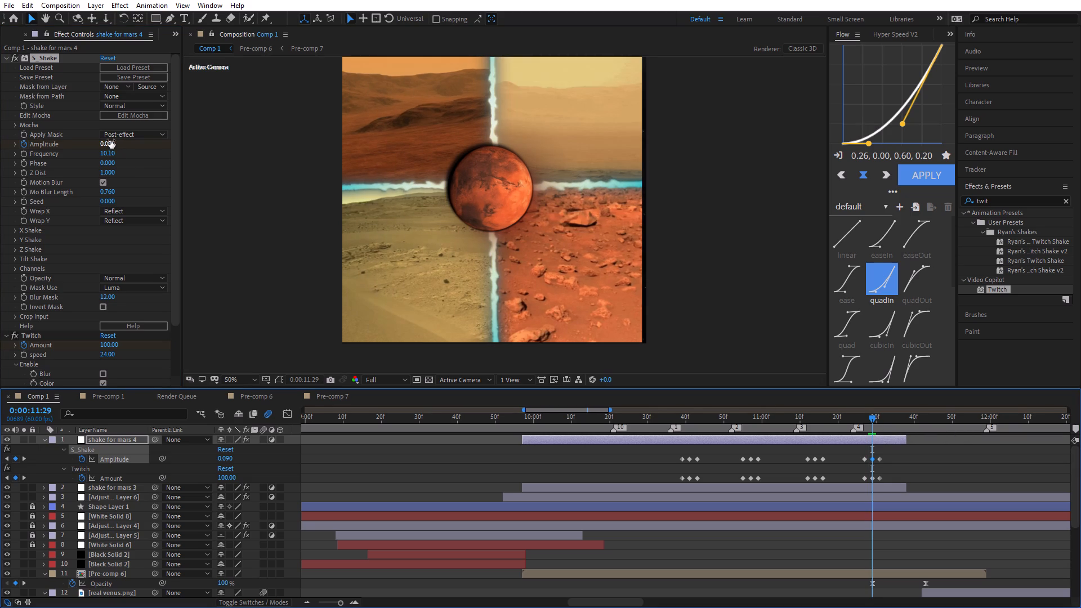
{"action": "left_click_drag", "start_coordinate": [110, 140], "coordinate": [121, 142]}
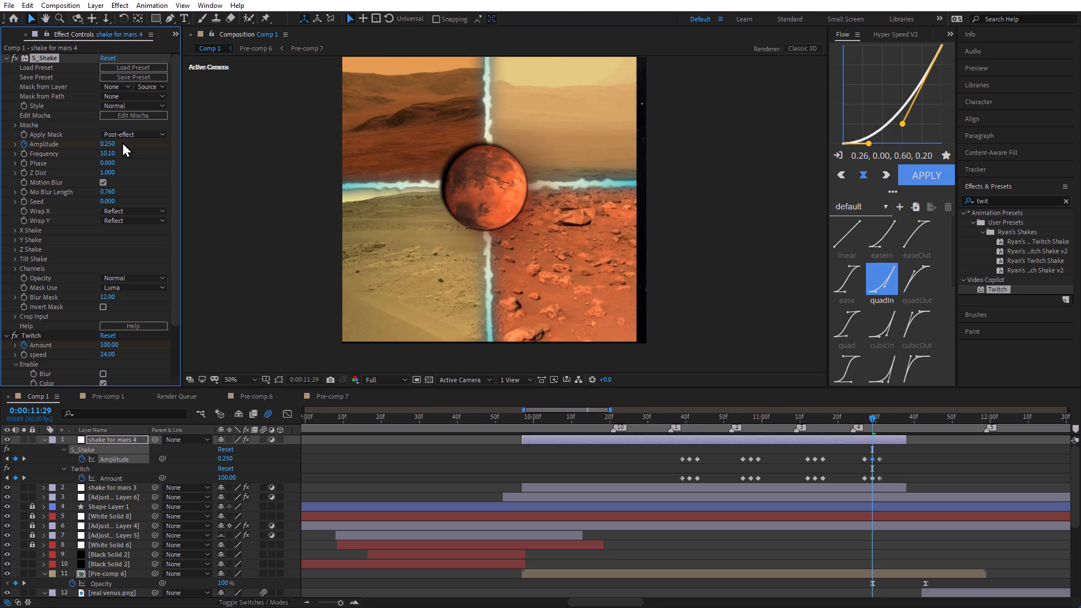
{"action": "left_click", "coordinate": [109, 146]}
Set the S_Shake Amplitude to 0.220 at the third hit's peak, 0:00:11:14, with the composition view fitted up to 100%.
{"action": "left_click", "coordinate": [811, 417]}
{"action": "left_click", "coordinate": [814, 417]}
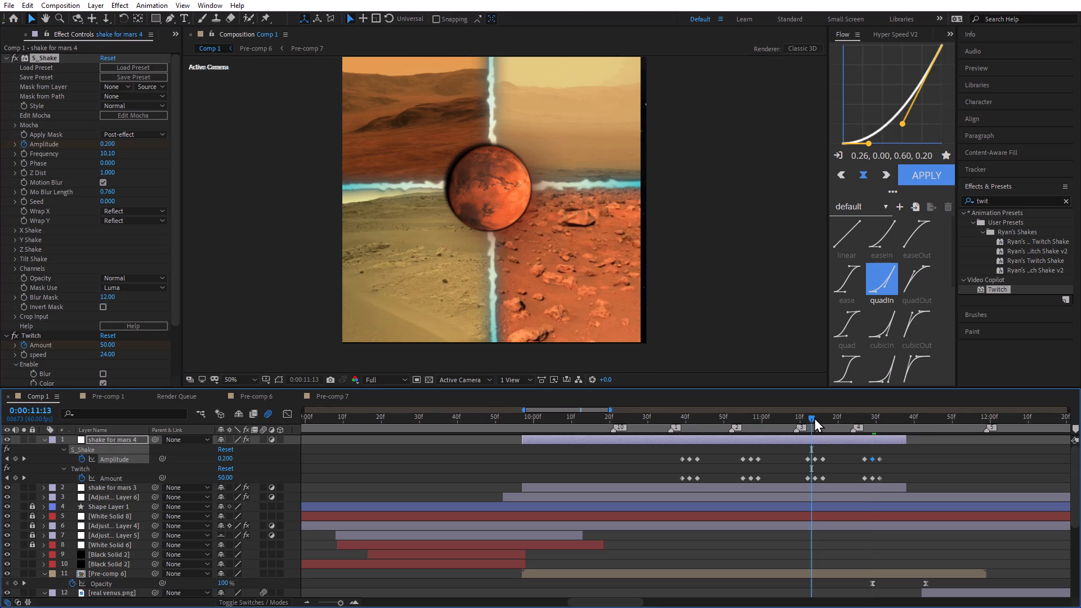
{"action": "left_click", "coordinate": [819, 415]}
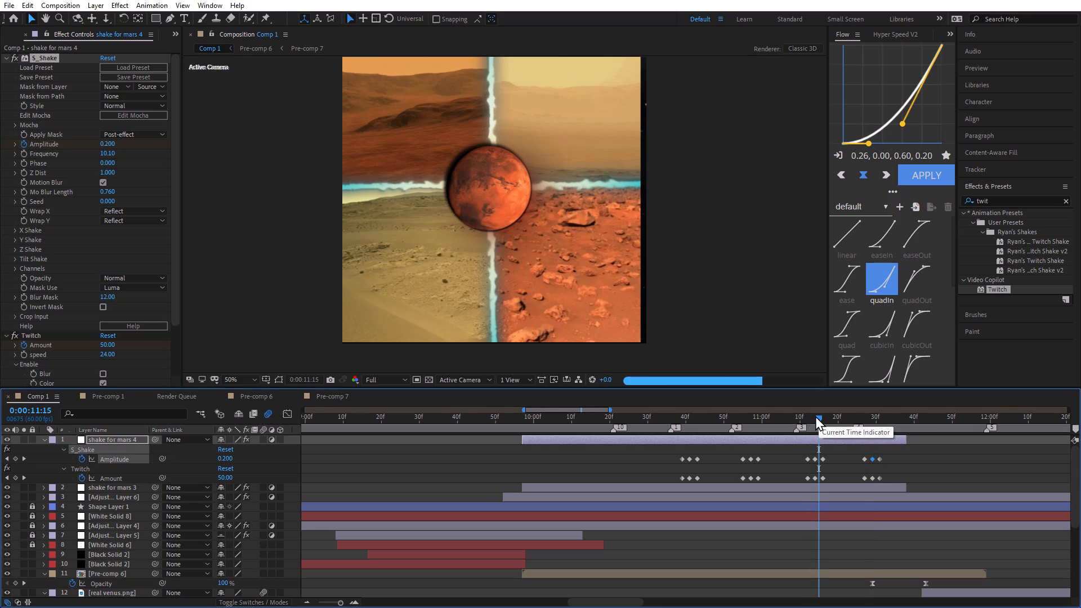
{"action": "left_click", "coordinate": [815, 415]}
{"action": "left_click", "coordinate": [814, 415]}
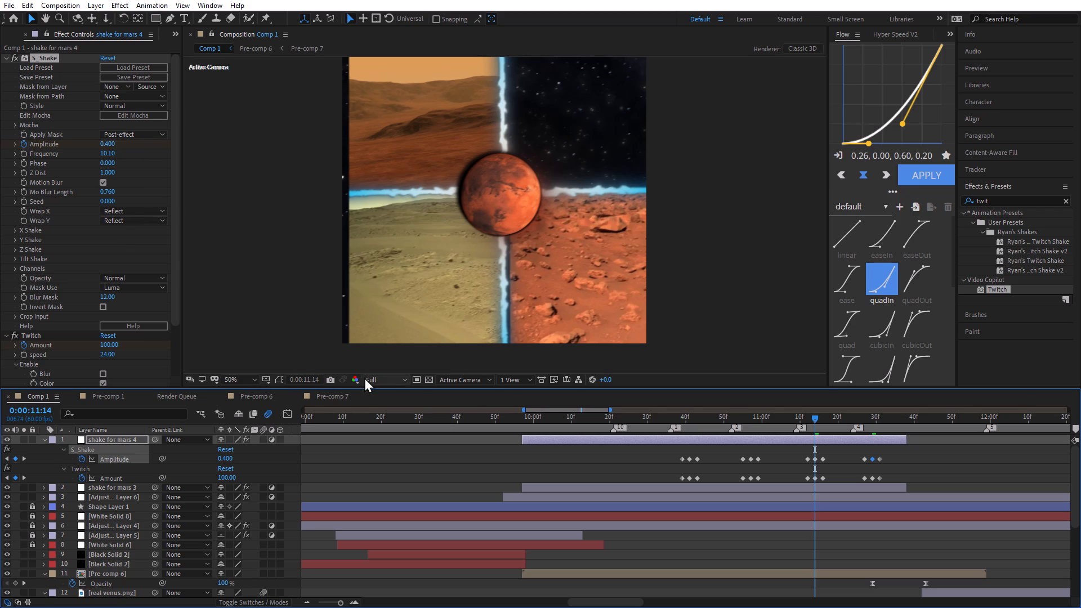
{"action": "left_click", "coordinate": [248, 378]}
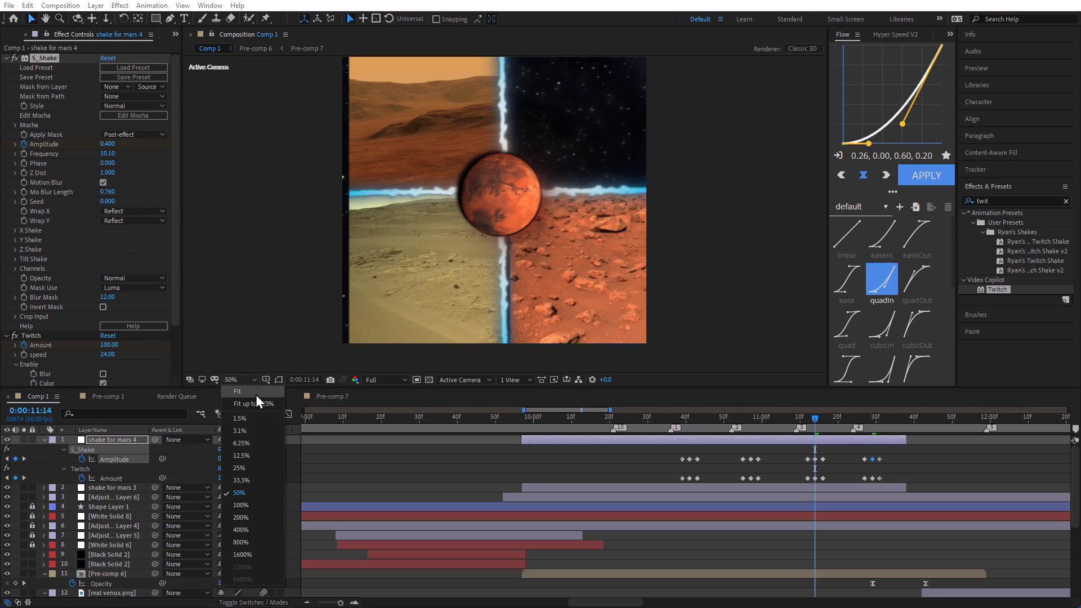
{"action": "left_click", "coordinate": [252, 400]}
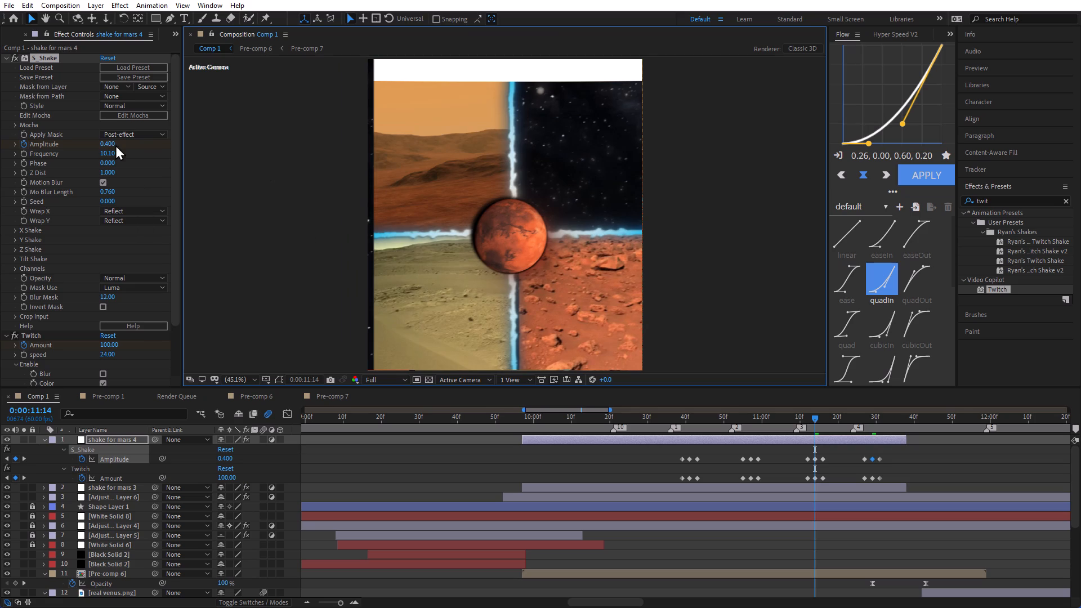
{"action": "left_click_drag", "start_coordinate": [111, 145], "coordinate": [102, 152]}
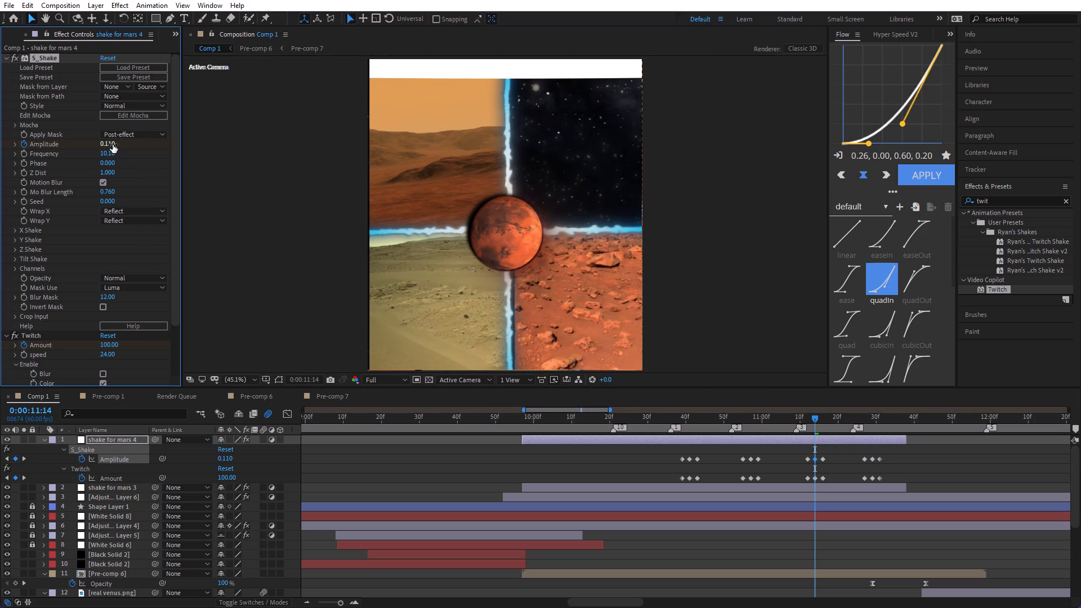
{"action": "left_click_drag", "start_coordinate": [113, 145], "coordinate": [119, 145]}
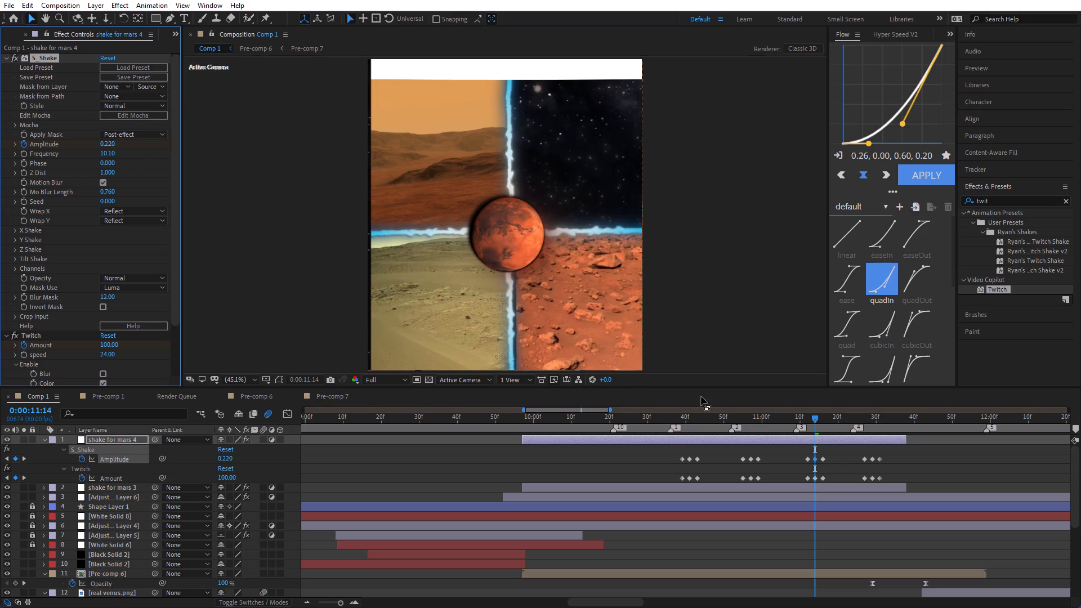
Set the S_Shake Amplitude to 0.260 at the second hit's peak, 0:00:10:57.
{"action": "left_click", "coordinate": [749, 416]}
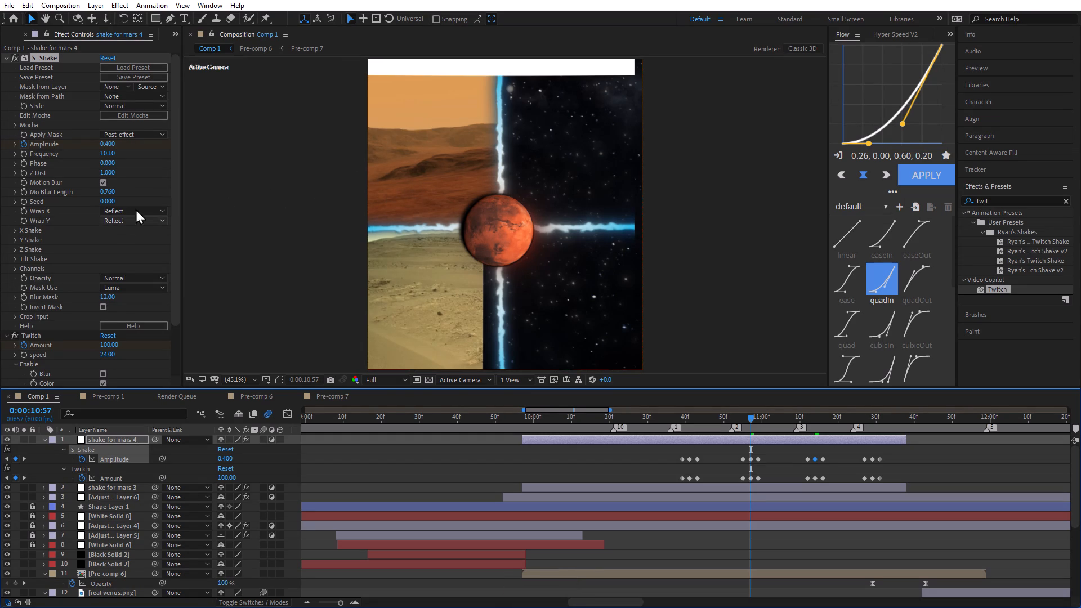
{"action": "left_click_drag", "start_coordinate": [111, 145], "coordinate": [96, 147]}
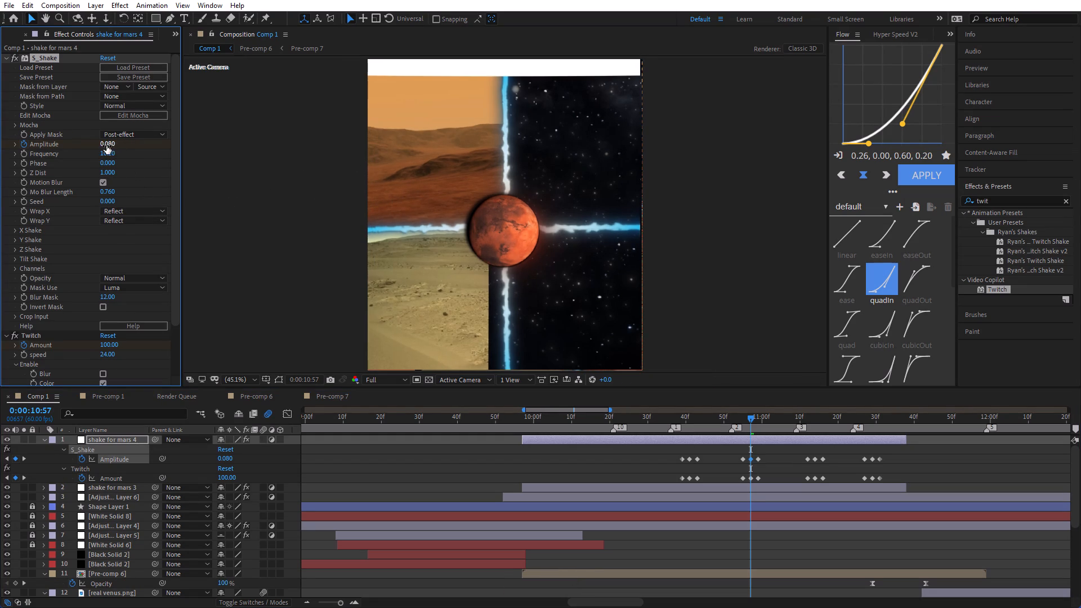
{"action": "left_click_drag", "start_coordinate": [106, 146], "coordinate": [115, 149]}
{"action": "left_click_drag", "start_coordinate": [115, 149], "coordinate": [119, 149]}
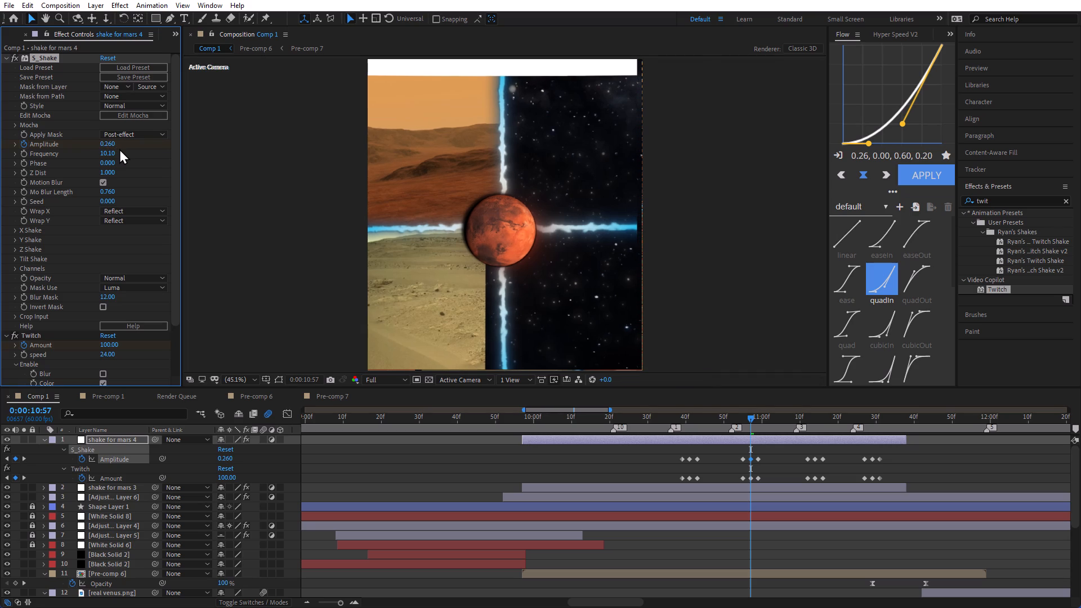
Set the S_Shake Amplitude to 0.270 at the first hit's peak, 0:00:10:41.
{"action": "left_click", "coordinate": [686, 423]}
{"action": "left_click", "coordinate": [690, 423]}
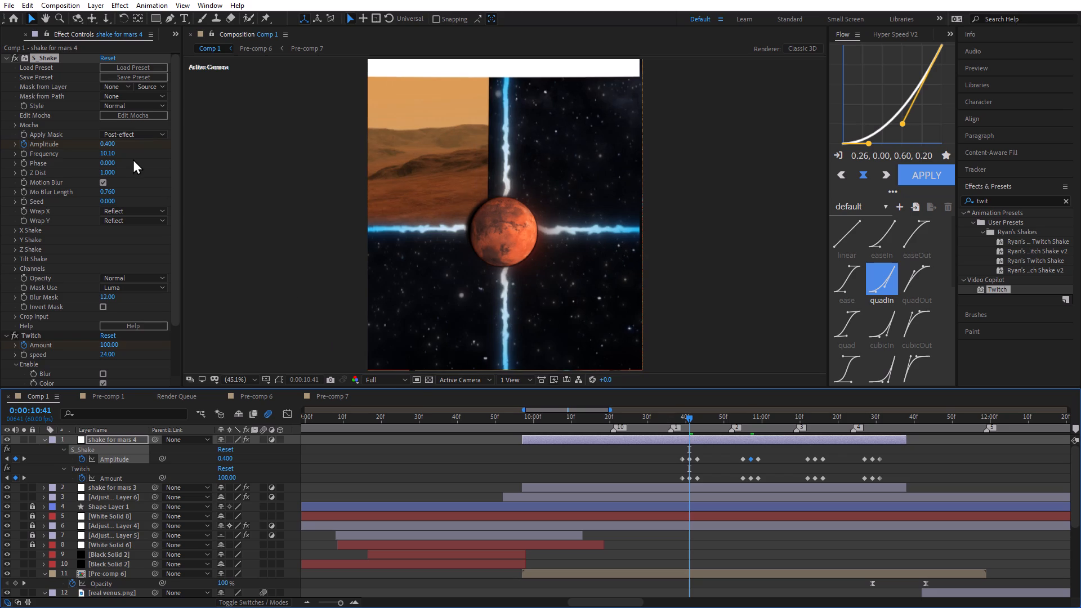
{"action": "left_click_drag", "start_coordinate": [110, 144], "coordinate": [95, 150]}
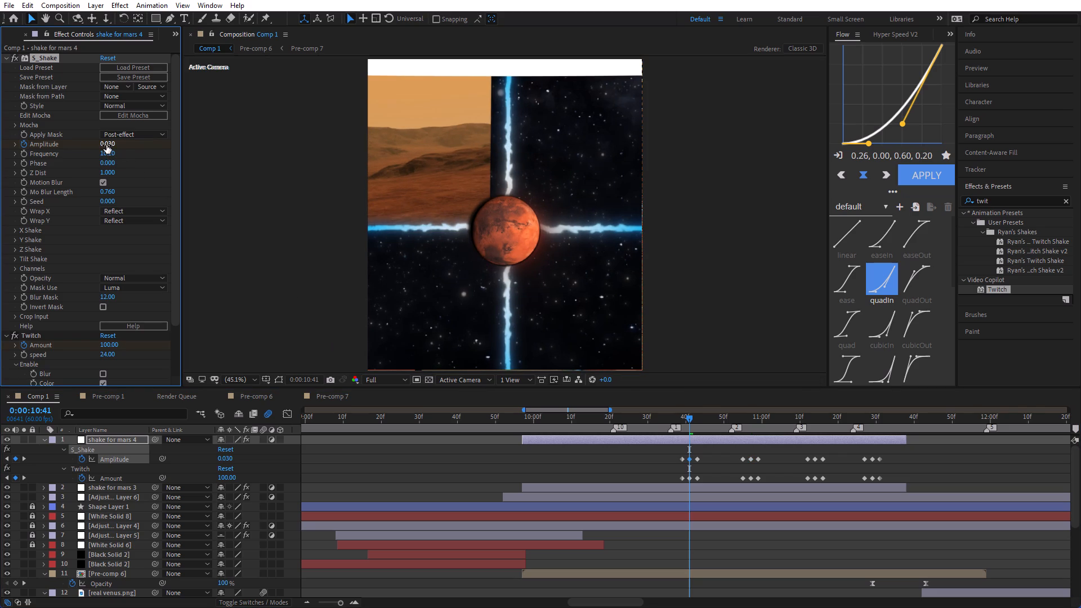
{"action": "left_click_drag", "start_coordinate": [106, 145], "coordinate": [111, 148]}
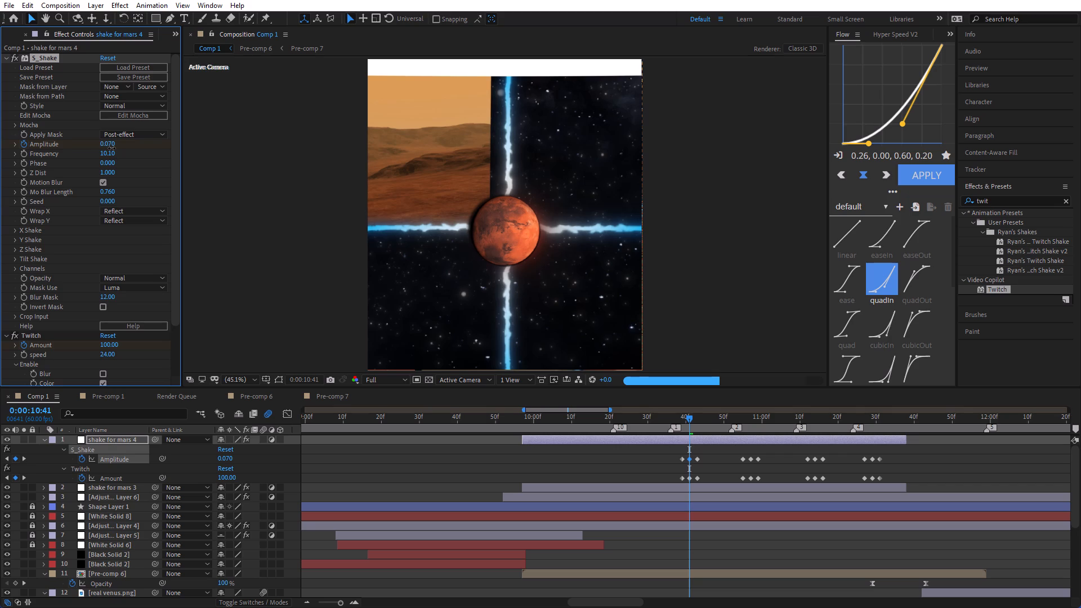
{"action": "left_click_drag", "start_coordinate": [111, 148], "coordinate": [118, 148]}
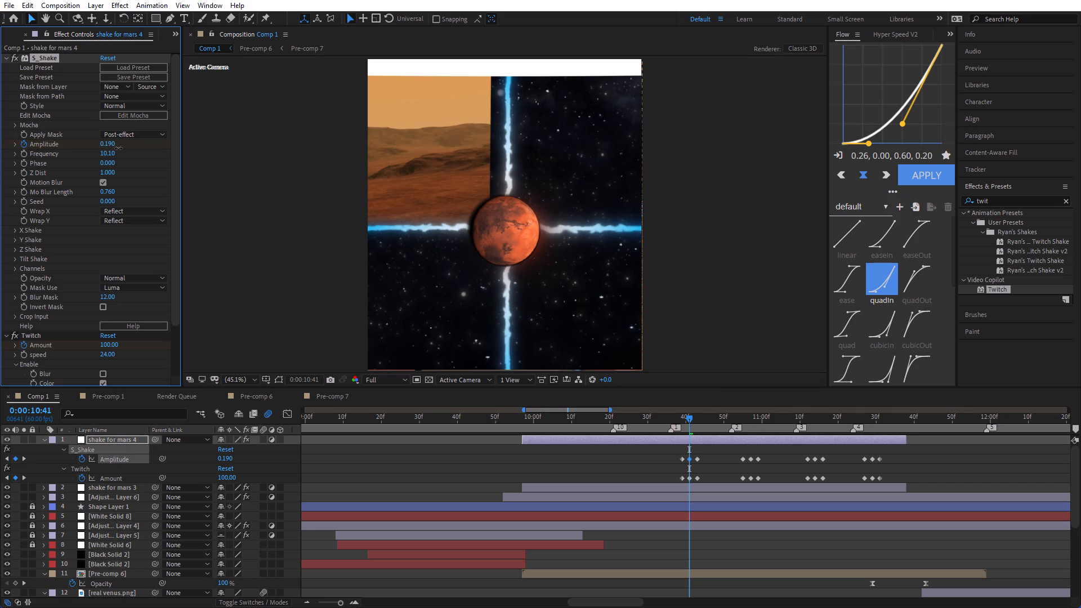
{"action": "left_click_drag", "start_coordinate": [118, 148], "coordinate": [120, 149]}
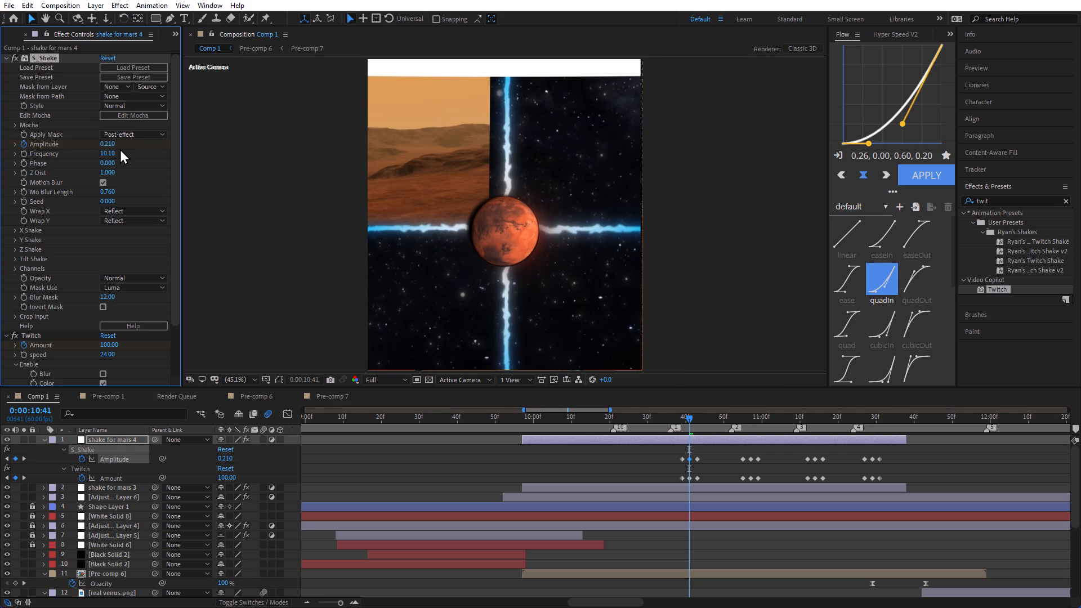
{"action": "left_click", "coordinate": [109, 147]}
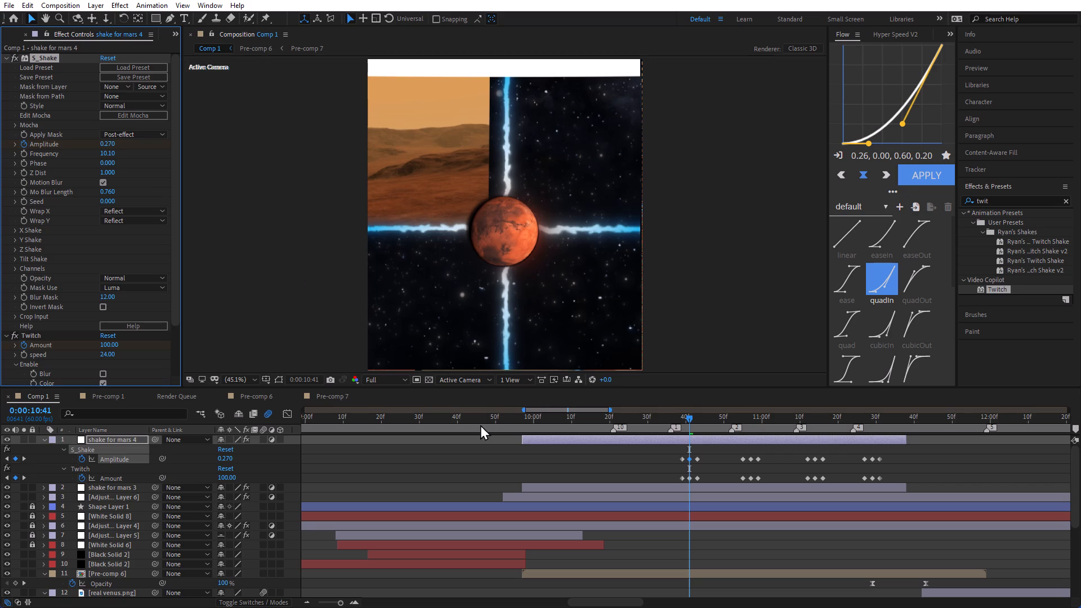
Preview the Mars section from 0:00:09:53 to check the adjusted shake hits.
{"action": "left_click", "coordinate": [508, 419]}
{"action": "key", "text": "space"}
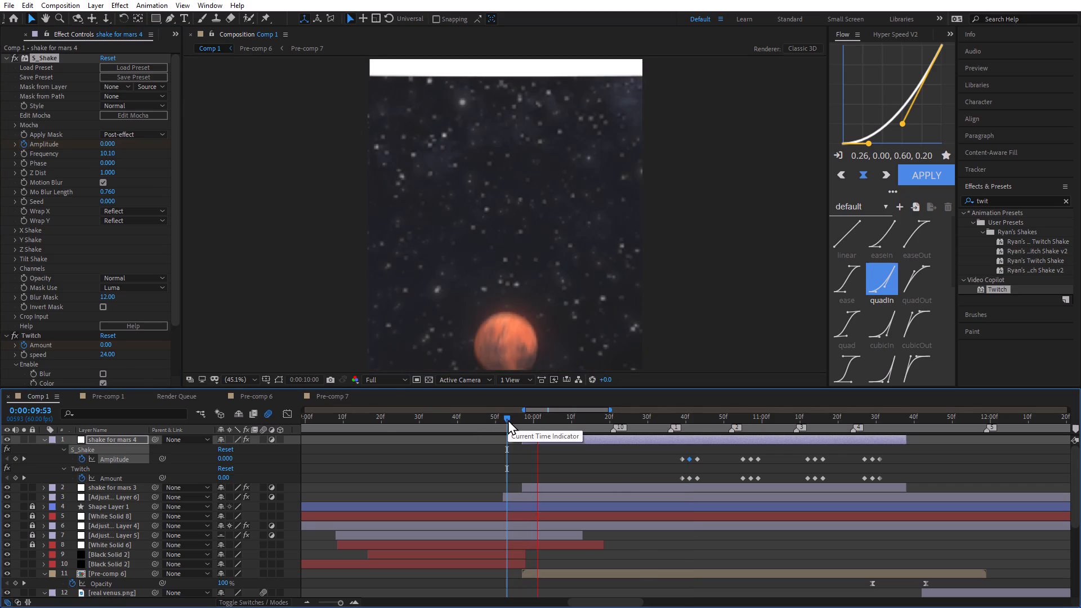
Switch to Brave, open YouTube in a new tab and search it for mini fictic.
{"action": "left_click", "coordinate": [194, 16]}
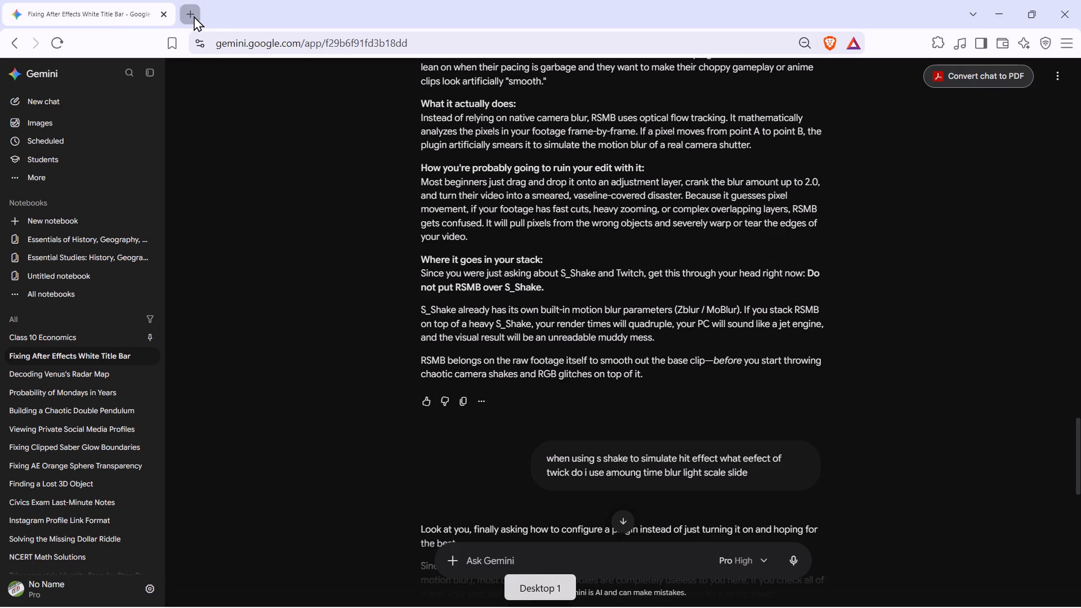
{"action": "type", "text": "yt"}
{"action": "key", "text": "Return"}
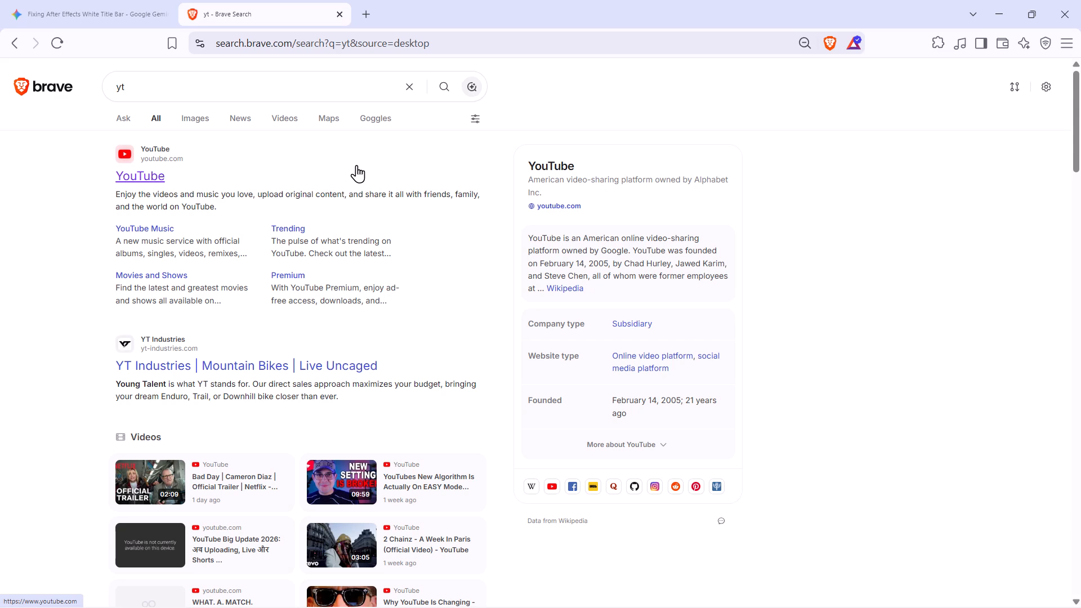
{"action": "left_click", "coordinate": [150, 173]}
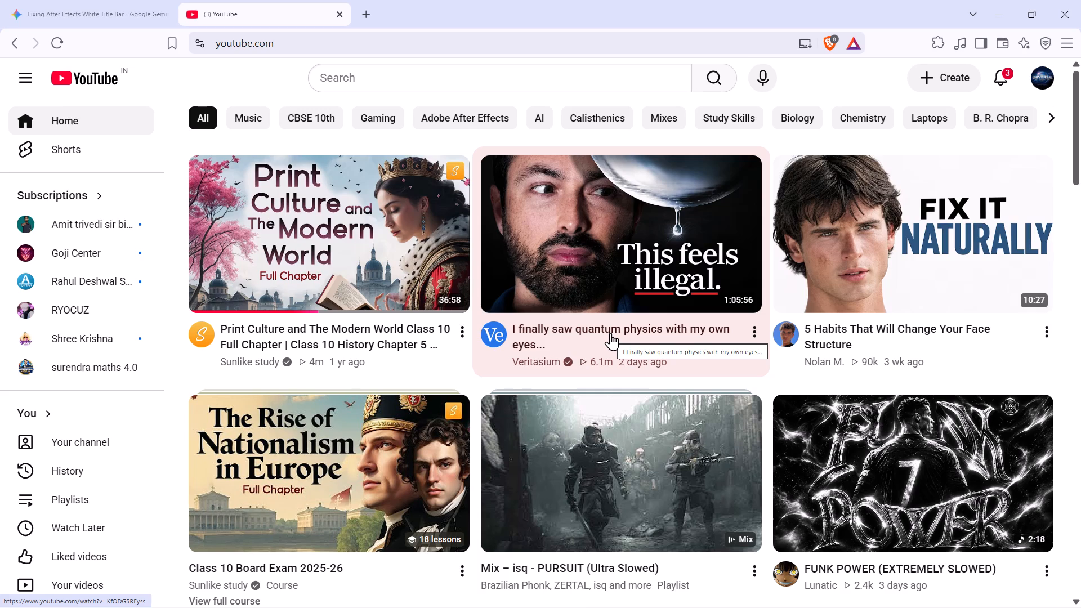
{"action": "left_click", "coordinate": [434, 83]}
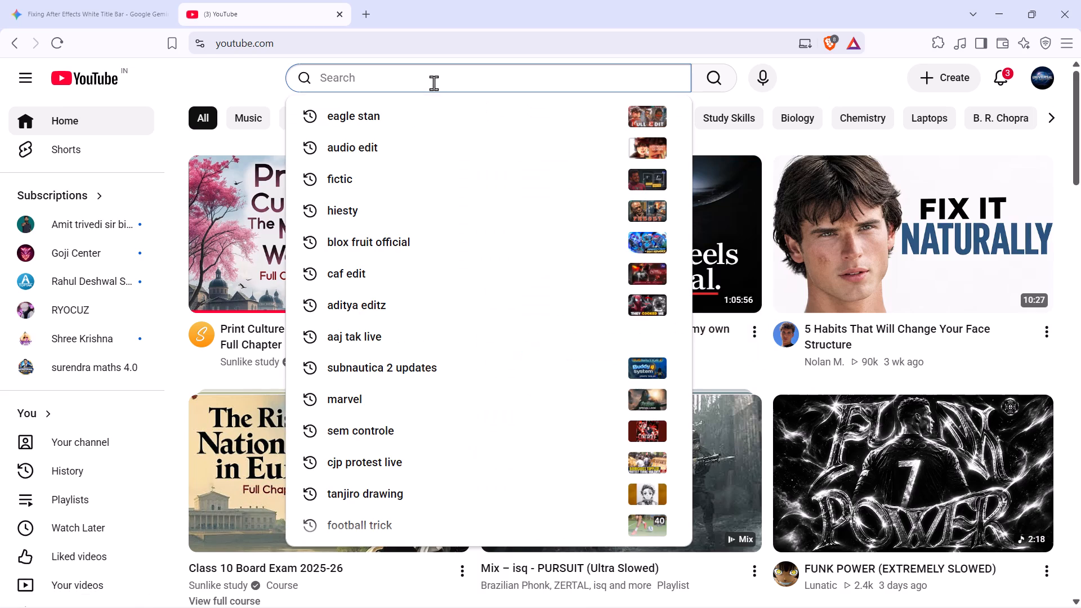
{"action": "type", "text": "mini"}
{"action": "key", "text": "space"}
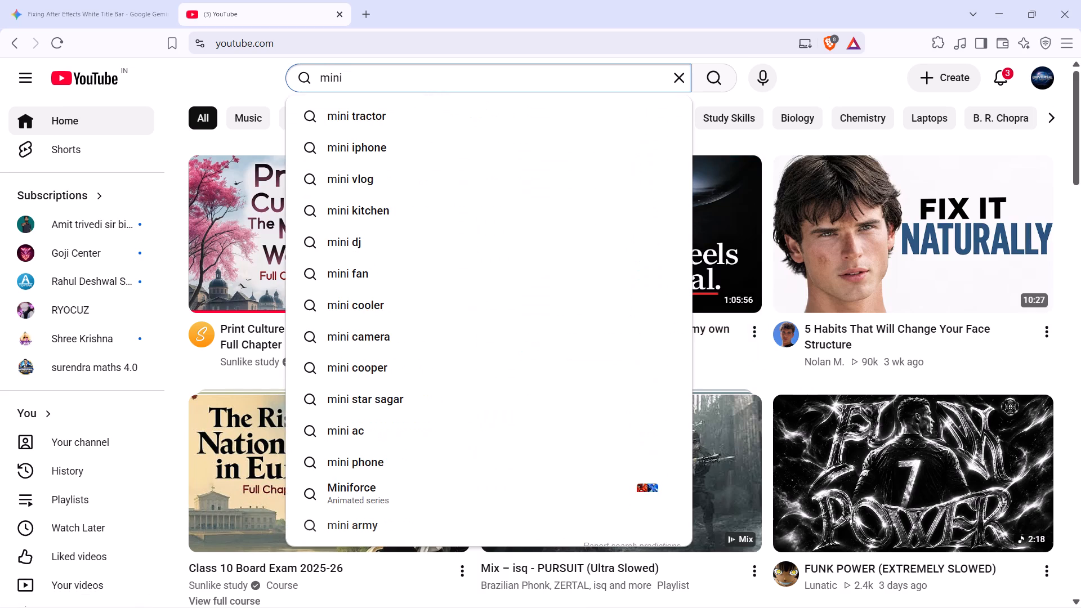
{"action": "type", "text": "fictic"}
{"action": "key", "text": "Return"}
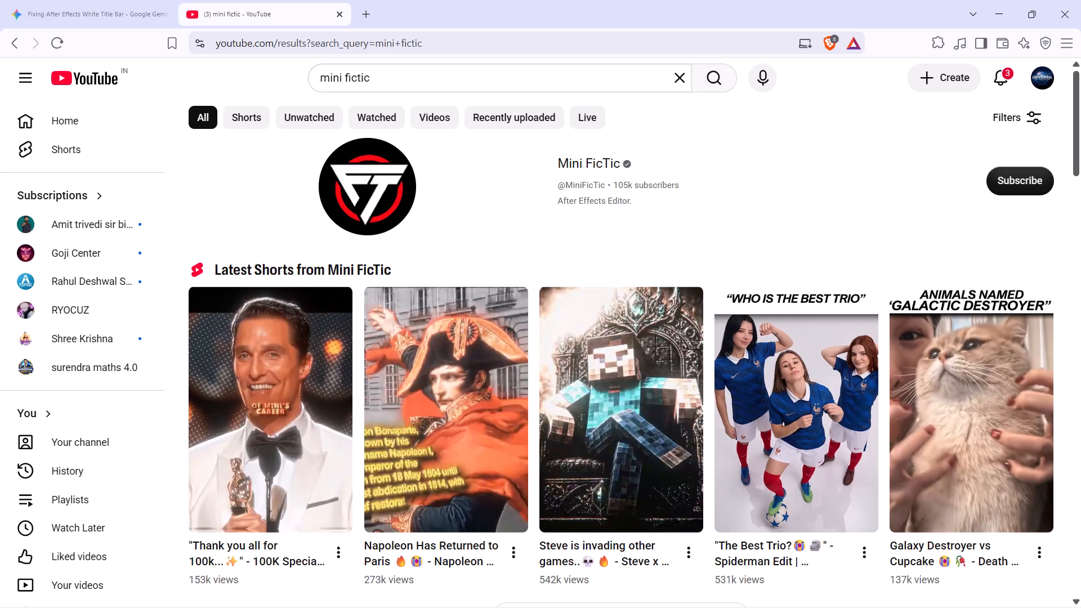